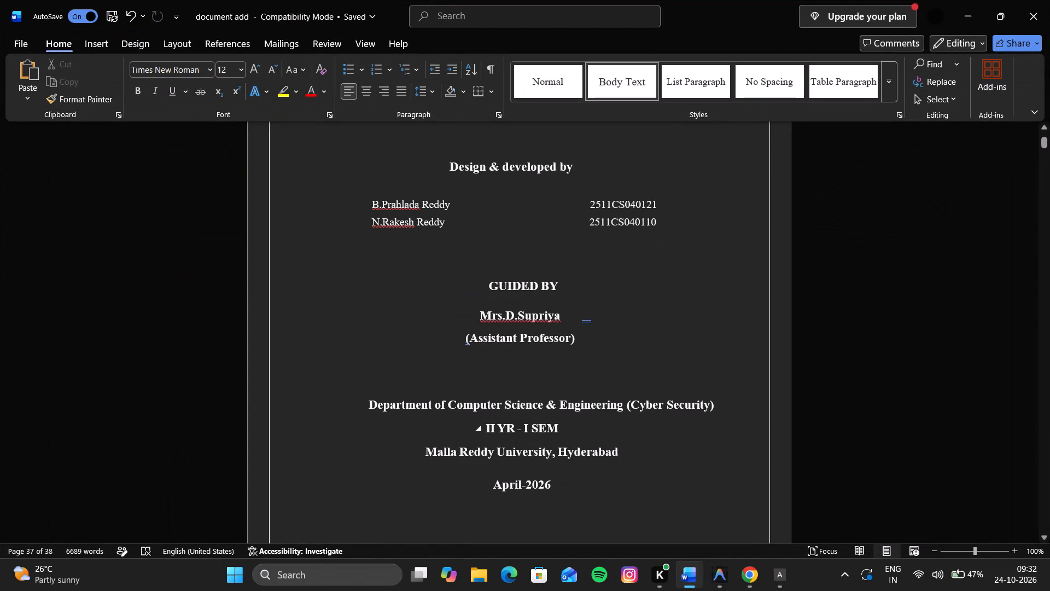
Review the report's front matter from the title page through the certificate, declaration and acknowledgements pages.
{"action": "scroll", "coordinate": [515, 434], "scroll_direction": "down", "scroll_amount": 1}
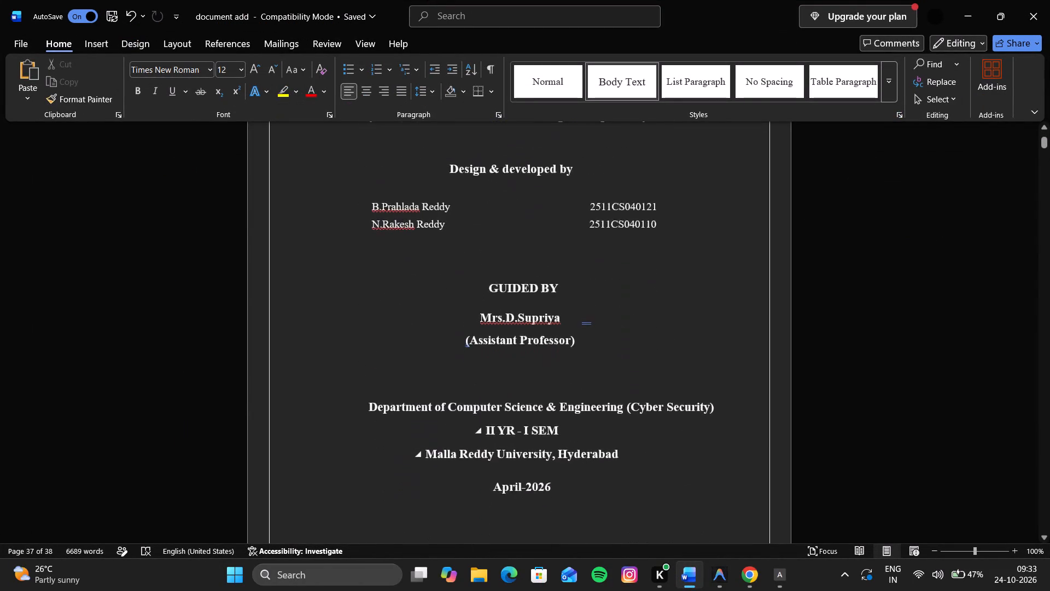
{"action": "scroll", "coordinate": [515, 434], "scroll_direction": "down", "scroll_amount": 5}
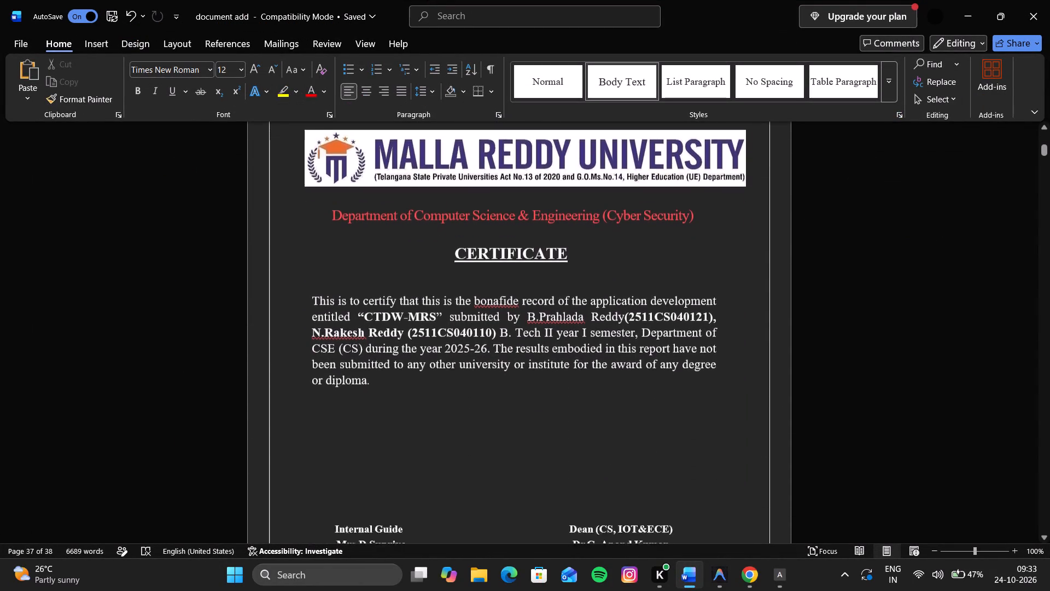
{"action": "scroll", "coordinate": [515, 434], "scroll_direction": "down", "scroll_amount": 7}
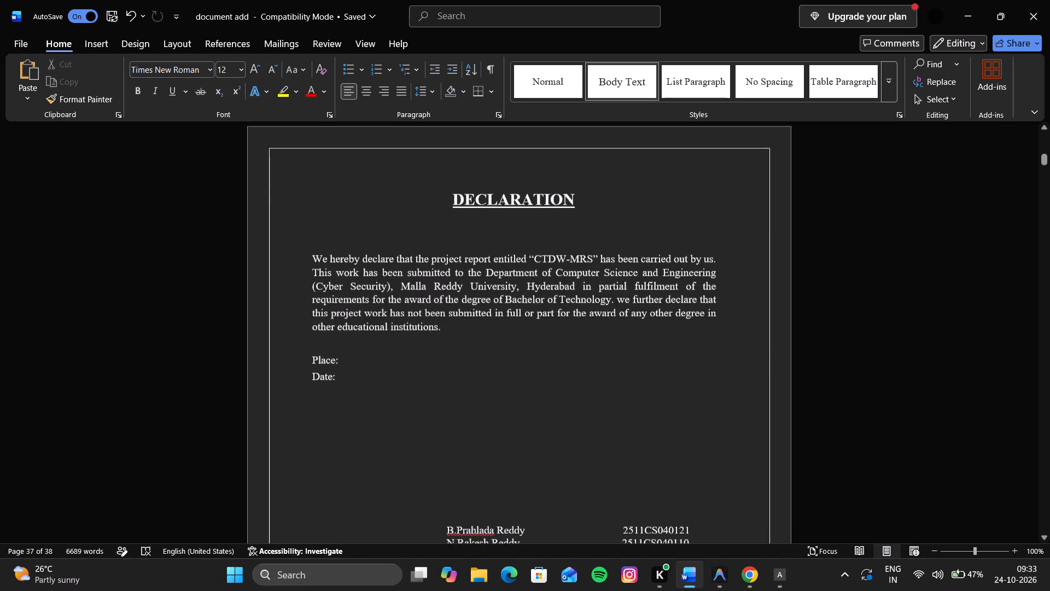
{"action": "scroll", "coordinate": [515, 434], "scroll_direction": "down", "scroll_amount": 2}
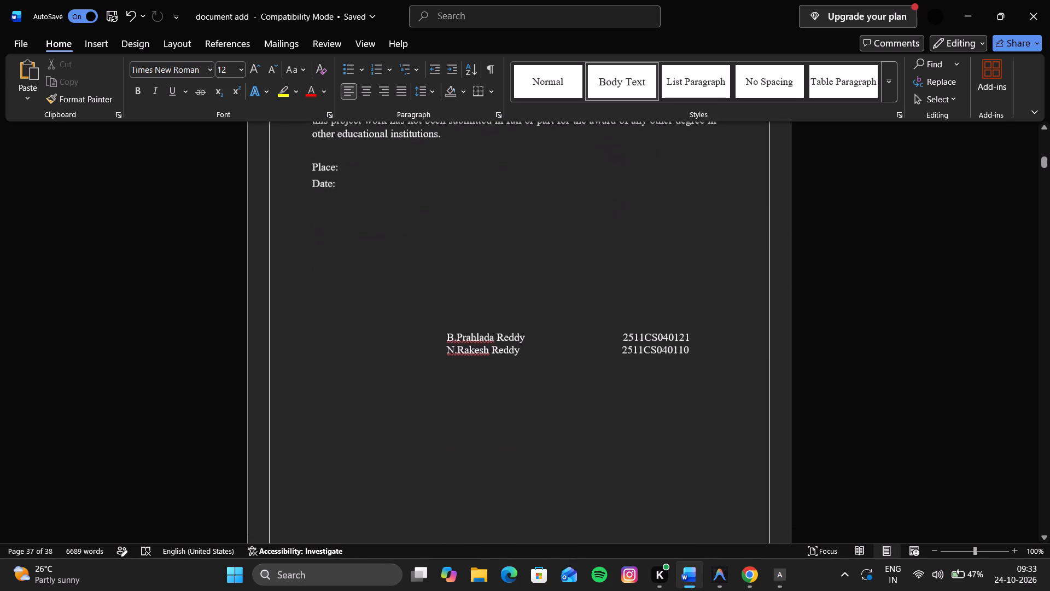
{"action": "scroll", "coordinate": [515, 434], "scroll_direction": "up", "scroll_amount": 2}
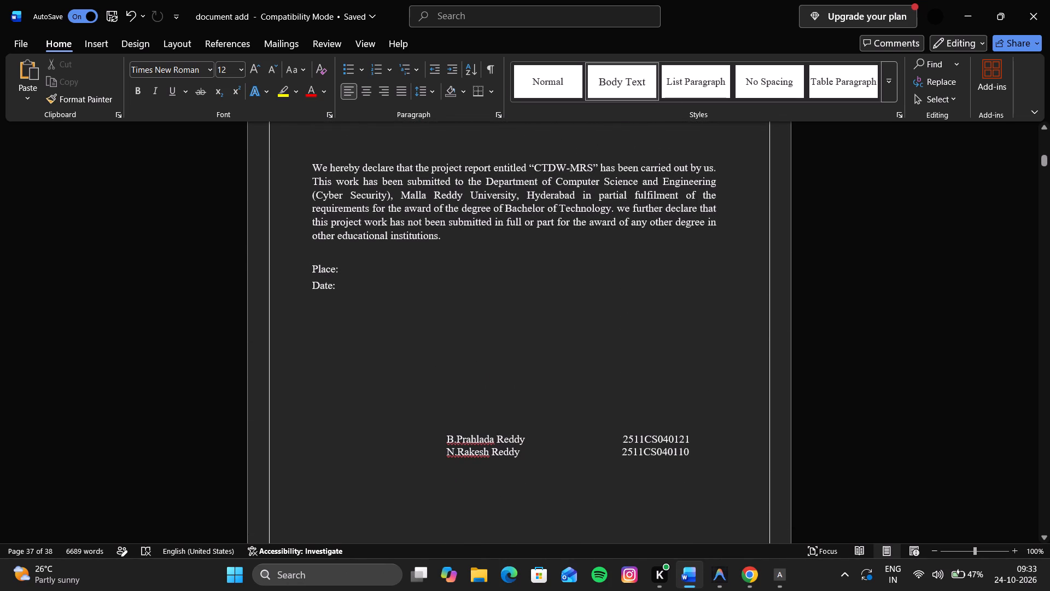
{"action": "scroll", "coordinate": [515, 434], "scroll_direction": "up", "scroll_amount": 1}
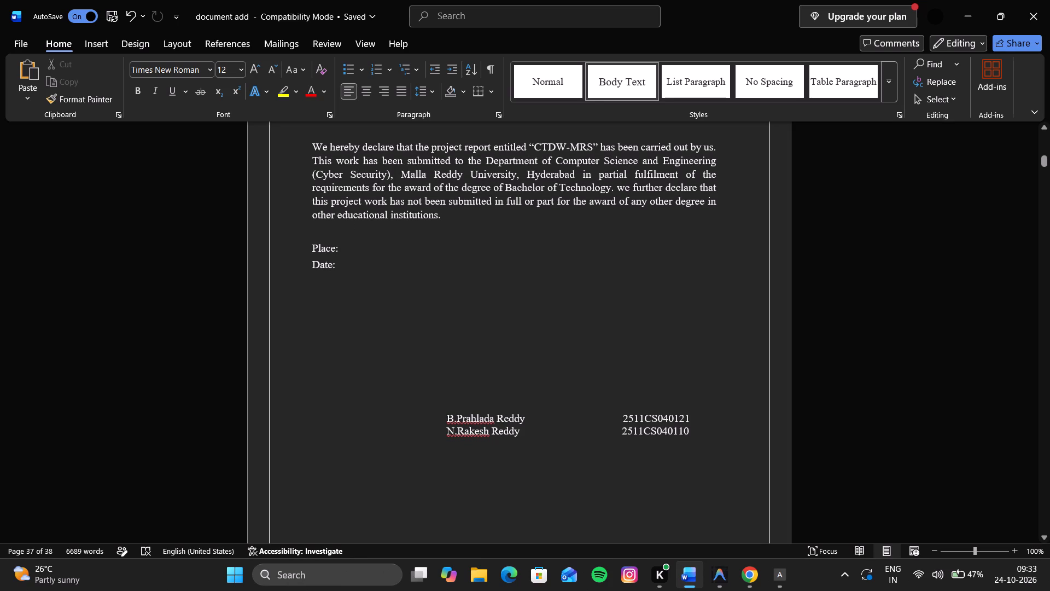
{"action": "scroll", "coordinate": [512, 314], "scroll_direction": "down", "scroll_amount": 6}
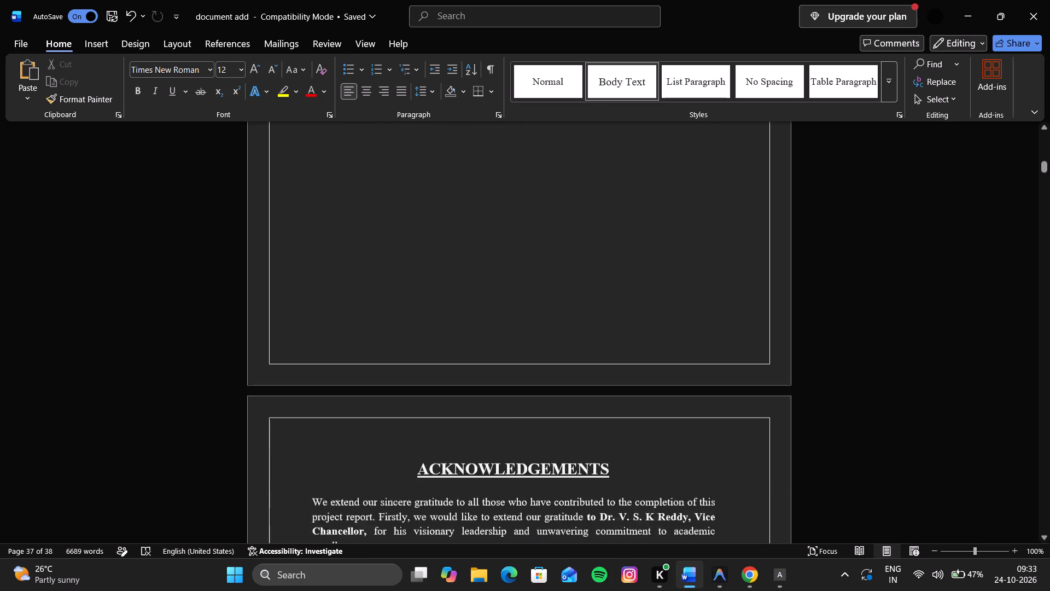
{"action": "scroll", "coordinate": [512, 314], "scroll_direction": "down", "scroll_amount": 2}
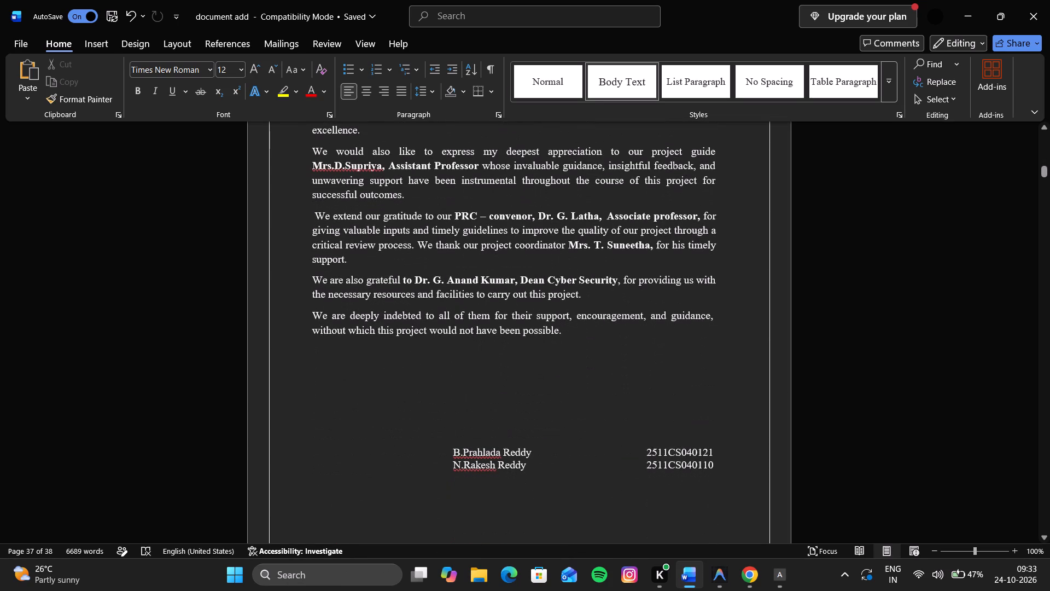
{"action": "scroll", "coordinate": [512, 314], "scroll_direction": "down", "scroll_amount": 1}
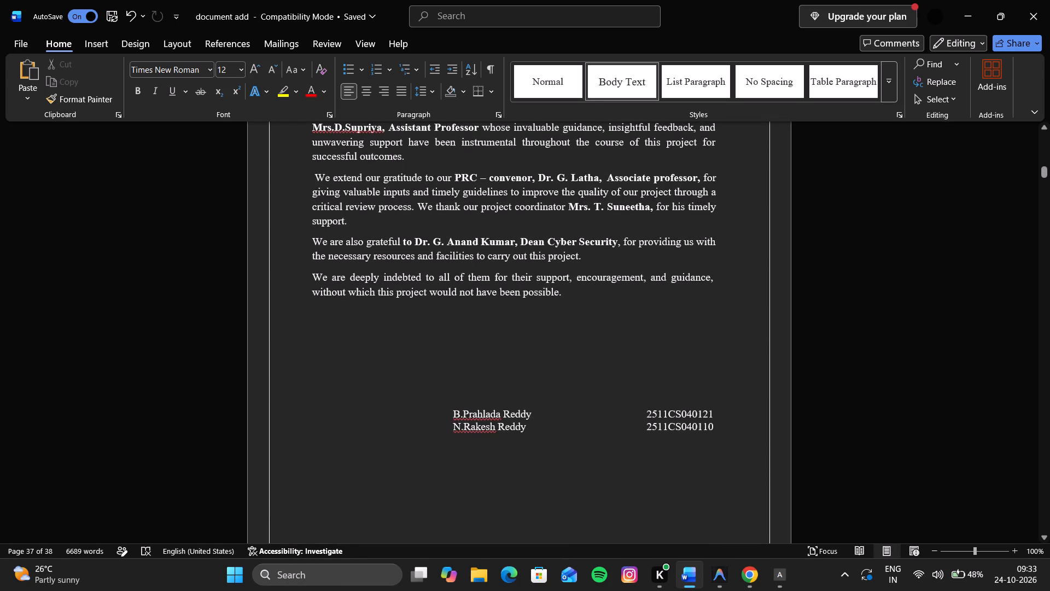
{"action": "scroll", "coordinate": [512, 314], "scroll_direction": "down", "scroll_amount": 3}
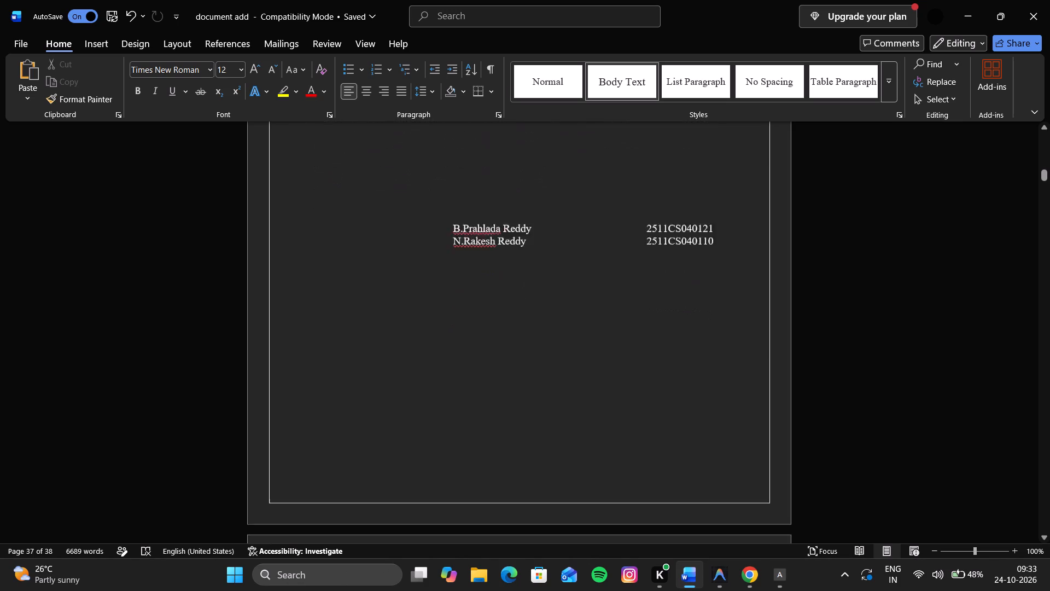
Review the abstract, the table of contents, the lists of diagrams and screenshots, and the introduction text on page 1.
{"action": "scroll", "coordinate": [512, 314], "scroll_direction": "down", "scroll_amount": 4}
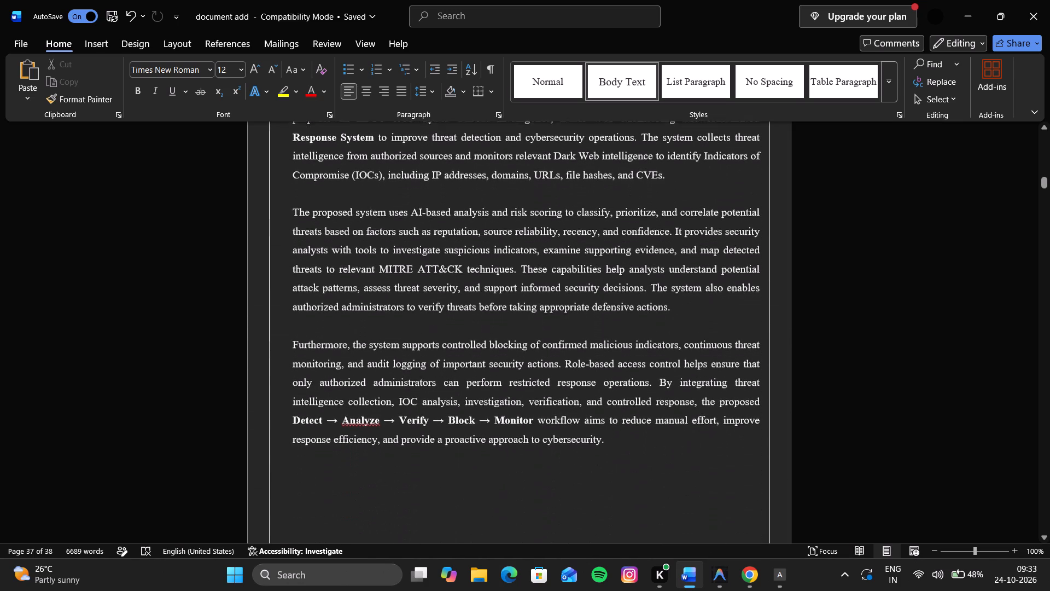
{"action": "scroll", "coordinate": [512, 314], "scroll_direction": "down", "scroll_amount": 4}
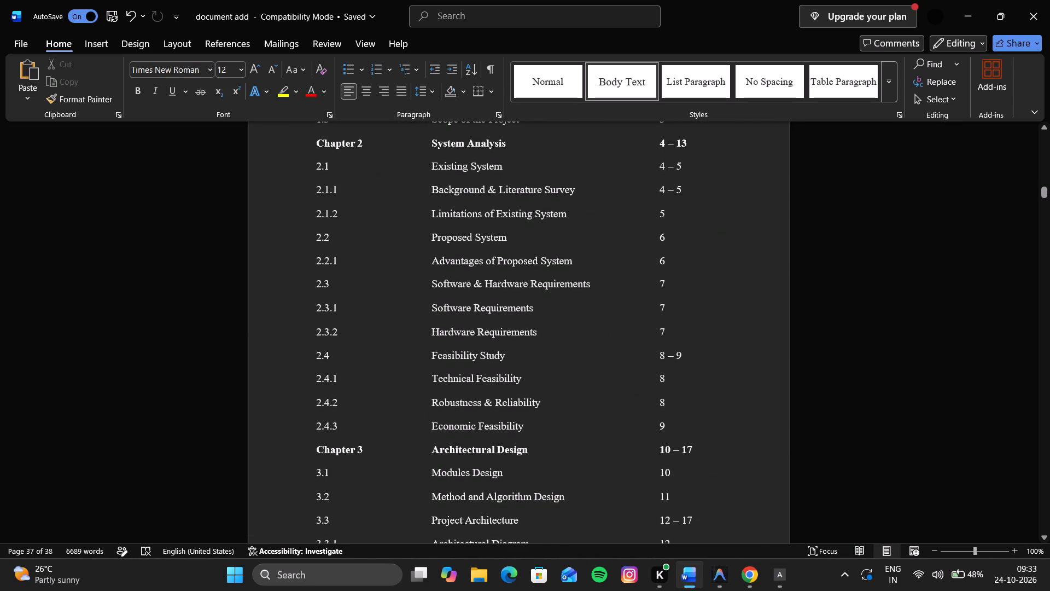
{"action": "scroll", "coordinate": [512, 314], "scroll_direction": "down", "scroll_amount": 4}
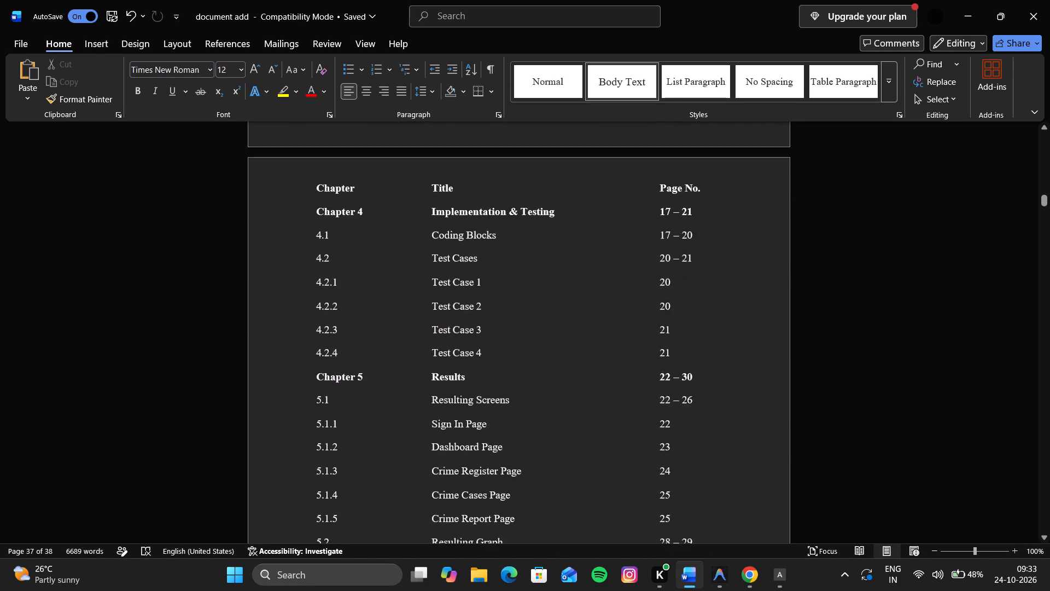
{"action": "scroll", "coordinate": [512, 314], "scroll_direction": "down", "scroll_amount": 4}
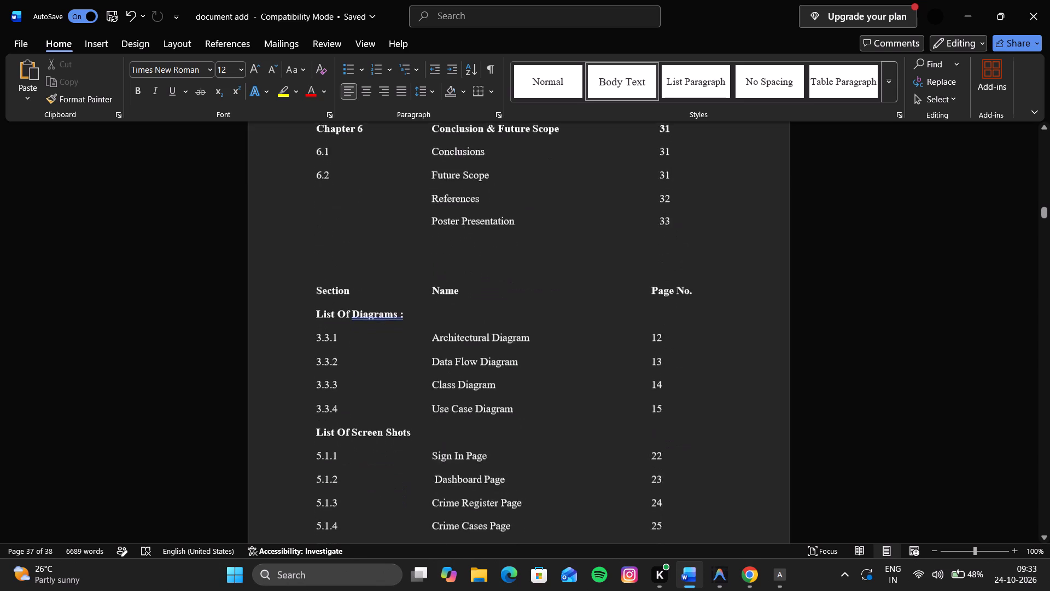
{"action": "scroll", "coordinate": [512, 314], "scroll_direction": "down", "scroll_amount": 5}
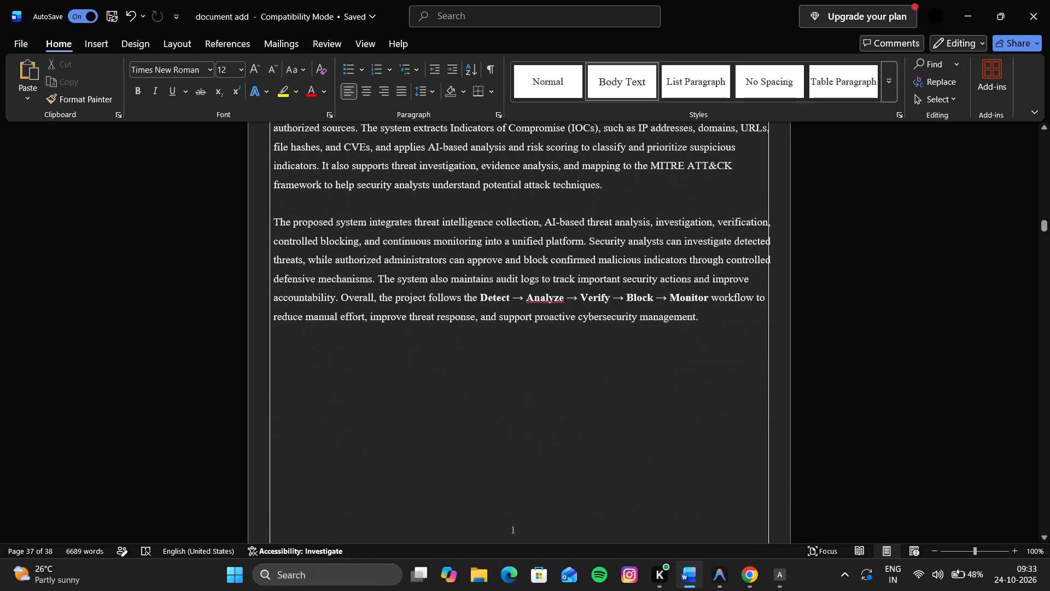
{"action": "scroll", "coordinate": [512, 314], "scroll_direction": "up", "scroll_amount": 2}
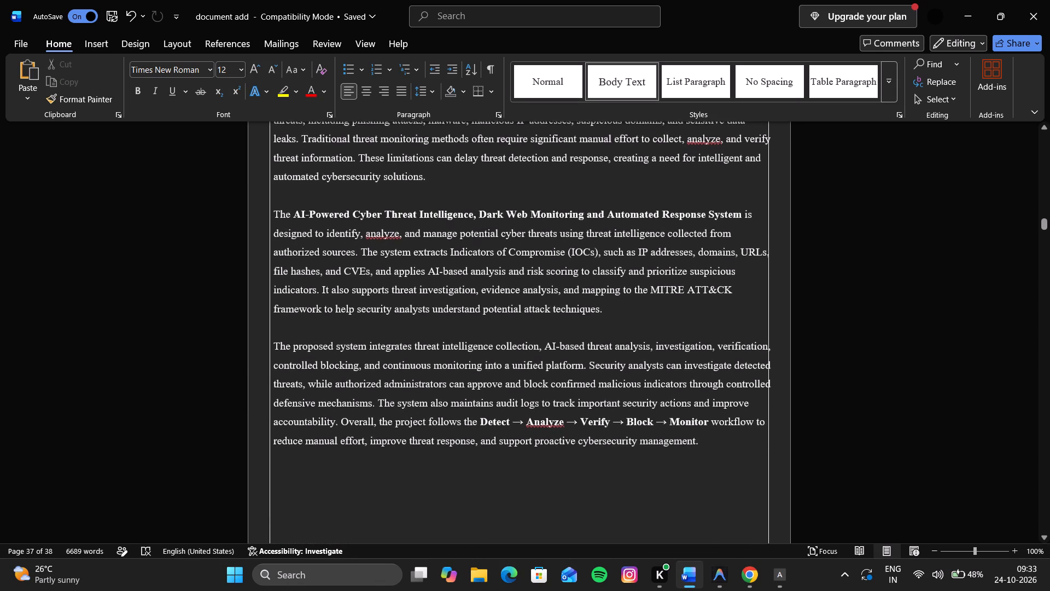
{"action": "scroll", "coordinate": [512, 314], "scroll_direction": "up", "scroll_amount": 1}
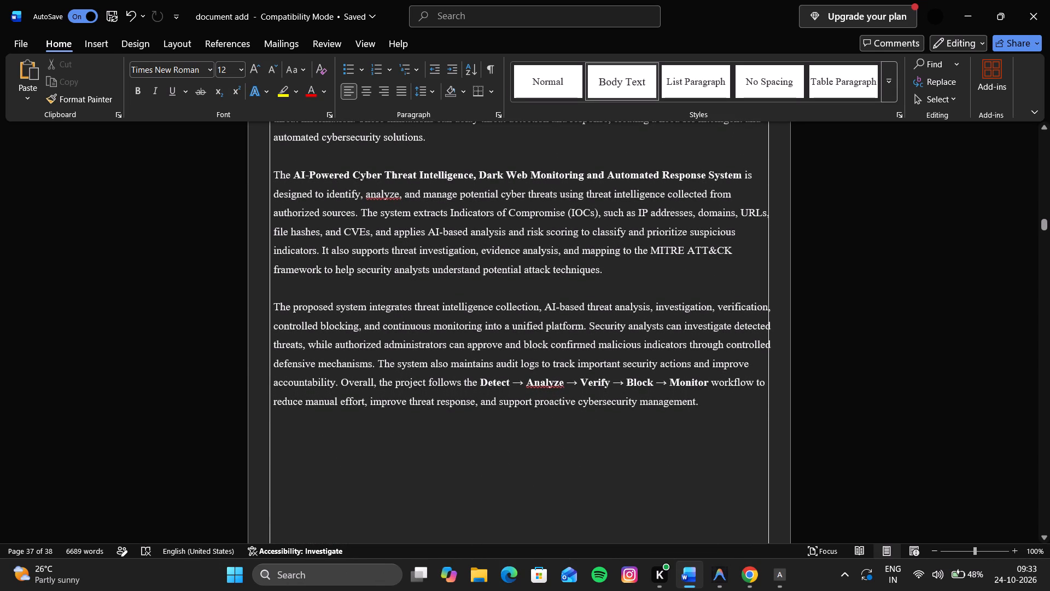
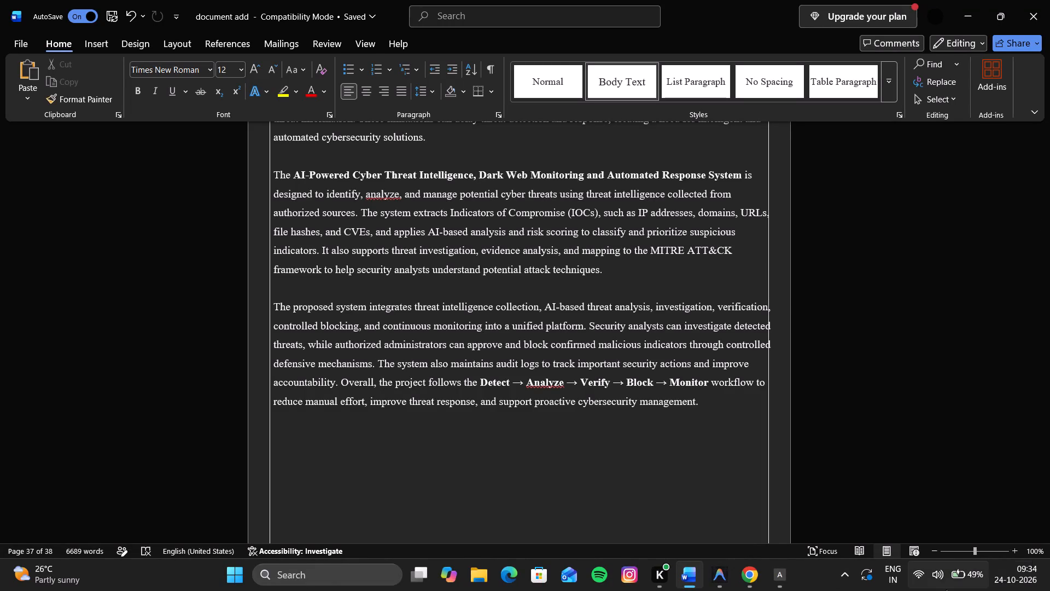
Turn on the computer's mobile hotspot in the Windows quick settings and return to the report document.
{"action": "left_click", "coordinate": [952, 566]}
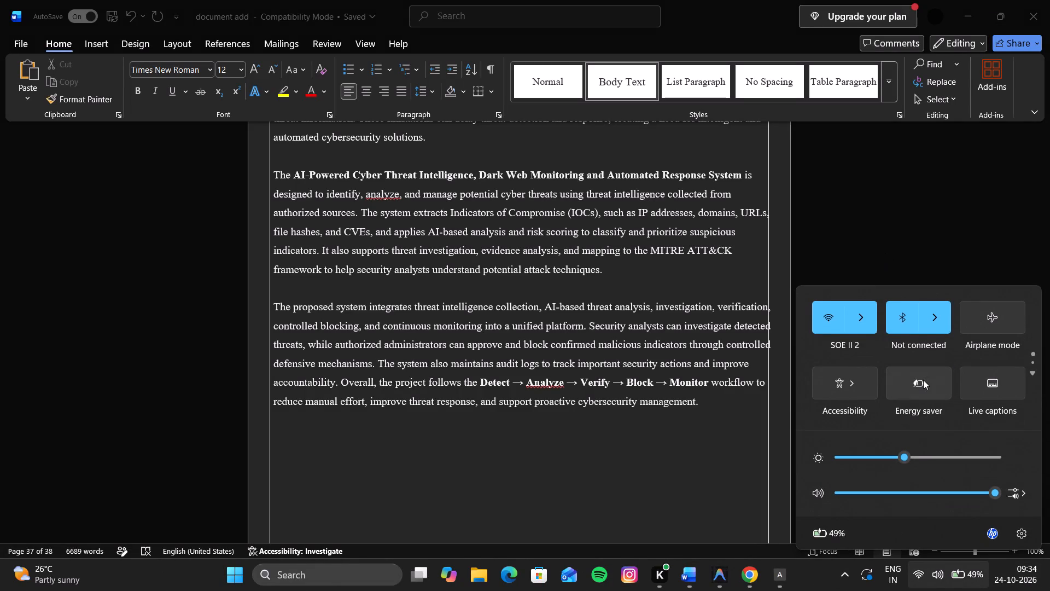
{"action": "scroll", "coordinate": [923, 380], "scroll_direction": "down", "scroll_amount": 1}
{"action": "left_click", "coordinate": [909, 305]}
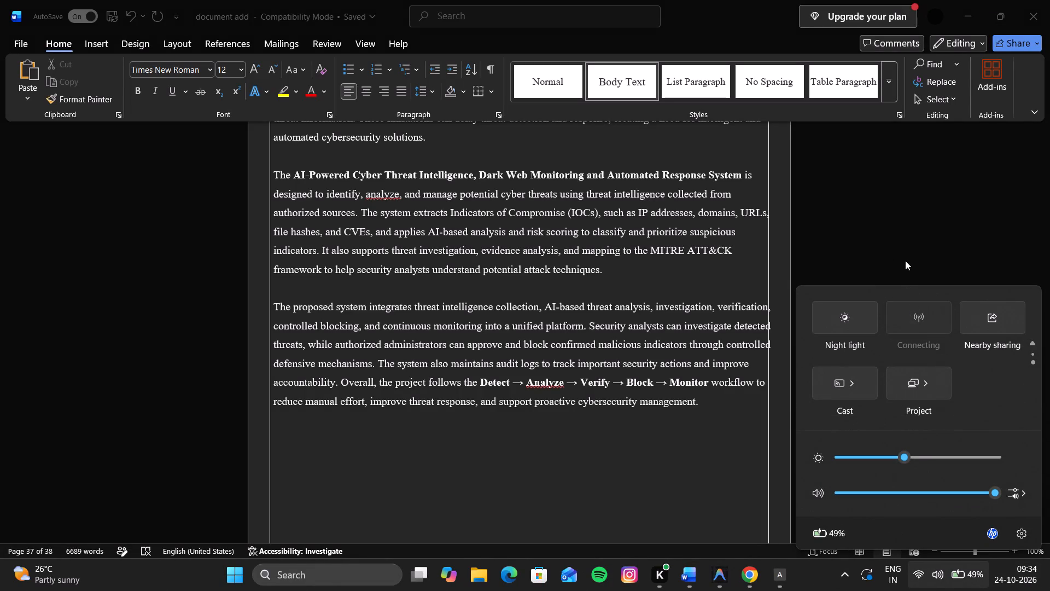
{"action": "left_click", "coordinate": [884, 204]}
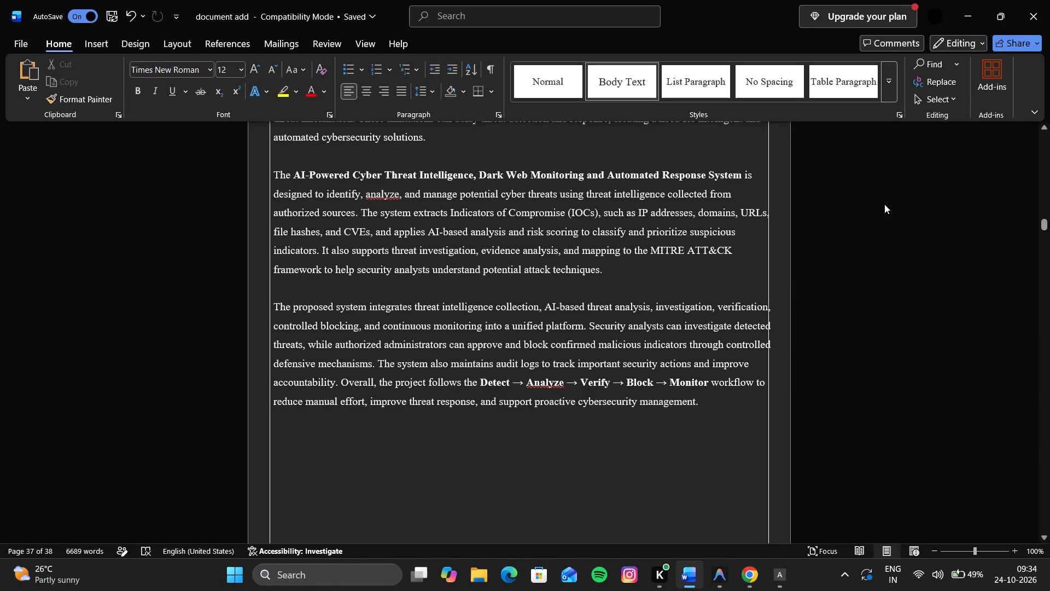
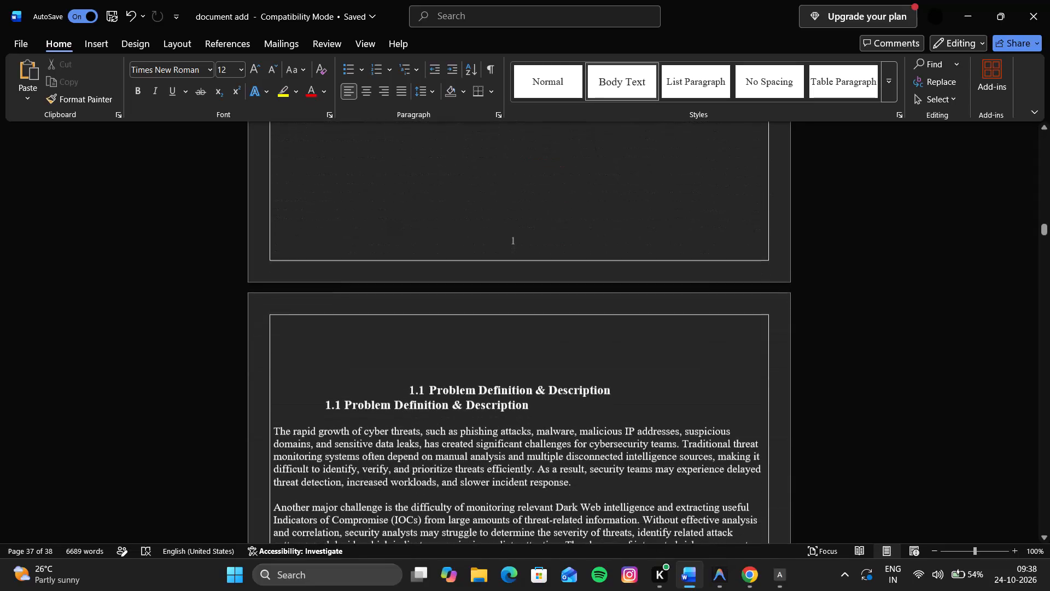
Review the rest of chapter 1: the problem definition, project objectives and scope sections.
{"action": "scroll", "coordinate": [884, 204], "scroll_direction": "down", "scroll_amount": 5}
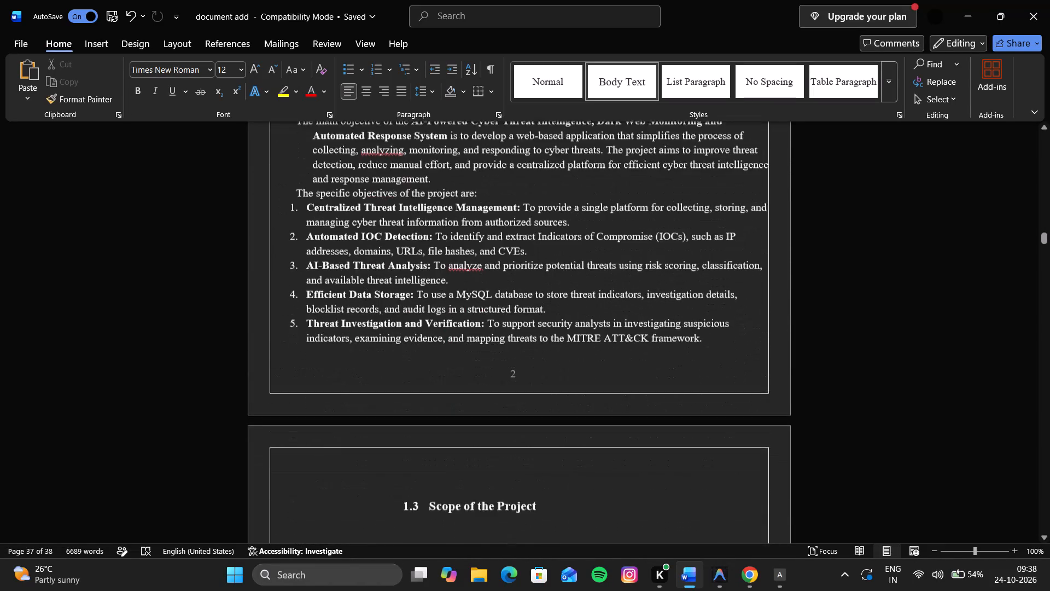
{"action": "scroll", "coordinate": [884, 204], "scroll_direction": "down", "scroll_amount": 6}
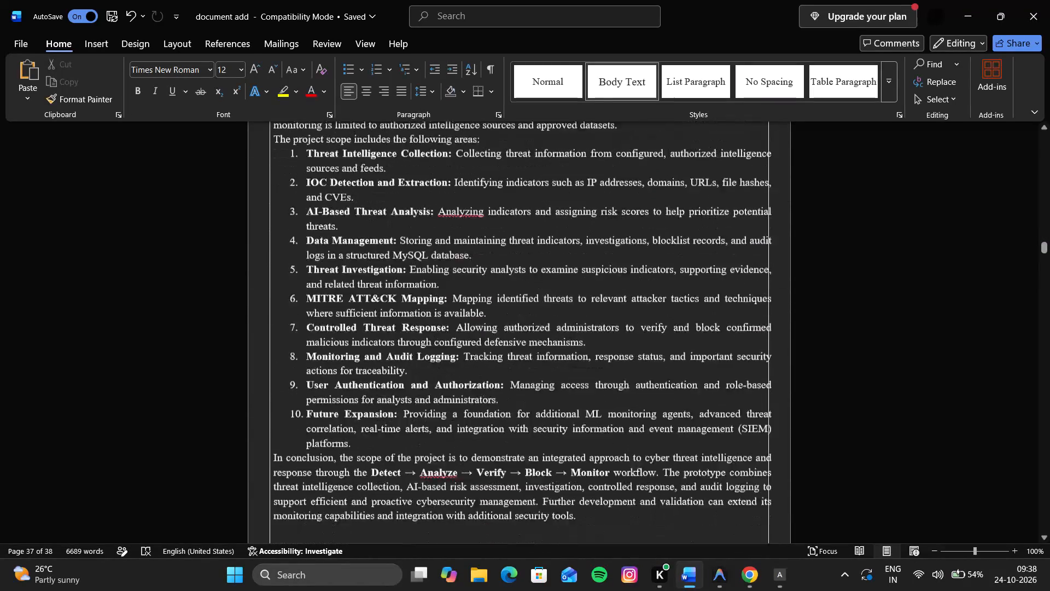
Review chapter 2, from the existing system's limitations through the proposed system, software and hardware requirements, and feasibility sections.
{"action": "scroll", "coordinate": [884, 204], "scroll_direction": "down", "scroll_amount": 4}
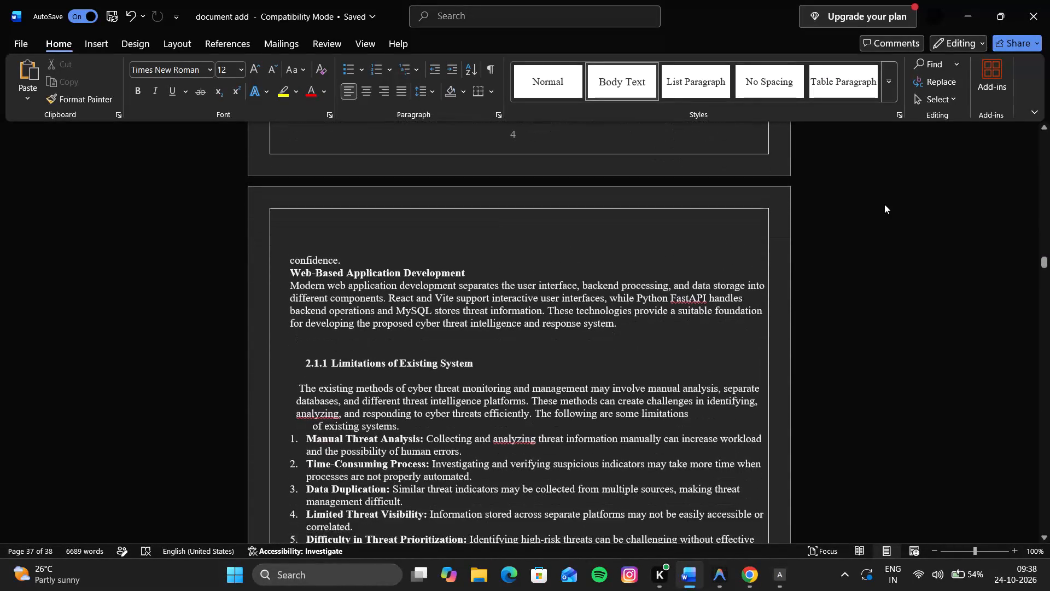
{"action": "scroll", "coordinate": [884, 204], "scroll_direction": "down", "scroll_amount": 6}
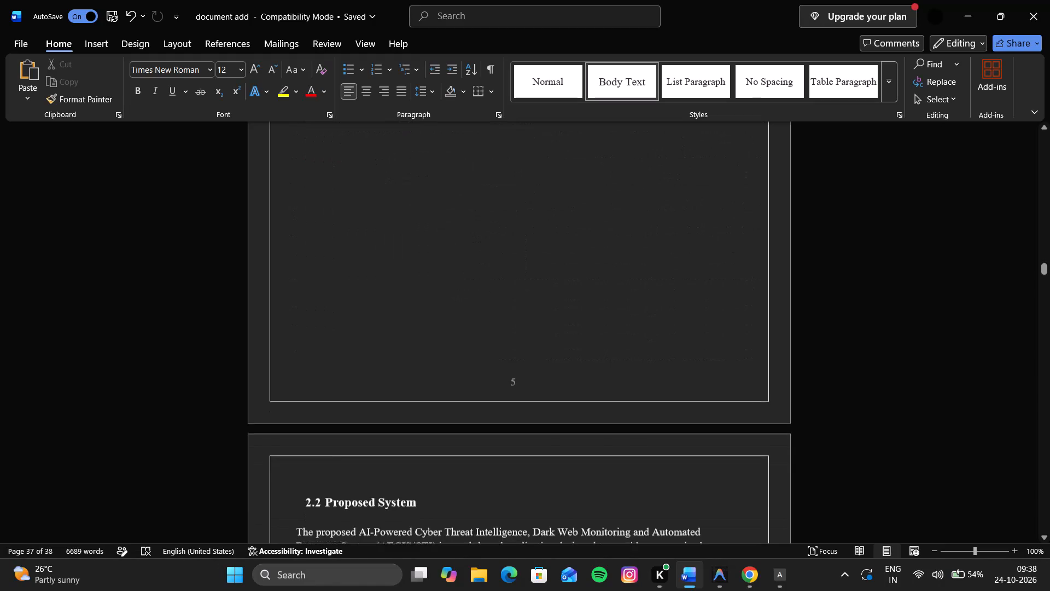
{"action": "scroll", "coordinate": [884, 204], "scroll_direction": "down", "scroll_amount": 6}
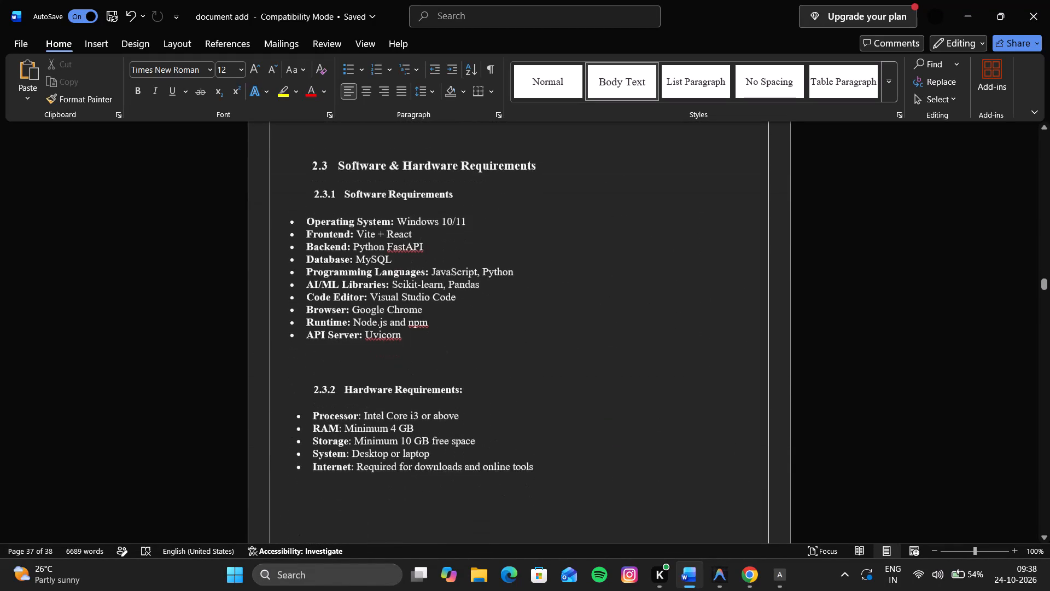
{"action": "scroll", "coordinate": [884, 204], "scroll_direction": "down", "scroll_amount": 4}
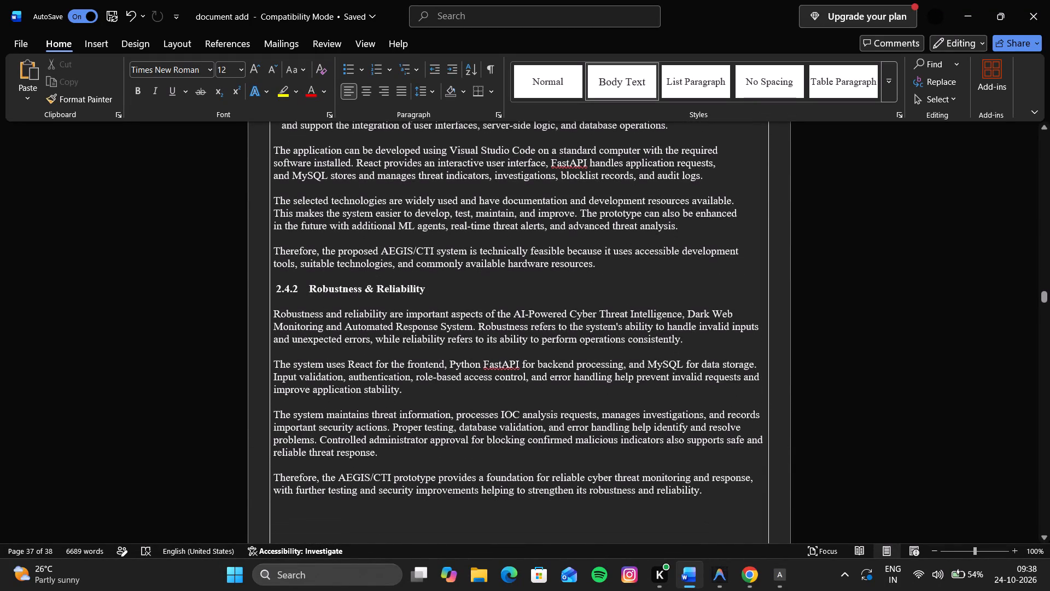
Go back from chapter 2 through the list of screenshots and the abstract to the end of the acknowledgements.
{"action": "scroll", "coordinate": [884, 204], "scroll_direction": "up", "scroll_amount": 9}
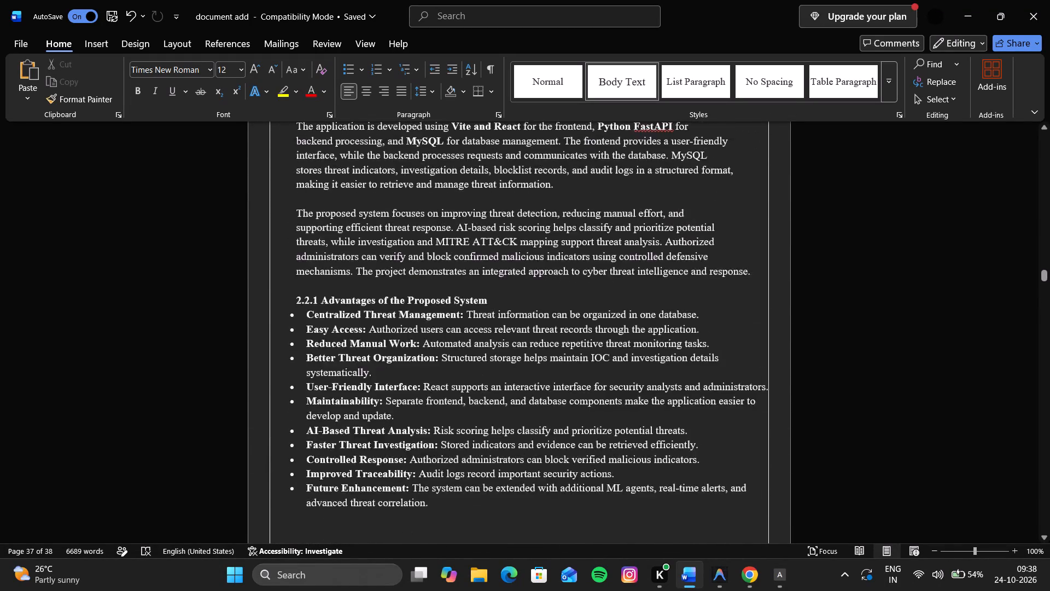
{"action": "scroll", "coordinate": [884, 204], "scroll_direction": "up", "scroll_amount": 16}
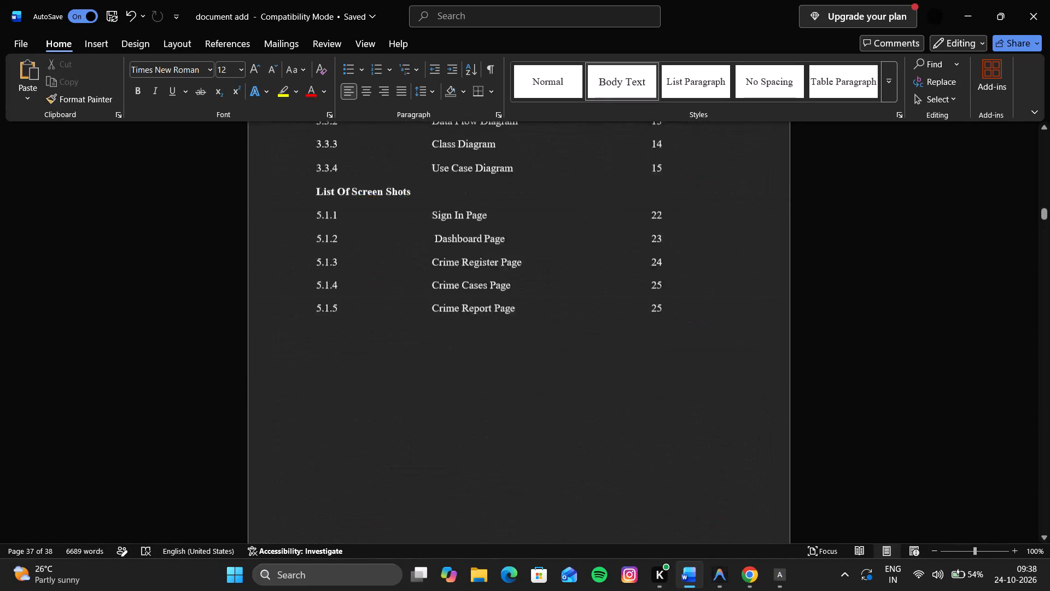
{"action": "scroll", "coordinate": [884, 204], "scroll_direction": "up", "scroll_amount": 6}
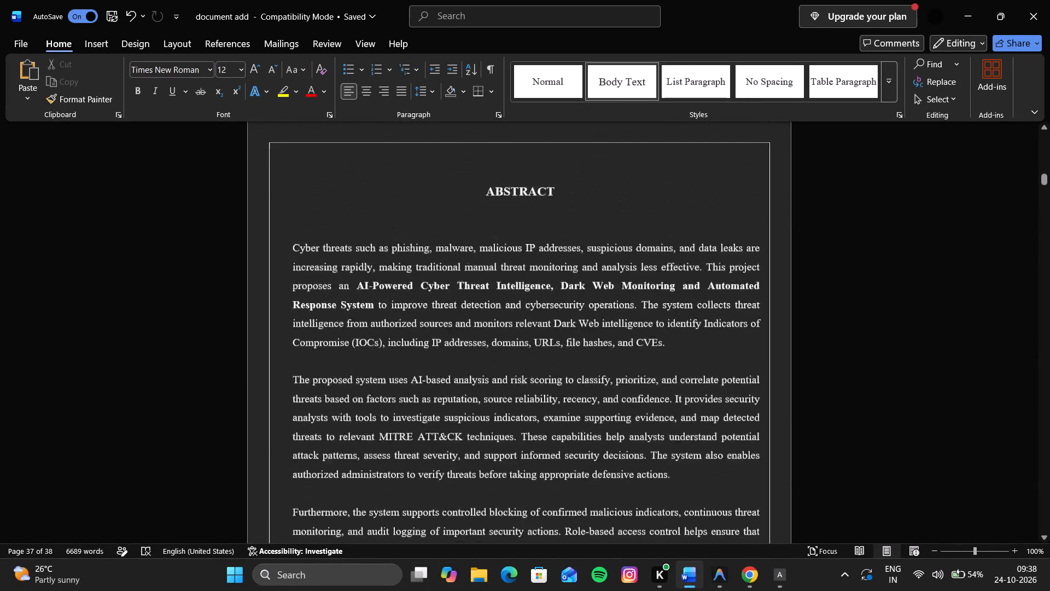
{"action": "scroll", "coordinate": [884, 204], "scroll_direction": "up", "scroll_amount": 1}
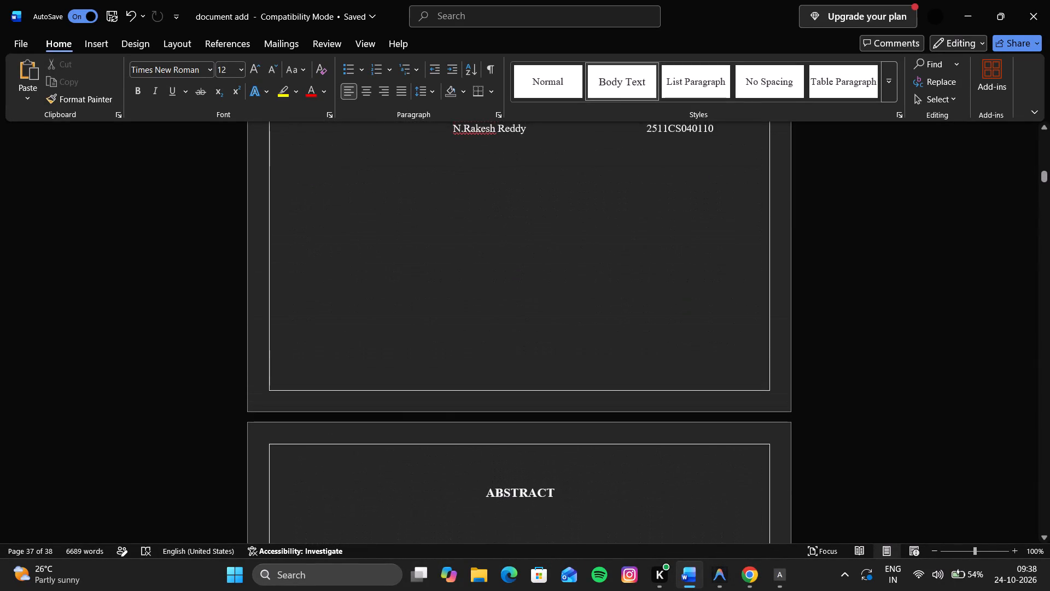
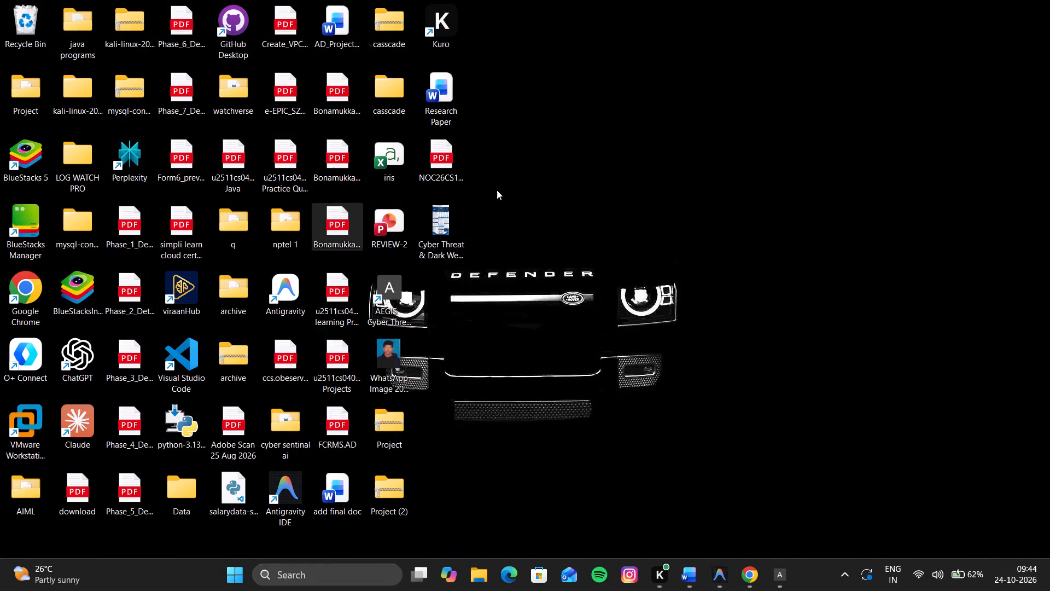
Switch to Chrome, search Google for "image to pdf" and open iLovePDF's JPG to PDF converter.
{"action": "left_click", "coordinate": [752, 578]}
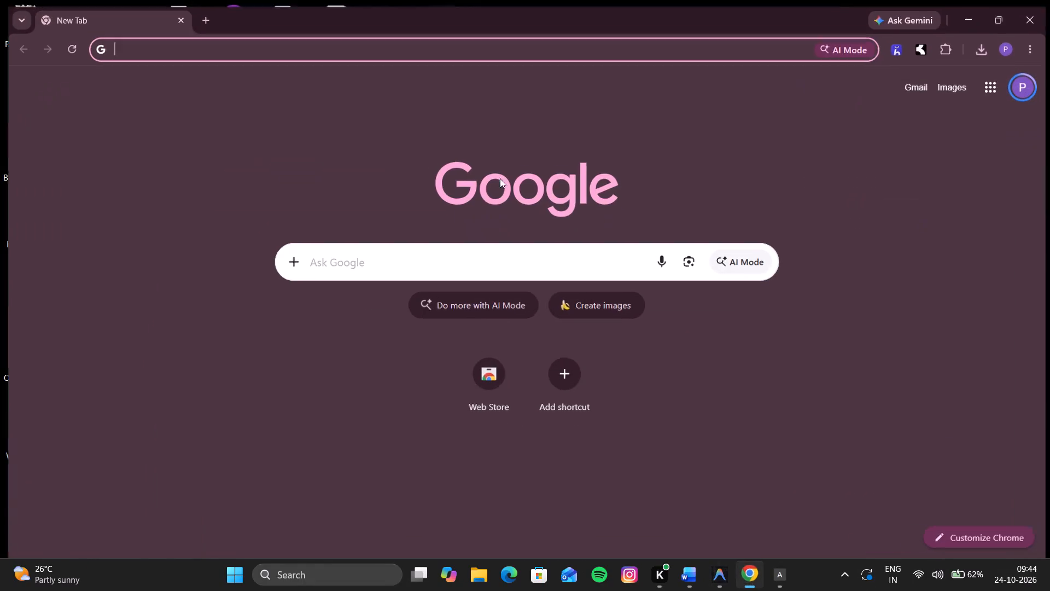
{"action": "left_click", "coordinate": [442, 230]}
{"action": "left_click", "coordinate": [431, 242]}
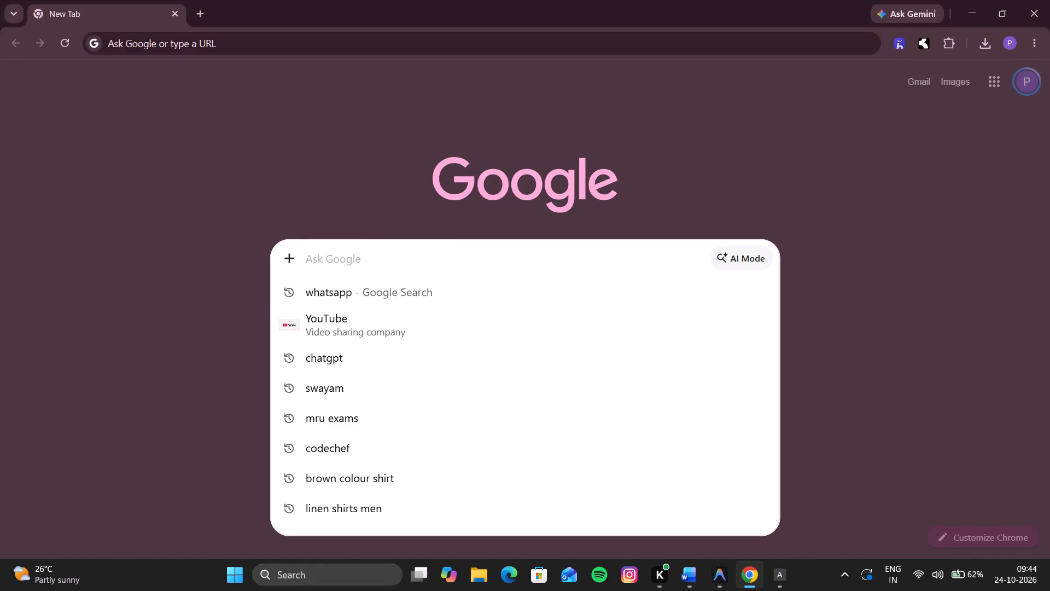
{"action": "type", "text": "image"}
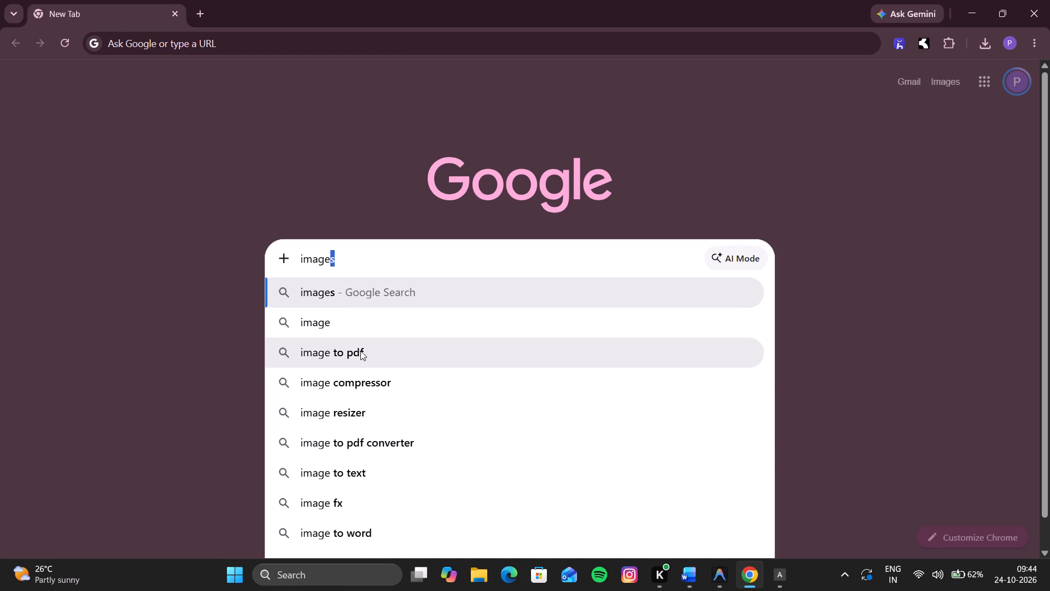
{"action": "left_click", "coordinate": [357, 351]}
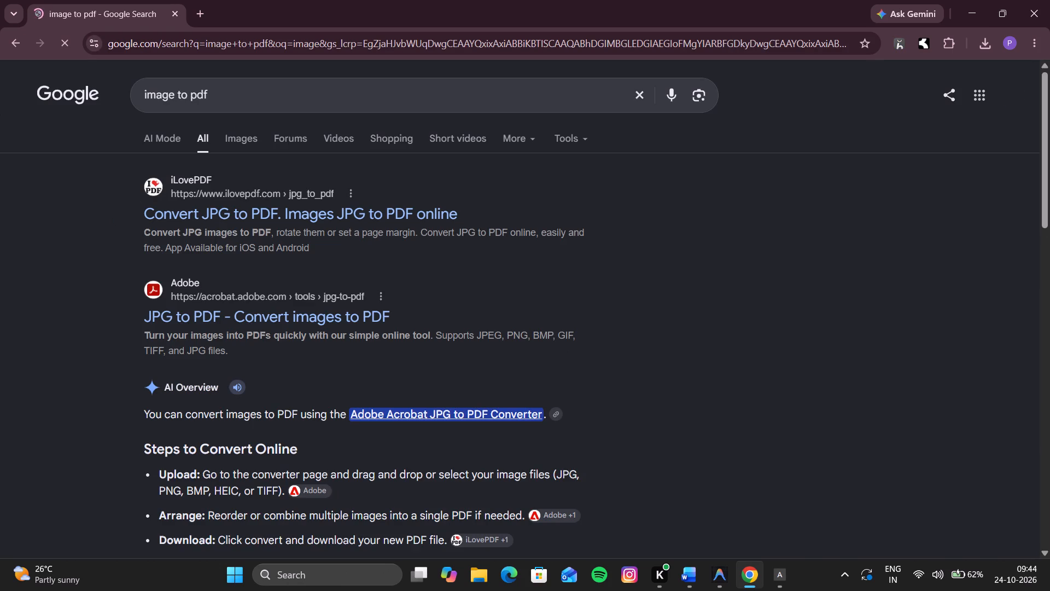
{"action": "left_click", "coordinate": [250, 200]}
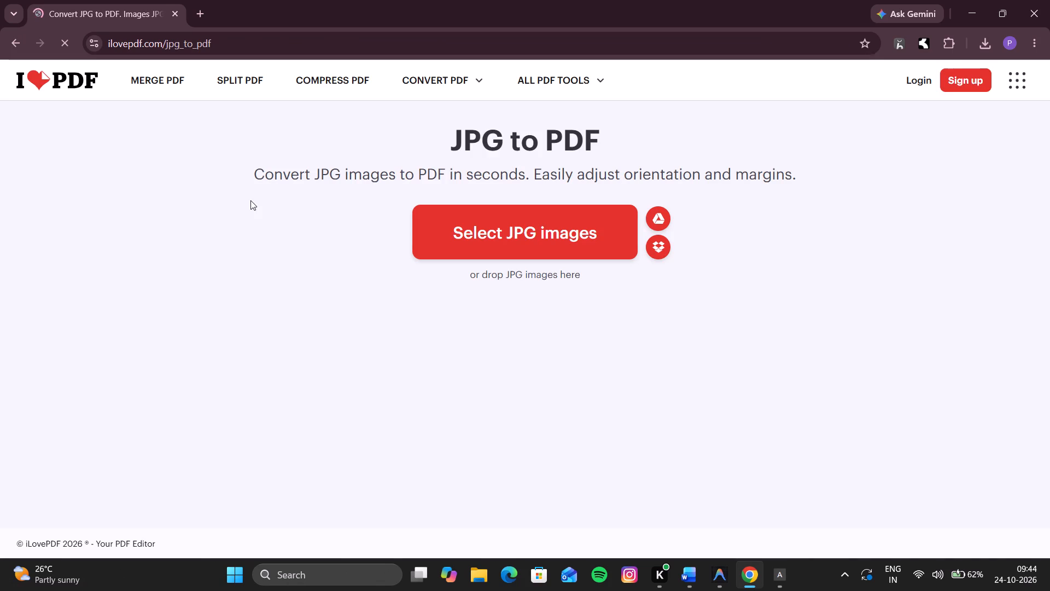
Load Cyber Threat & Dark Web Monitoring Poster.png from the Desktop into the JPG to PDF converter.
{"action": "left_click", "coordinate": [546, 232]}
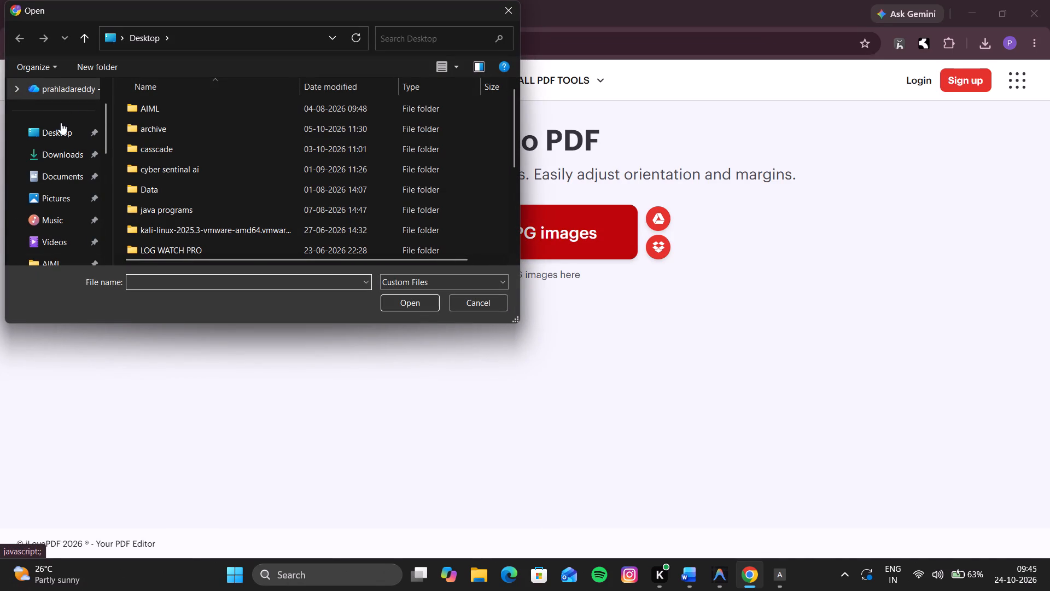
{"action": "left_click", "coordinate": [40, 134]}
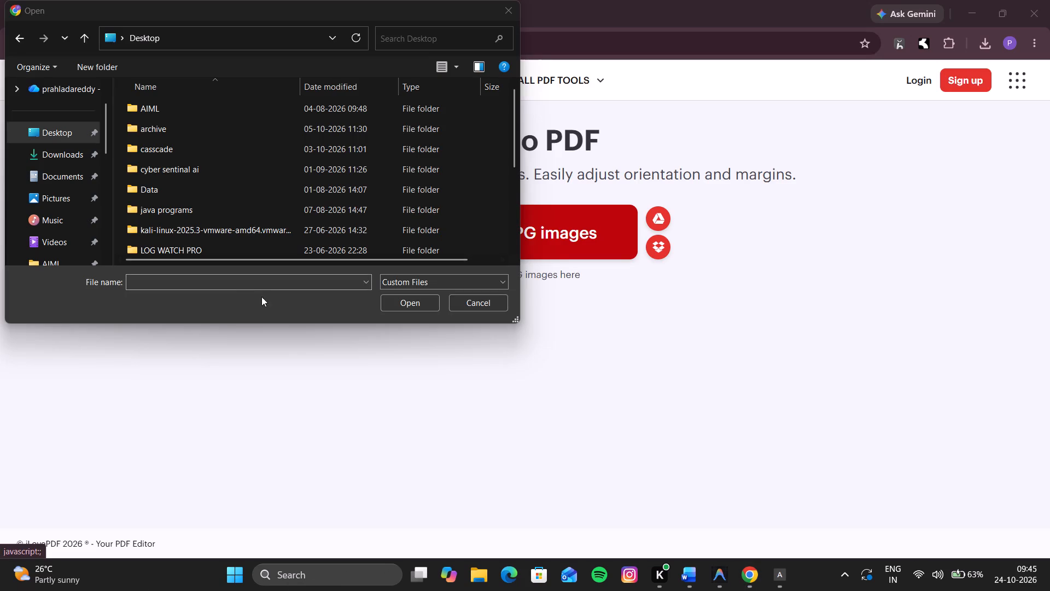
{"action": "left_click", "coordinate": [221, 281]}
{"action": "type", "text": "cy"}
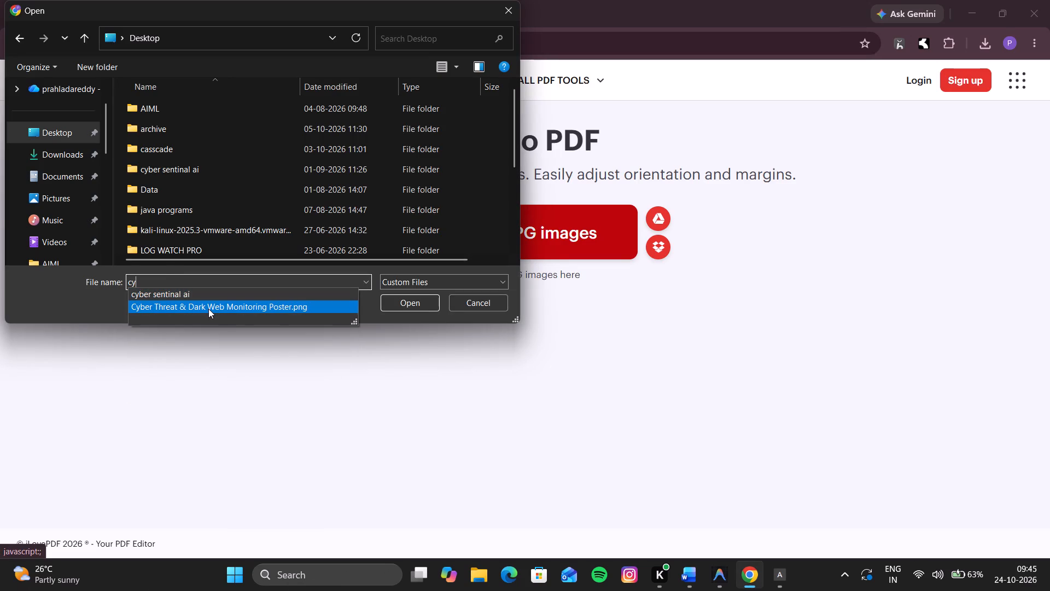
{"action": "left_click", "coordinate": [208, 309]}
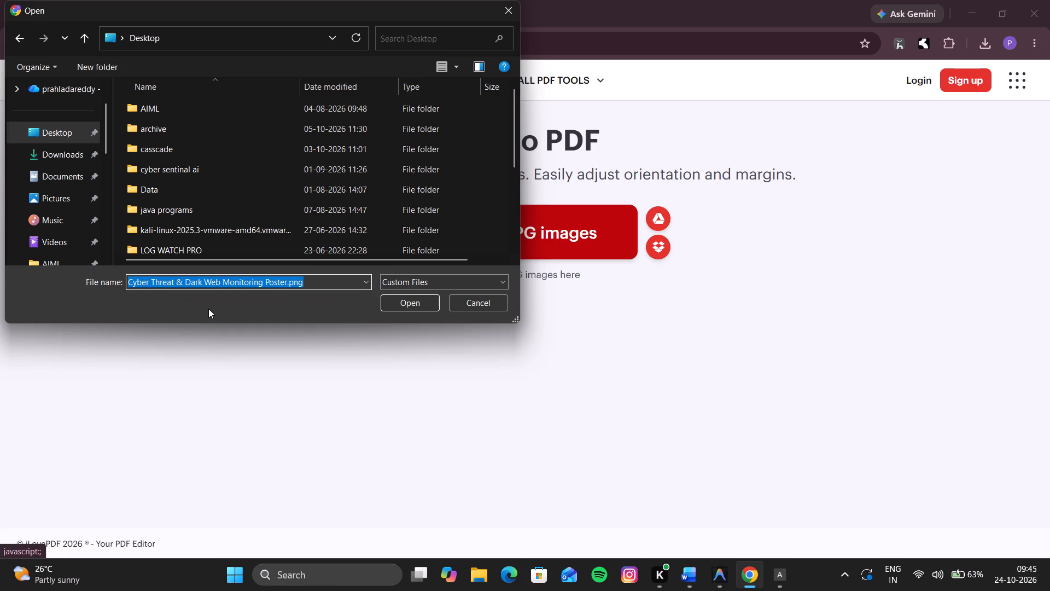
{"action": "left_click", "coordinate": [401, 314]}
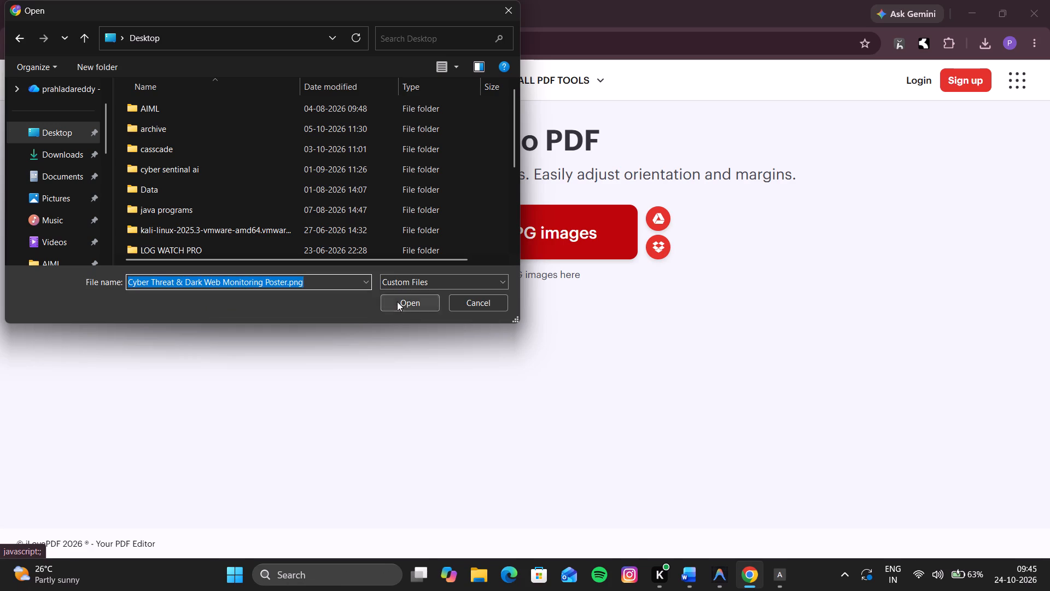
{"action": "left_click", "coordinate": [397, 302]}
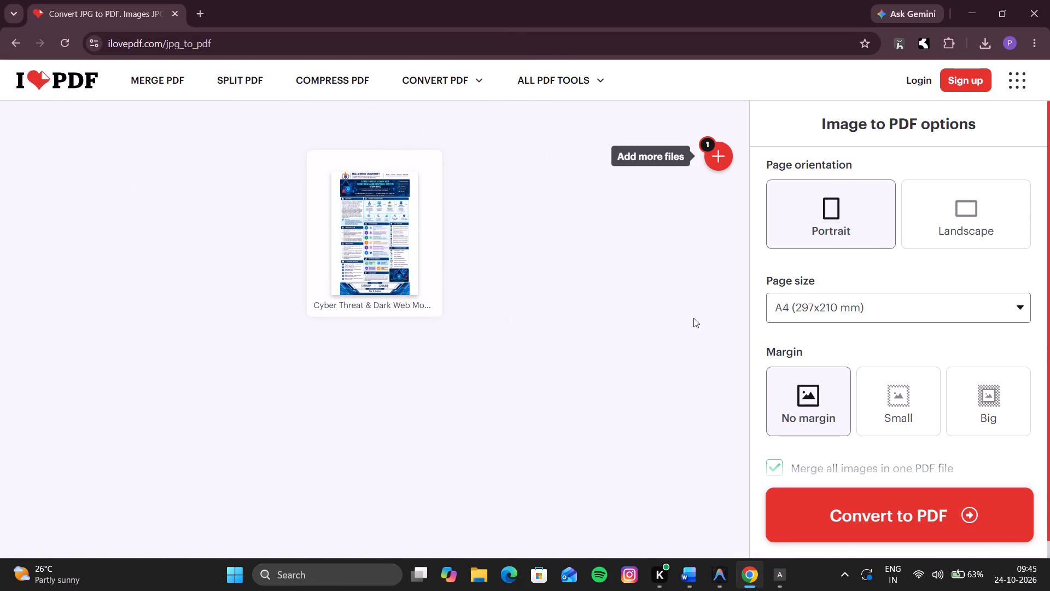
Convert the poster image to PDF and save it on the Desktop as Cyber Threat & Dark Web Monitoring Poster.
{"action": "left_click", "coordinate": [852, 513]}
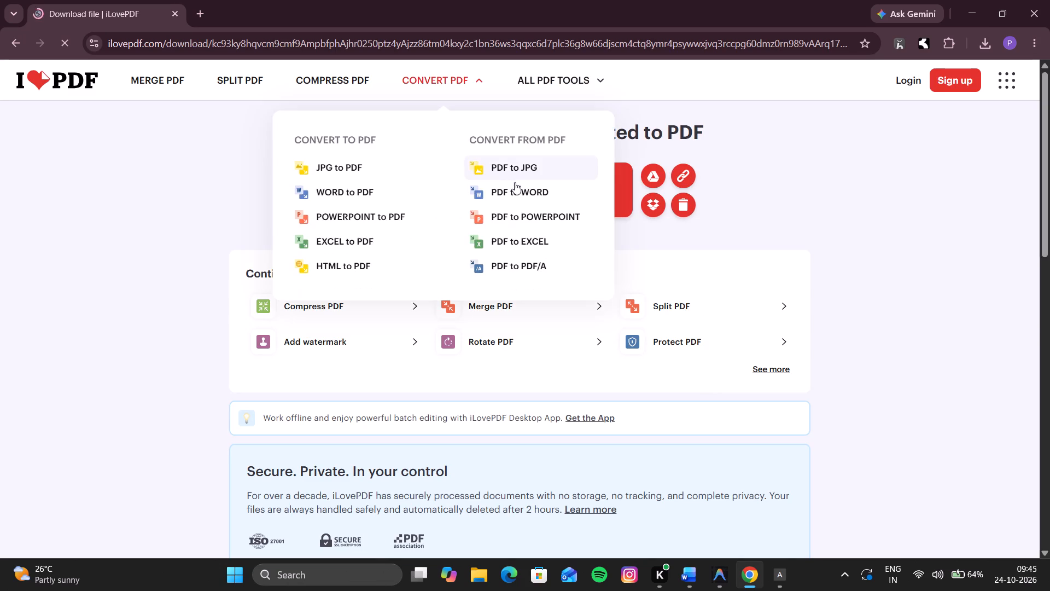
{"action": "left_click", "coordinate": [565, 184]}
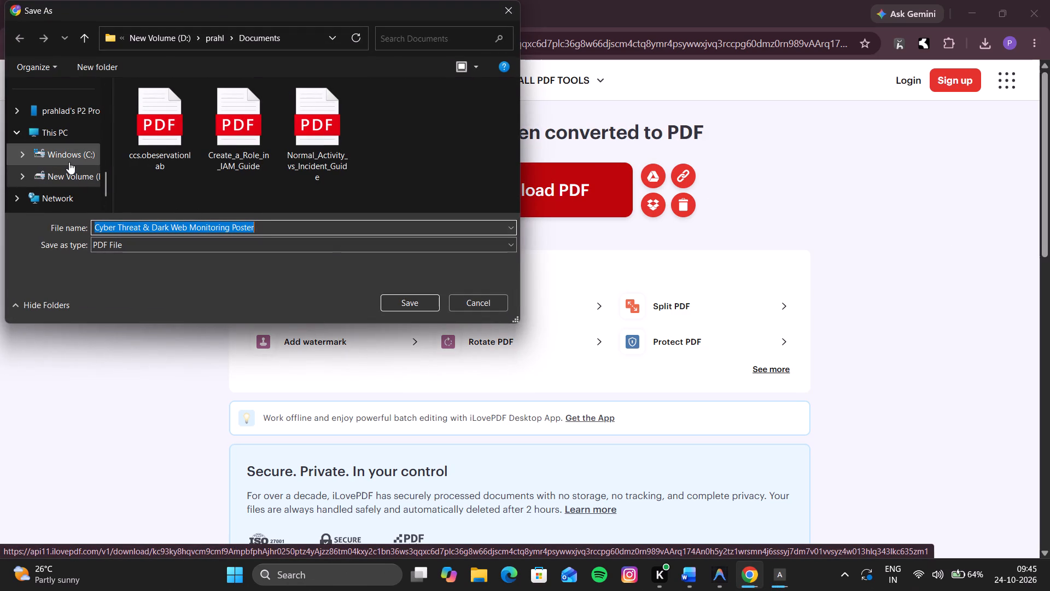
{"action": "scroll", "coordinate": [69, 162], "scroll_direction": "up", "scroll_amount": 2}
{"action": "left_click", "coordinate": [49, 135]}
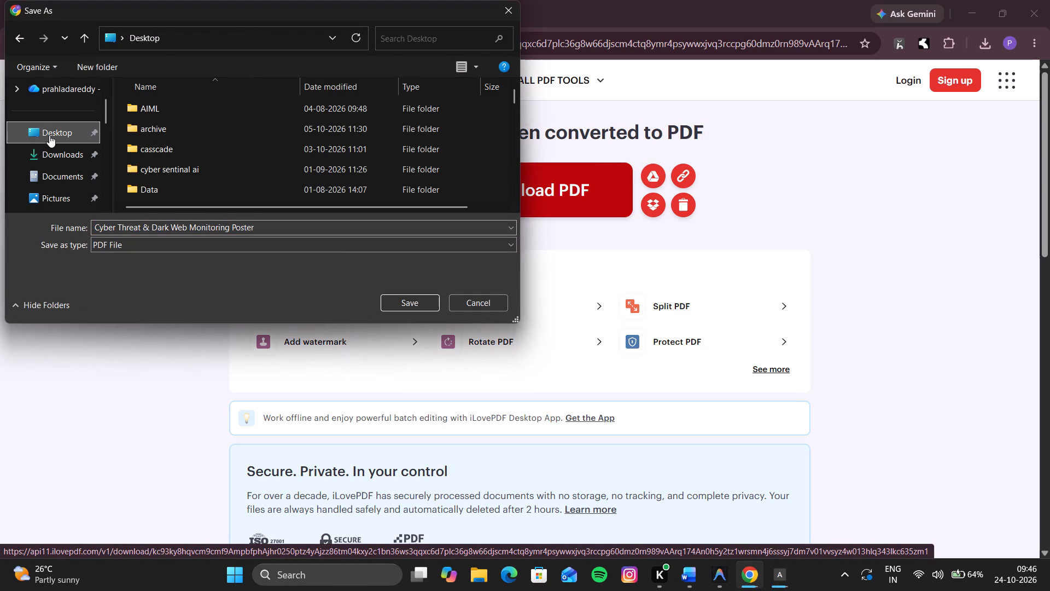
{"action": "left_click", "coordinate": [419, 296]}
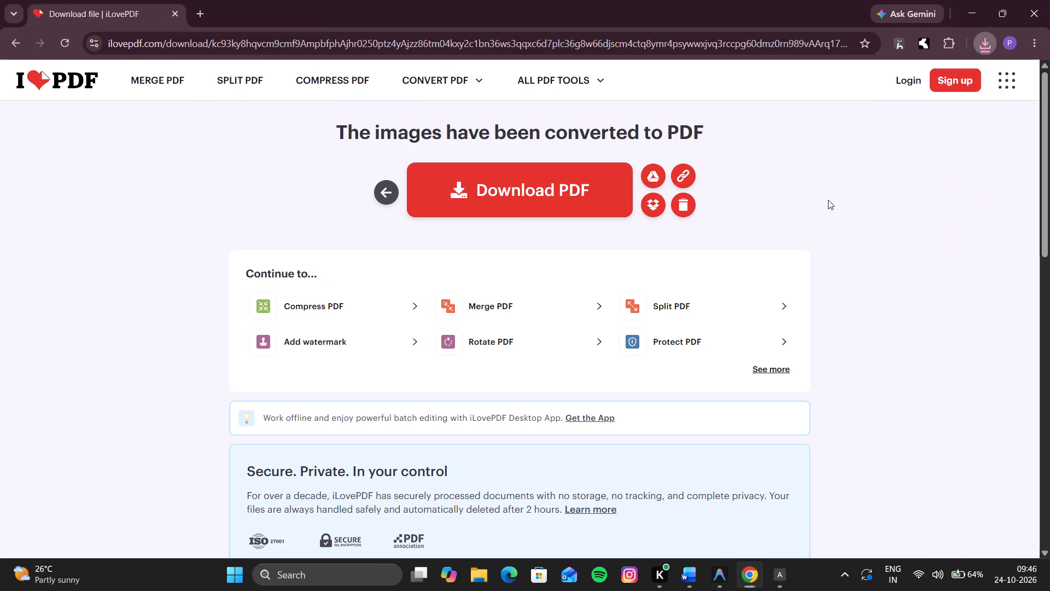
Open the Cyber Threat & Dark Web Monitoring Poster PDF from the desktop and check the whole page from header to footer.
{"action": "left_click", "coordinate": [666, 265]}
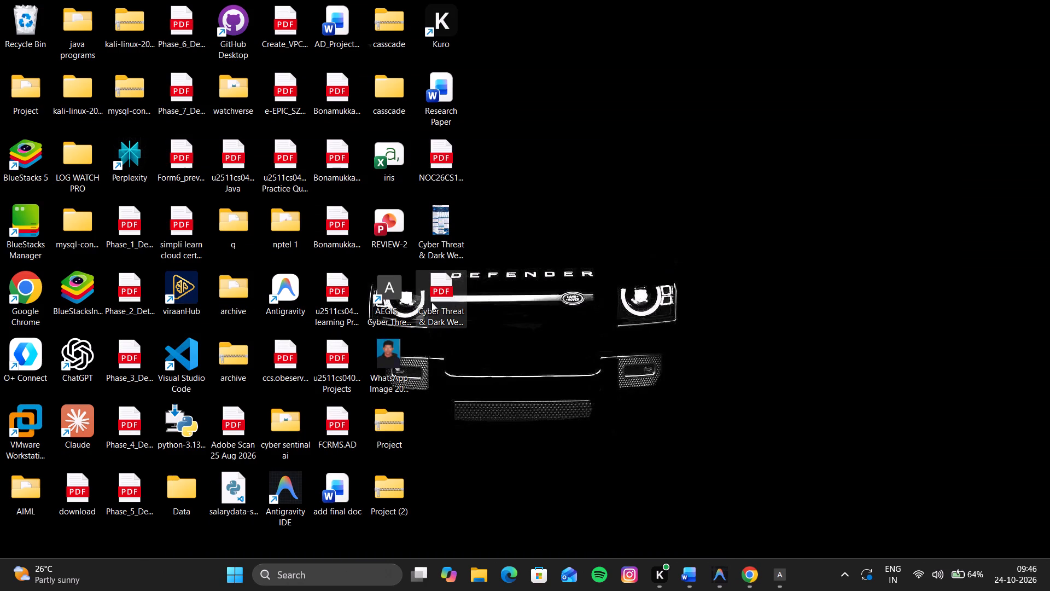
{"action": "left_click", "coordinate": [431, 302]}
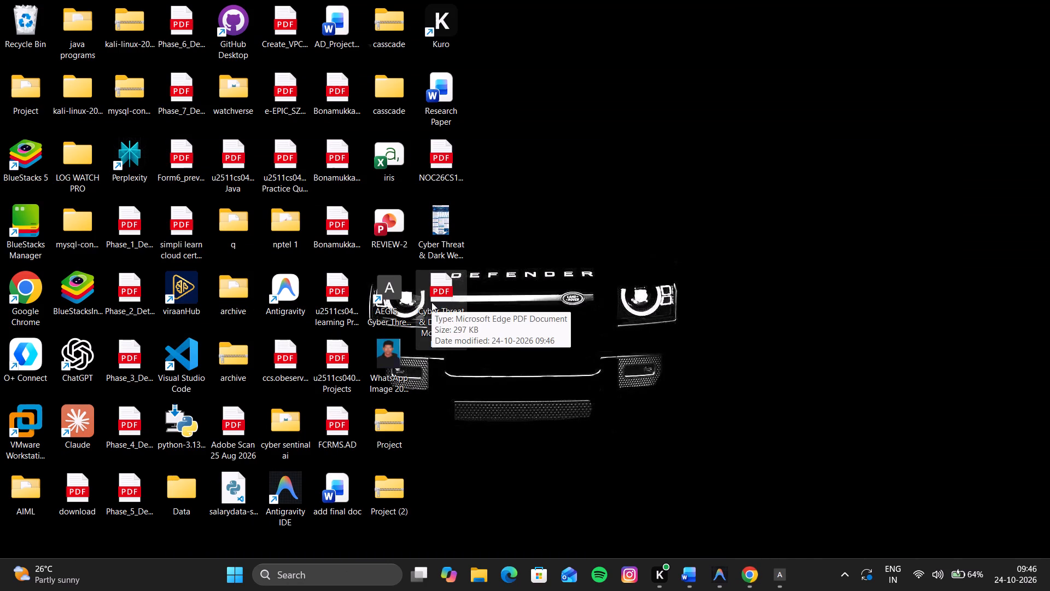
{"action": "left_click", "coordinate": [588, 262]}
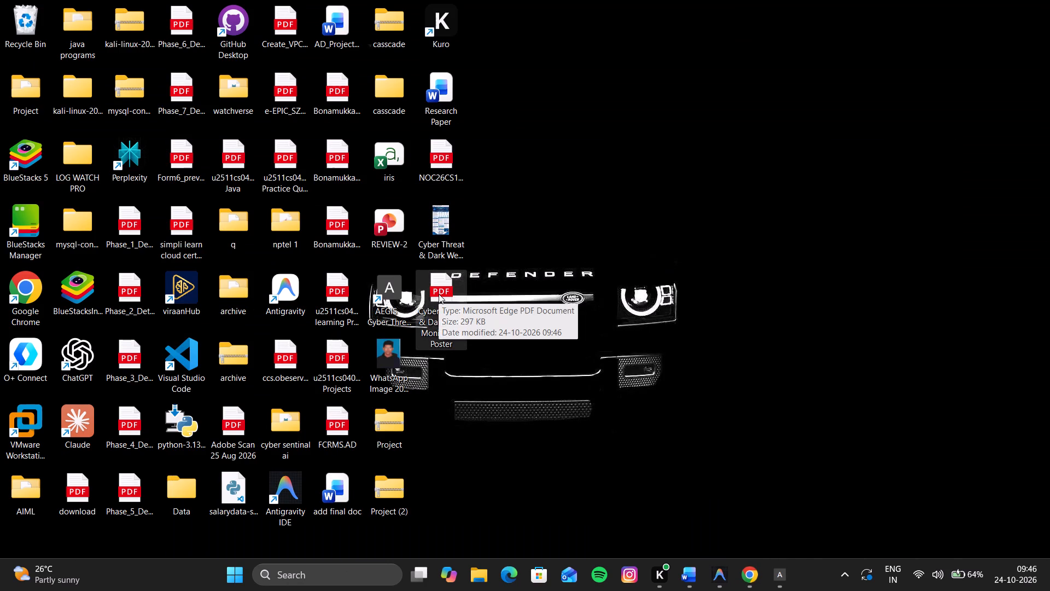
{"action": "double_click", "coordinate": [439, 294]}
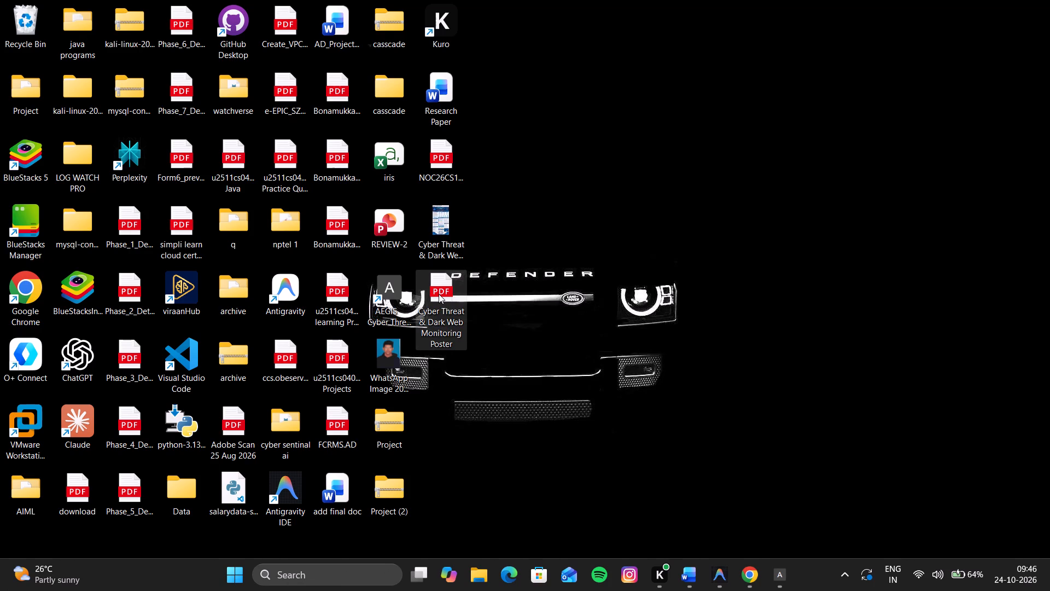
{"action": "scroll", "coordinate": [584, 274], "scroll_direction": "down", "scroll_amount": 3}
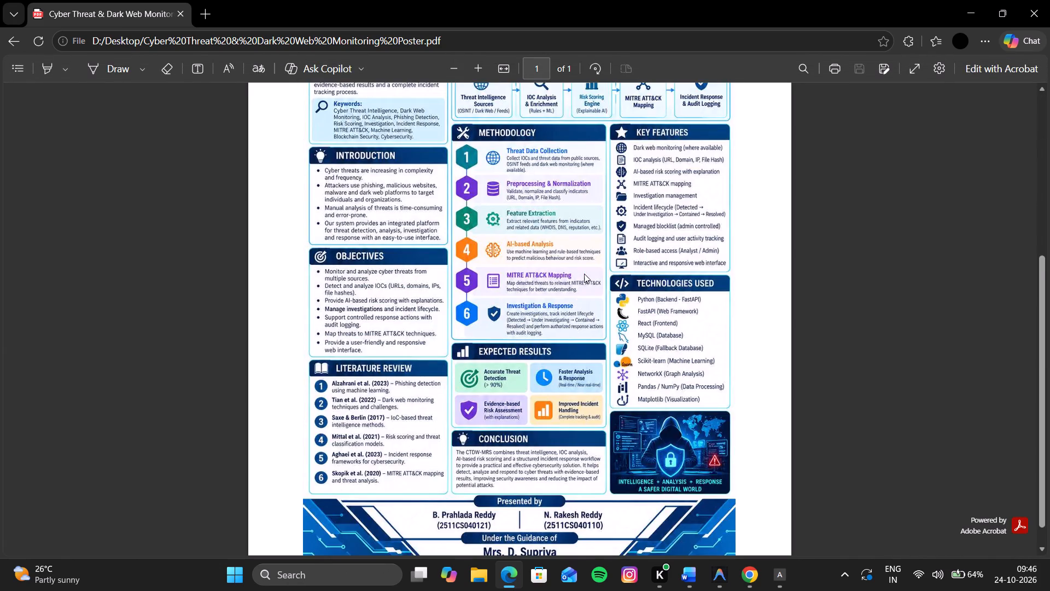
{"action": "scroll", "coordinate": [584, 274], "scroll_direction": "up", "scroll_amount": 3}
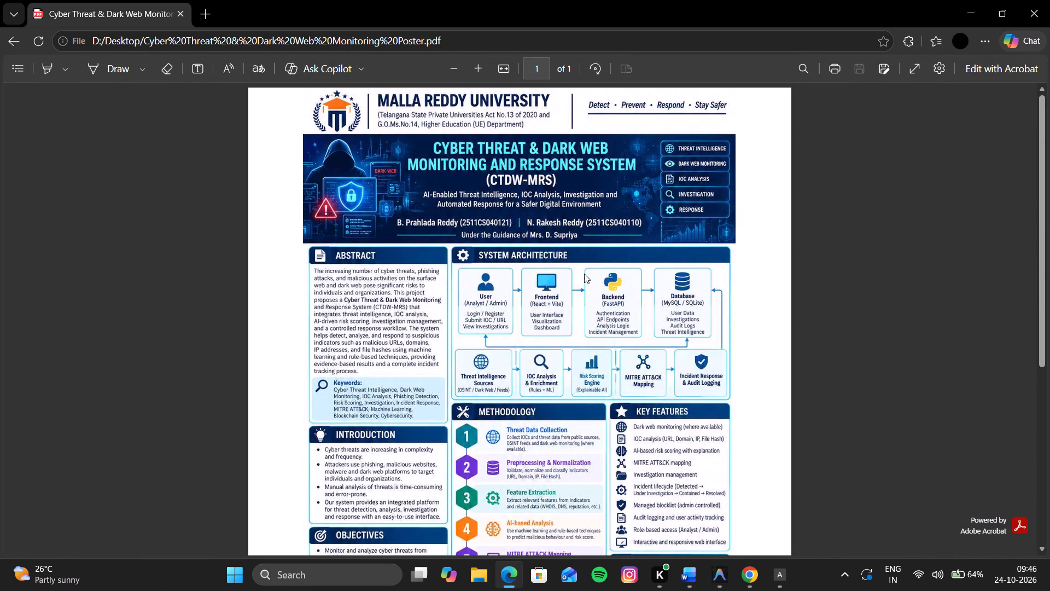
{"action": "scroll", "coordinate": [584, 274], "scroll_direction": "down", "scroll_amount": 6}
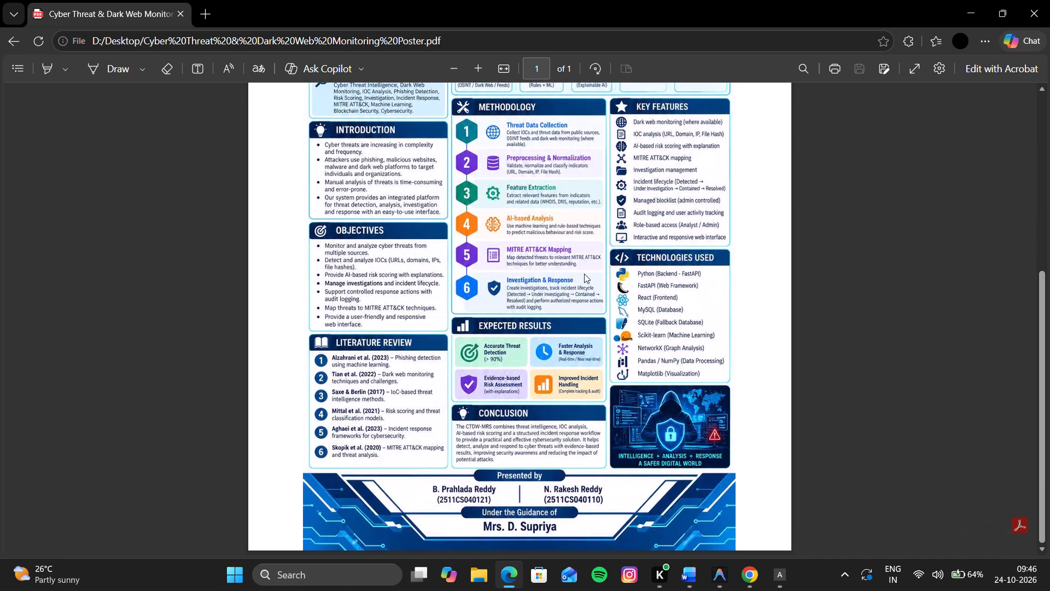
{"action": "scroll", "coordinate": [584, 274], "scroll_direction": "up", "scroll_amount": 4}
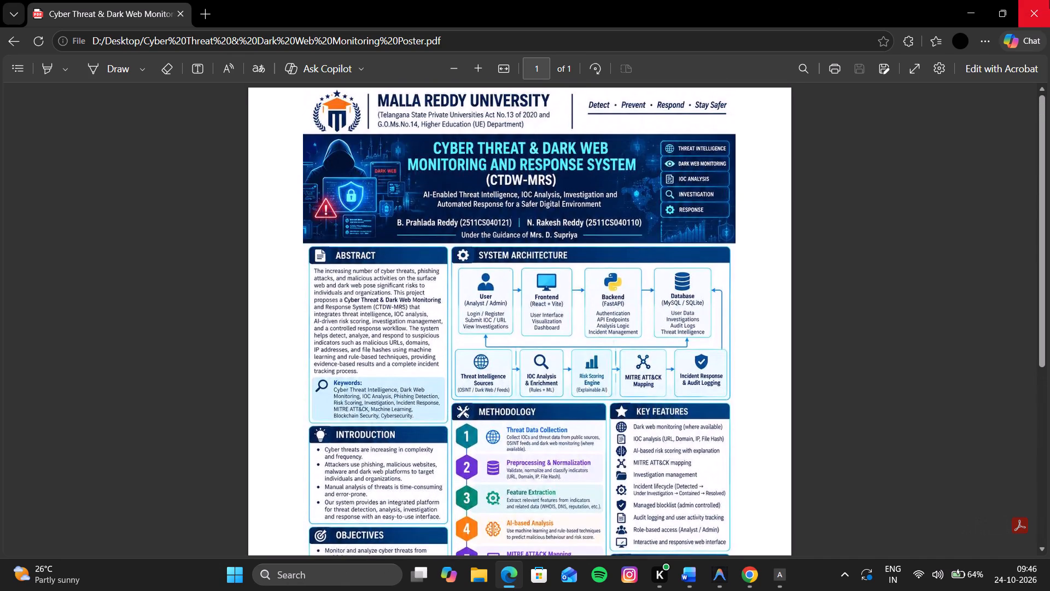
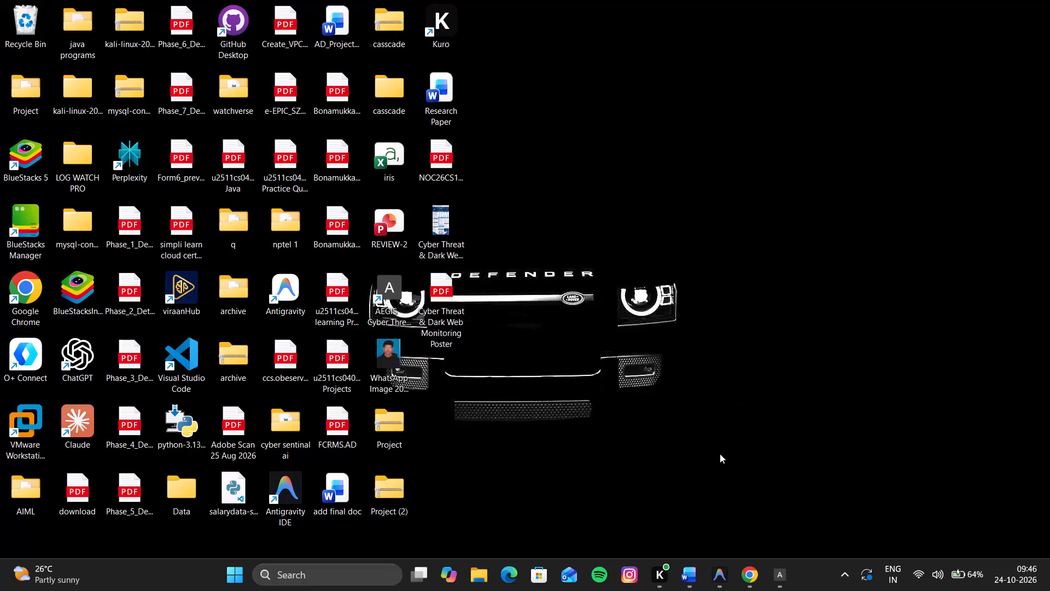
Switch to the project report in Word and review it from the title page through the certificate, abstract and contents lists to the Chapter 1 introduction.
{"action": "left_click", "coordinate": [690, 567]}
{"action": "scroll", "coordinate": [528, 343], "scroll_direction": "up", "scroll_amount": 3}
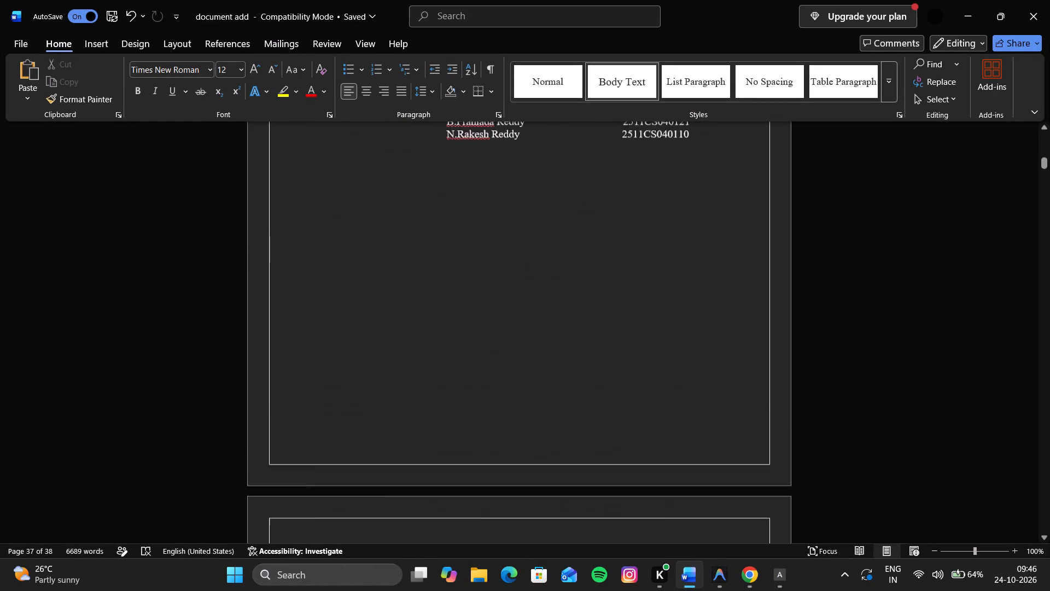
{"action": "scroll", "coordinate": [528, 343], "scroll_direction": "up", "scroll_amount": 11}
{"action": "scroll", "coordinate": [528, 343], "scroll_direction": "down", "scroll_amount": 1}
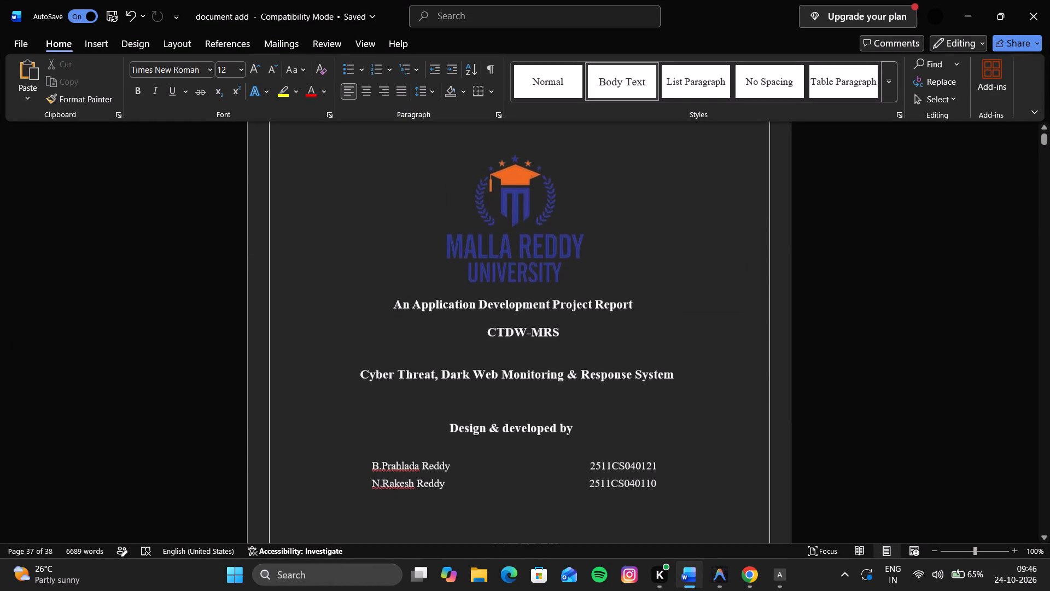
{"action": "scroll", "coordinate": [528, 343], "scroll_direction": "down", "scroll_amount": 1}
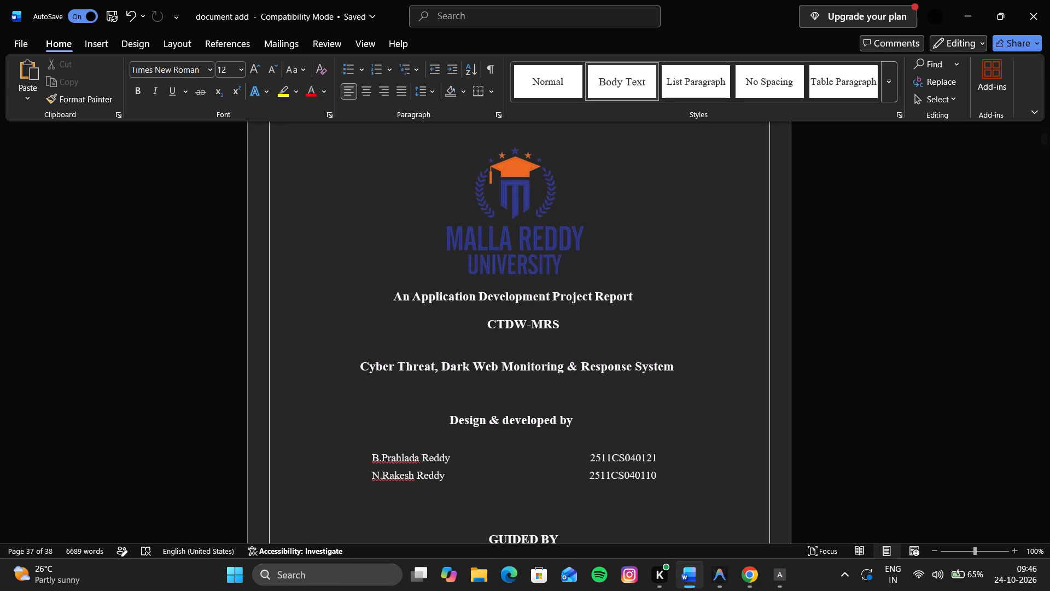
{"action": "scroll", "coordinate": [528, 343], "scroll_direction": "down", "scroll_amount": 5}
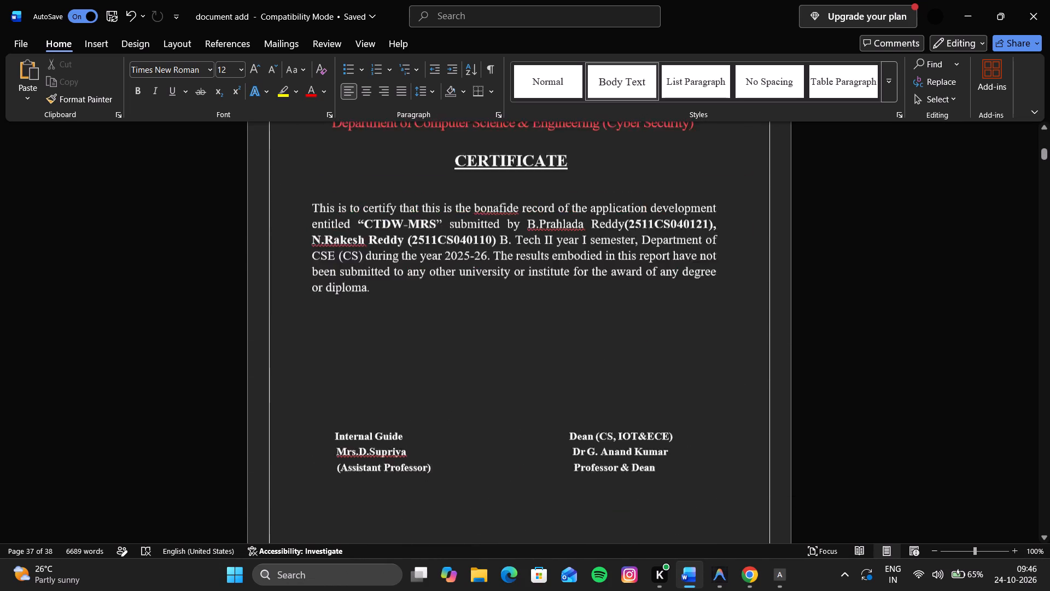
{"action": "scroll", "coordinate": [528, 343], "scroll_direction": "down", "scroll_amount": 11}
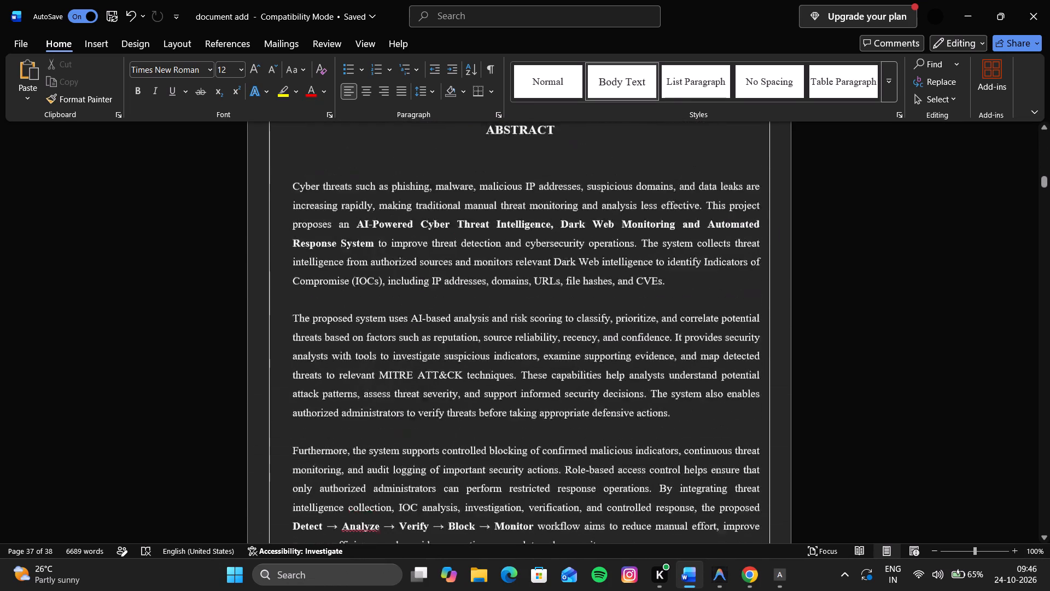
{"action": "scroll", "coordinate": [528, 343], "scroll_direction": "down", "scroll_amount": 9}
{"action": "scroll", "coordinate": [528, 343], "scroll_direction": "up", "scroll_amount": 1}
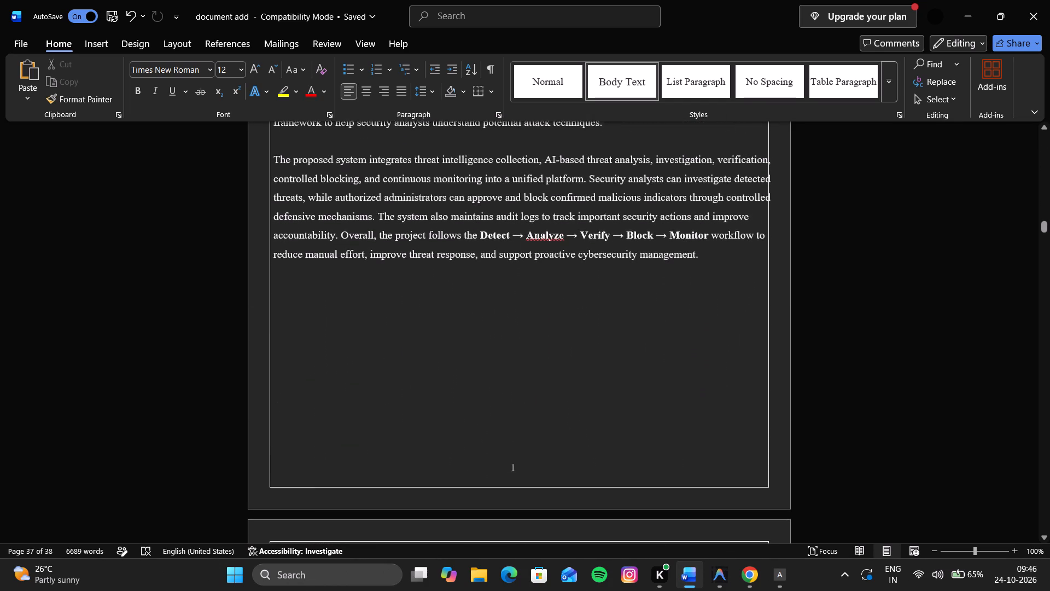
{"action": "scroll", "coordinate": [528, 343], "scroll_direction": "up", "scroll_amount": 2}
{"action": "scroll", "coordinate": [528, 343], "scroll_direction": "down", "scroll_amount": 2}
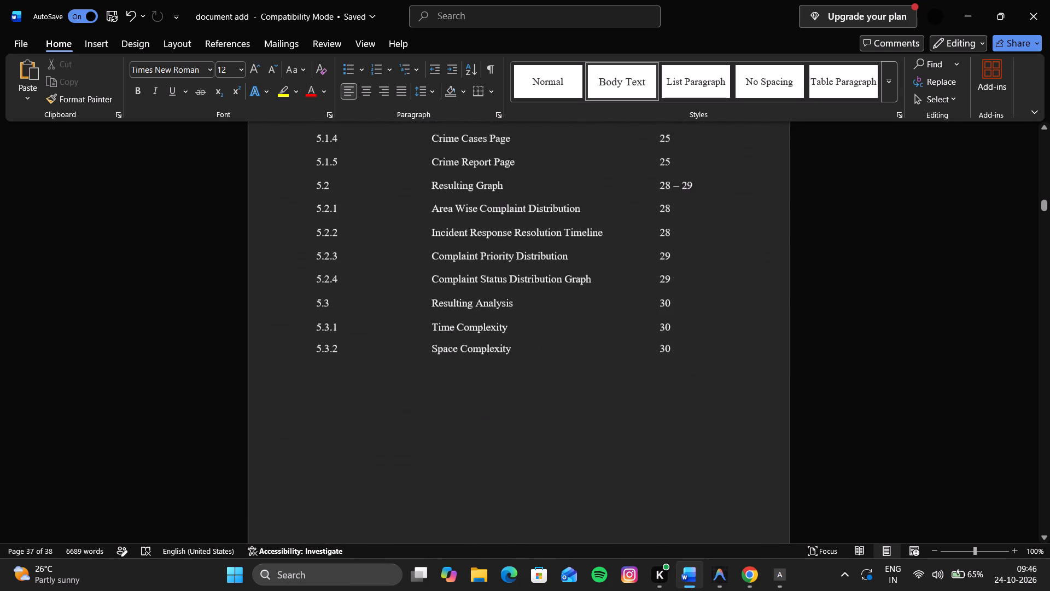
{"action": "scroll", "coordinate": [528, 343], "scroll_direction": "down", "scroll_amount": 7}
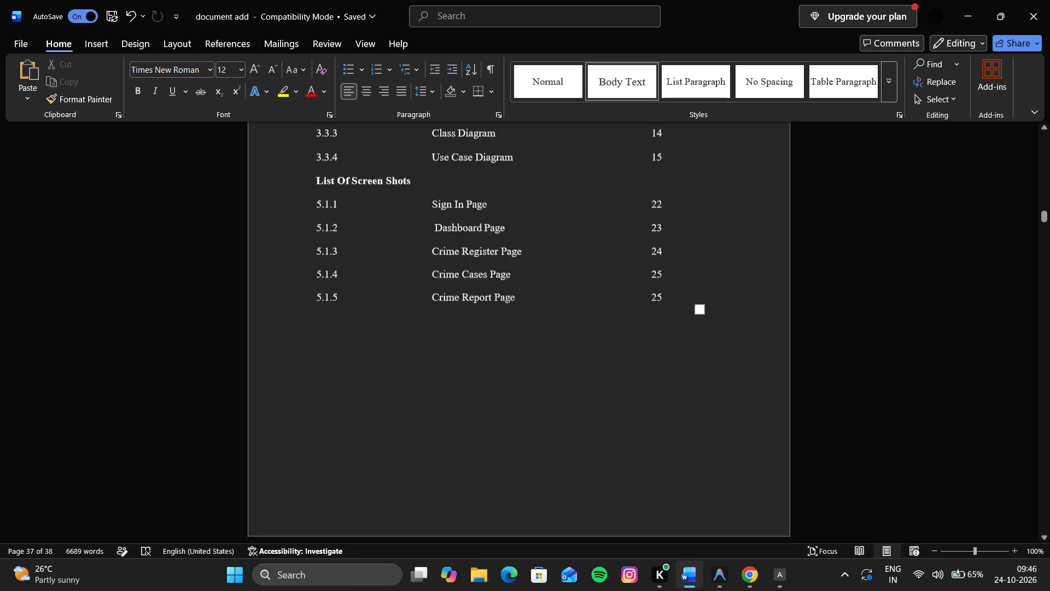
{"action": "scroll", "coordinate": [528, 343], "scroll_direction": "down", "scroll_amount": 6}
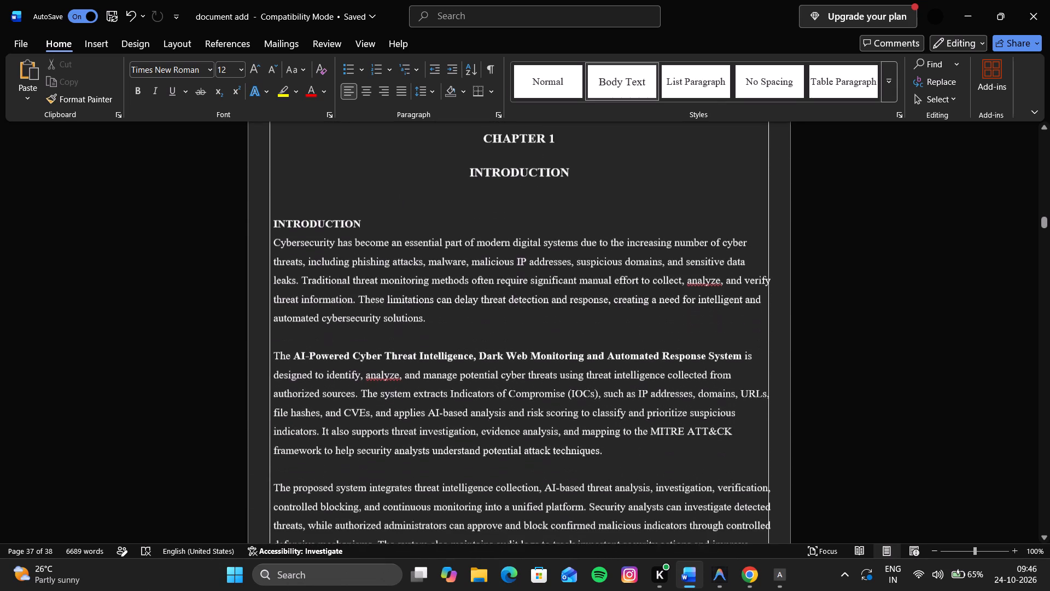
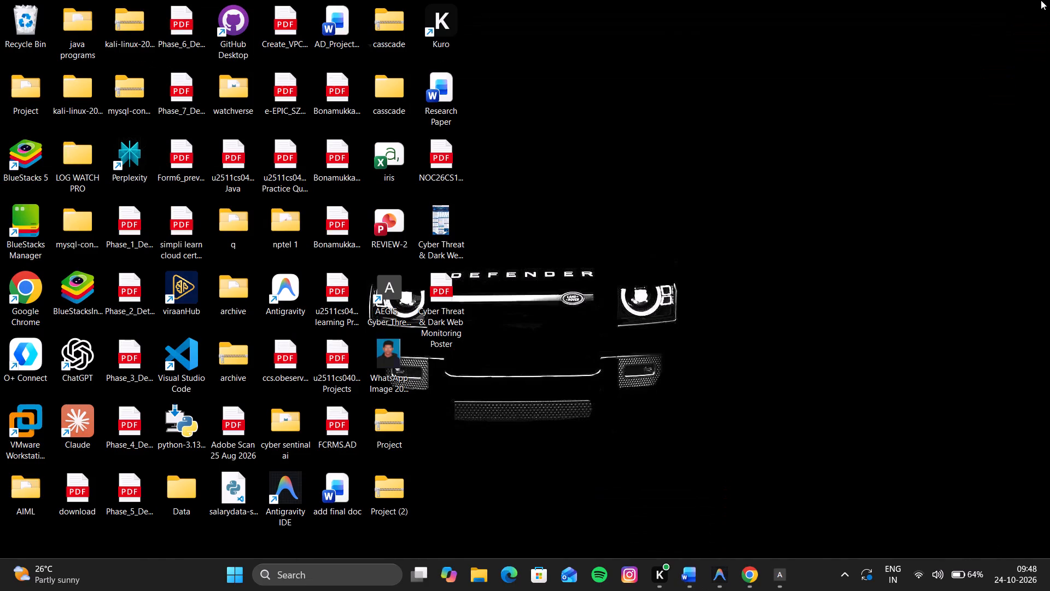
Open Windows Settings and look through the Display options and the full list of System settings.
{"action": "key", "text": "super+i"}
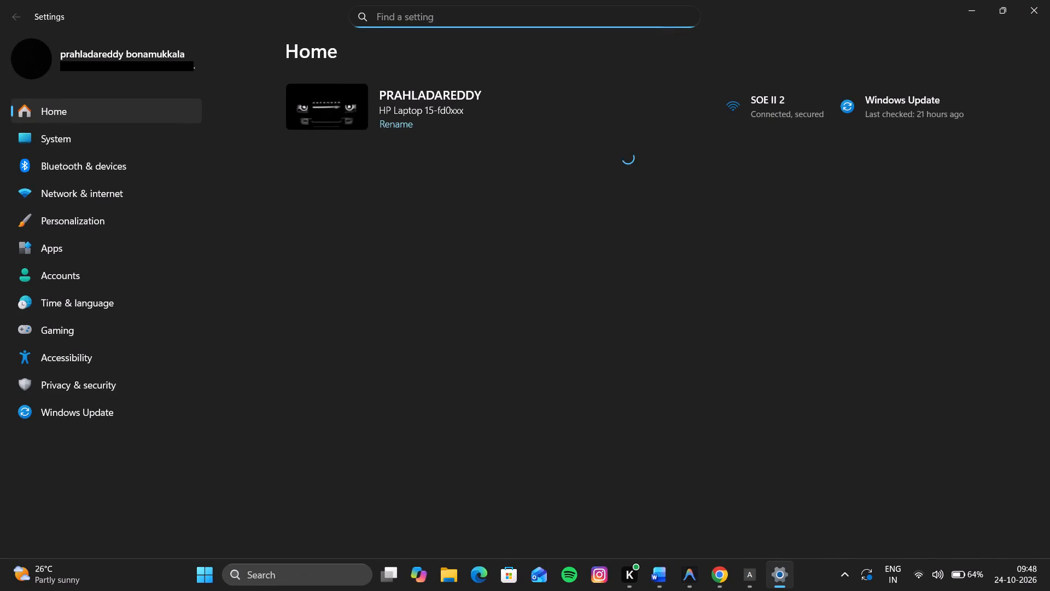
{"action": "left_click", "coordinate": [66, 140]}
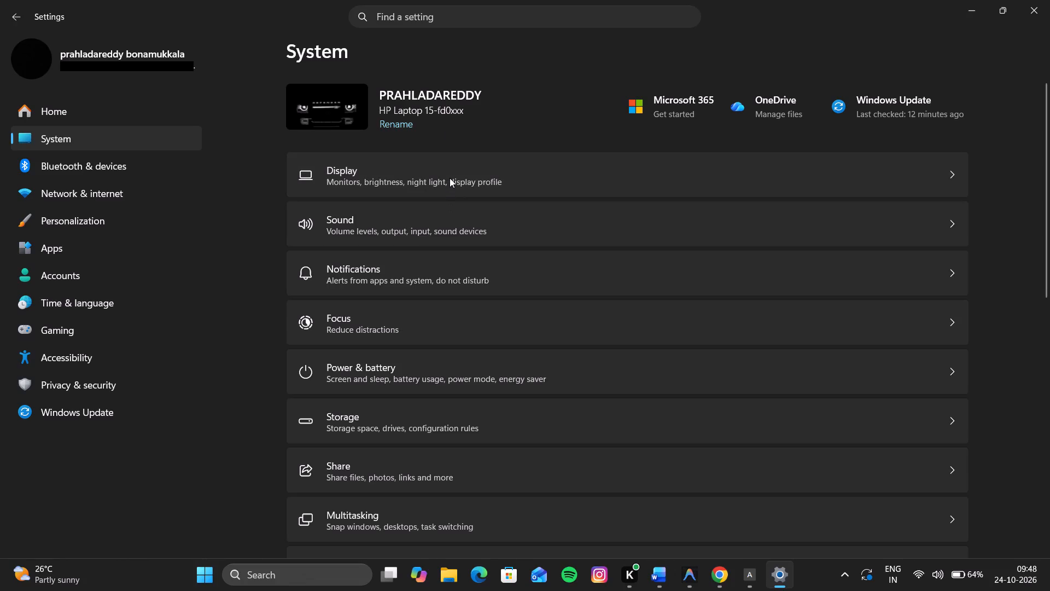
{"action": "left_click", "coordinate": [450, 178]}
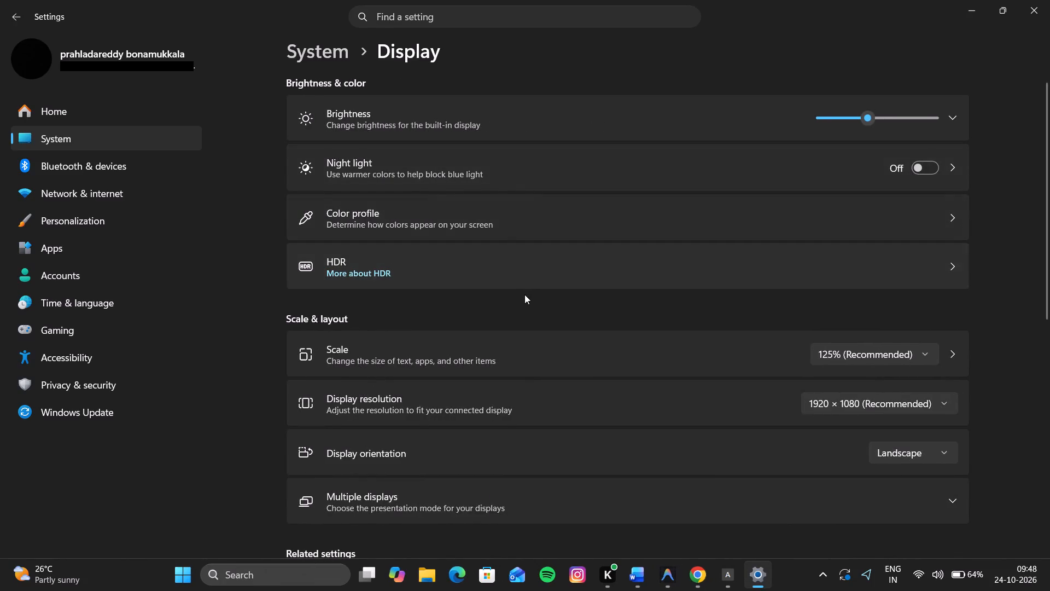
{"action": "scroll", "coordinate": [524, 294], "scroll_direction": "down", "scroll_amount": 5}
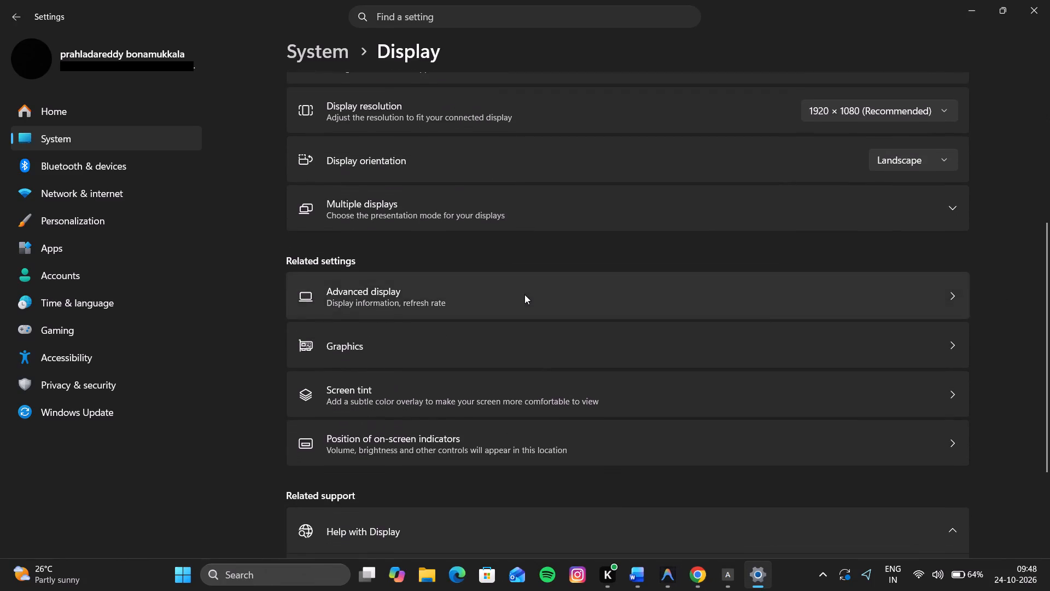
{"action": "scroll", "coordinate": [524, 294], "scroll_direction": "down", "scroll_amount": 1}
{"action": "scroll", "coordinate": [503, 228], "scroll_direction": "up", "scroll_amount": 5}
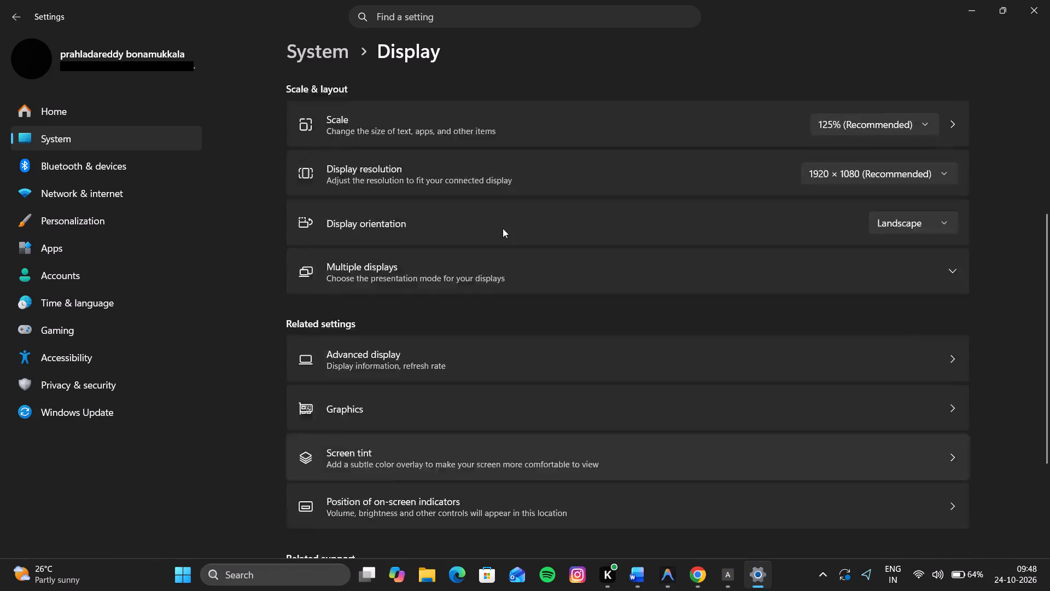
{"action": "scroll", "coordinate": [503, 228], "scroll_direction": "up", "scroll_amount": 2}
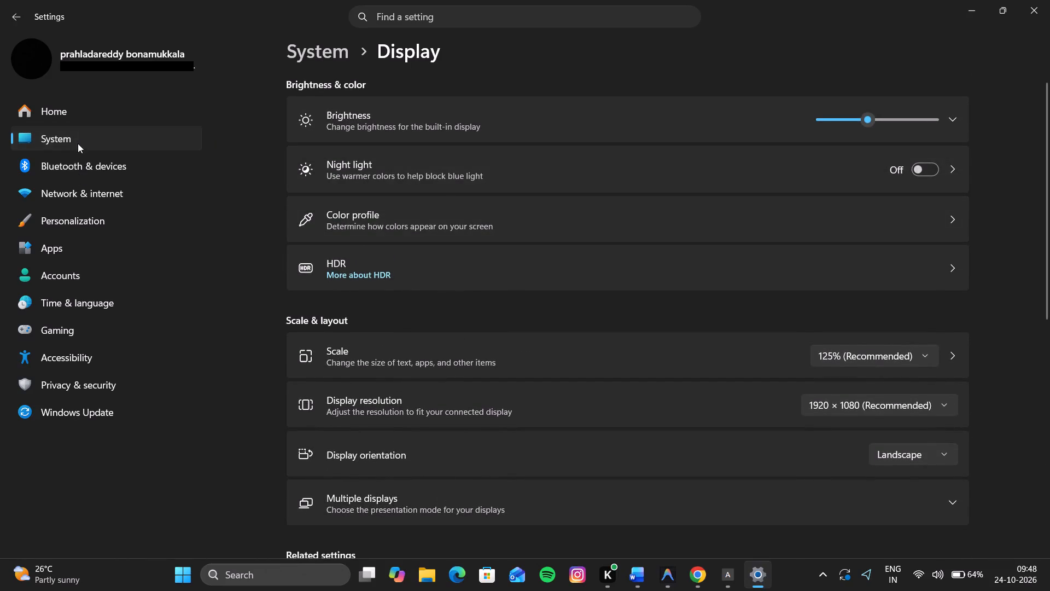
{"action": "left_click", "coordinate": [75, 140]}
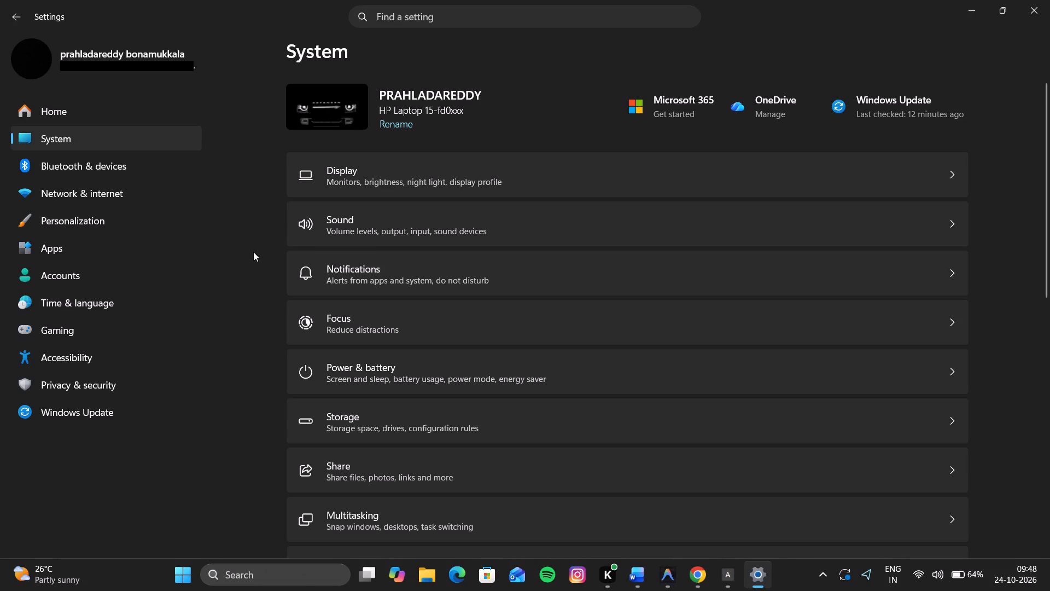
{"action": "left_click", "coordinate": [345, 78]}
{"action": "left_click", "coordinate": [346, 102]}
{"action": "scroll", "coordinate": [660, 328], "scroll_direction": "down", "scroll_amount": 4}
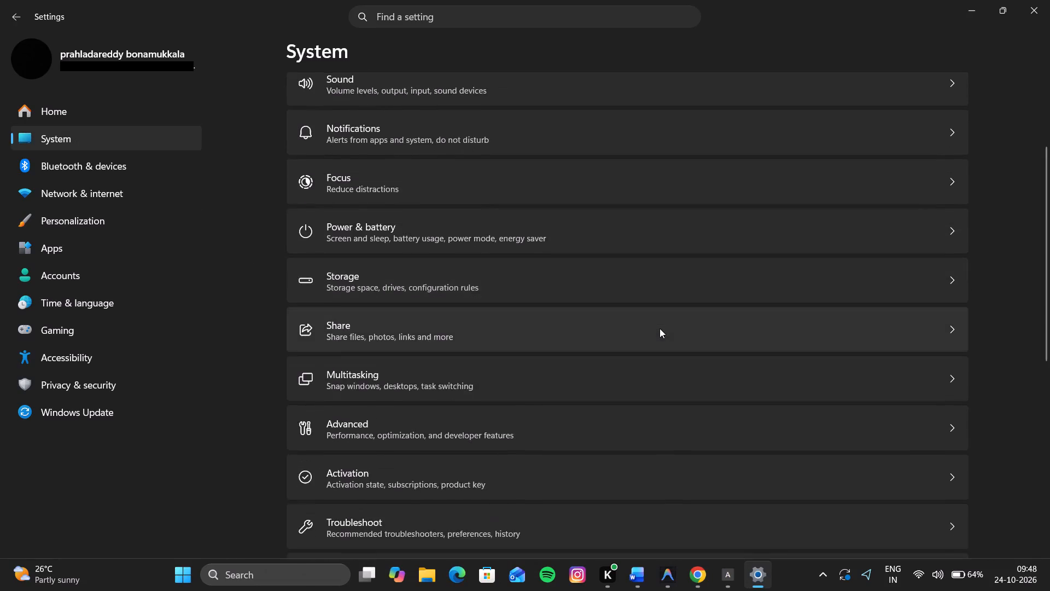
{"action": "scroll", "coordinate": [660, 328], "scroll_direction": "down", "scroll_amount": 3}
{"action": "scroll", "coordinate": [660, 328], "scroll_direction": "up", "scroll_amount": 2}
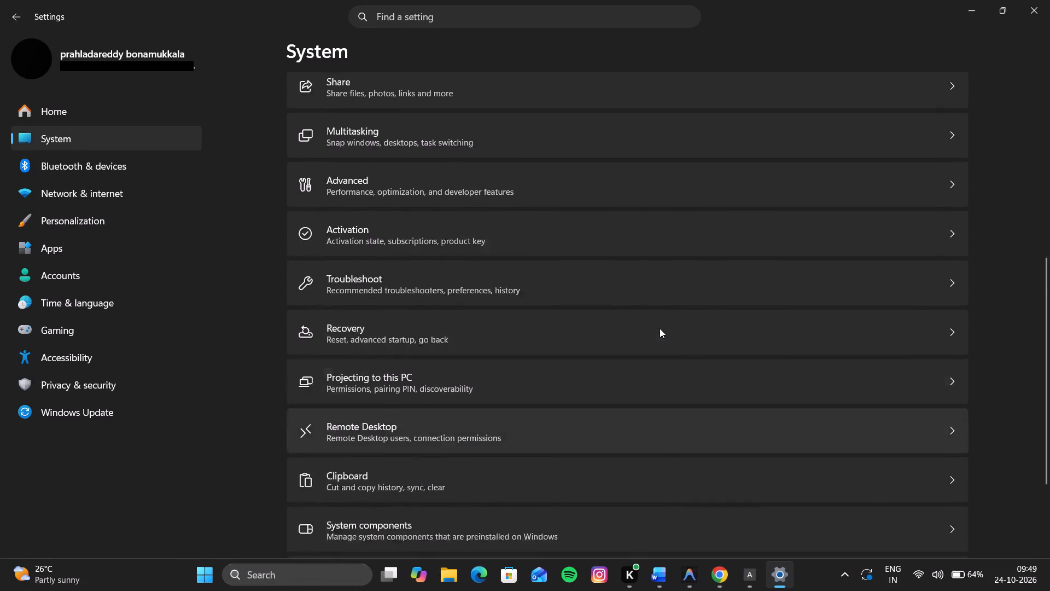
{"action": "scroll", "coordinate": [660, 328], "scroll_direction": "up", "scroll_amount": 2}
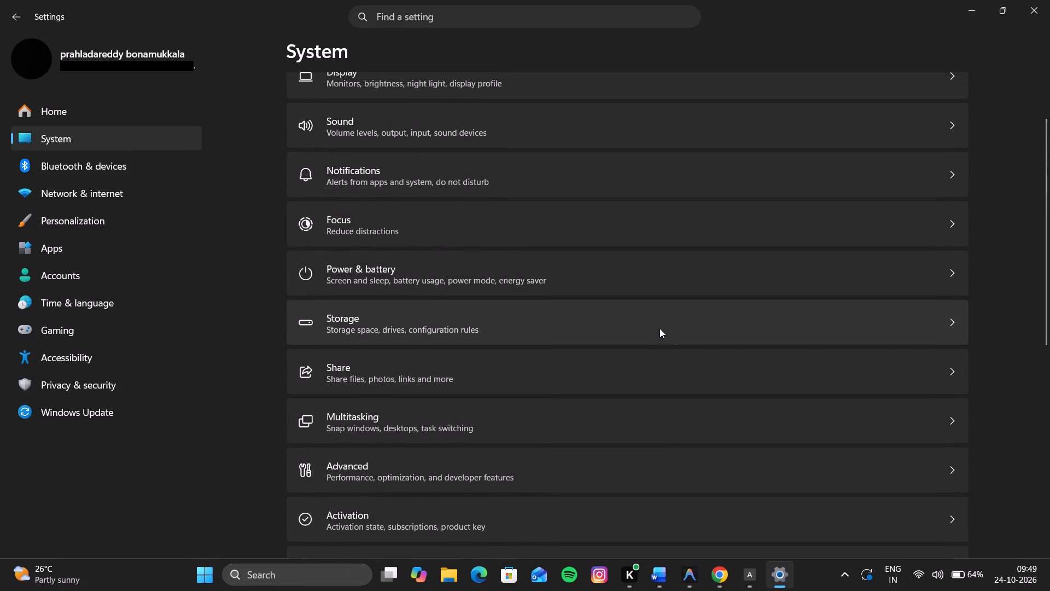
{"action": "scroll", "coordinate": [660, 328], "scroll_direction": "up", "scroll_amount": 1}
Go through the Power & battery energy recommendations to the Colors settings and set the Windows mode to Light.
{"action": "left_click", "coordinate": [600, 277]}
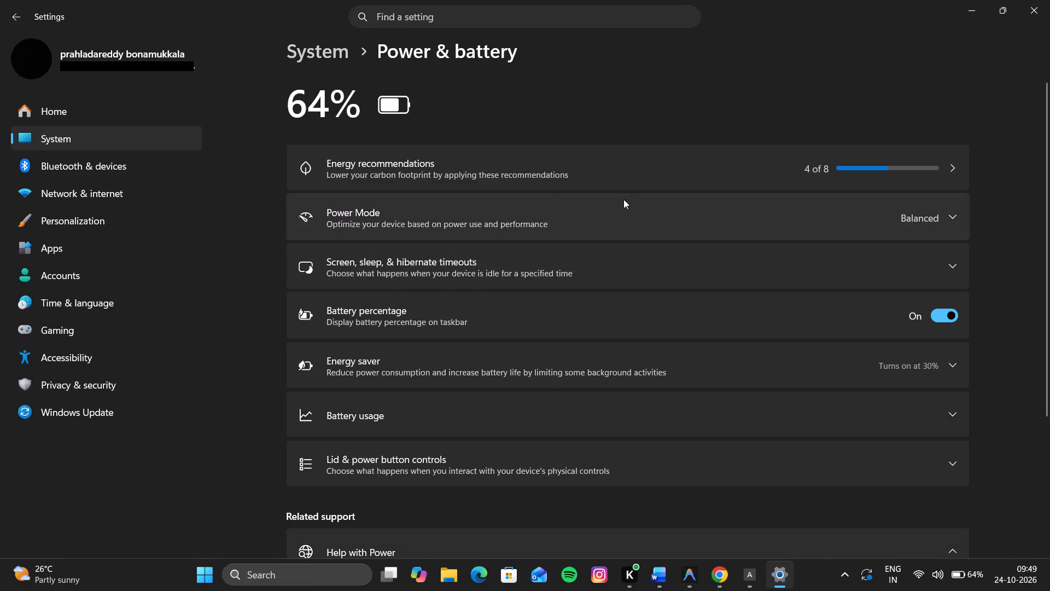
{"action": "left_click", "coordinate": [600, 168]}
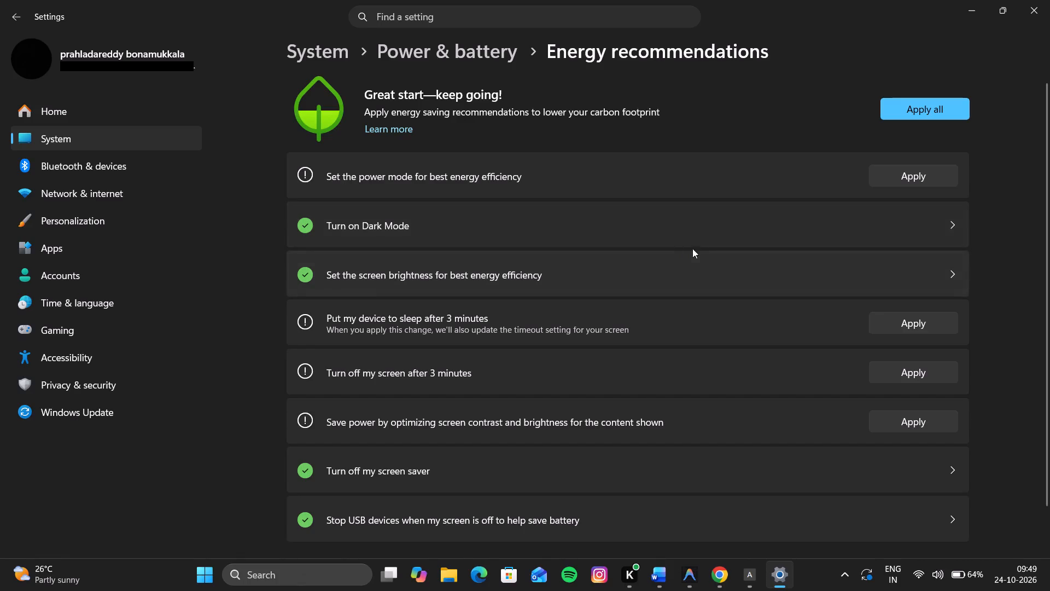
{"action": "left_click", "coordinate": [707, 225]}
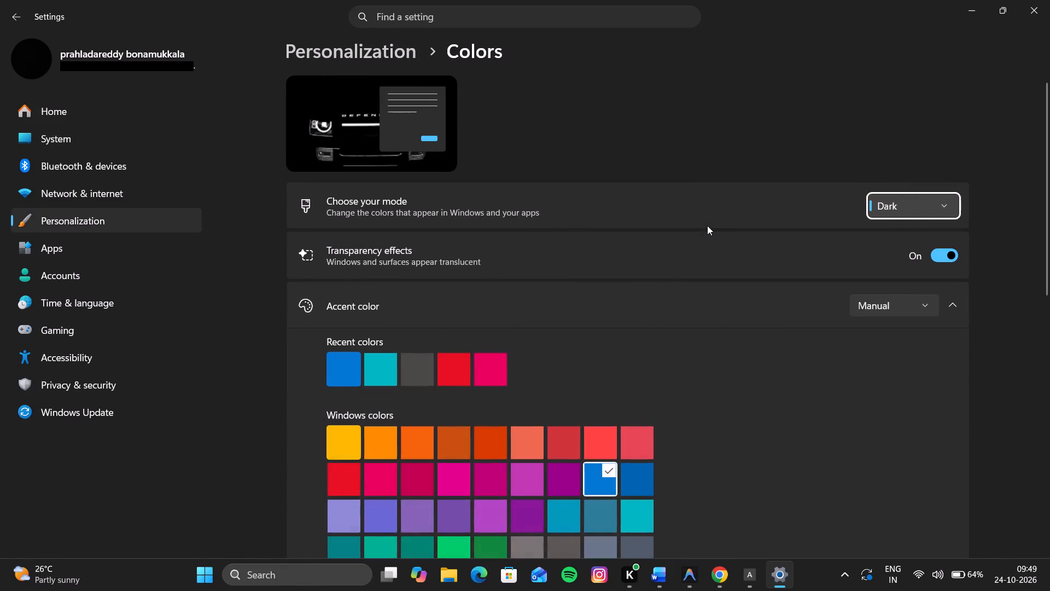
{"action": "left_click", "coordinate": [921, 206]}
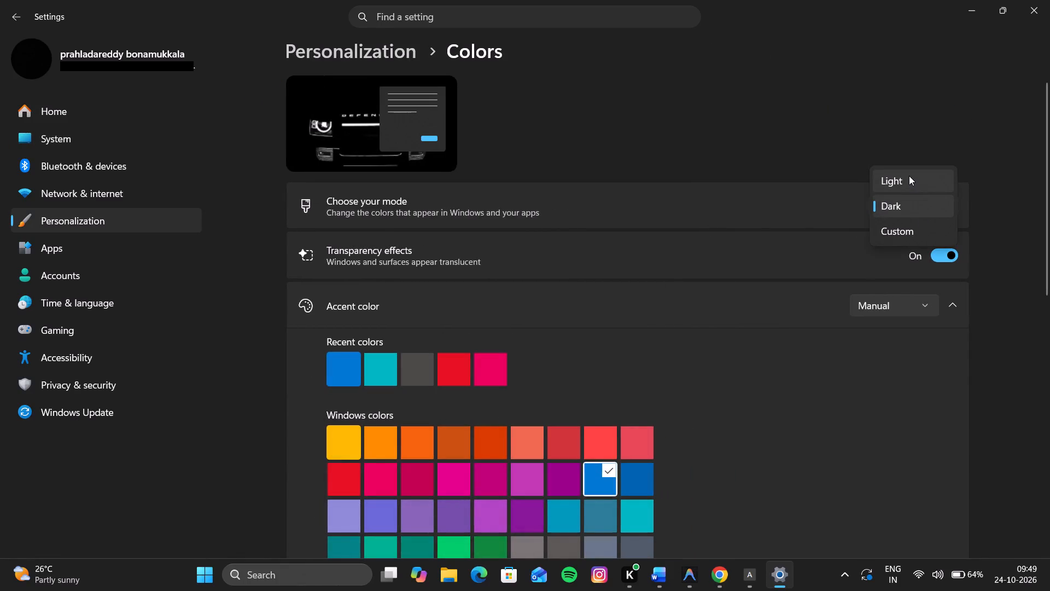
{"action": "left_click", "coordinate": [909, 176]}
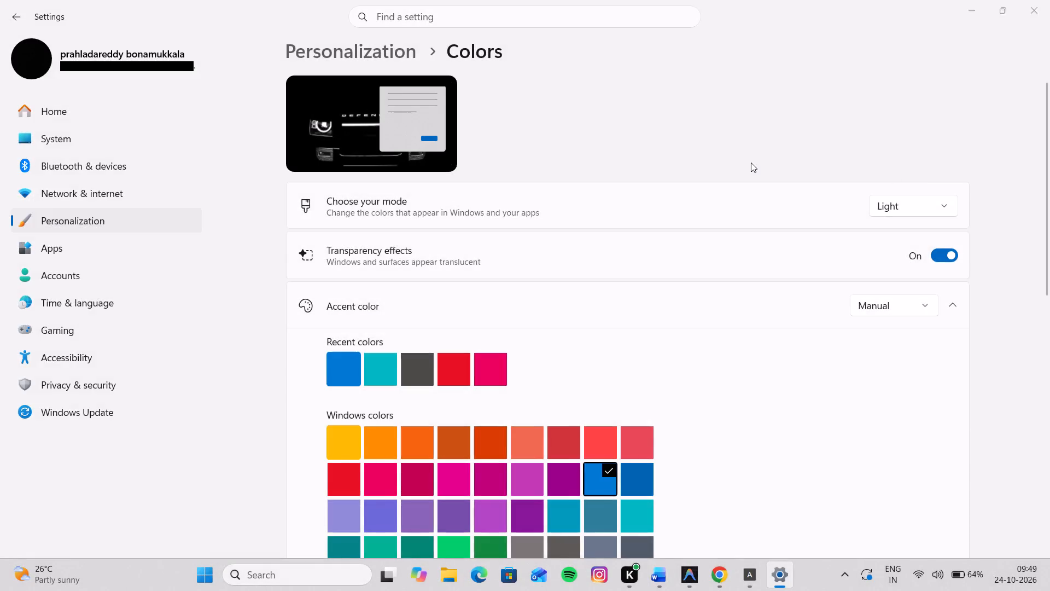
Switch to the project report in Word and review it from the title page through the certificate and declaration to the Acknowledgements.
{"action": "left_click", "coordinate": [657, 194]}
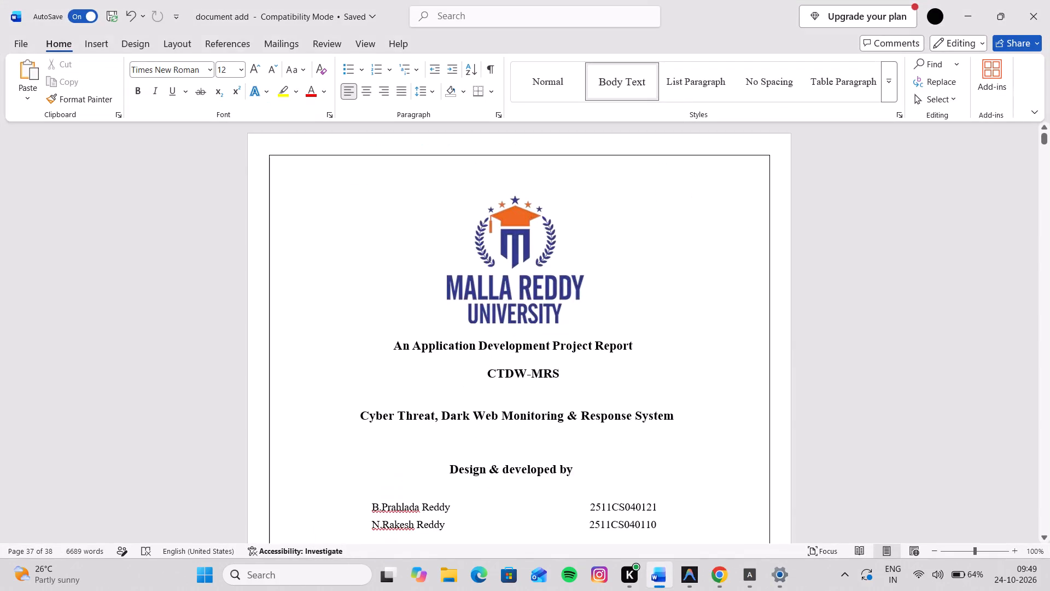
{"action": "key", "text": "Down"}
{"action": "key", "text": "Down"}
{"action": "key", "text": "Down"}
{"action": "key", "text": "Down"}
{"action": "key", "text": "Down"}
{"action": "key", "text": "Down"}
{"action": "key", "text": "Down"}
{"action": "key", "text": "Down"}
{"action": "key", "text": "Down"}
{"action": "key", "text": "Down"}
{"action": "key", "text": "Down"}
{"action": "key", "text": "Down"}
{"action": "key", "text": "Down"}
{"action": "key", "text": "Down"}
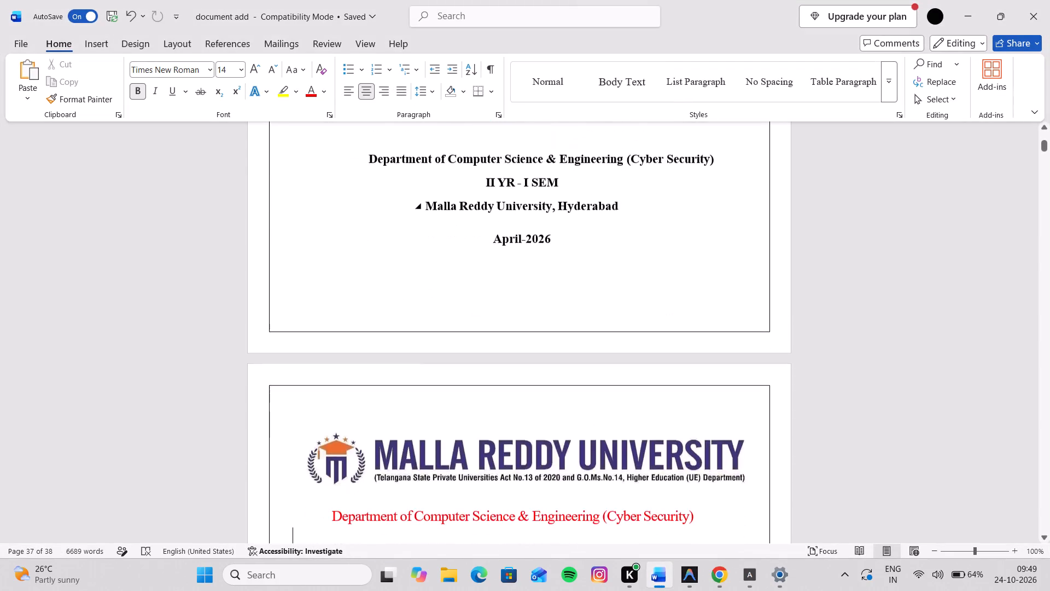
{"action": "key", "text": "Down"}
{"action": "key", "text": "Down"}
{"action": "key", "text": "Down"}
{"action": "key", "text": "Down"}
{"action": "key", "text": "Down"}
{"action": "key", "text": "Down"}
{"action": "key", "text": "Down"}
{"action": "key", "text": "Down"}
{"action": "key", "text": "Down"}
{"action": "key", "text": "Down"}
{"action": "key", "text": "Down"}
{"action": "key", "text": "Down"}
{"action": "key", "text": "Down"}
{"action": "key", "text": "Down"}
{"action": "key", "text": "Down"}
{"action": "key", "text": "Down"}
{"action": "key", "text": "Down"}
{"action": "key", "text": "Down"}
{"action": "key", "text": "Down"}
{"action": "key", "text": "Down"}
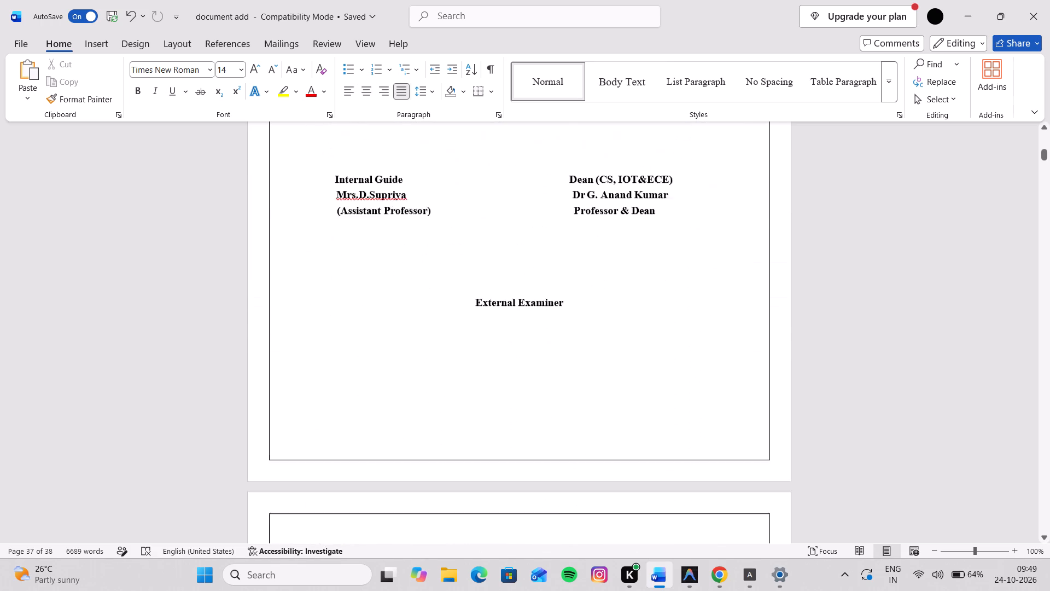
{"action": "key", "text": "Down"}
{"action": "key", "text": "Down"}
{"action": "key", "text": "Down"}
{"action": "key", "text": "Down"}
{"action": "key", "text": "Down"}
{"action": "key", "text": "Down"}
{"action": "key", "text": "Down"}
{"action": "key", "text": "Down"}
{"action": "key", "text": "Down"}
{"action": "key", "text": "Down"}
{"action": "key", "text": "Down"}
{"action": "key", "text": "Down"}
{"action": "key", "text": "Down"}
{"action": "key", "text": "Down"}
{"action": "key", "text": "Down"}
{"action": "key", "text": "Down"}
{"action": "key", "text": "Down"}
{"action": "key", "text": "Down"}
{"action": "key", "text": "Down"}
{"action": "key", "text": "Down"}
{"action": "key", "text": "Down"}
{"action": "key", "text": "Down"}
{"action": "key", "text": "Down"}
{"action": "key", "text": "Down"}
{"action": "key", "text": "Down"}
{"action": "key", "text": "Down"}
{"action": "key", "text": "Down"}
{"action": "key", "text": "Down"}
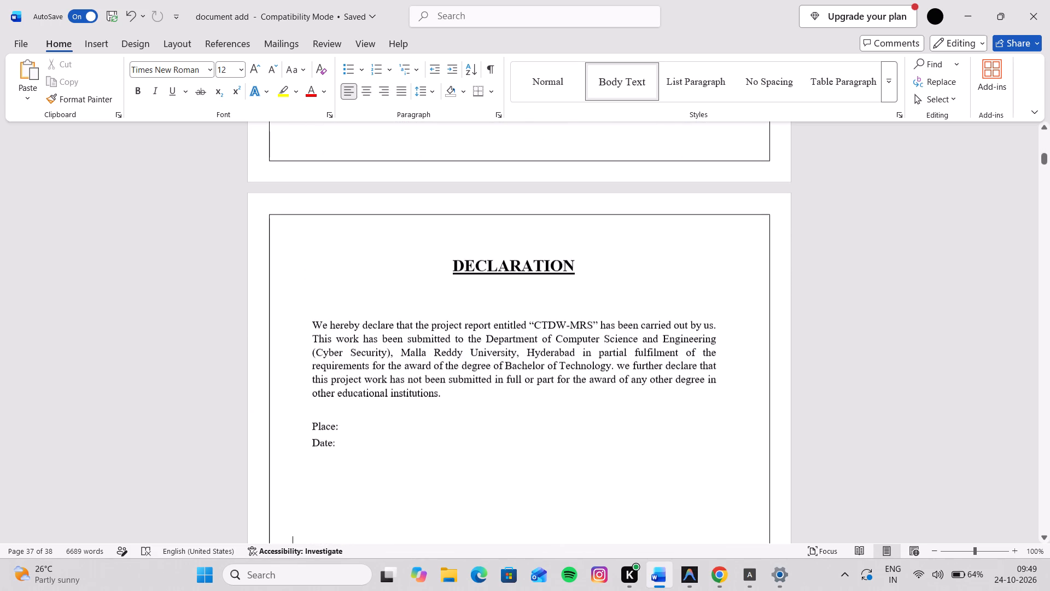
{"action": "key", "text": "Down"}
{"action": "key", "text": "Down"}
{"action": "key", "text": "Down"}
{"action": "key", "text": "Down"}
{"action": "key", "text": "Down"}
{"action": "key", "text": "Down"}
{"action": "key", "text": "Down"}
{"action": "key", "text": "Down"}
{"action": "key", "text": "Down"}
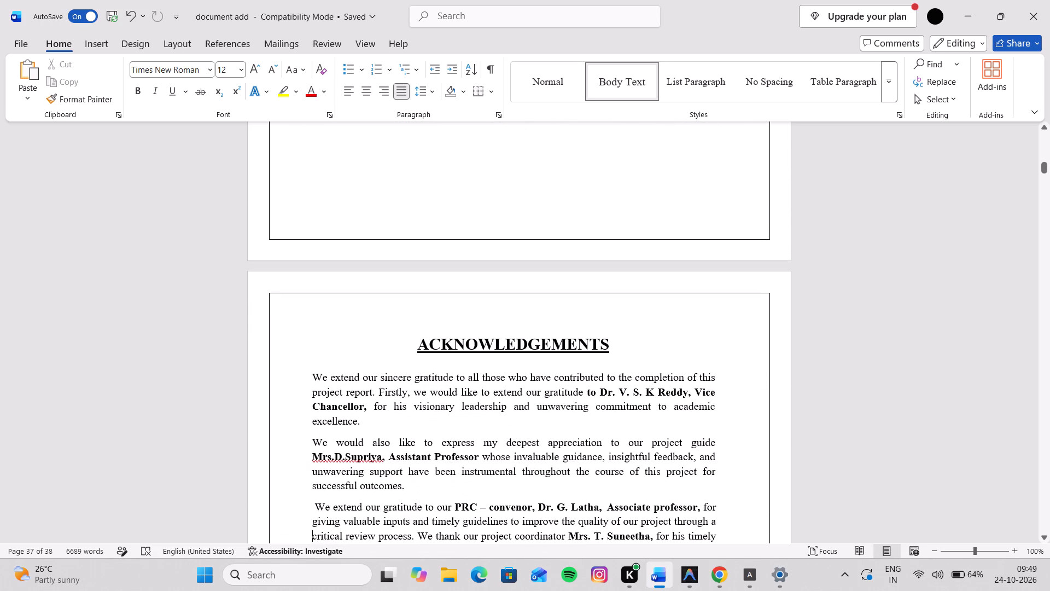
{"action": "key", "text": "Down"}
{"action": "key", "text": "Down"}
{"action": "key", "text": "Down"}
{"action": "key", "text": "Down"}
{"action": "key", "text": "Down"}
{"action": "key", "text": "Down"}
{"action": "key", "text": "Down"}
{"action": "key", "text": "Down"}
{"action": "key", "text": "Down"}
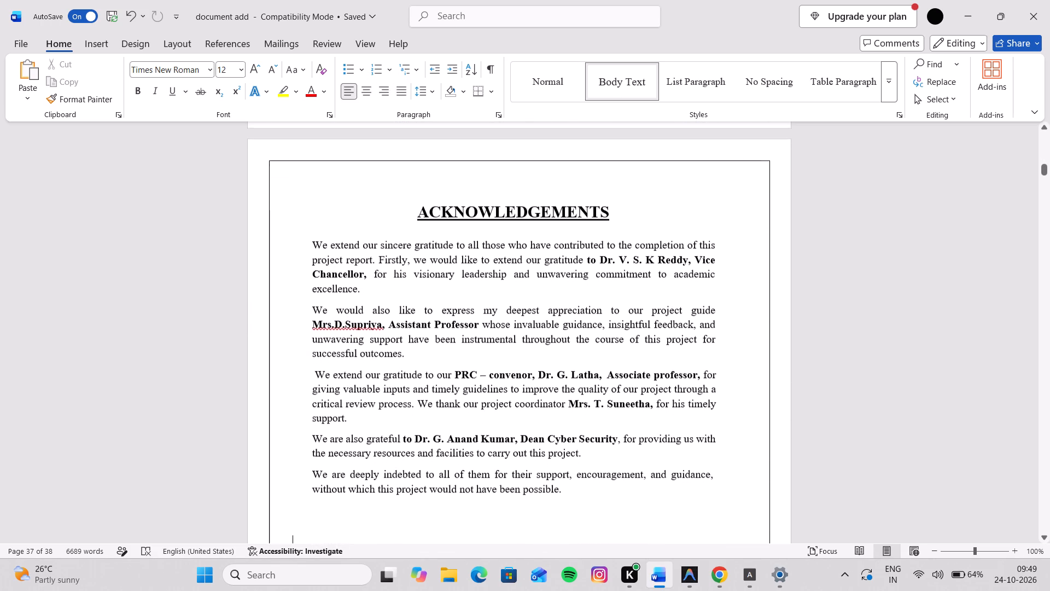
{"action": "key", "text": "Down"}
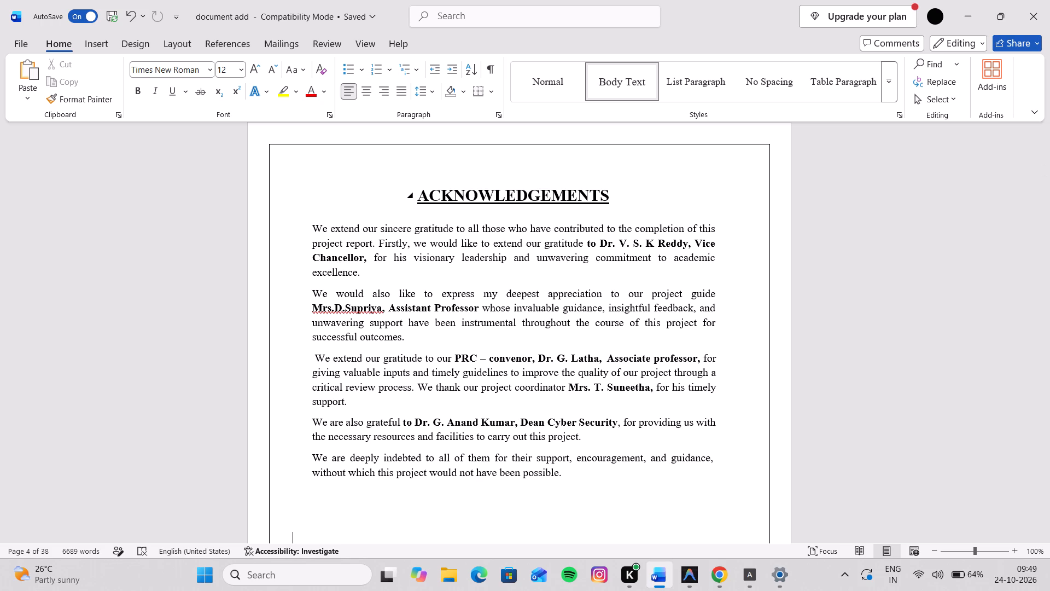
Replace the project coordinator's title and name in the third Acknowledgements paragraph with the new coordinator's, using the title Mr.
{"action": "left_click", "coordinate": [649, 389]}
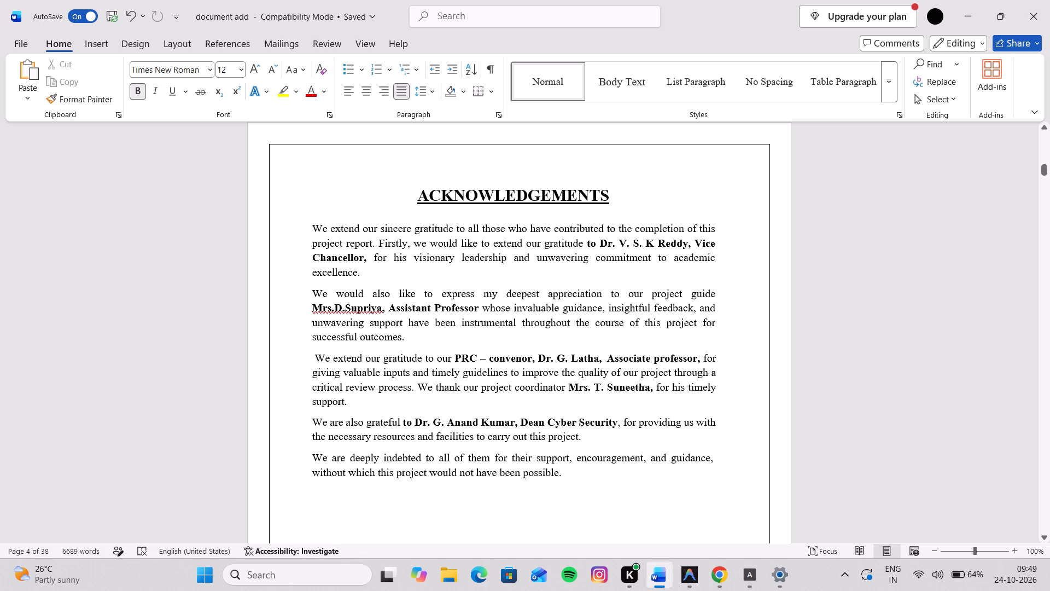
{"action": "key", "text": "BackSpace"}
{"action": "key", "text": "BackSpace"}
{"action": "key", "text": "BackSpace"}
{"action": "key", "text": "BackSpace"}
{"action": "key", "text": "BackSpace"}
{"action": "key", "text": "BackSpace"}
{"action": "key", "text": "BackSpace"}
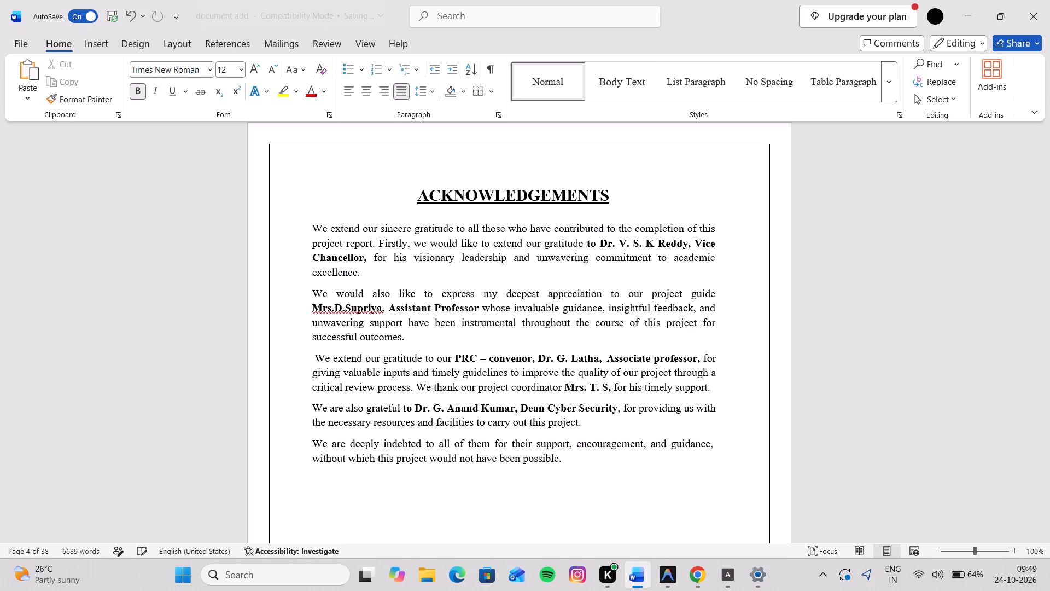
{"action": "key", "text": "BackSpace"}
{"action": "key", "text": "BackSpace"}
{"action": "key", "text": "BackSpace"}
{"action": "key", "text": "BackSpace"}
{"action": "key", "text": "BackSpace"}
{"action": "key", "text": "BackSpace"}
{"action": "key", "text": "BackSpace"}
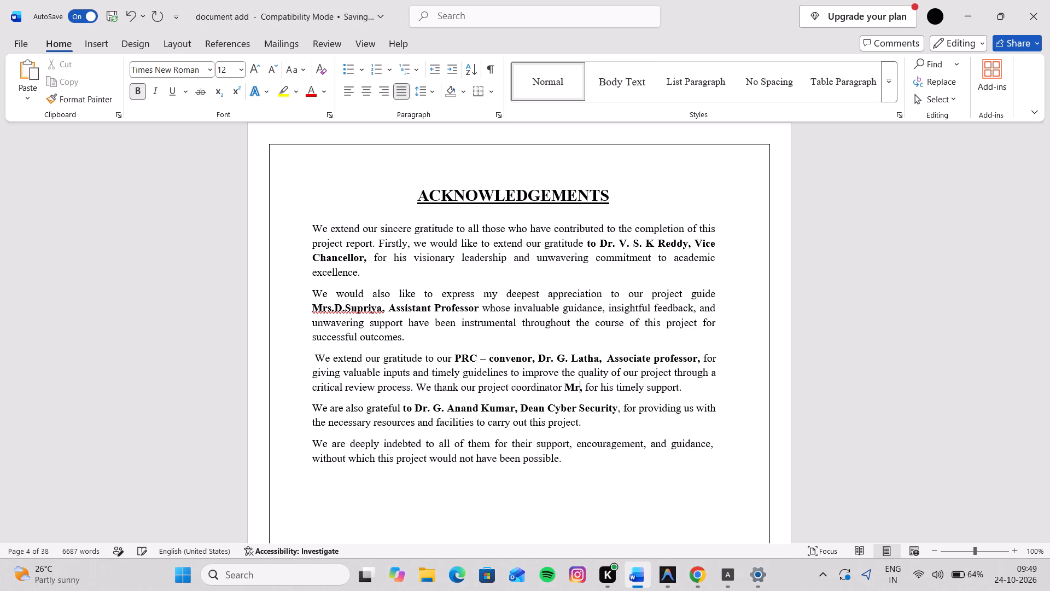
{"action": "key", "text": "period"}
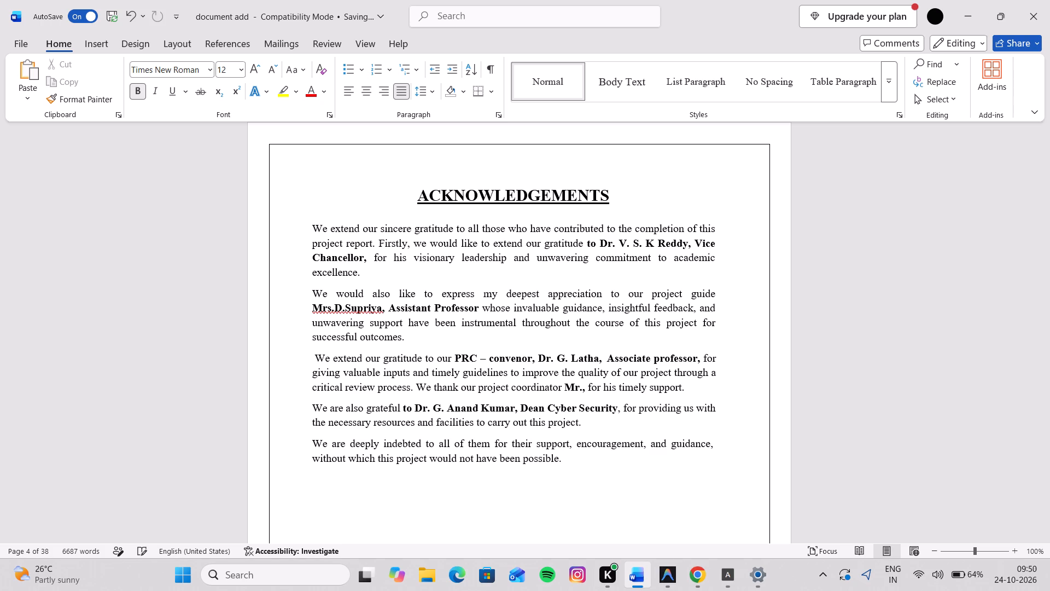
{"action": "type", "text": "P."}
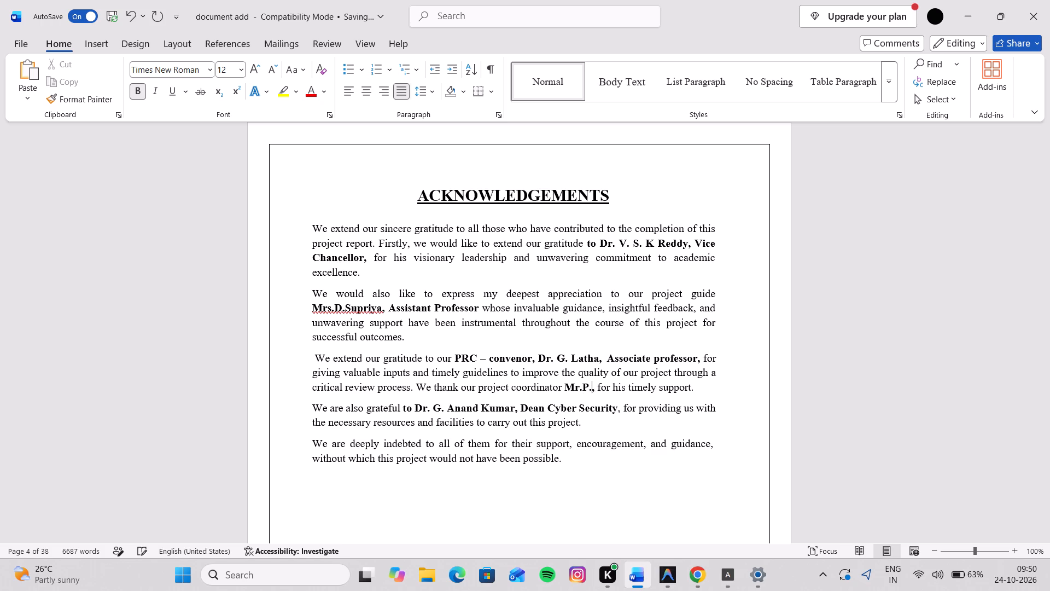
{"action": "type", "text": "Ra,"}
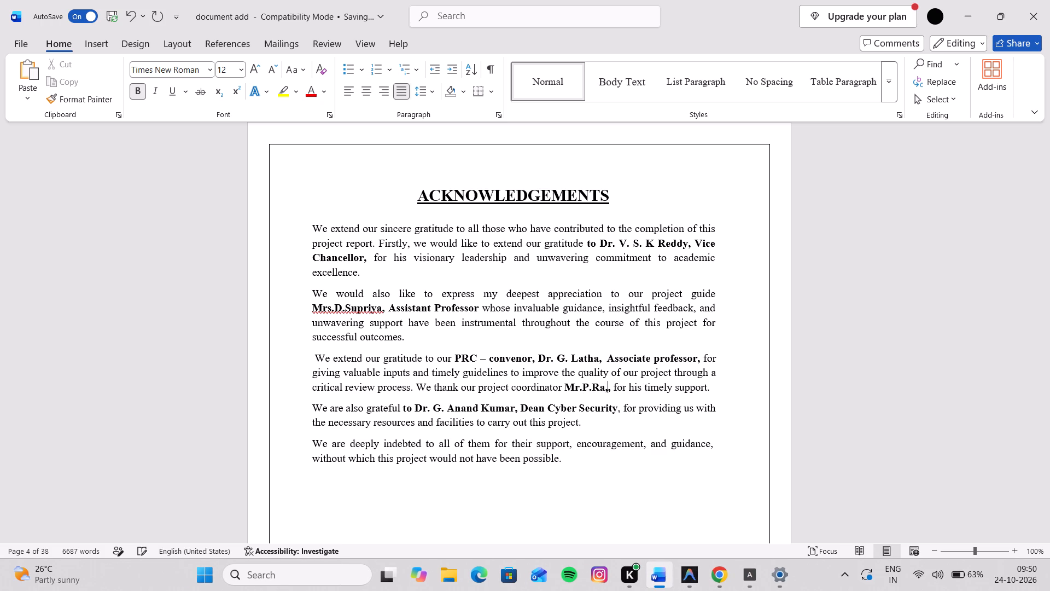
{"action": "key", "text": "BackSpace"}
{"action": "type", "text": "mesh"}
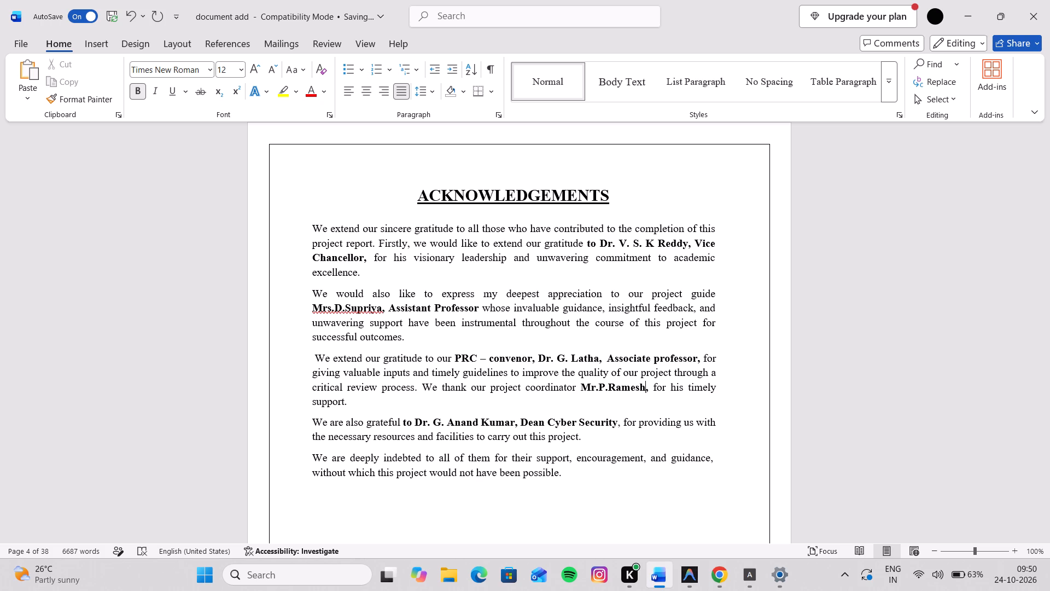
Add the designation Assistant, set off by a comma, after the project coordinator's name in the third Acknowledgements paragraph.
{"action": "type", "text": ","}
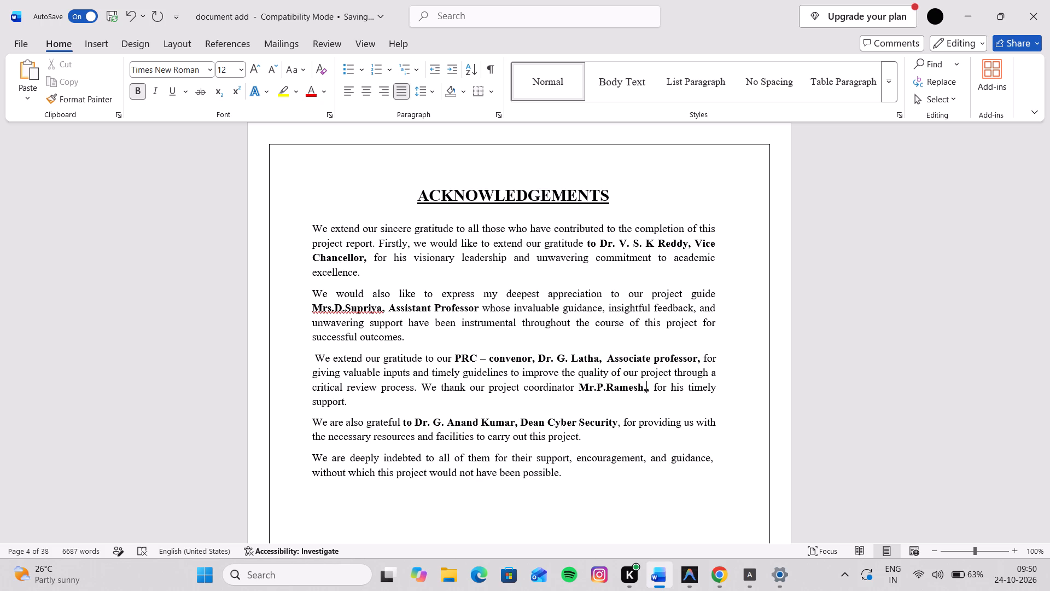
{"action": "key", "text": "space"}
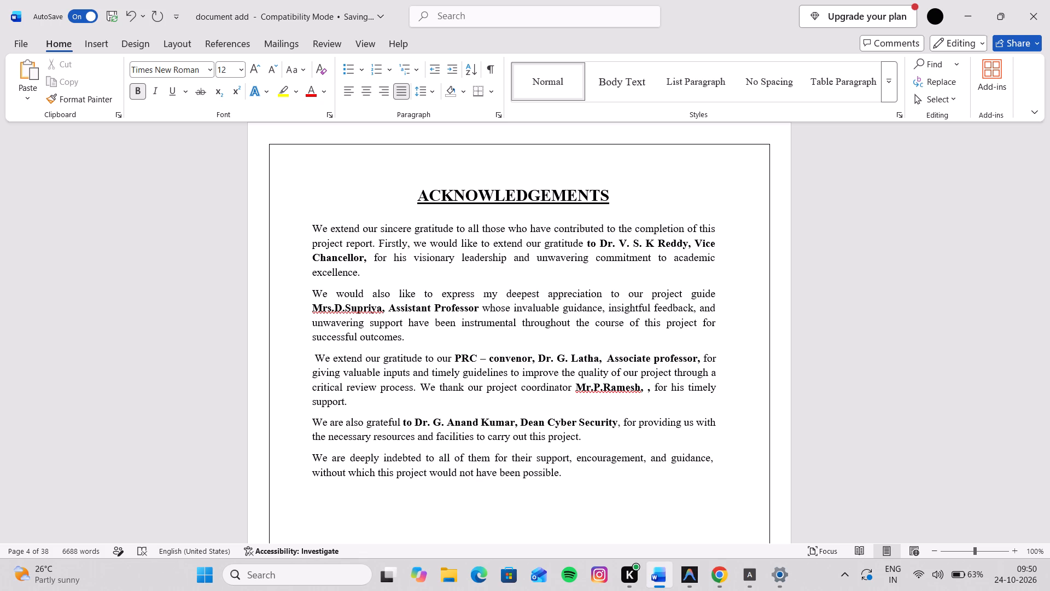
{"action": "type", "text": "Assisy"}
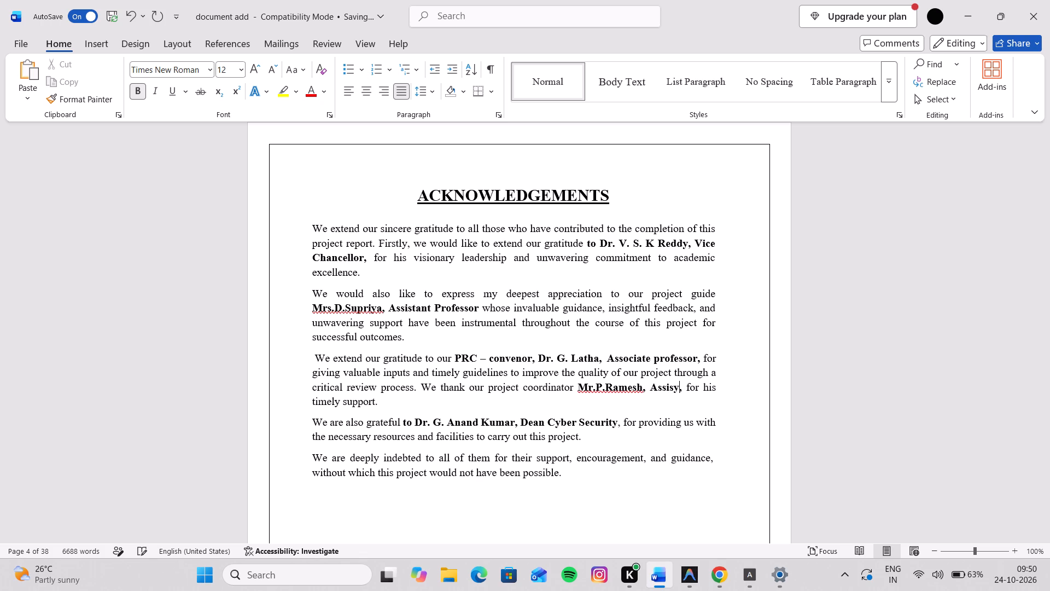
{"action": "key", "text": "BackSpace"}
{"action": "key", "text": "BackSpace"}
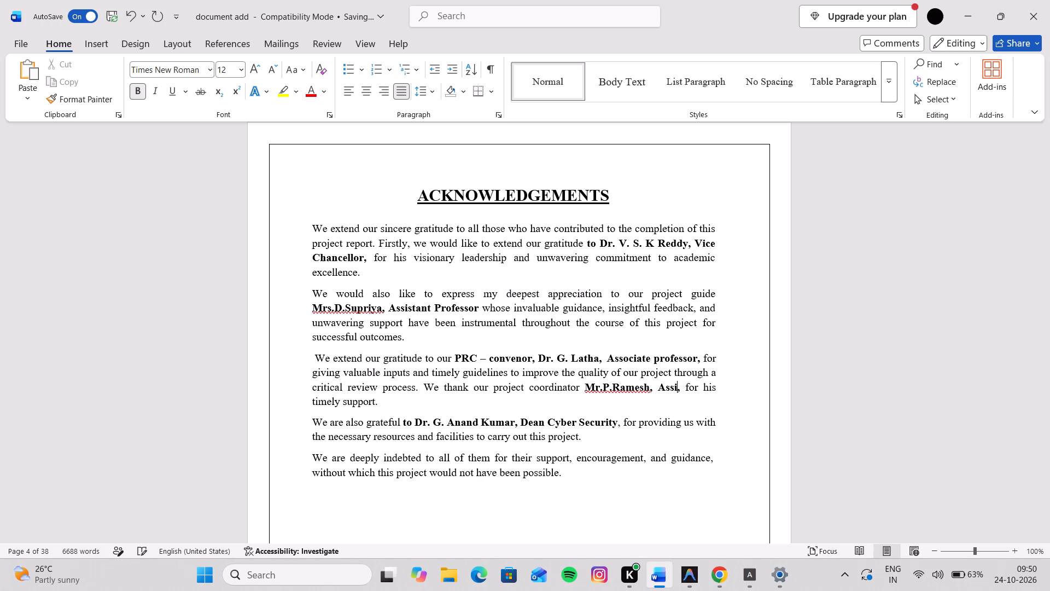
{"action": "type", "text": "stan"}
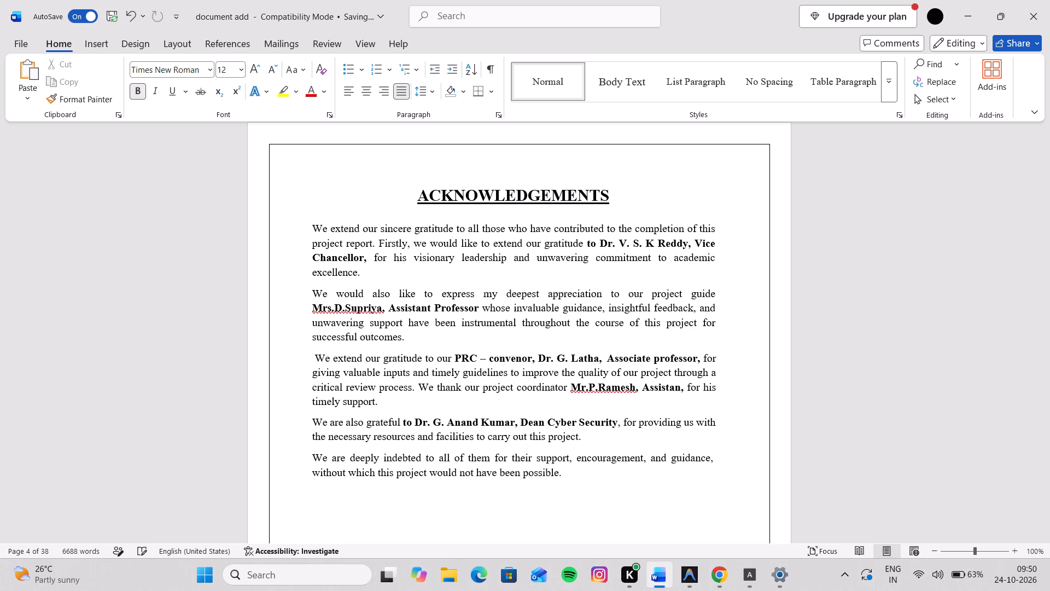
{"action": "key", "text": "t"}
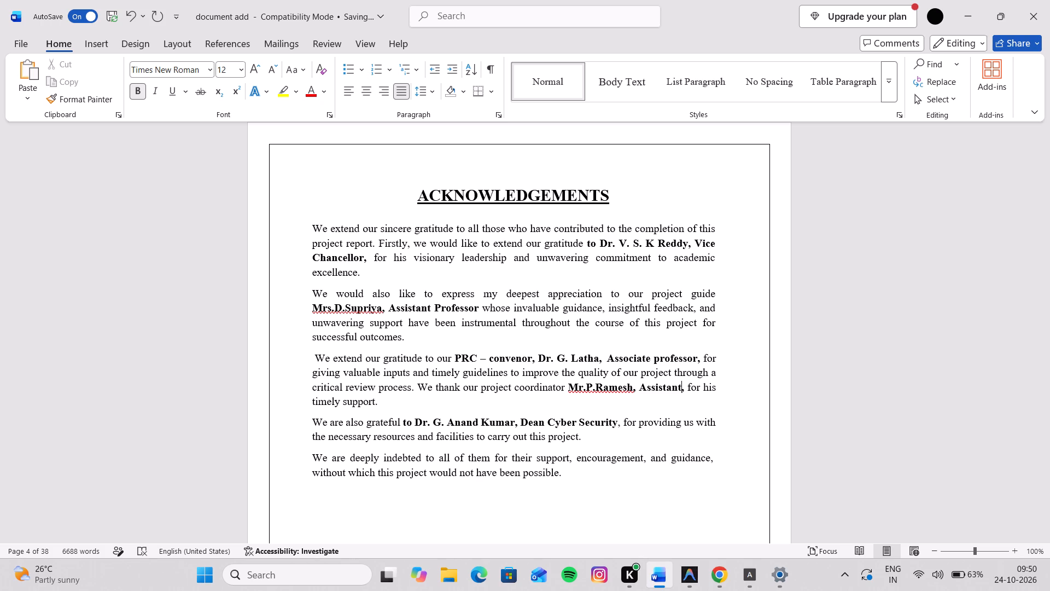
Review the report from the Acknowledgements through the abstract and contents table to the Chapter 1 Introduction, and return to the Acknowledgements.
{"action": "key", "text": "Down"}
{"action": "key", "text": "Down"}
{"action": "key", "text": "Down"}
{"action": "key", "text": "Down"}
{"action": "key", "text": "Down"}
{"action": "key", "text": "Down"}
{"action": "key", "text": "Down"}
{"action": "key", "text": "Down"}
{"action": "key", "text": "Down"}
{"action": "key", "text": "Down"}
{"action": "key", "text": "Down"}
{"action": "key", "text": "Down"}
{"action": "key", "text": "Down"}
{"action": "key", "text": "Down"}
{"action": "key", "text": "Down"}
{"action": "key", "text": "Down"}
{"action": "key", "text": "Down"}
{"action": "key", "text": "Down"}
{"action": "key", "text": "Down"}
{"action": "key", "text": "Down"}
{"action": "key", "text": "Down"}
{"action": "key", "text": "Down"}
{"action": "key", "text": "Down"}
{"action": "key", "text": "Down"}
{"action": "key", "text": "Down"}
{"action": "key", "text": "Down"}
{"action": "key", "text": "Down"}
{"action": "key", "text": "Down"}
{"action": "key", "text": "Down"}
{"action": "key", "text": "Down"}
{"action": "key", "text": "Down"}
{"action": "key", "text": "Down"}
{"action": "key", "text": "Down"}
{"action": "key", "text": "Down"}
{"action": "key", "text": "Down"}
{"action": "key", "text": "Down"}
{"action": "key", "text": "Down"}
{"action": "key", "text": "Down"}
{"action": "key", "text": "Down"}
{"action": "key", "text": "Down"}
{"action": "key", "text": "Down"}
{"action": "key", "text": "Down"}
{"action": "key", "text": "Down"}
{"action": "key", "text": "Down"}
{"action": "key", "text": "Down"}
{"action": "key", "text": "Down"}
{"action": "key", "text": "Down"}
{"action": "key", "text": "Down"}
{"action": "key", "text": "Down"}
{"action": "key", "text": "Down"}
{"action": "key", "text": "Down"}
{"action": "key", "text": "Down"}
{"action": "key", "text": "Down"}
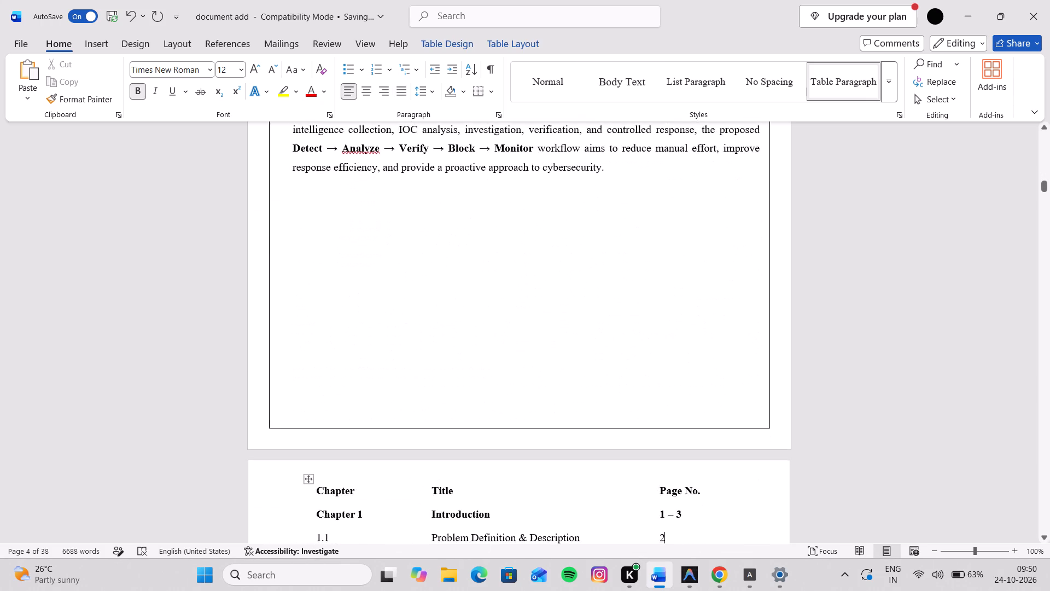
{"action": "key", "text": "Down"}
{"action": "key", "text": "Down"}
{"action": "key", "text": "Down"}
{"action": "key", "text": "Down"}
{"action": "key", "text": "Down"}
{"action": "key", "text": "Down"}
{"action": "key", "text": "Down"}
{"action": "key", "text": "Down"}
{"action": "key", "text": "Down"}
{"action": "key", "text": "Down"}
{"action": "key", "text": "Down"}
{"action": "key", "text": "Down"}
{"action": "key", "text": "Down"}
{"action": "key", "text": "Down"}
{"action": "key", "text": "Down"}
{"action": "key", "text": "Down"}
{"action": "key", "text": "Down"}
{"action": "key", "text": "Down"}
{"action": "key", "text": "Down"}
{"action": "key", "text": "Down"}
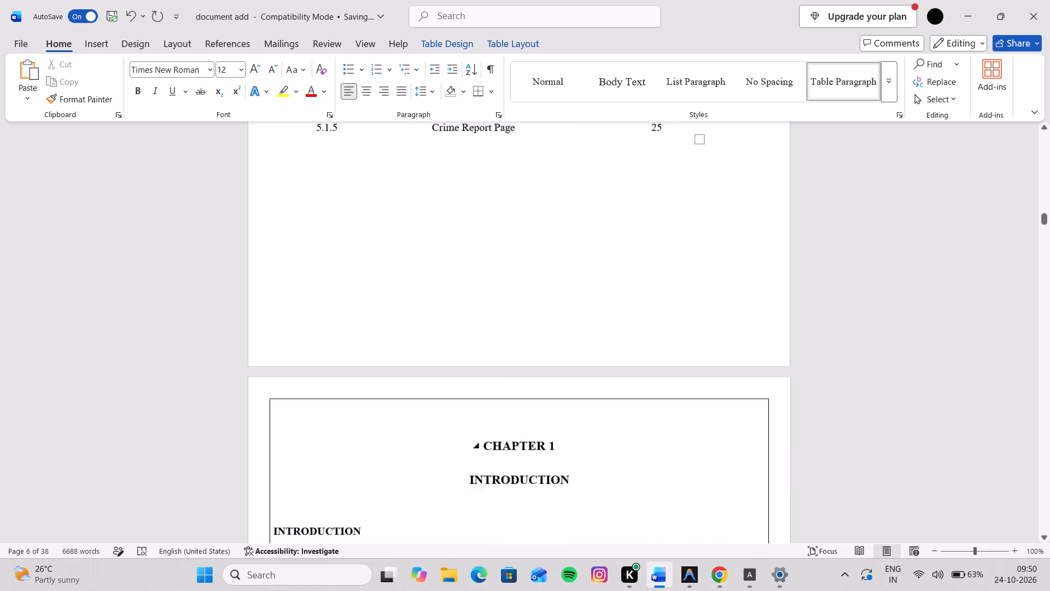
{"action": "key", "text": "Down"}
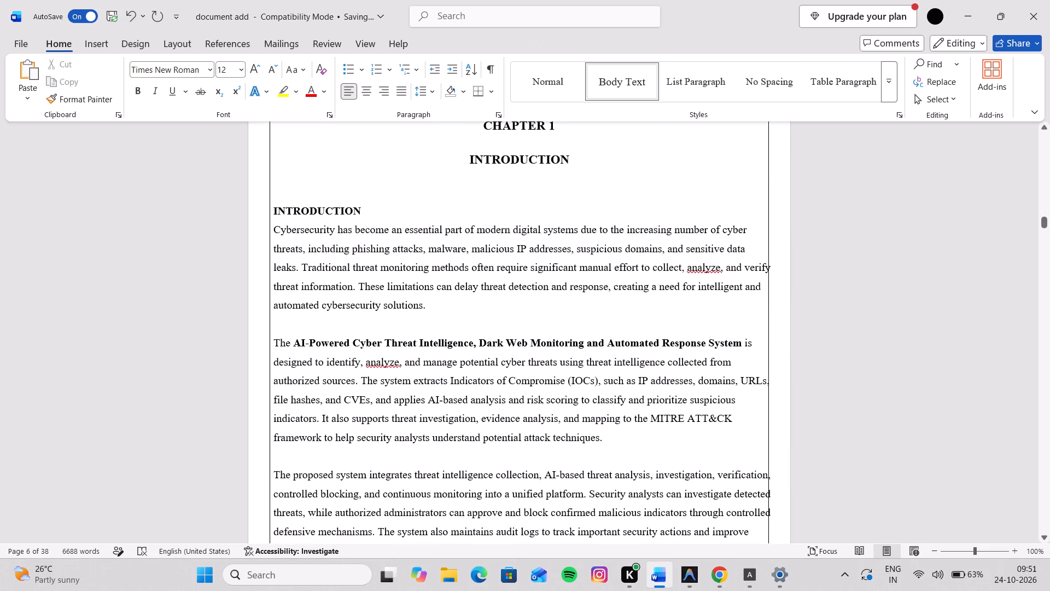
{"action": "key", "text": "Up"}
{"action": "key", "text": "Up"}
{"action": "key", "text": "Up"}
{"action": "key", "text": "Up"}
{"action": "key", "text": "Up"}
{"action": "key", "text": "Up"}
{"action": "key", "text": "Up"}
{"action": "key", "text": "Up"}
{"action": "key", "text": "Up"}
{"action": "key", "text": "Up"}
{"action": "key", "text": "Up"}
{"action": "key", "text": "Up"}
{"action": "key", "text": "Up"}
{"action": "key", "text": "Up"}
{"action": "key", "text": "Up"}
{"action": "key", "text": "Up"}
{"action": "key", "text": "Up"}
{"action": "key", "text": "Up"}
{"action": "key", "text": "Up"}
{"action": "key", "text": "Down"}
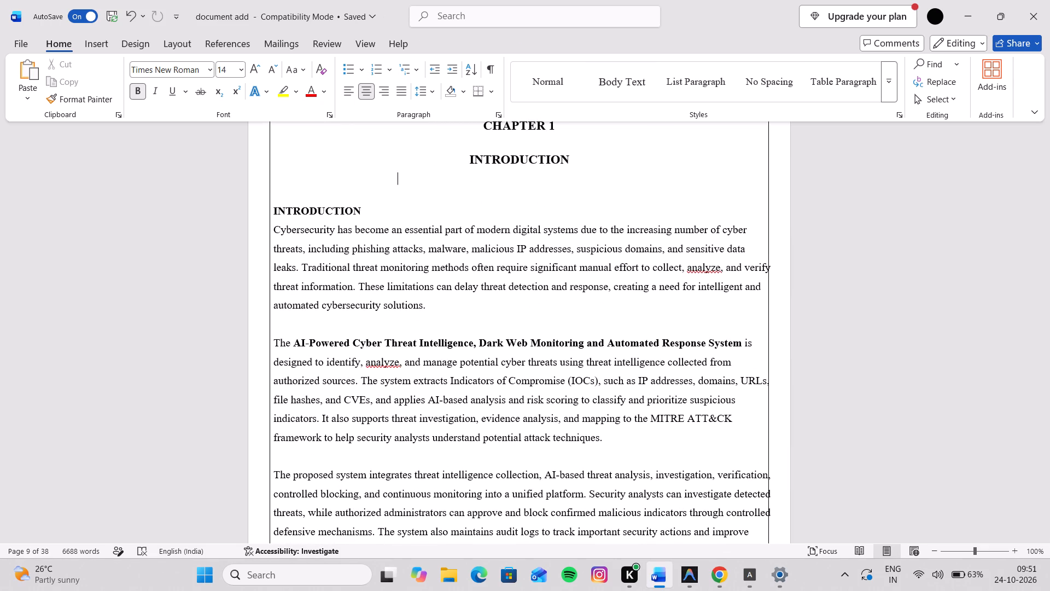
{"action": "key", "text": "Down"}
{"action": "key", "text": "Down"}
{"action": "key", "text": "Down"}
{"action": "key", "text": "Down"}
{"action": "key", "text": "Down"}
{"action": "key", "text": "Down"}
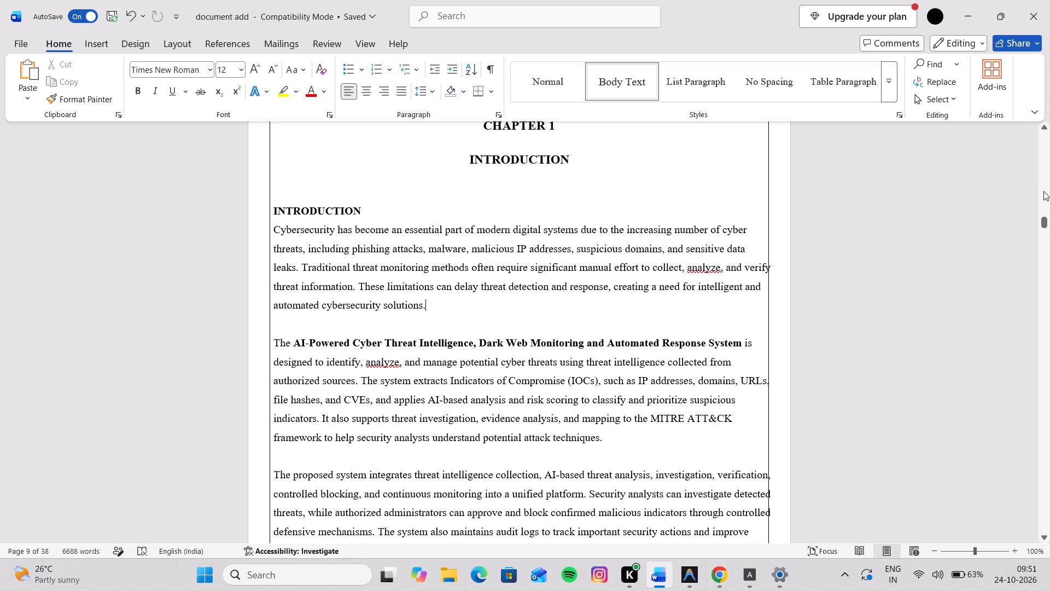
{"action": "triple_click", "coordinate": [1045, 147]}
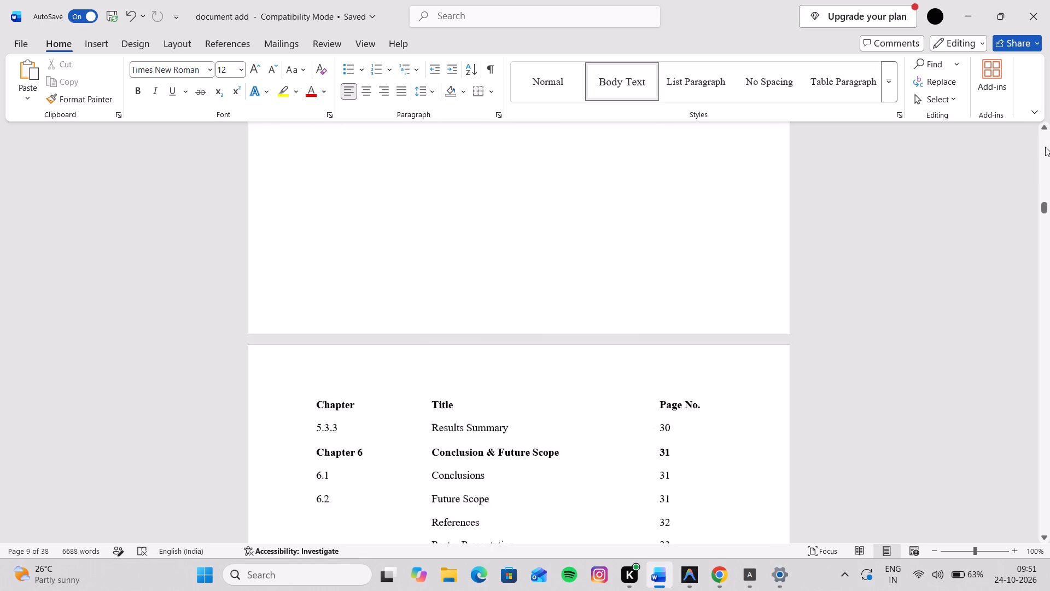
{"action": "triple_click", "coordinate": [1045, 147]}
{"action": "triple_click", "coordinate": [1045, 147]}
{"action": "left_click", "coordinate": [1045, 147]}
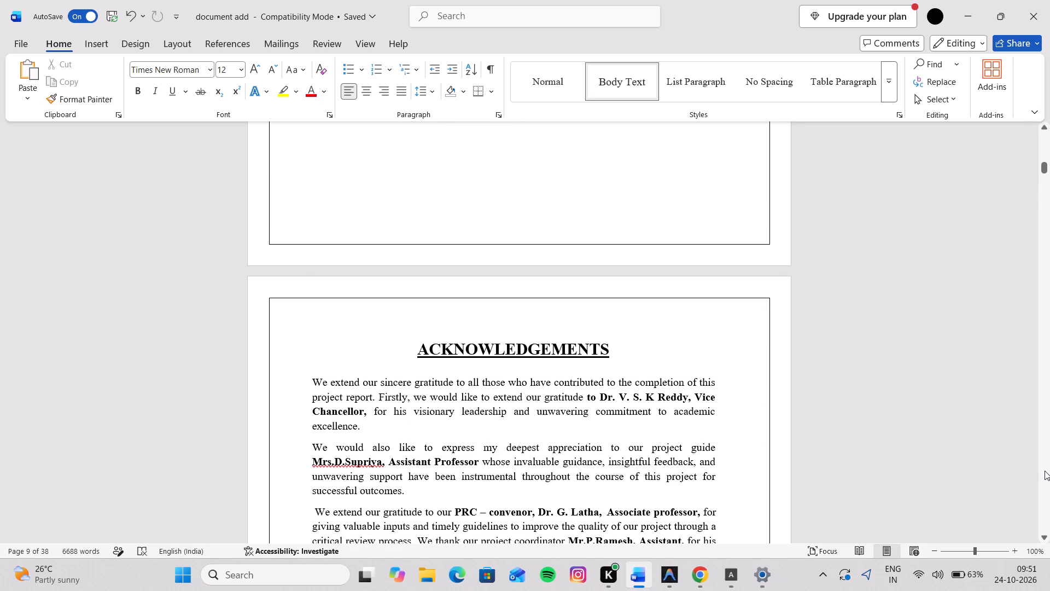
Justify the first paragraph under the Background & Literature review heading.
{"action": "scroll", "coordinate": [1045, 471], "scroll_direction": "down", "scroll_amount": 6}
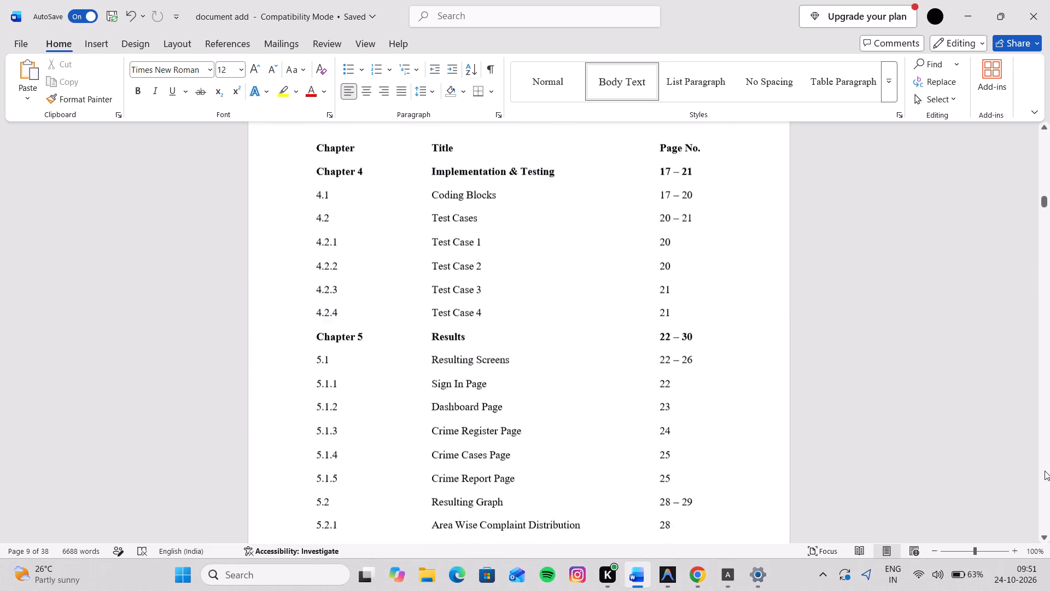
{"action": "scroll", "coordinate": [1045, 471], "scroll_direction": "down", "scroll_amount": 7}
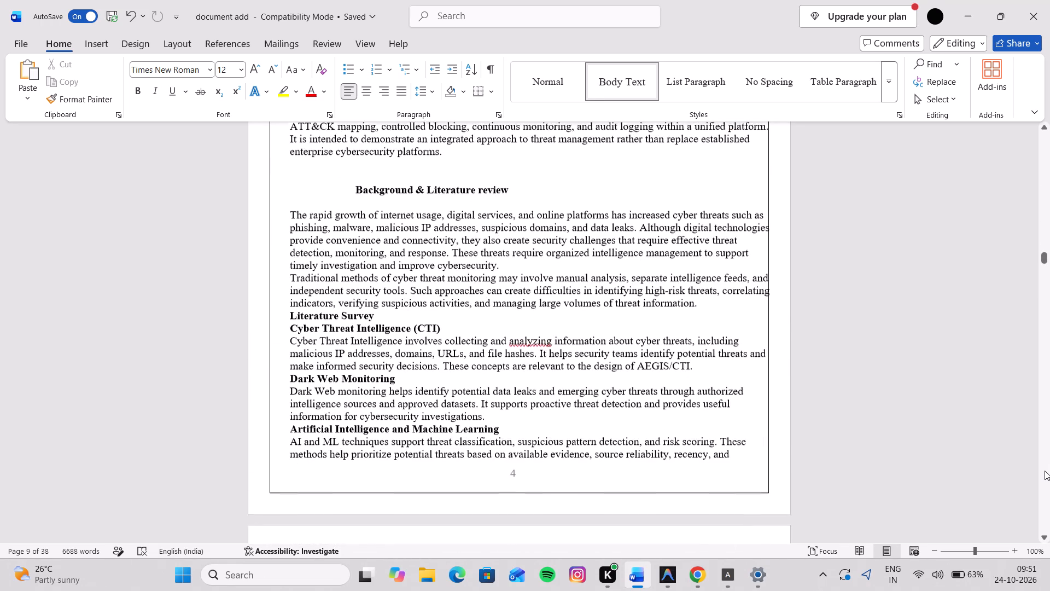
{"action": "scroll", "coordinate": [1045, 471], "scroll_direction": "down", "scroll_amount": 2}
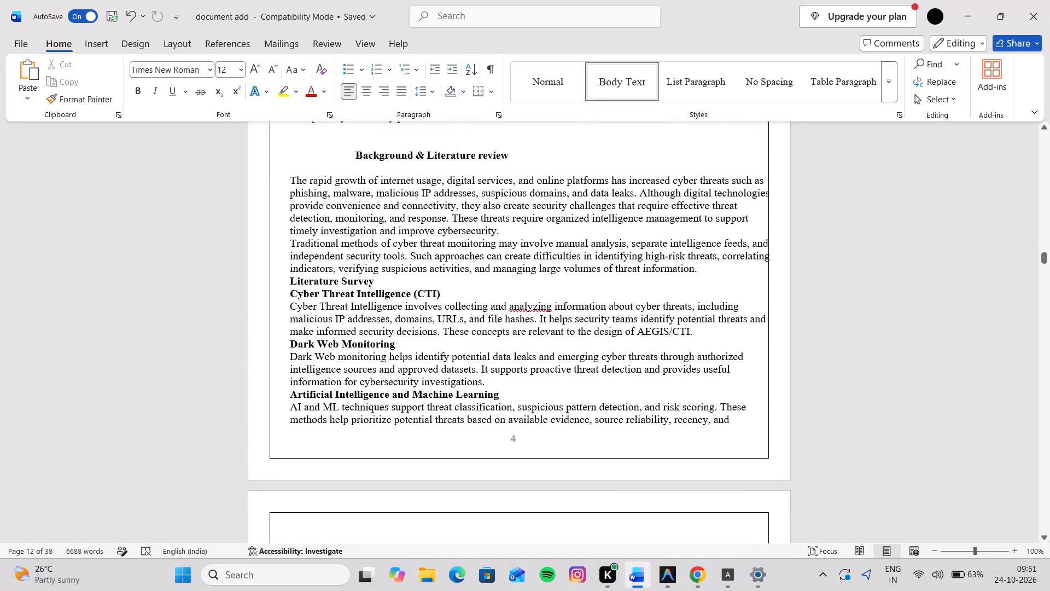
{"action": "triple_click", "coordinate": [294, 182]}
{"action": "left_click", "coordinate": [294, 182]}
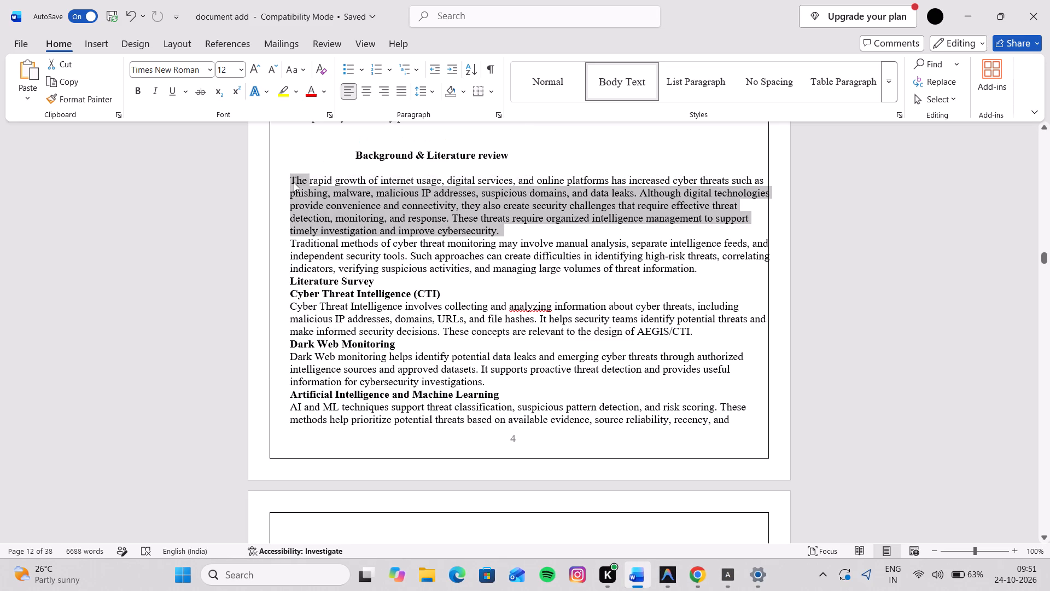
{"action": "triple_click", "coordinate": [294, 182]}
{"action": "left_click", "coordinate": [294, 182]}
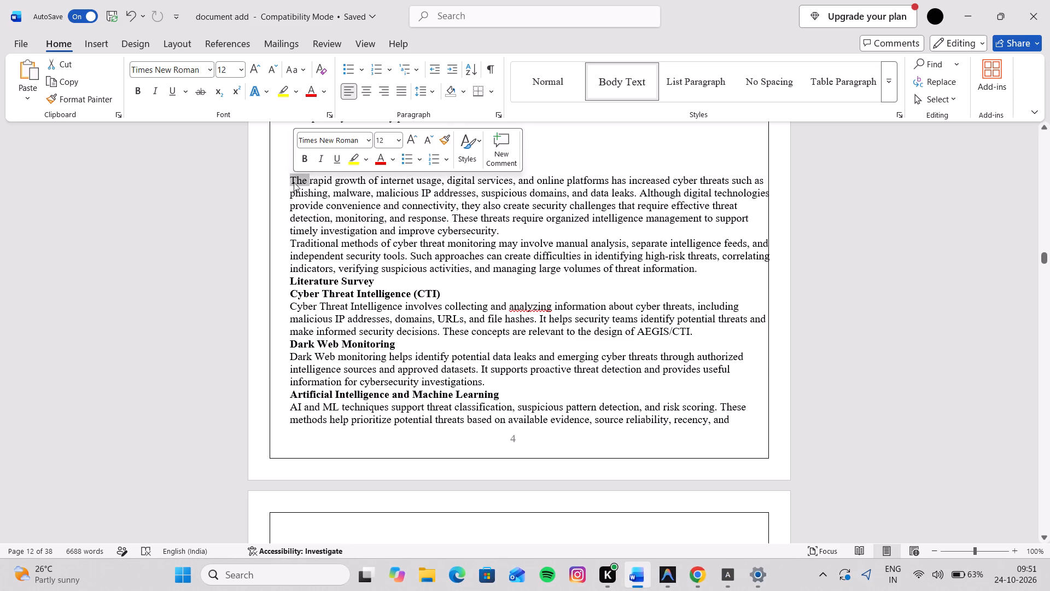
{"action": "triple_click", "coordinate": [294, 182]}
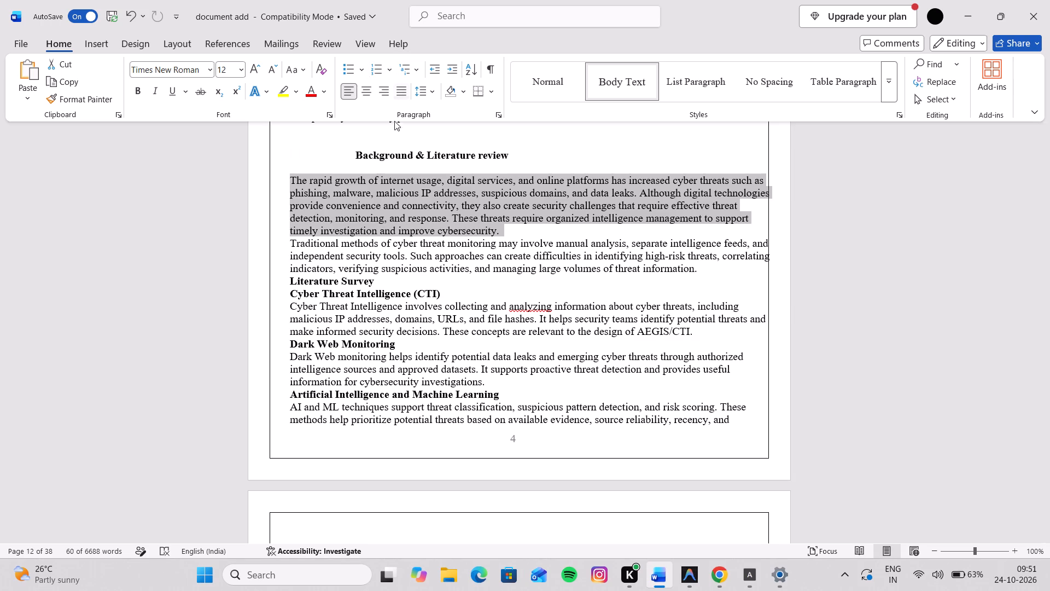
{"action": "left_click", "coordinate": [399, 92]}
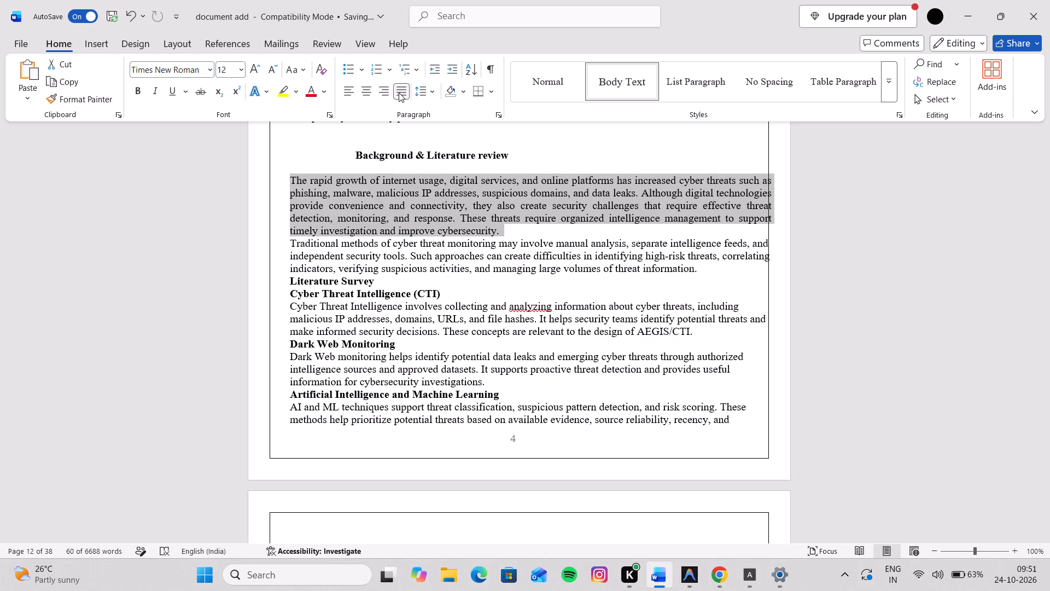
Read on through the Literature Survey to the Web-Based Application Development section.
{"action": "left_click", "coordinate": [598, 358]}
{"action": "key", "text": "Down"}
{"action": "key", "text": "Down"}
{"action": "key", "text": "Down"}
{"action": "key", "text": "Down"}
{"action": "key", "text": "Down"}
{"action": "key", "text": "Down"}
{"action": "key", "text": "Down"}
{"action": "key", "text": "Down"}
{"action": "key", "text": "Down"}
{"action": "key", "text": "Down"}
{"action": "key", "text": "Down"}
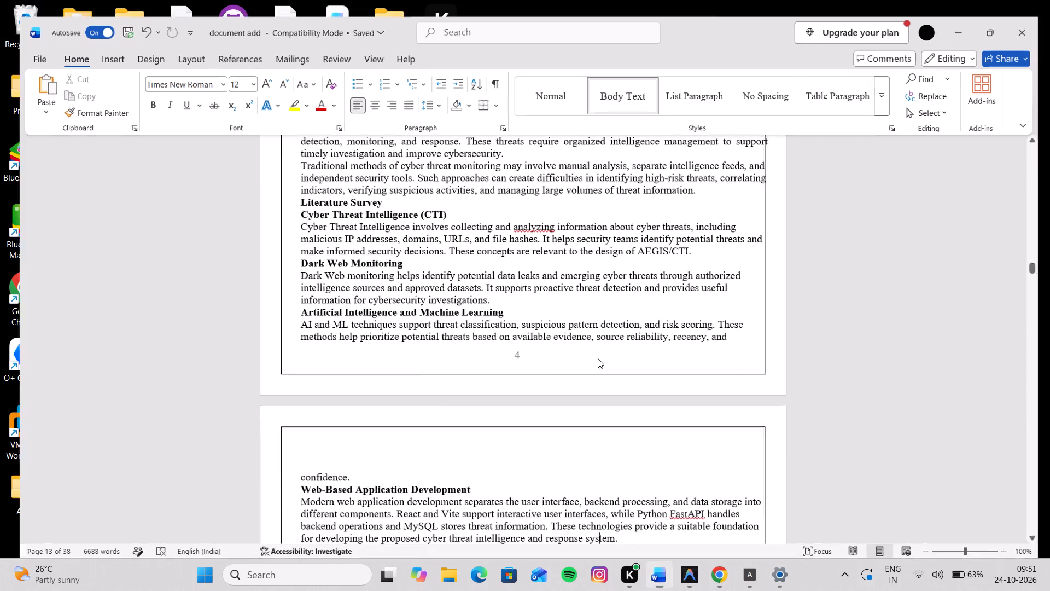
Open the Cyber Threat & Dark Web Monitoring Poster PDF from the Desktop in Edge and look through it.
{"action": "double_click", "coordinate": [446, 305]}
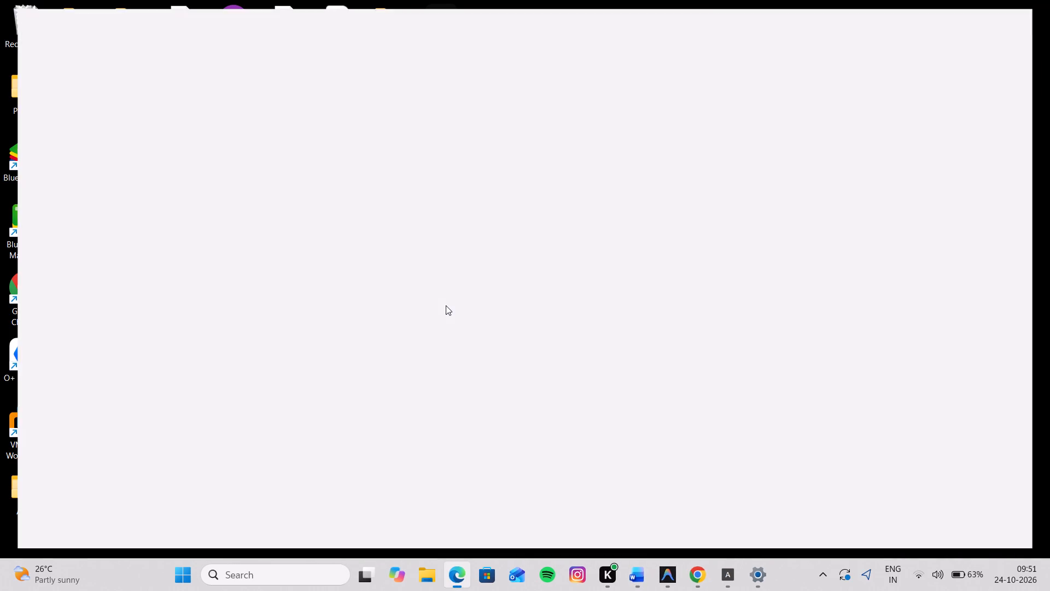
{"action": "scroll", "coordinate": [465, 298], "scroll_direction": "down", "scroll_amount": 2}
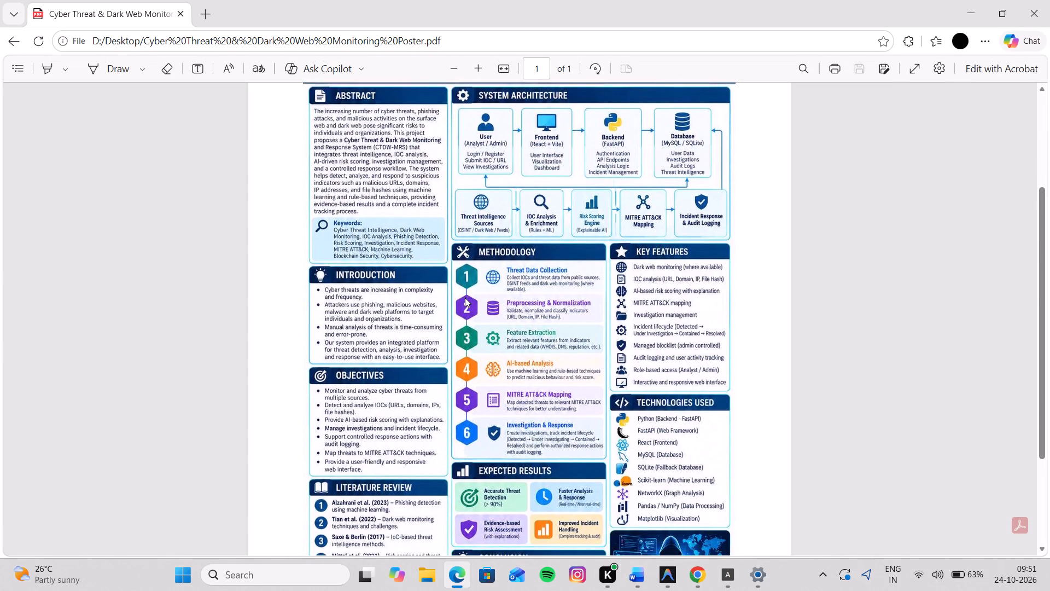
{"action": "scroll", "coordinate": [465, 298], "scroll_direction": "down", "scroll_amount": 2}
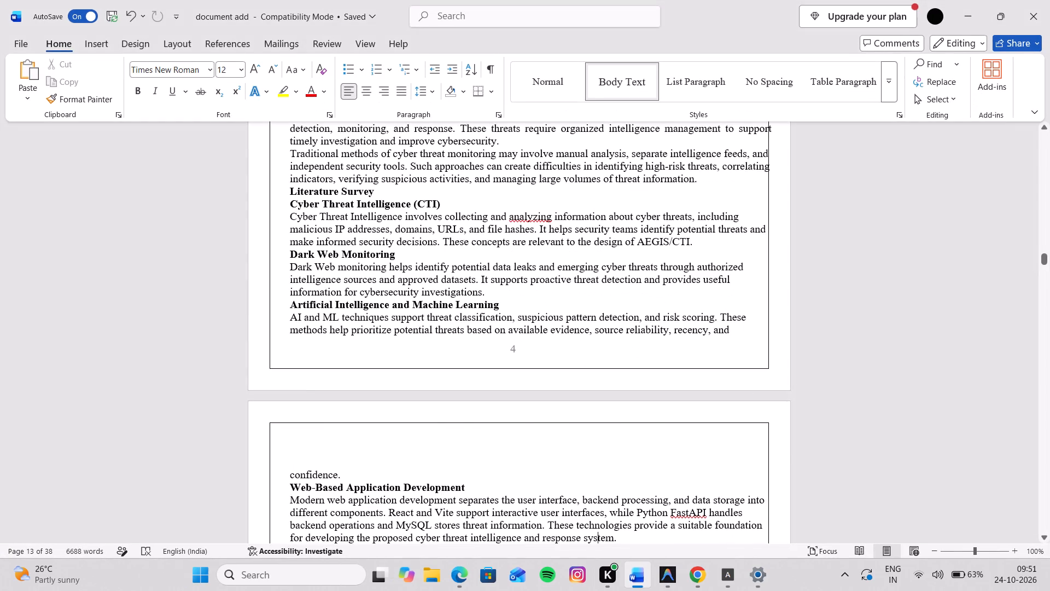
Switch back to the report in Word and examine the poster on its Poster Presentation page from the header to the footer.
{"action": "scroll", "coordinate": [443, 494], "scroll_direction": "down", "scroll_amount": 14}
{"action": "scroll", "coordinate": [443, 494], "scroll_direction": "down", "scroll_amount": 16}
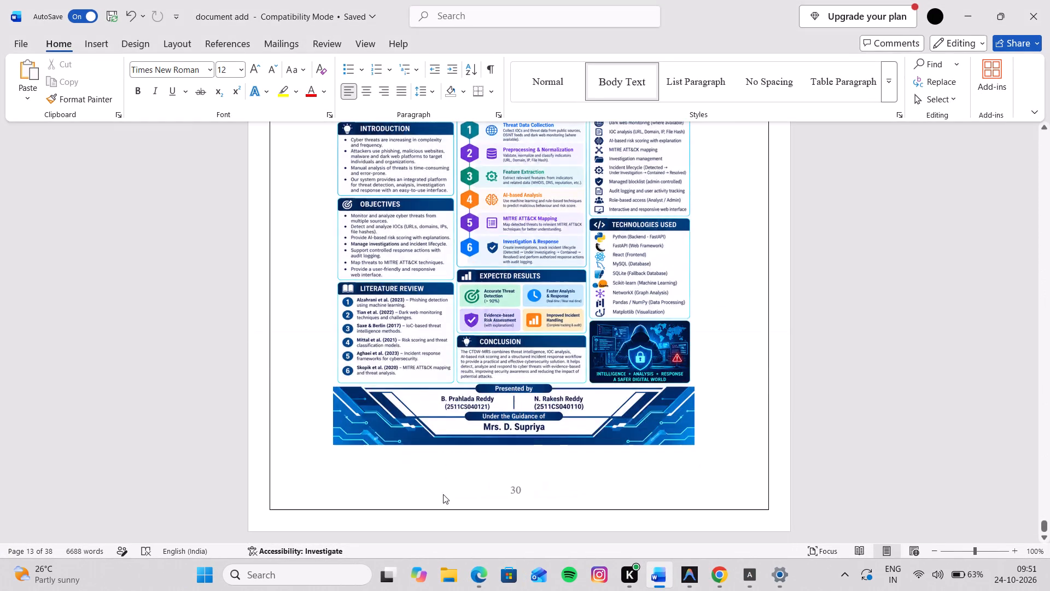
{"action": "scroll", "coordinate": [443, 494], "scroll_direction": "up", "scroll_amount": 2}
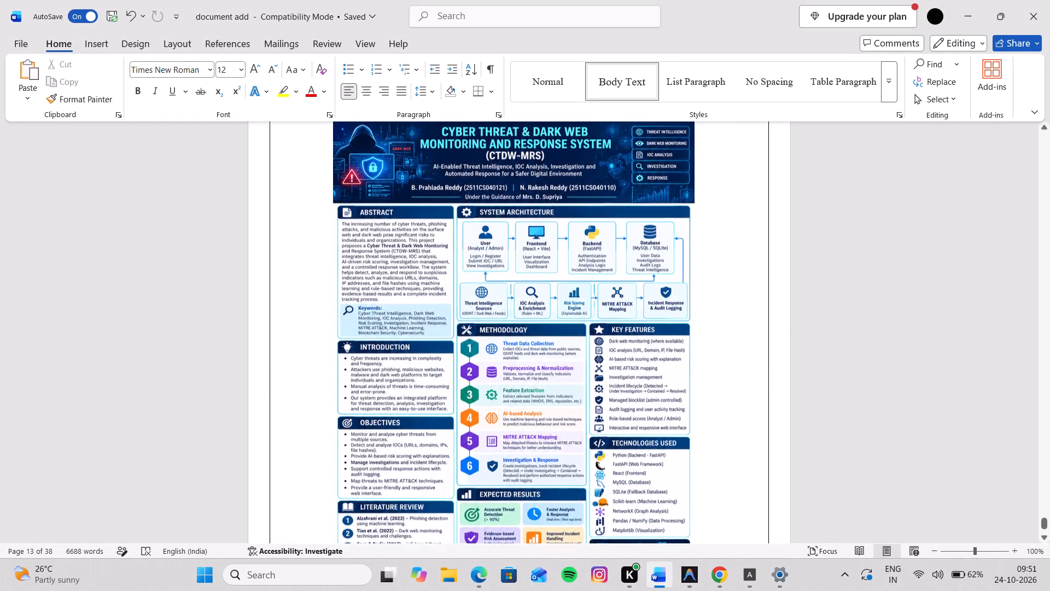
{"action": "scroll", "coordinate": [443, 494], "scroll_direction": "up", "scroll_amount": 1}
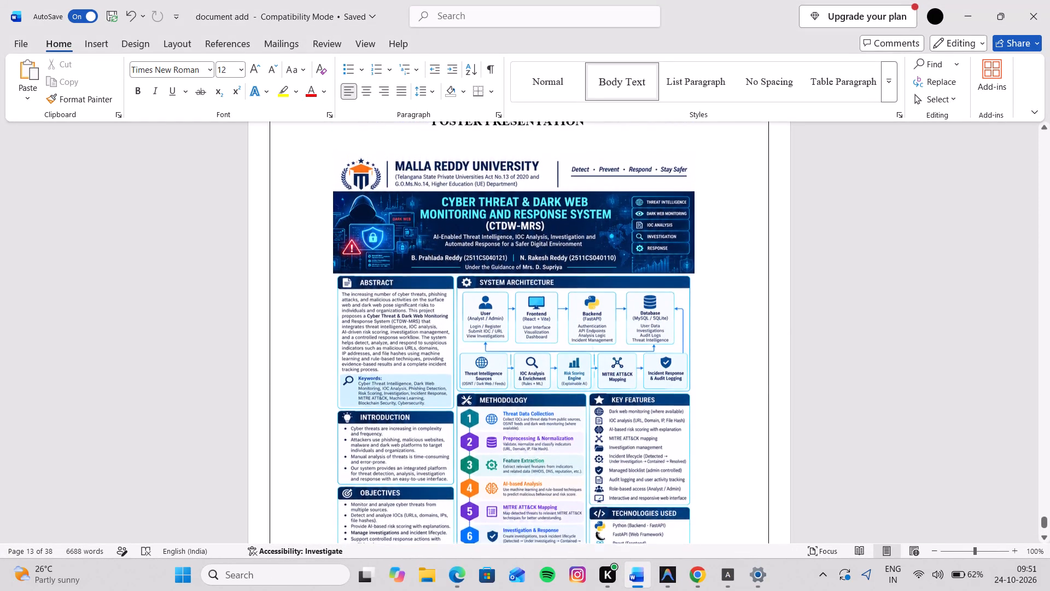
{"action": "scroll", "coordinate": [443, 494], "scroll_direction": "up", "scroll_amount": 2}
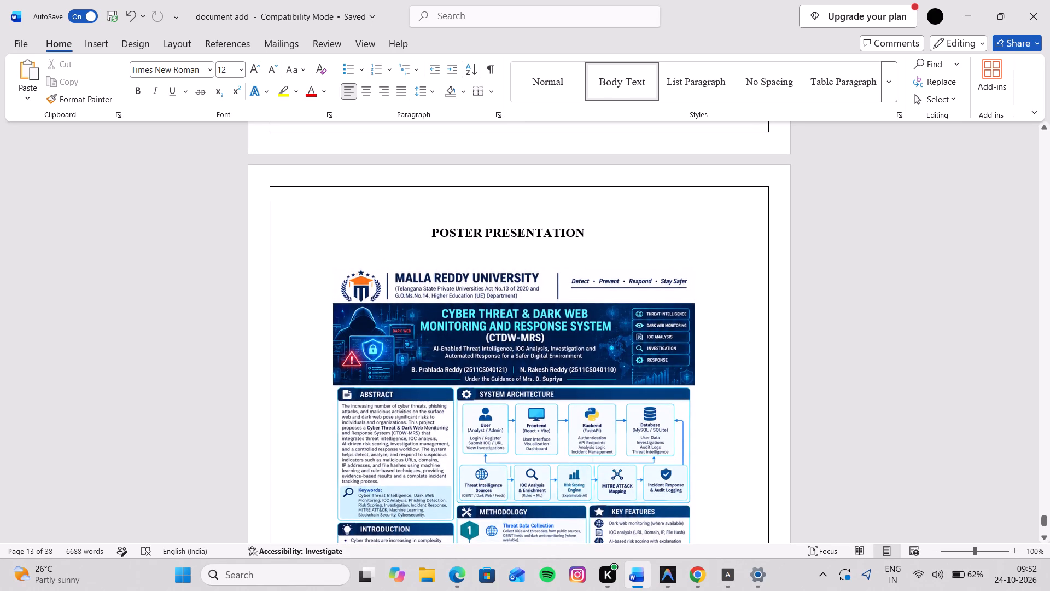
{"action": "scroll", "coordinate": [443, 494], "scroll_direction": "down", "scroll_amount": 5}
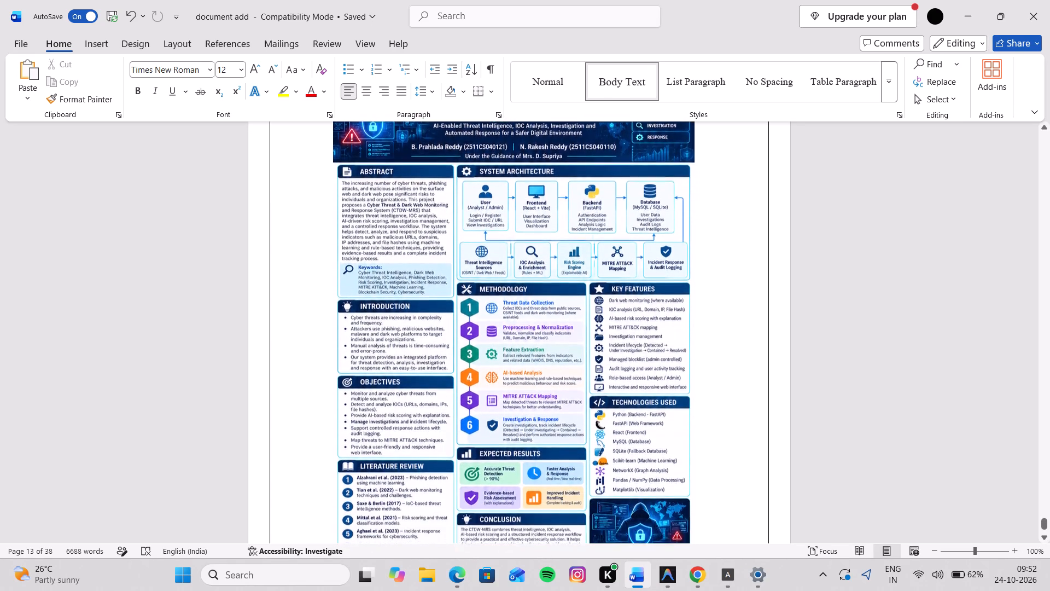
{"action": "scroll", "coordinate": [443, 494], "scroll_direction": "down", "scroll_amount": 1}
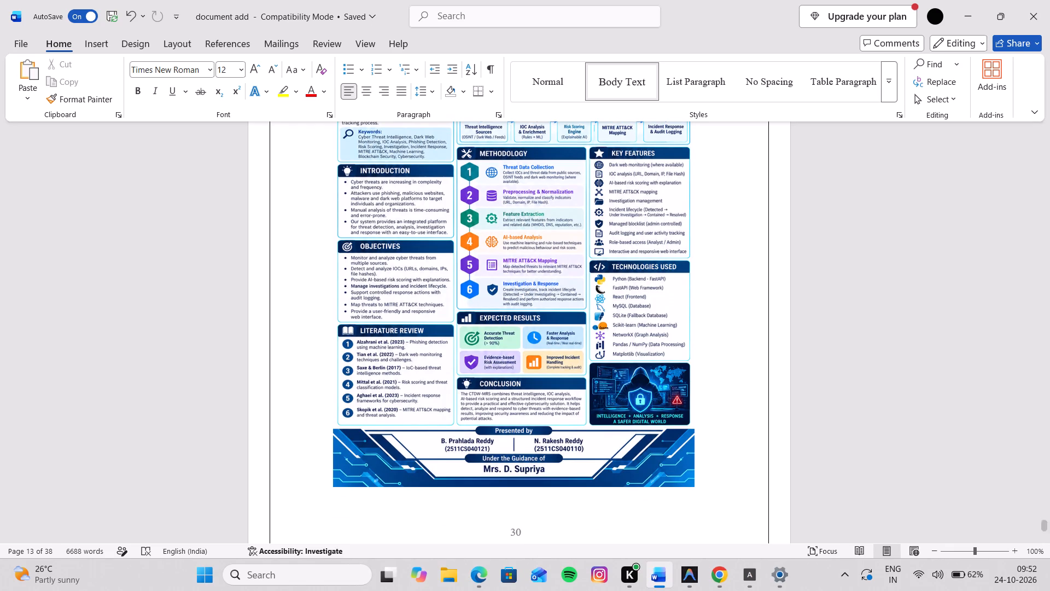
{"action": "scroll", "coordinate": [443, 494], "scroll_direction": "up", "scroll_amount": 5}
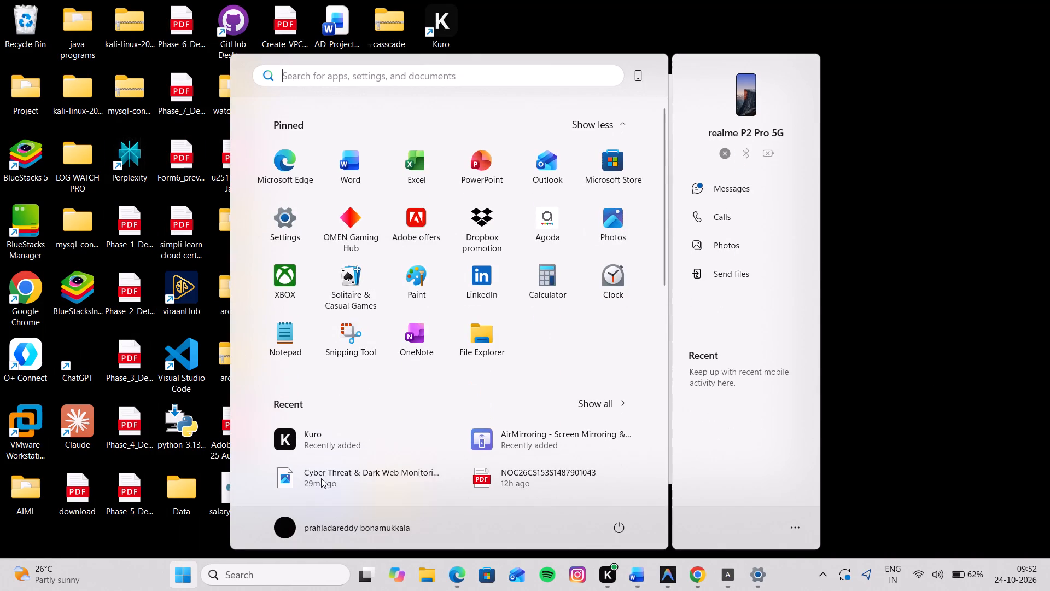
Open the recent Word document named research and maximize its window.
{"action": "left_click", "coordinate": [347, 167]}
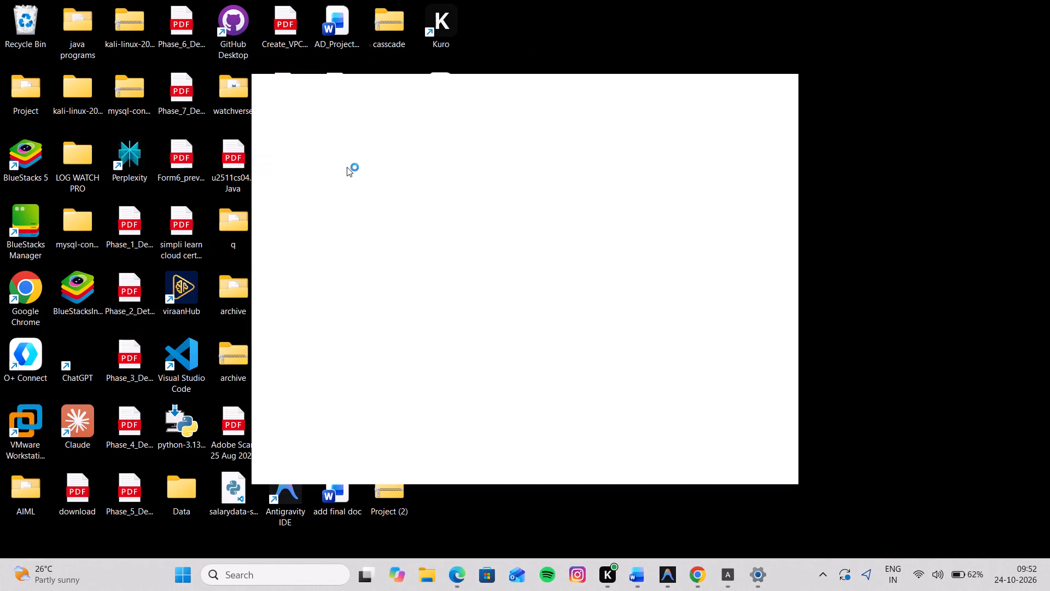
{"action": "scroll", "coordinate": [374, 469], "scroll_direction": "down", "scroll_amount": 1}
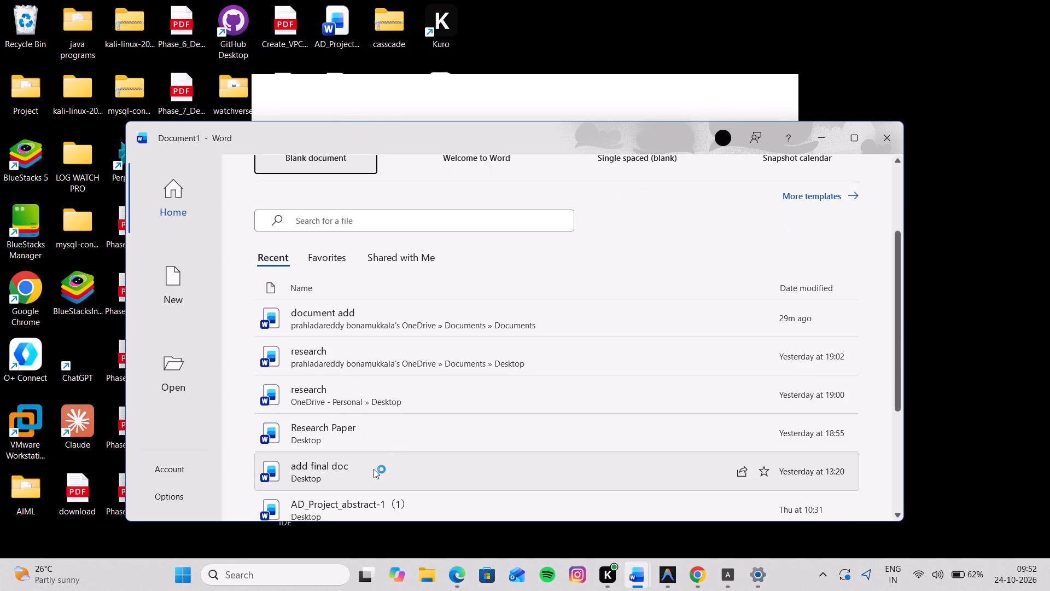
{"action": "scroll", "coordinate": [374, 469], "scroll_direction": "down", "scroll_amount": 1}
{"action": "left_click", "coordinate": [346, 357]}
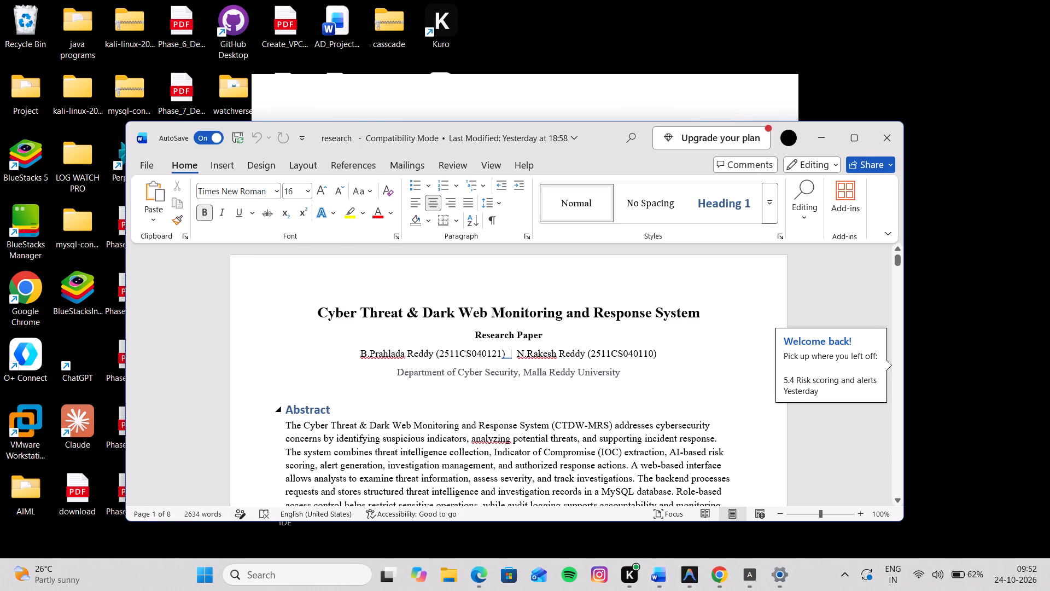
{"action": "left_click", "coordinate": [854, 135]}
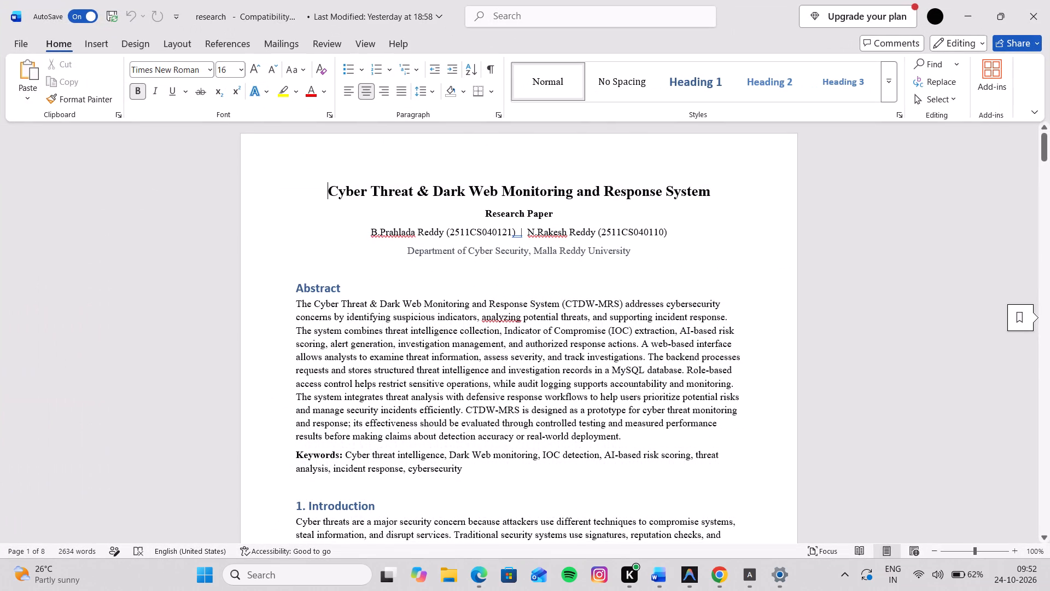
Justify the paragraph under the Abstract heading of the research paper.
{"action": "triple_click", "coordinate": [296, 306]}
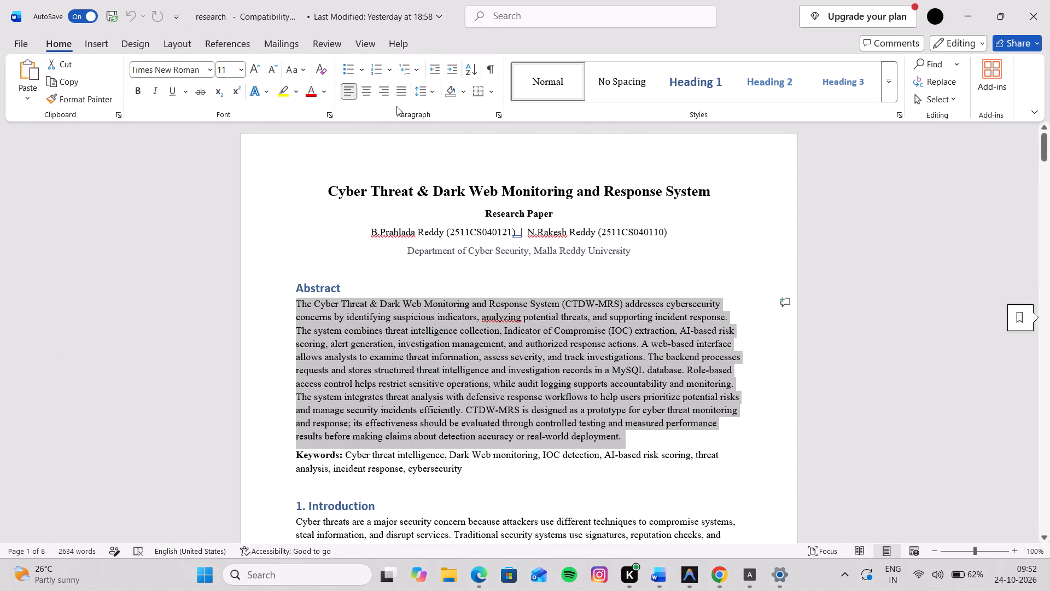
{"action": "left_click", "coordinate": [406, 94]}
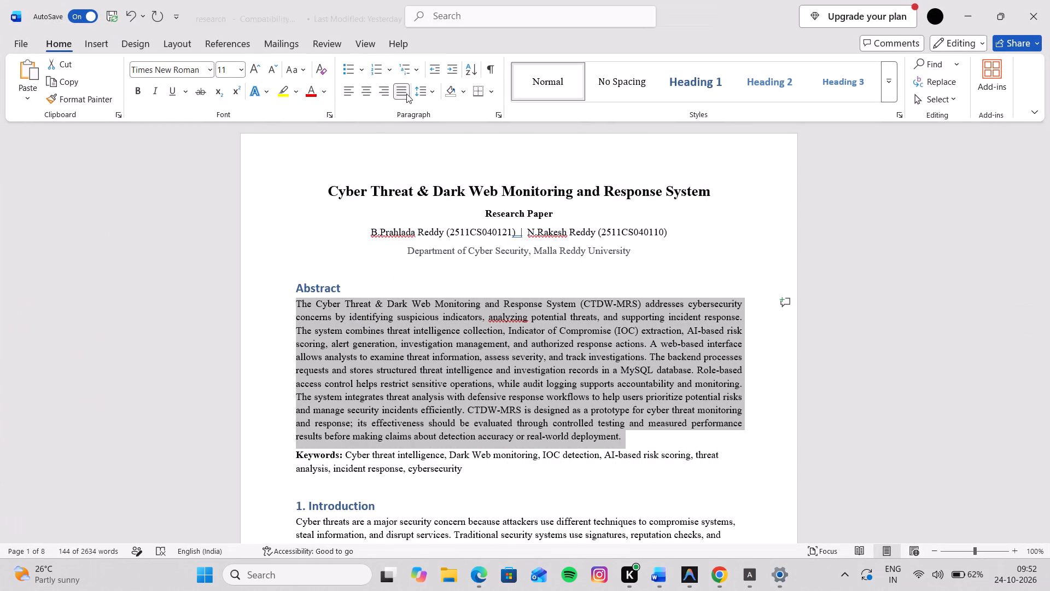
Look through the research paper from the Keywords line to the References, including the system architecture figure and the Conclusion.
{"action": "left_click", "coordinate": [614, 478]}
{"action": "key", "text": "Down"}
{"action": "key", "text": "Down"}
{"action": "key", "text": "Down"}
{"action": "key", "text": "Down"}
{"action": "key", "text": "Down"}
{"action": "key", "text": "Down"}
{"action": "key", "text": "Down"}
{"action": "key", "text": "Down"}
{"action": "key", "text": "Down"}
{"action": "key", "text": "Down"}
{"action": "key", "text": "Down"}
{"action": "key", "text": "Down"}
{"action": "key", "text": "Down"}
{"action": "key", "text": "Down"}
{"action": "key", "text": "Down"}
{"action": "key", "text": "Down"}
{"action": "key", "text": "Down"}
{"action": "key", "text": "Down"}
{"action": "key", "text": "Down"}
{"action": "key", "text": "Down"}
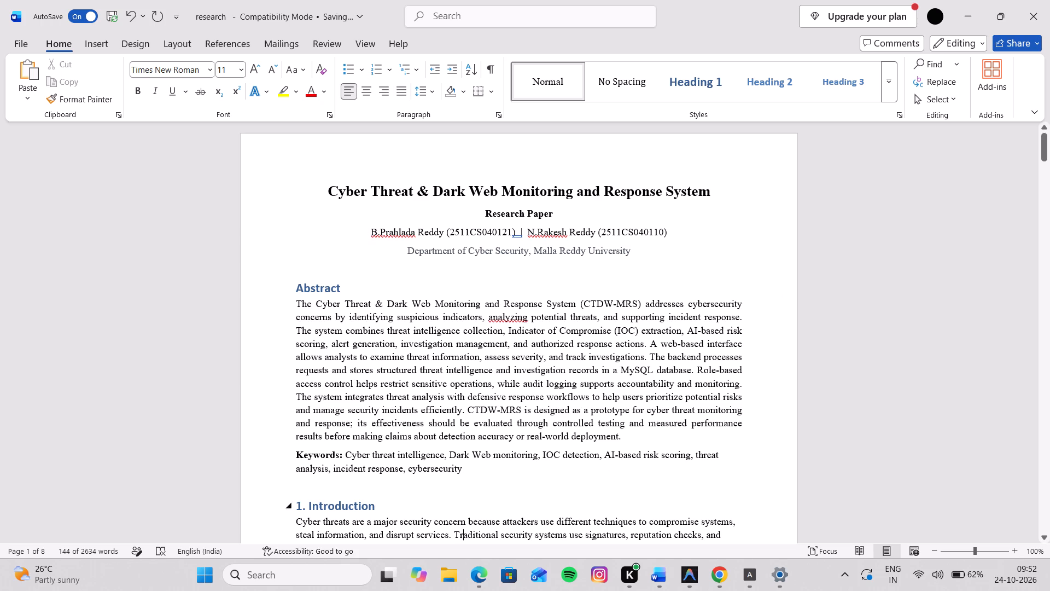
{"action": "key", "text": "Down"}
{"action": "key", "text": "Down"}
{"action": "key", "text": "Down"}
{"action": "key", "text": "Down"}
{"action": "key", "text": "Down"}
{"action": "key", "text": "Down"}
{"action": "key", "text": "Down"}
{"action": "key", "text": "Down"}
{"action": "key", "text": "Down"}
{"action": "key", "text": "Down"}
{"action": "key", "text": "Down"}
{"action": "key", "text": "Down"}
{"action": "key", "text": "Down"}
{"action": "key", "text": "Down"}
{"action": "key", "text": "Down"}
{"action": "key", "text": "Down"}
{"action": "key", "text": "Down"}
{"action": "key", "text": "Down"}
{"action": "key", "text": "Down"}
{"action": "key", "text": "Down"}
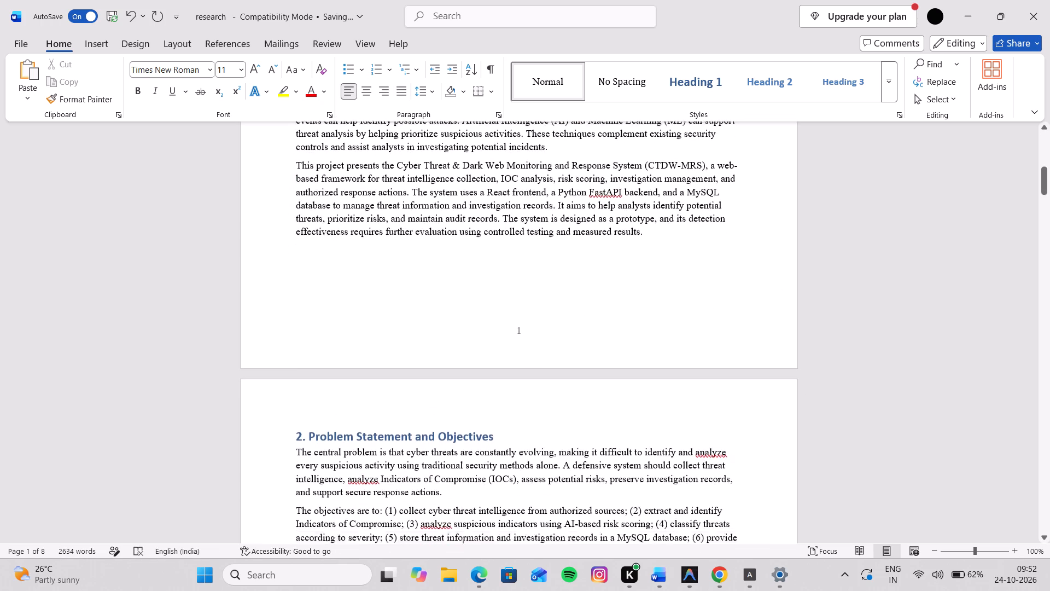
{"action": "key", "text": "Down"}
{"action": "key", "text": "Down"}
{"action": "key", "text": "Down"}
{"action": "key", "text": "Down"}
{"action": "key", "text": "Down"}
{"action": "key", "text": "Down"}
{"action": "key", "text": "Down"}
{"action": "key", "text": "Down"}
{"action": "key", "text": "Down"}
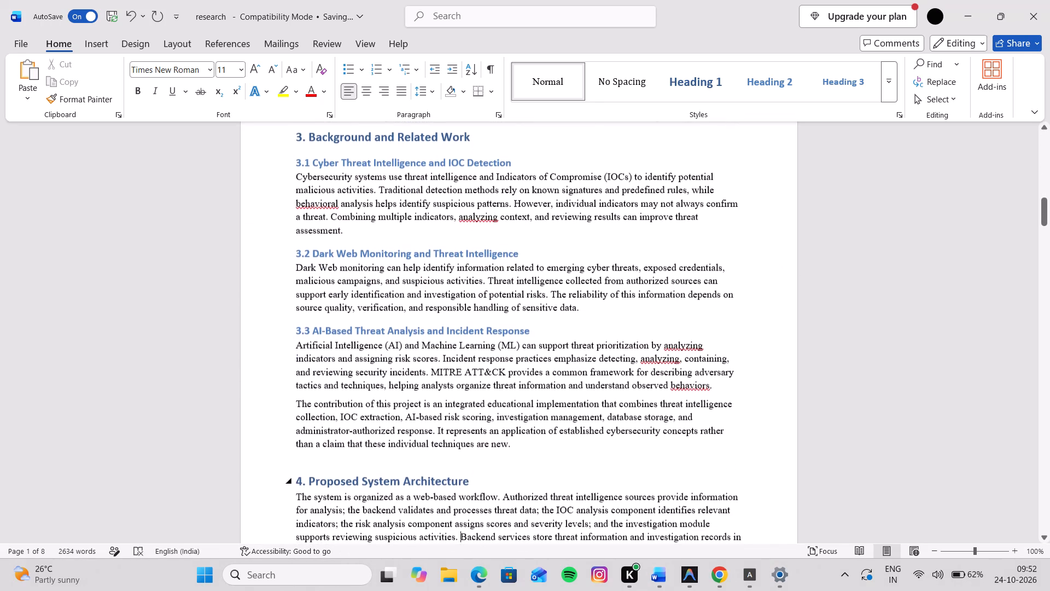
{"action": "key", "text": "Down"}
{"action": "key", "text": "Down"}
{"action": "key", "text": "Down"}
{"action": "key", "text": "Down"}
{"action": "key", "text": "Down"}
{"action": "key", "text": "Down"}
{"action": "key", "text": "Down"}
{"action": "key", "text": "Down"}
{"action": "key", "text": "Down"}
{"action": "key", "text": "Down"}
{"action": "key", "text": "Down"}
{"action": "key", "text": "Down"}
{"action": "key", "text": "Down"}
{"action": "key", "text": "Down"}
{"action": "key", "text": "Down"}
{"action": "key", "text": "Down"}
{"action": "key", "text": "Down"}
{"action": "key", "text": "Down"}
{"action": "key", "text": "Down"}
{"action": "key", "text": "Down"}
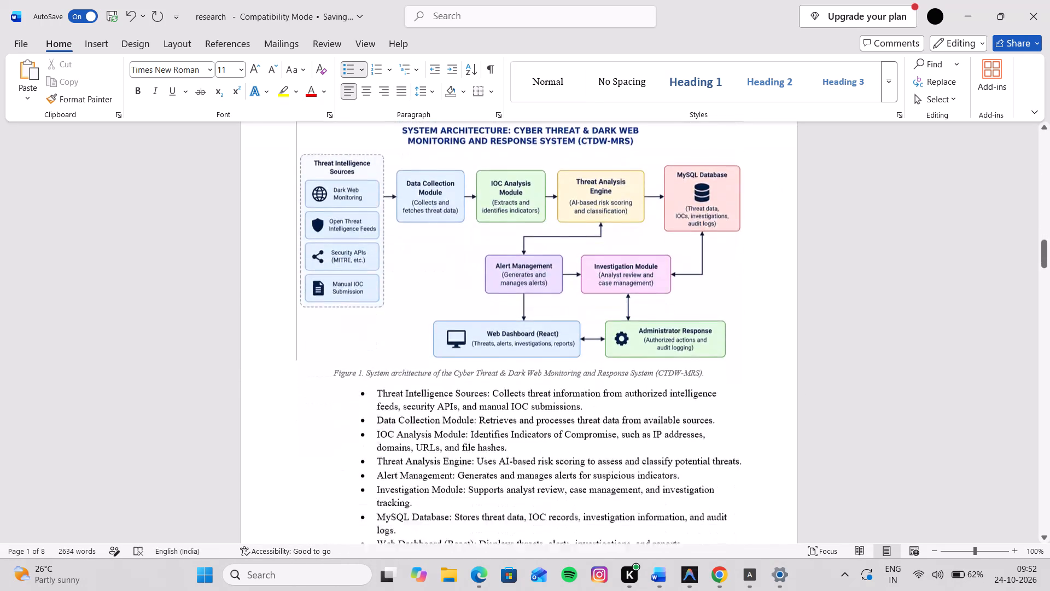
{"action": "key", "text": "Down"}
{"action": "key", "text": "Down"}
{"action": "key", "text": "Down"}
{"action": "key", "text": "Down"}
{"action": "key", "text": "Down"}
{"action": "key", "text": "Down"}
{"action": "key", "text": "Down"}
{"action": "key", "text": "Down"}
{"action": "key", "text": "Down"}
{"action": "key", "text": "Down"}
{"action": "key", "text": "Down"}
{"action": "key", "text": "Down"}
{"action": "key", "text": "Down"}
{"action": "key", "text": "Down"}
{"action": "key", "text": "Down"}
{"action": "key", "text": "Down"}
{"action": "key", "text": "Down"}
{"action": "key", "text": "Down"}
{"action": "key", "text": "Down"}
{"action": "key", "text": "Down"}
{"action": "key", "text": "Down"}
{"action": "key", "text": "Down"}
{"action": "key", "text": "Down"}
{"action": "key", "text": "Down"}
{"action": "key", "text": "Down"}
{"action": "key", "text": "Down"}
{"action": "key", "text": "Down"}
{"action": "key", "text": "Down"}
{"action": "key", "text": "Down"}
{"action": "key", "text": "Down"}
{"action": "key", "text": "Down"}
{"action": "key", "text": "Down"}
{"action": "key", "text": "Down"}
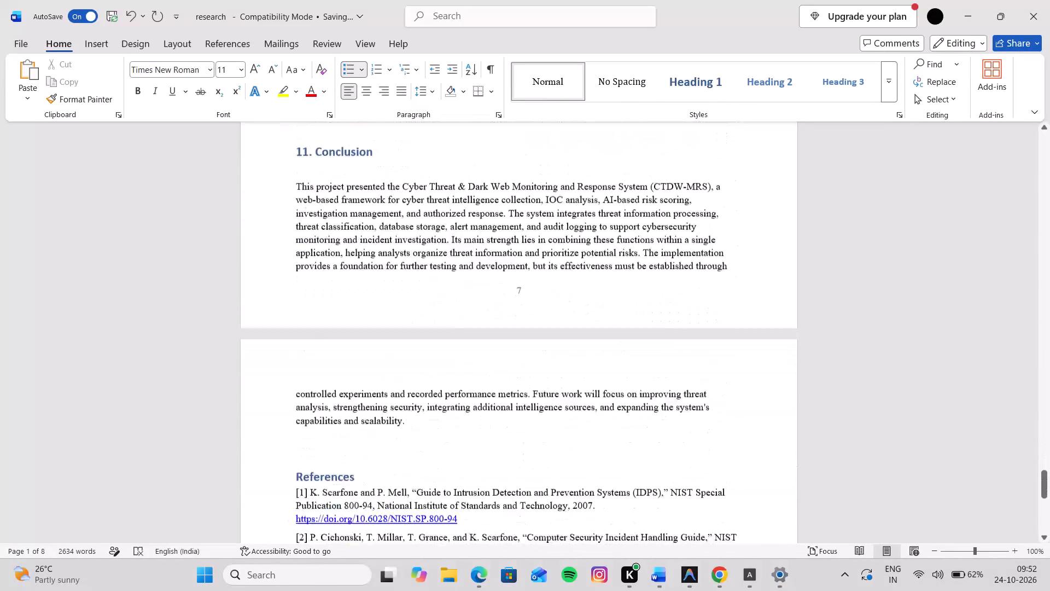
{"action": "key", "text": "Down"}
{"action": "key", "text": "Down"}
{"action": "key", "text": "Down"}
{"action": "key", "text": "Down"}
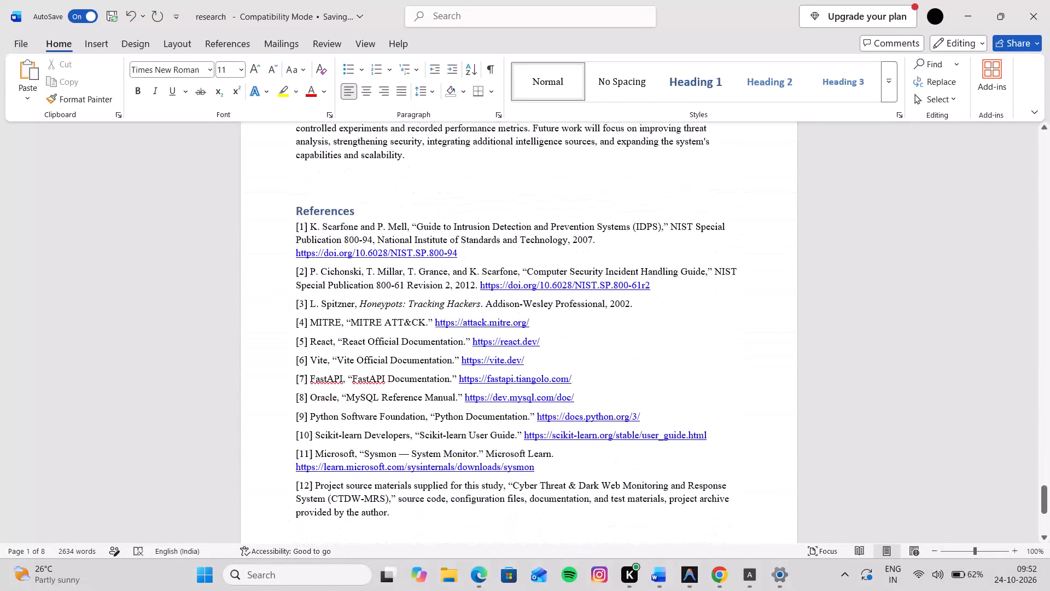
{"action": "key", "text": "Up"}
{"action": "key", "text": "Up"}
{"action": "key", "text": "Up"}
{"action": "key", "text": "Up"}
{"action": "key", "text": "Up"}
{"action": "key", "text": "Up"}
{"action": "key", "text": "Up"}
{"action": "key", "text": "Up"}
{"action": "key", "text": "Up"}
{"action": "key", "text": "Up"}
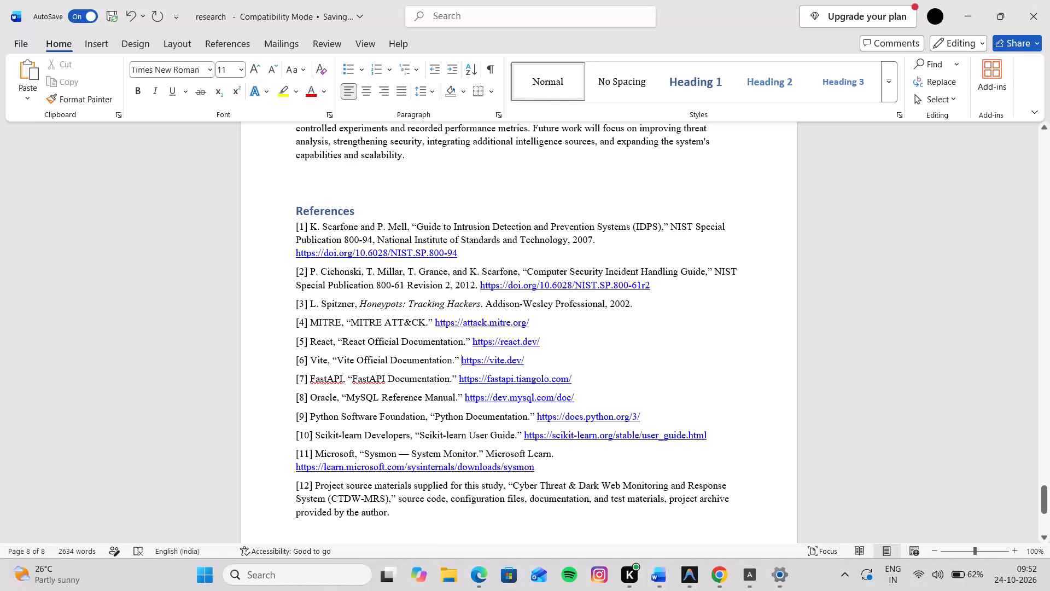
{"action": "scroll", "coordinate": [614, 478], "scroll_direction": "up", "scroll_amount": 5}
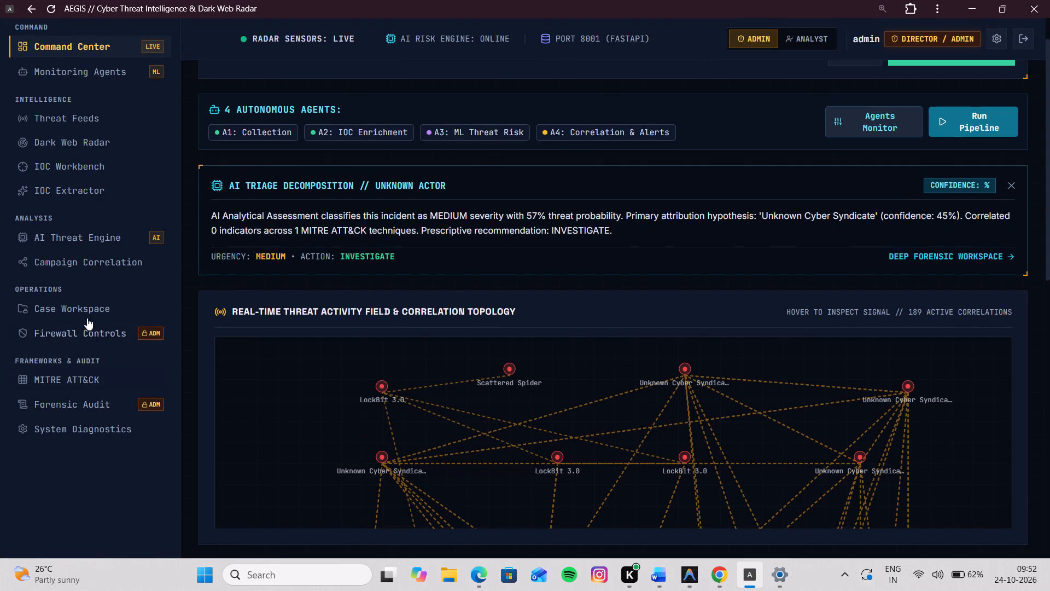
Open the AEGIS Cyber Threat Intelligence app from the Desktop shortcut, maximize it, and examine the Command Center down through Priority Intelligence Signals.
{"action": "scroll", "coordinate": [72, 250], "scroll_direction": "up", "scroll_amount": 6}
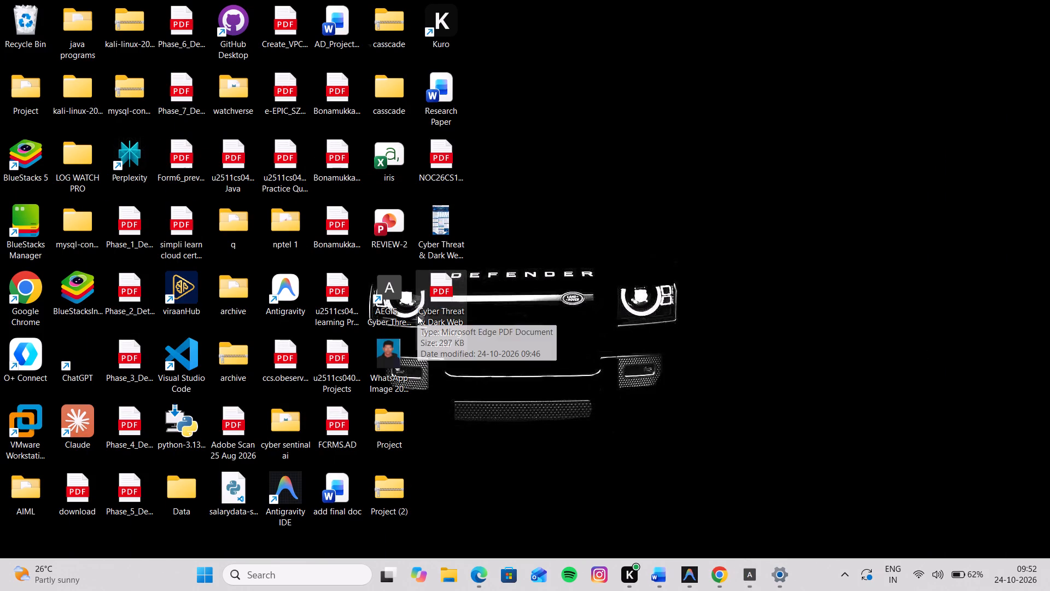
{"action": "double_click", "coordinate": [380, 289]}
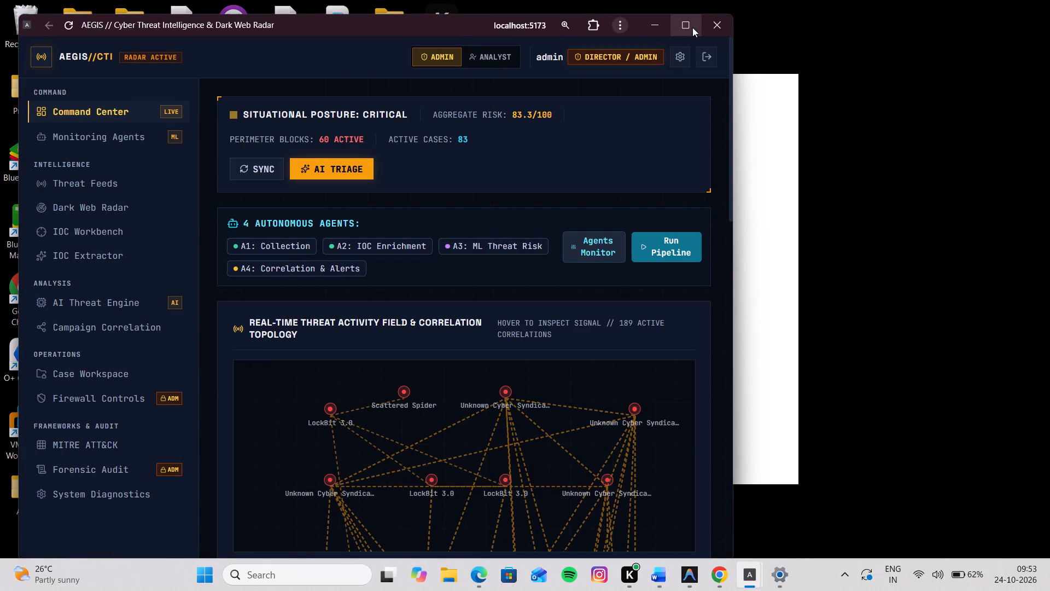
{"action": "left_click", "coordinate": [692, 27]}
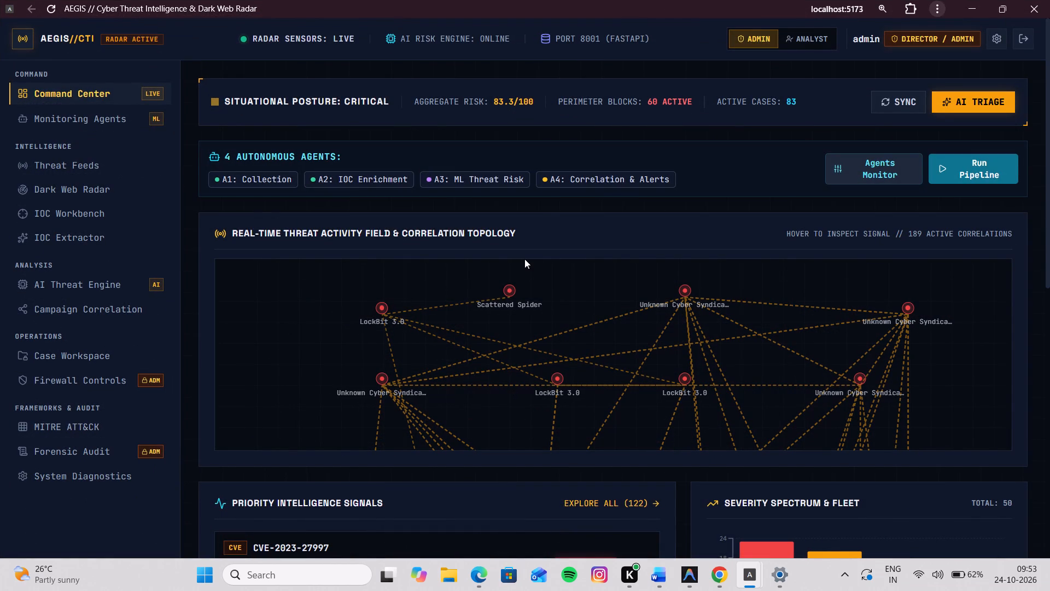
{"action": "key", "text": "Down"}
{"action": "key", "text": "Down"}
{"action": "key", "text": "Down"}
{"action": "key", "text": "Down"}
{"action": "key", "text": "Down"}
{"action": "key", "text": "Down"}
{"action": "key", "text": "Down"}
{"action": "key", "text": "Down"}
{"action": "key", "text": "Down"}
{"action": "key", "text": "Down"}
{"action": "key", "text": "Down"}
{"action": "key", "text": "Down"}
{"action": "key", "text": "Down"}
{"action": "key", "text": "Down"}
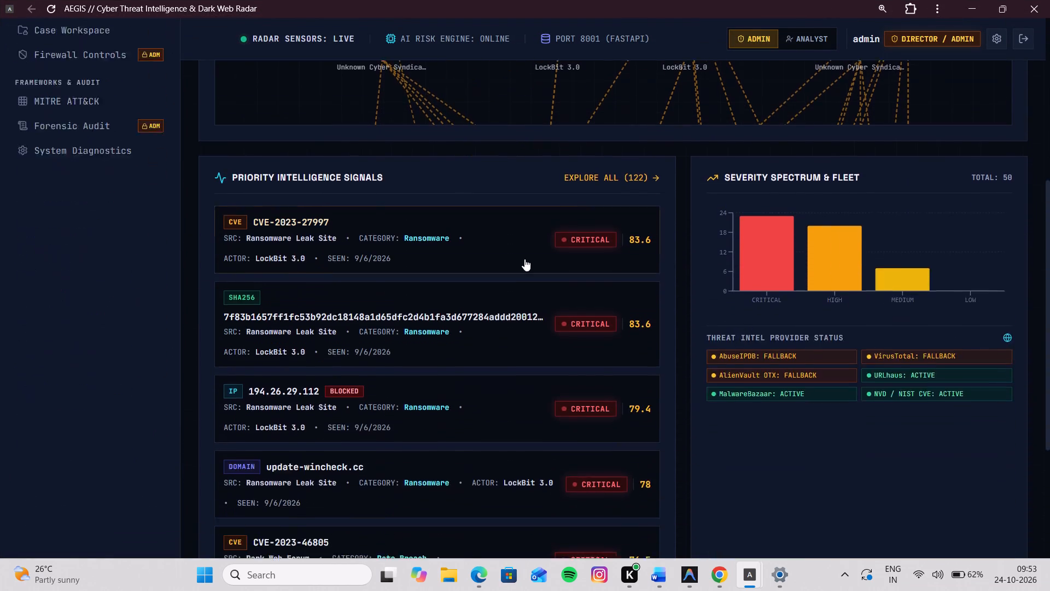
{"action": "key", "text": "Down"}
{"action": "key", "text": "Down"}
{"action": "key", "text": "Down"}
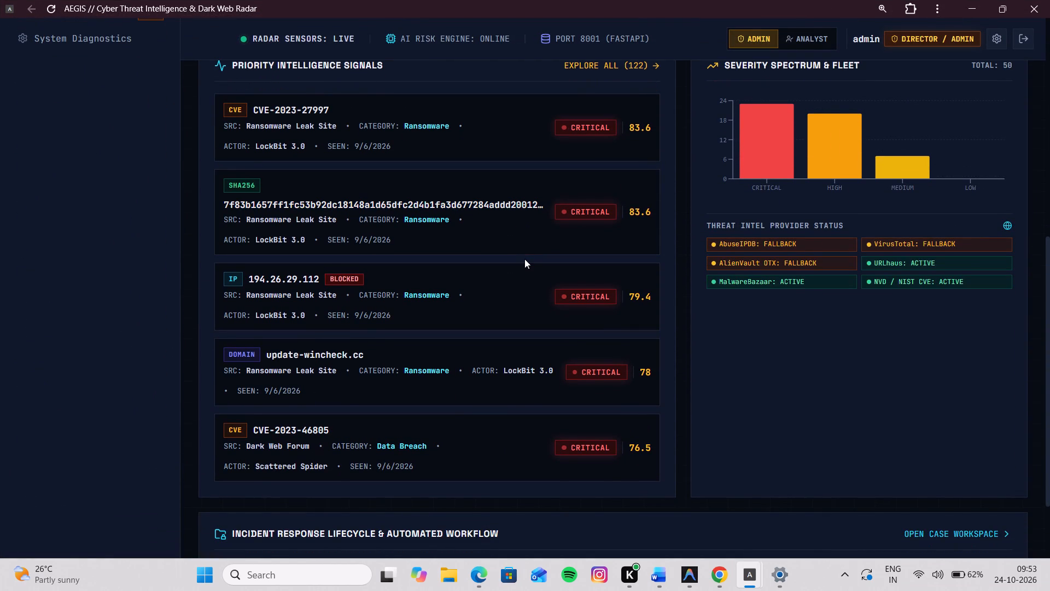
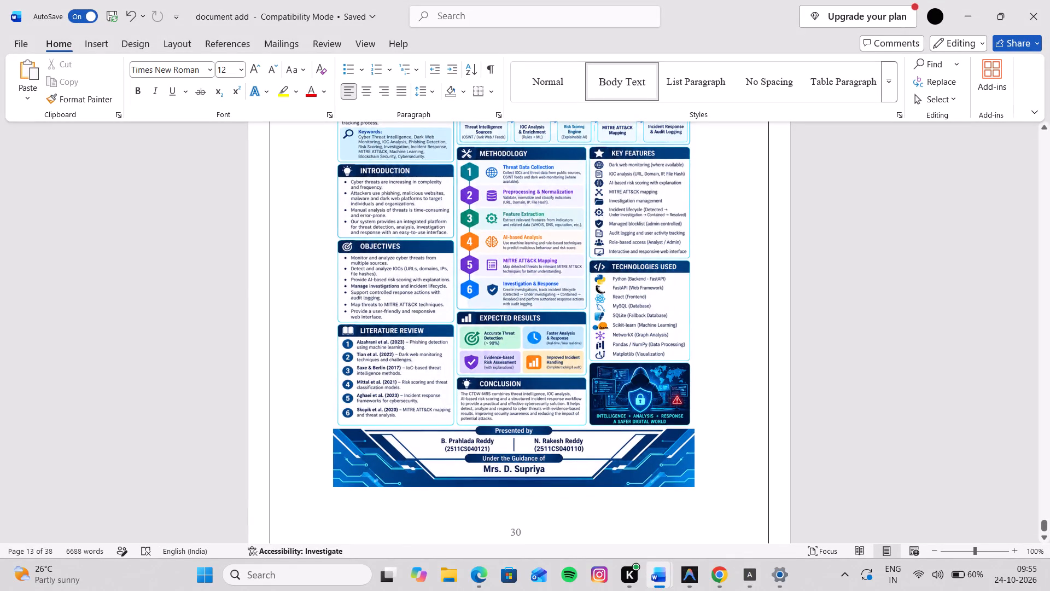
Look through the front matter of the project report from the cover page and Certificate to the Acknowledgements.
{"action": "scroll", "coordinate": [466, 259], "scroll_direction": "up", "scroll_amount": 20}
{"action": "scroll", "coordinate": [466, 259], "scroll_direction": "up", "scroll_amount": 20}
{"action": "scroll", "coordinate": [466, 259], "scroll_direction": "up", "scroll_amount": 20}
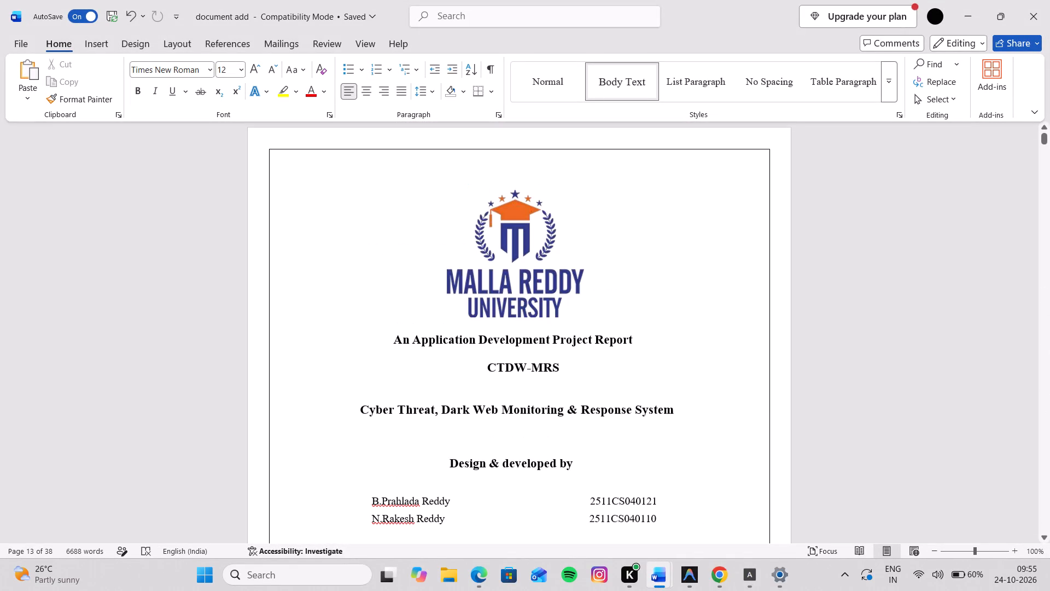
{"action": "scroll", "coordinate": [466, 259], "scroll_direction": "up", "scroll_amount": 1}
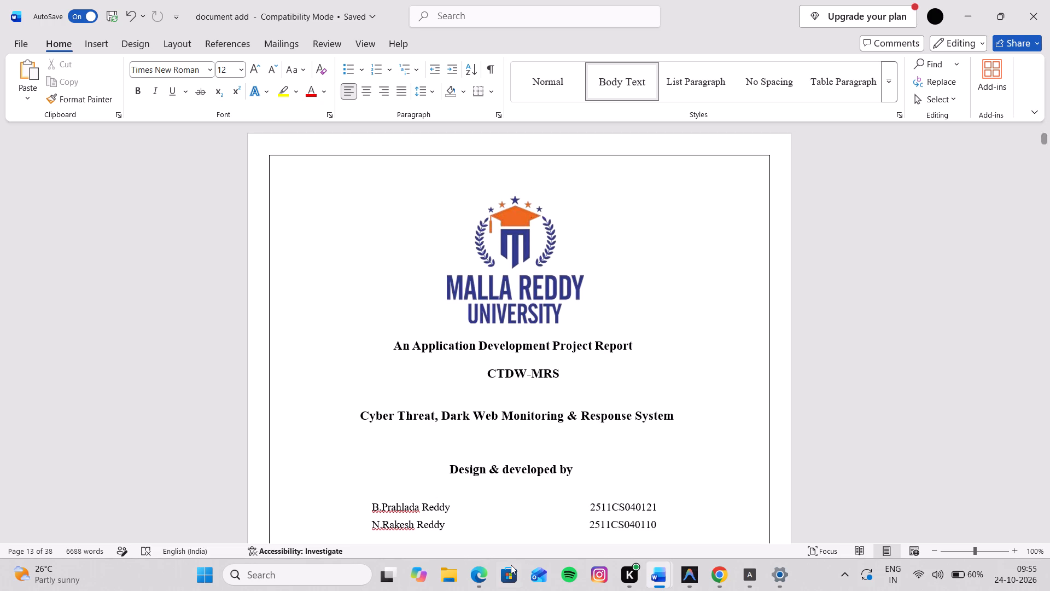
{"action": "scroll", "coordinate": [511, 565], "scroll_direction": "down", "scroll_amount": 2}
{"action": "scroll", "coordinate": [454, 300], "scroll_direction": "down", "scroll_amount": 2}
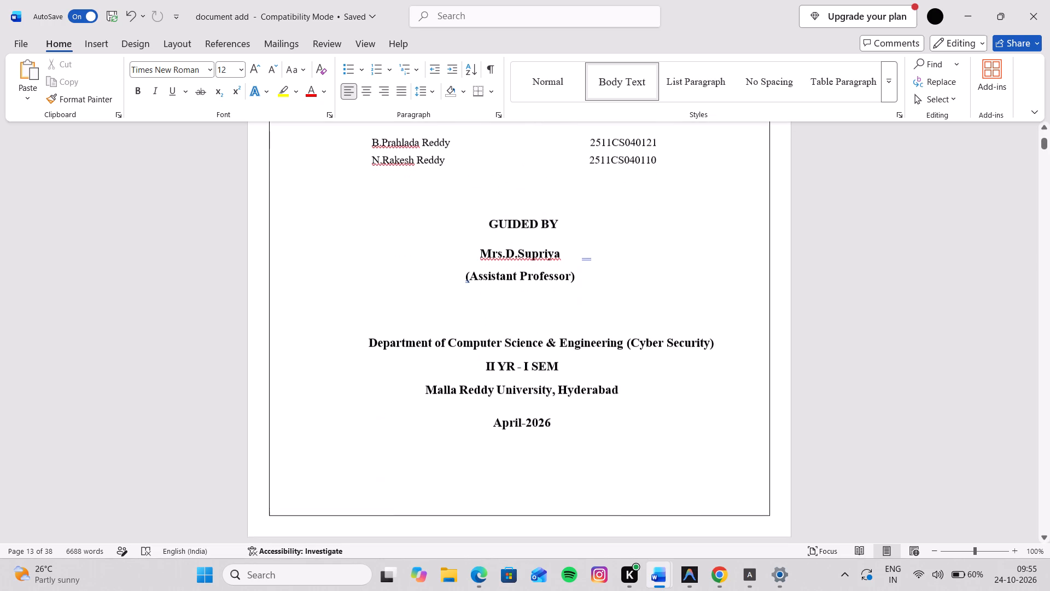
{"action": "scroll", "coordinate": [454, 300], "scroll_direction": "down", "scroll_amount": 4}
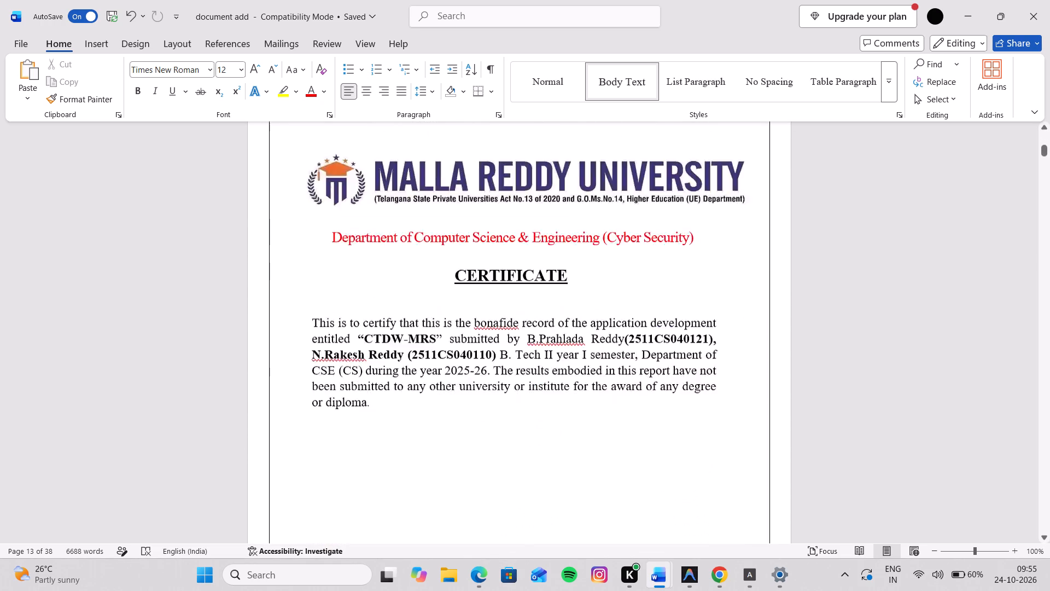
{"action": "scroll", "coordinate": [454, 300], "scroll_direction": "down", "scroll_amount": 4}
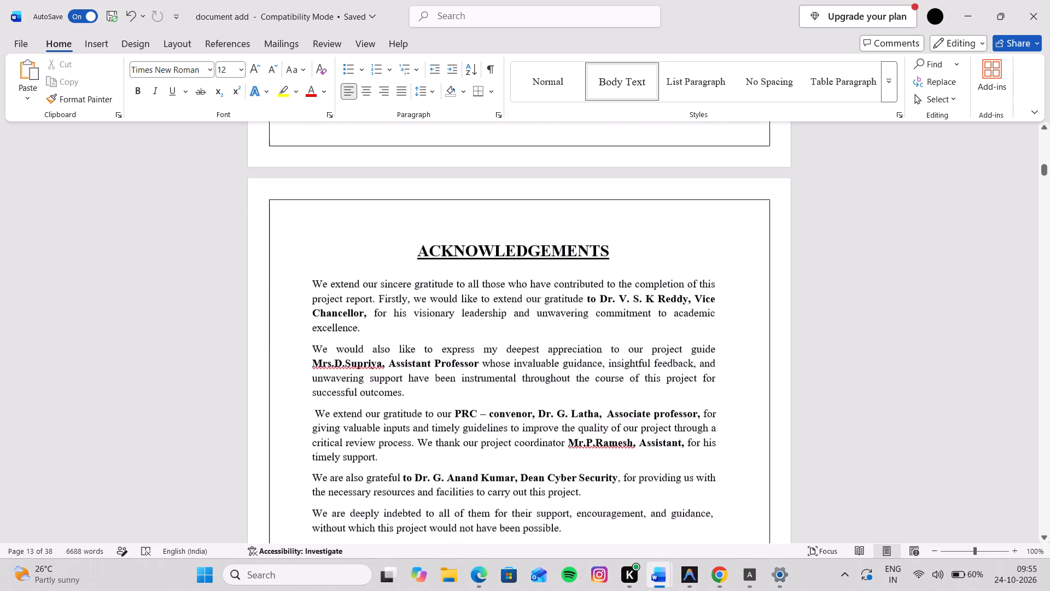
{"action": "scroll", "coordinate": [454, 300], "scroll_direction": "down", "scroll_amount": 1}
Complete the project coordinator's title in the Acknowledgements by adding "professor" after "Assistant".
{"action": "scroll", "coordinate": [454, 300], "scroll_direction": "up", "scroll_amount": 3}
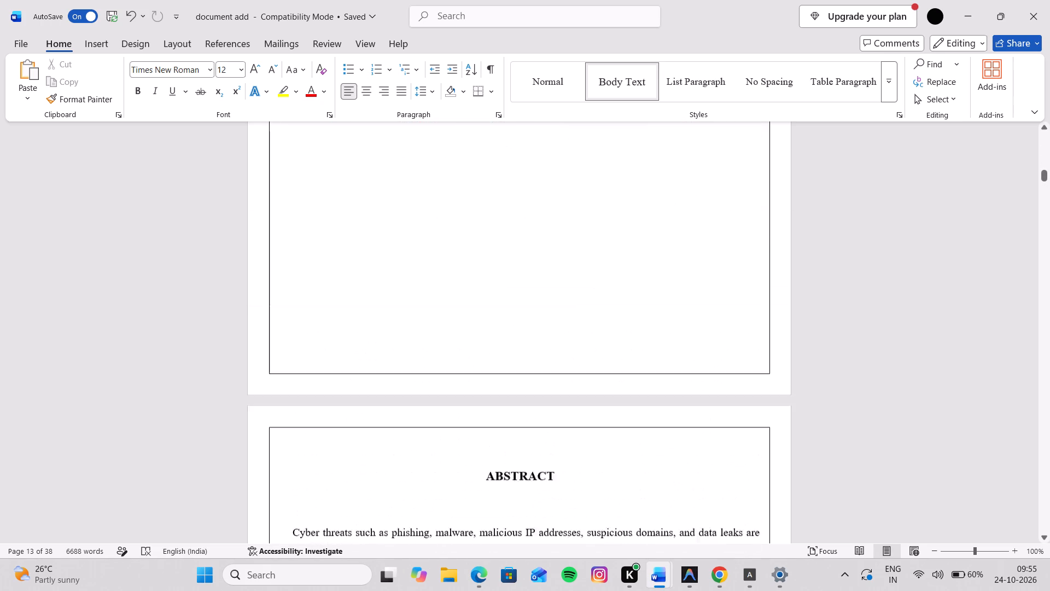
{"action": "scroll", "coordinate": [454, 300], "scroll_direction": "up", "scroll_amount": 1}
{"action": "scroll", "coordinate": [454, 300], "scroll_direction": "left", "scroll_amount": 2}
{"action": "scroll", "coordinate": [454, 300], "scroll_direction": "up", "scroll_amount": 1}
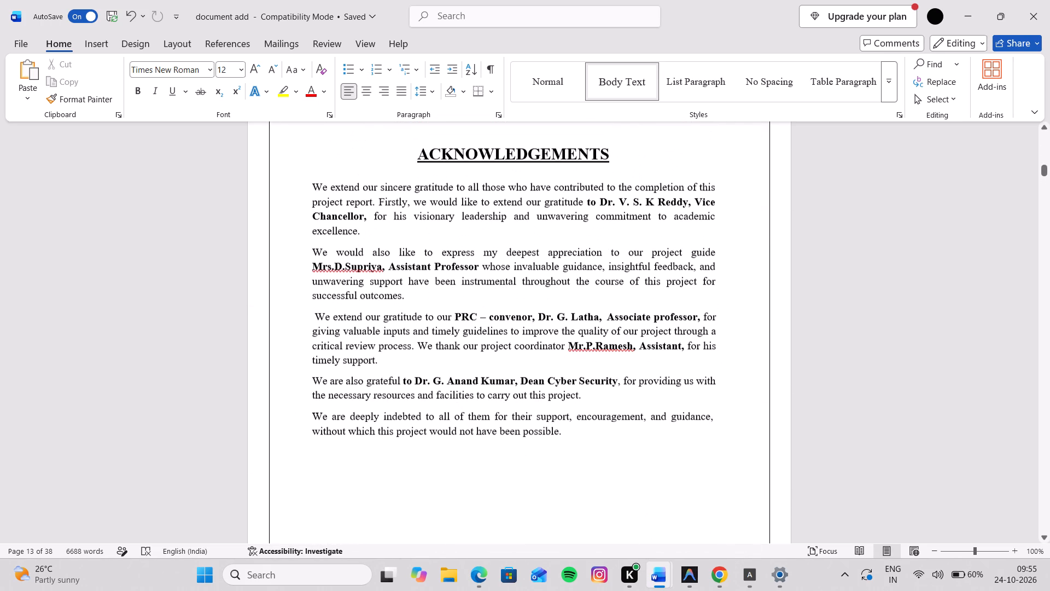
{"action": "left_click", "coordinate": [680, 346]}
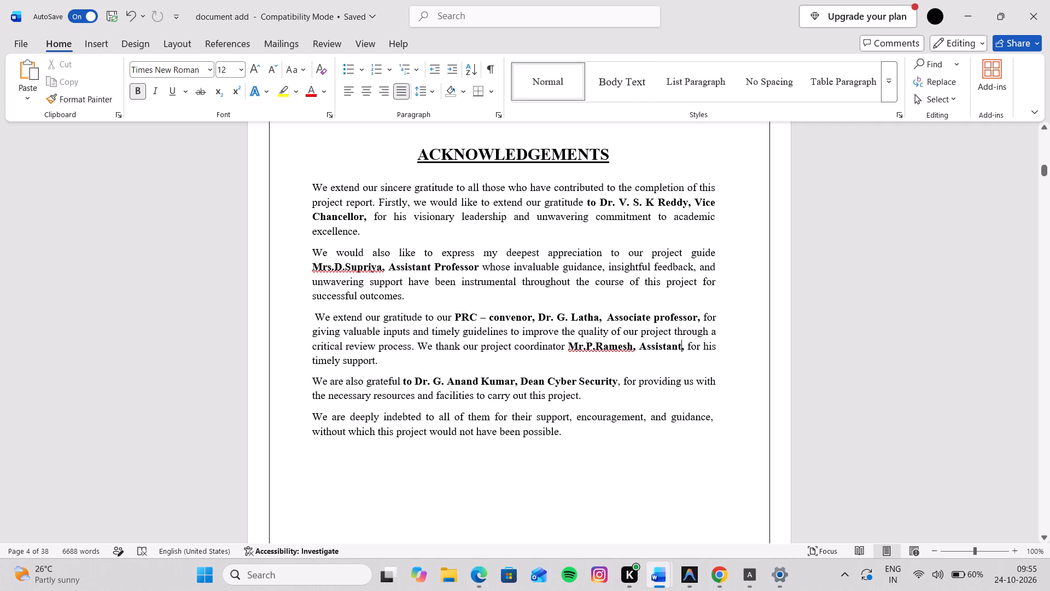
{"action": "key", "text": "space"}
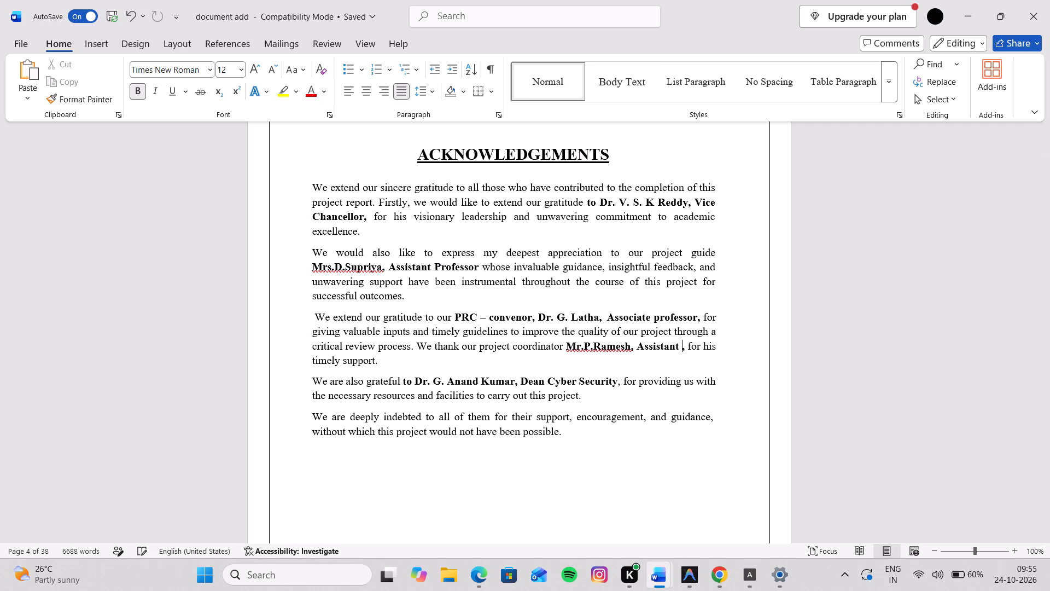
{"action": "type", "text": "professor"}
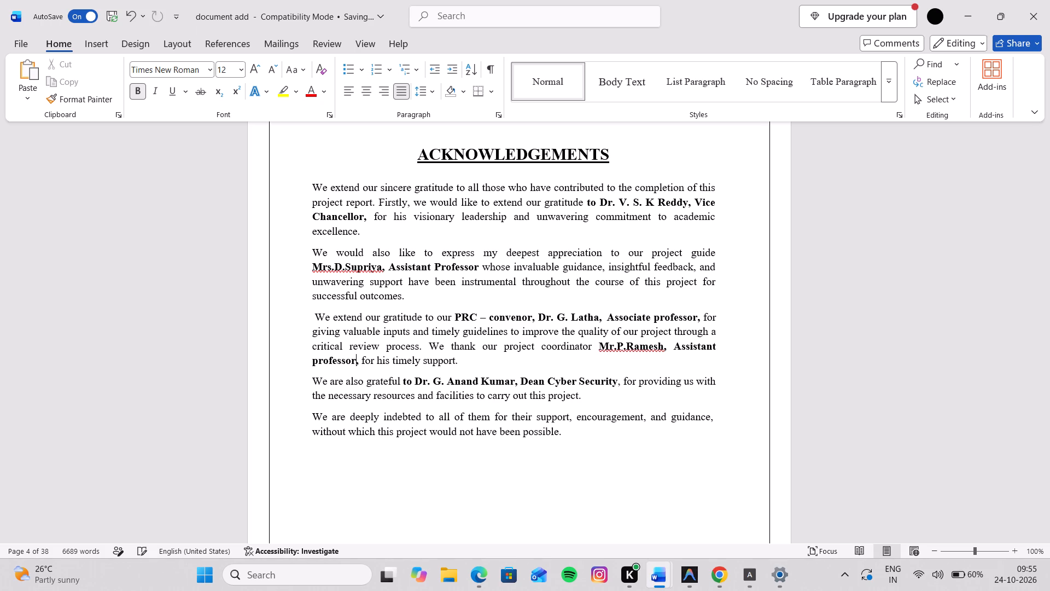
{"action": "left_click", "coordinate": [639, 489]}
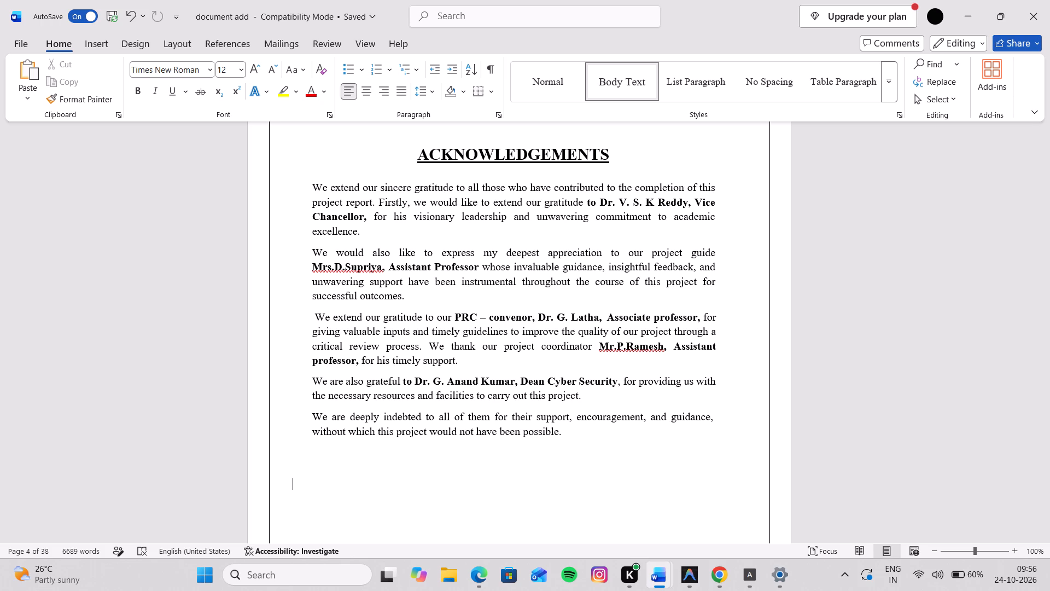
Copy the Acknowledgements paragraph that thanks the Dean of Cyber Security.
{"action": "scroll", "coordinate": [401, 436], "scroll_direction": "down", "scroll_amount": 1}
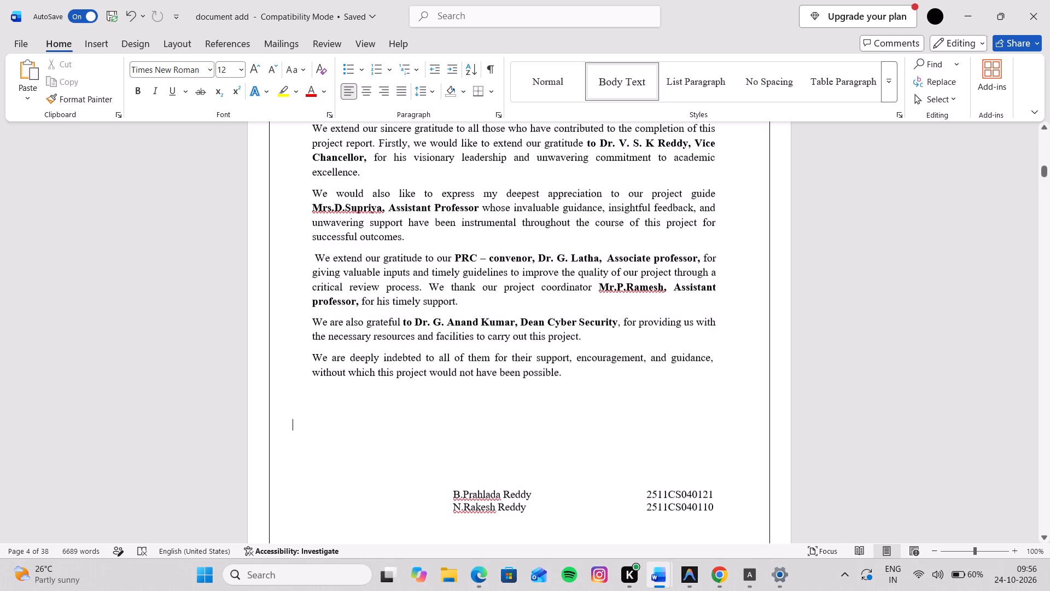
{"action": "scroll", "coordinate": [401, 436], "scroll_direction": "down", "scroll_amount": 1}
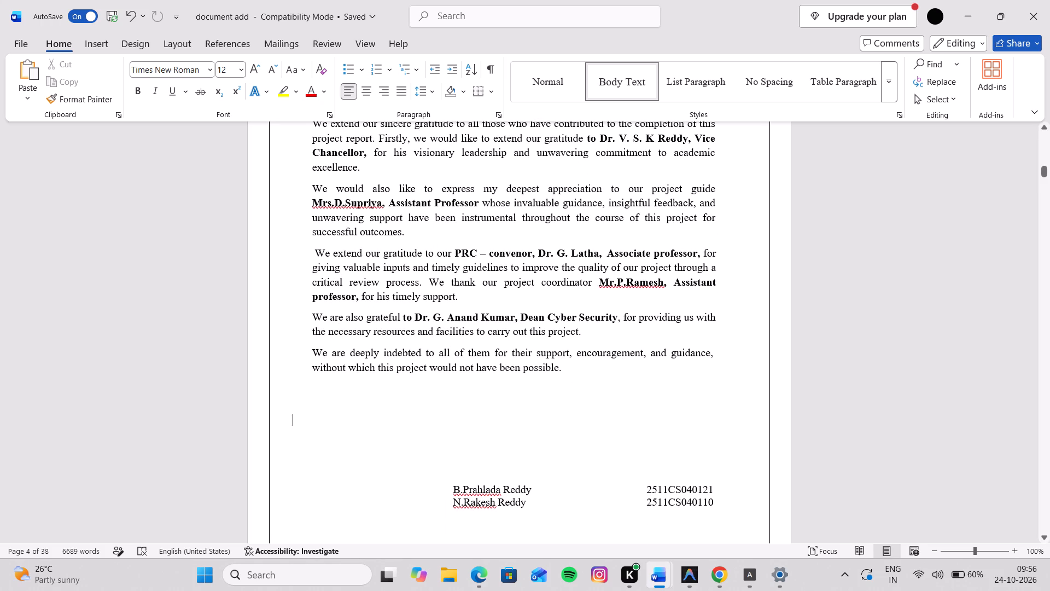
{"action": "left_click_drag", "start_coordinate": [312, 315], "coordinate": [592, 331]}
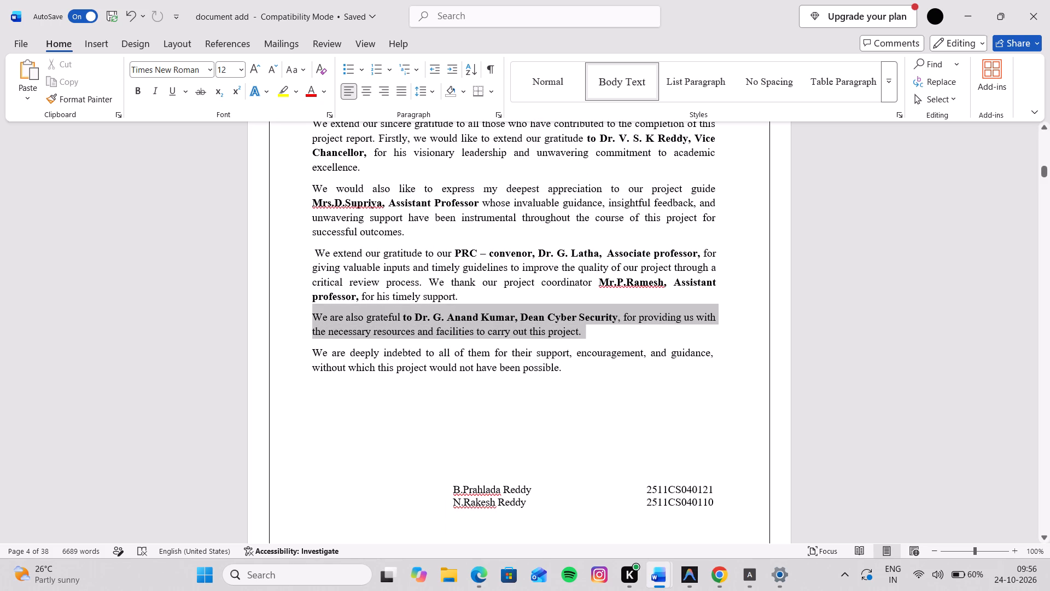
{"action": "left_click_drag", "start_coordinate": [592, 331], "coordinate": [593, 331]}
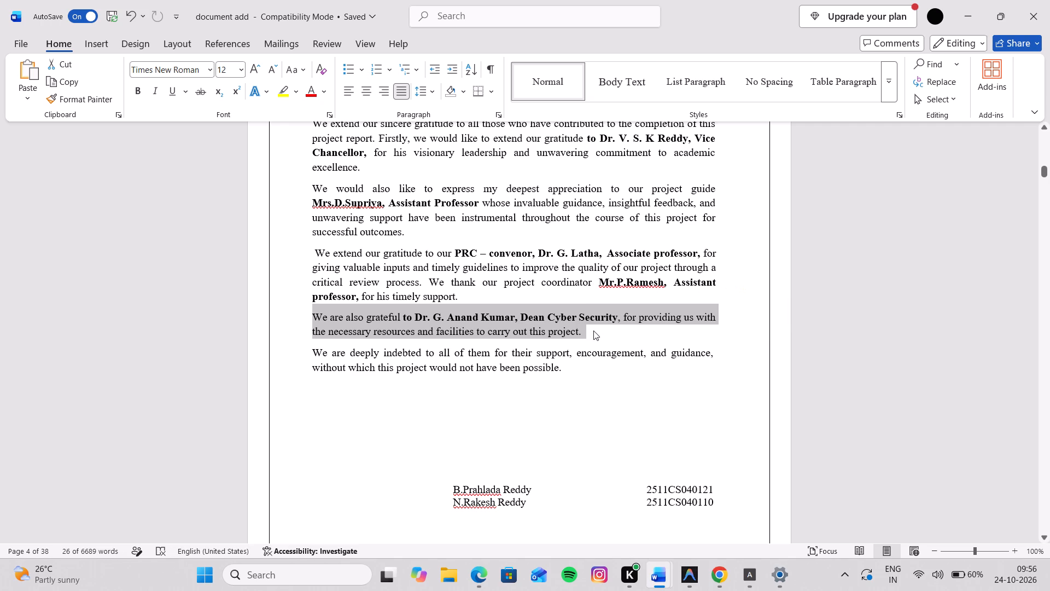
{"action": "key", "text": "ctrl+c"}
{"action": "left_click", "coordinate": [601, 393]}
Look through the report from the Acknowledgements and Abstract over the table of contents to the end of the Introduction page.
{"action": "scroll", "coordinate": [601, 393], "scroll_direction": "up", "scroll_amount": 1}
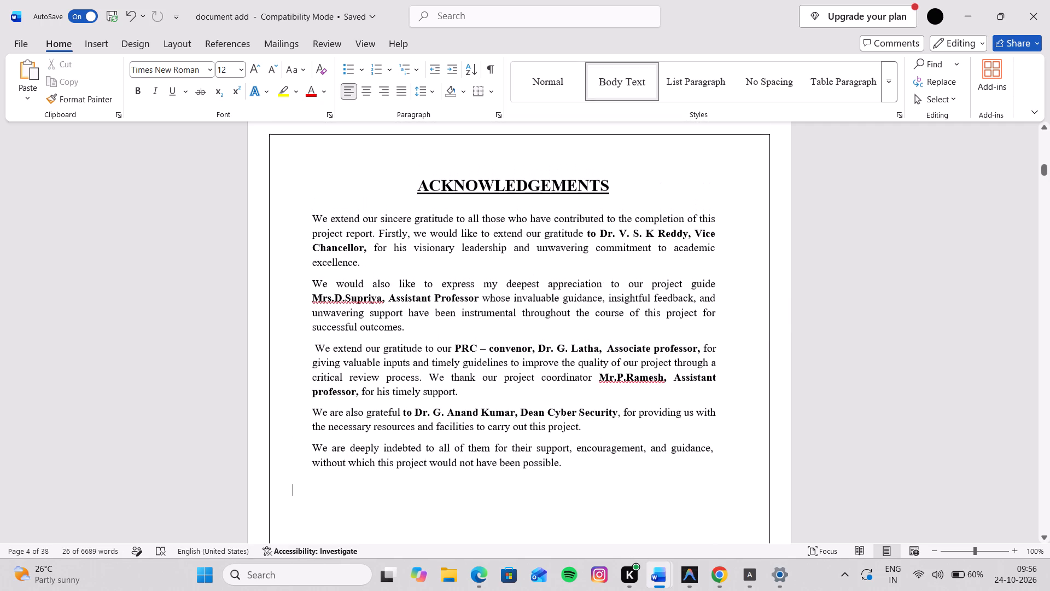
{"action": "scroll", "coordinate": [601, 393], "scroll_direction": "up", "scroll_amount": 1}
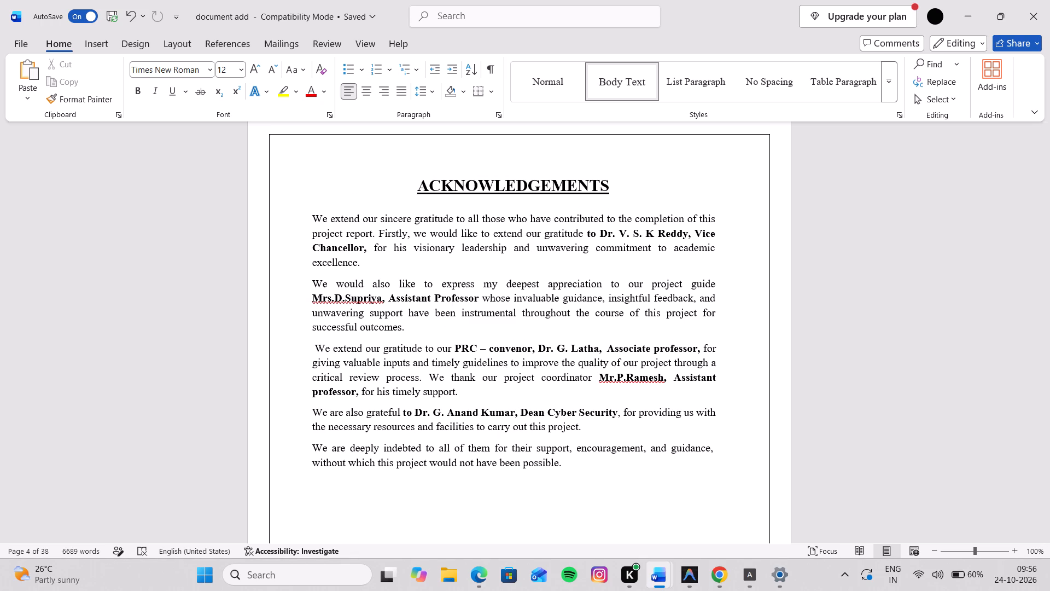
{"action": "scroll", "coordinate": [601, 393], "scroll_direction": "down", "scroll_amount": 5}
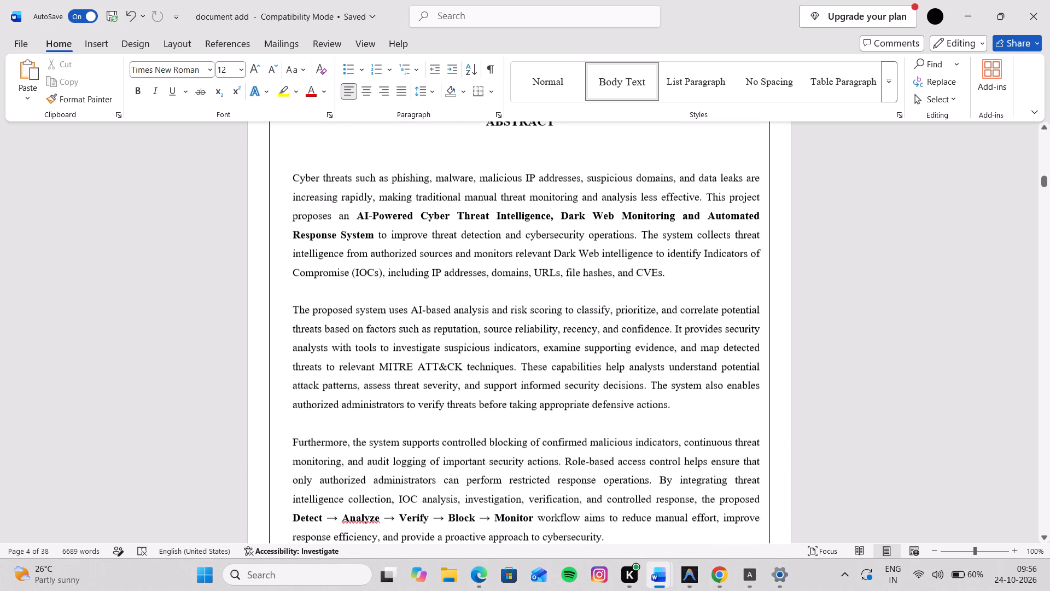
{"action": "scroll", "coordinate": [601, 393], "scroll_direction": "down", "scroll_amount": 1}
{"action": "scroll", "coordinate": [601, 393], "scroll_direction": "up", "scroll_amount": 1}
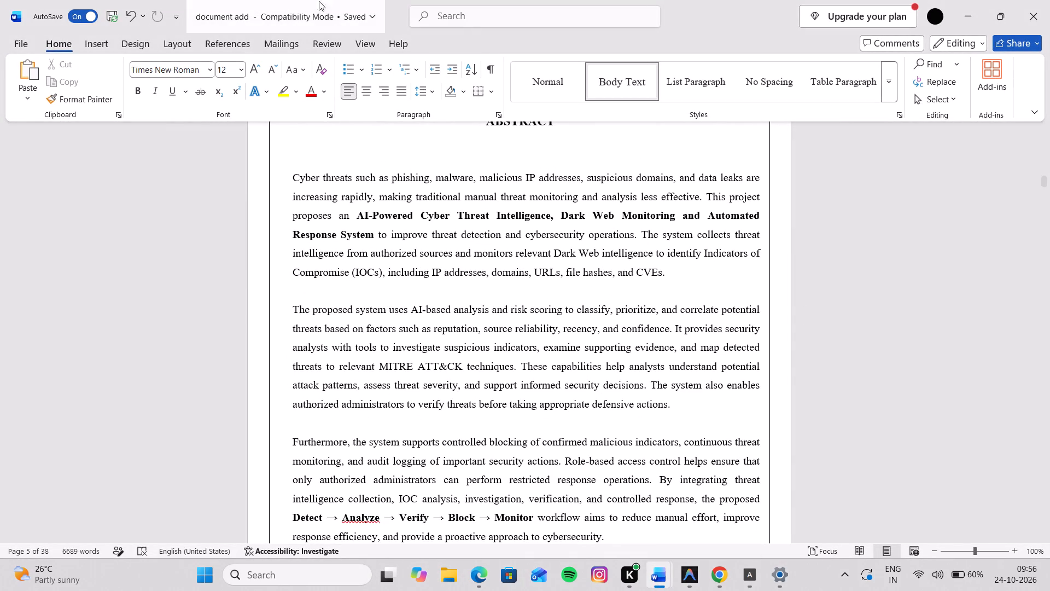
{"action": "scroll", "coordinate": [368, 343], "scroll_direction": "down", "scroll_amount": 5}
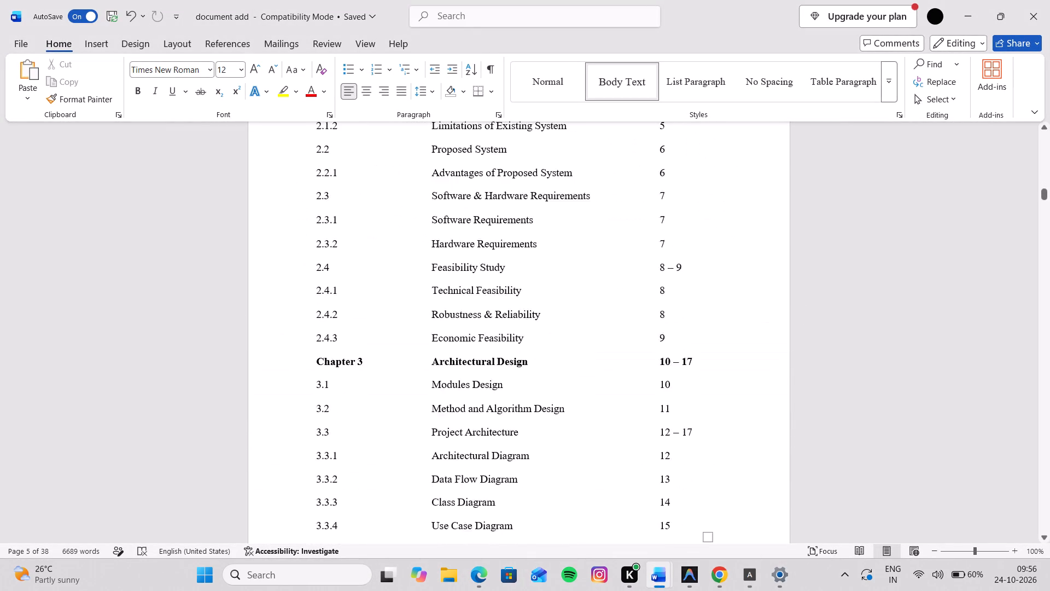
{"action": "scroll", "coordinate": [368, 343], "scroll_direction": "down", "scroll_amount": 1}
{"action": "scroll", "coordinate": [368, 343], "scroll_direction": "up", "scroll_amount": 1}
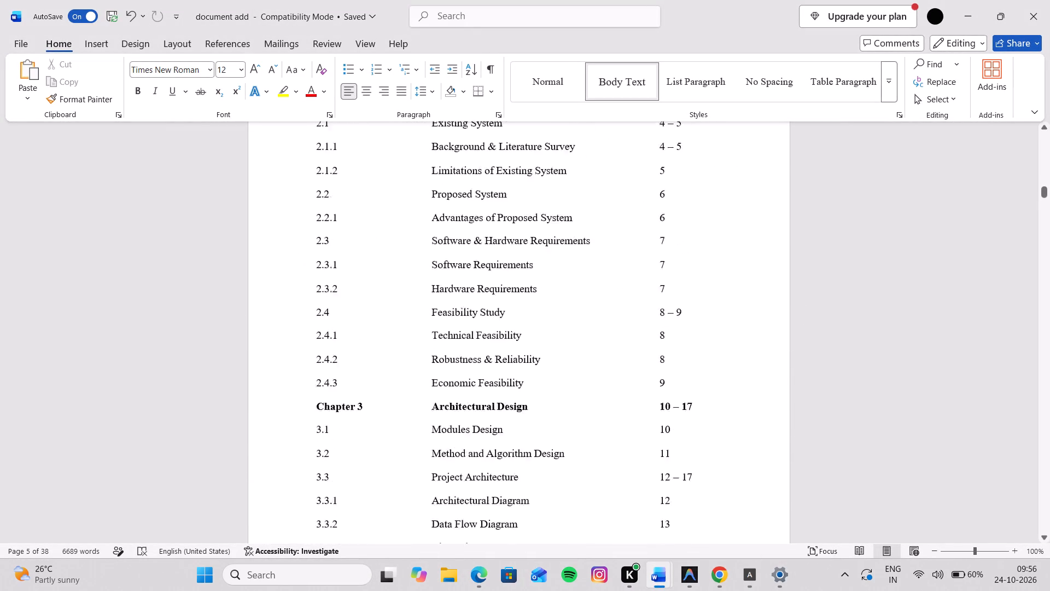
{"action": "scroll", "coordinate": [368, 343], "scroll_direction": "up", "scroll_amount": 1}
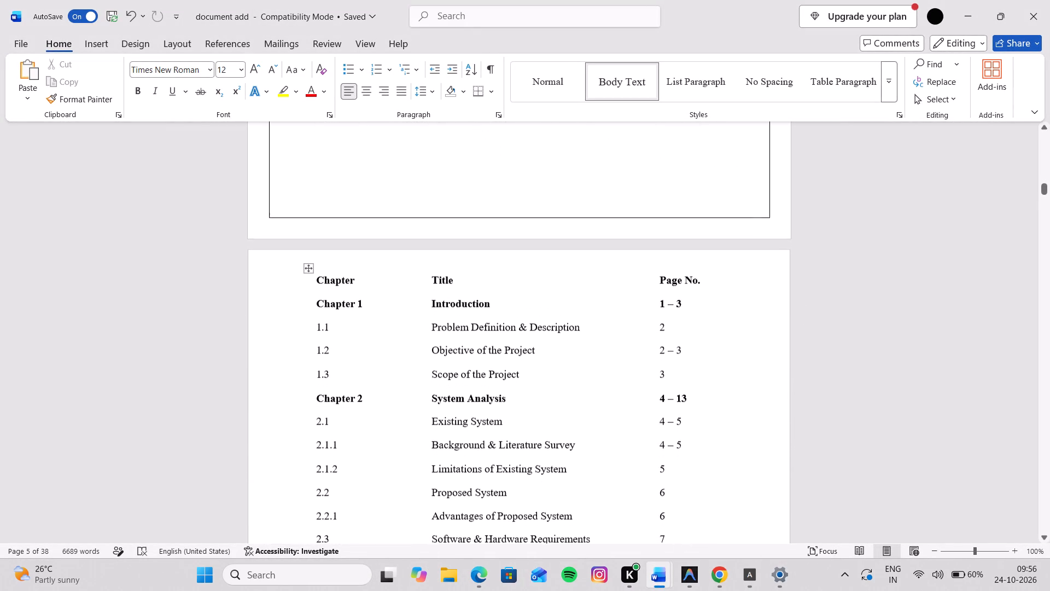
{"action": "scroll", "coordinate": [368, 343], "scroll_direction": "up", "scroll_amount": 1}
{"action": "scroll", "coordinate": [368, 343], "scroll_direction": "down", "scroll_amount": 1}
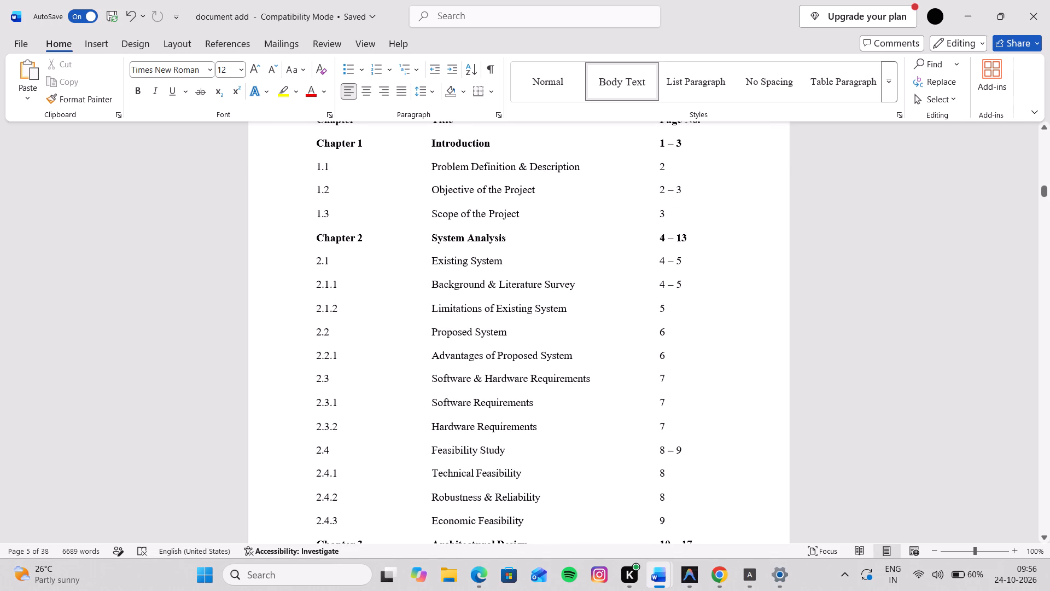
{"action": "scroll", "coordinate": [368, 343], "scroll_direction": "down", "scroll_amount": 4}
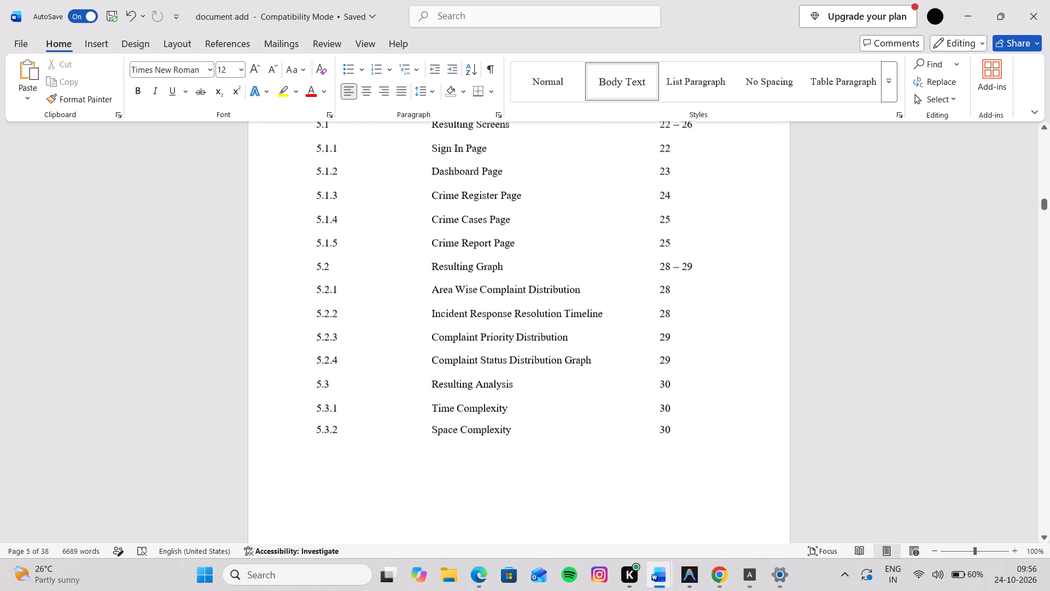
{"action": "scroll", "coordinate": [368, 343], "scroll_direction": "down", "scroll_amount": 5}
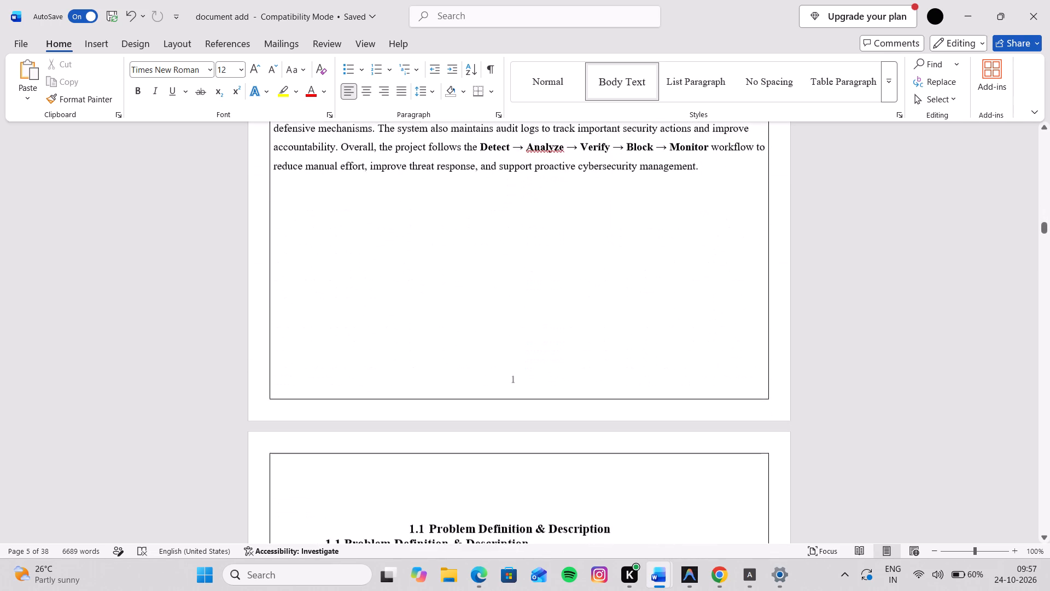
Insert a blank line between the two 1.1 Problem Definition & Description headings and remove the second heading's indent.
{"action": "scroll", "coordinate": [368, 343], "scroll_direction": "down", "scroll_amount": 2}
{"action": "scroll", "coordinate": [368, 343], "scroll_direction": "up", "scroll_amount": 1}
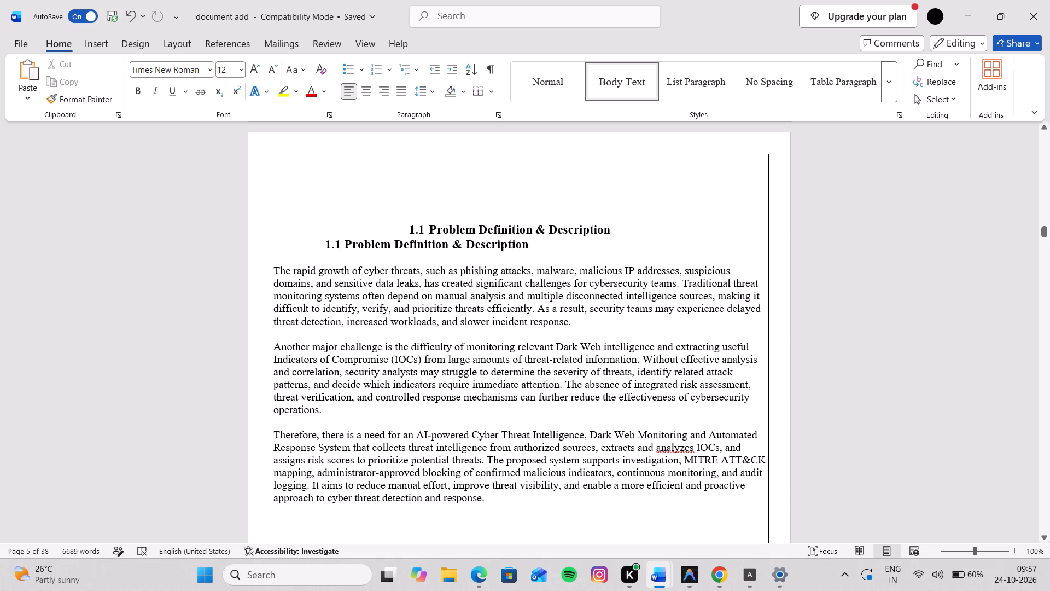
{"action": "left_click", "coordinate": [617, 233]}
{"action": "key", "text": "Return"}
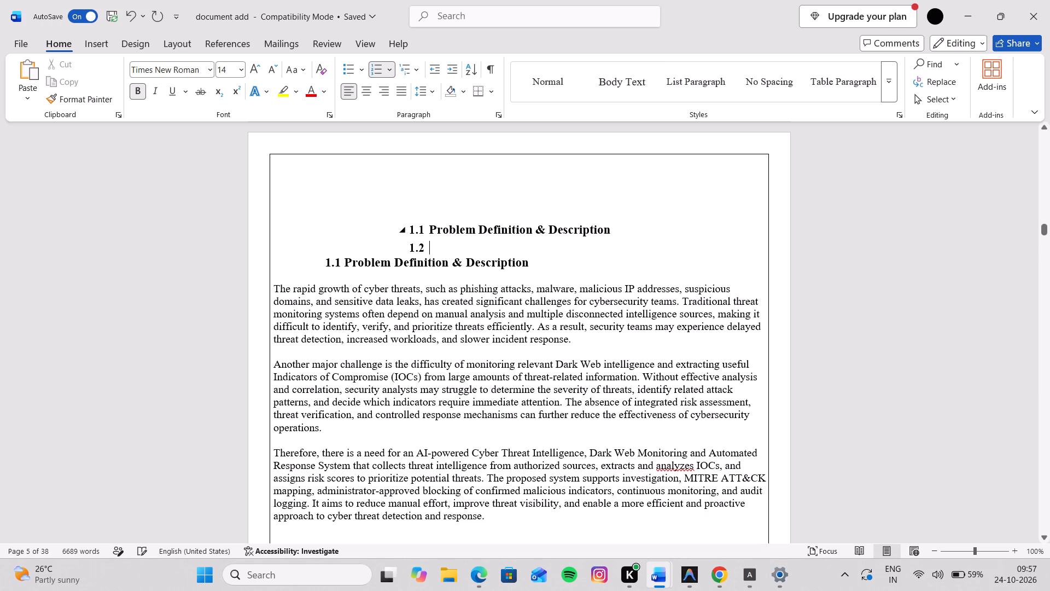
{"action": "key", "text": "BackSpace"}
{"action": "key", "text": "BackSpace"}
{"action": "key", "text": "BackSpace"}
{"action": "key", "text": "Down"}
{"action": "key", "text": "BackSpace"}
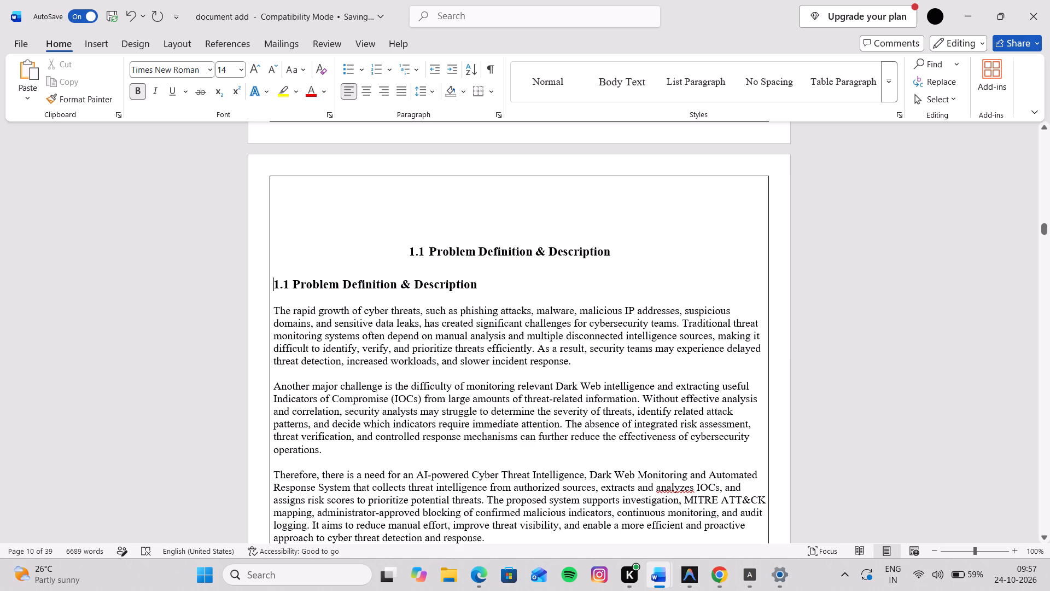
Justify the three body paragraphs under the 1.1 Problem Definition & Description heading.
{"action": "left_click_drag", "start_coordinate": [277, 306], "coordinate": [453, 529]}
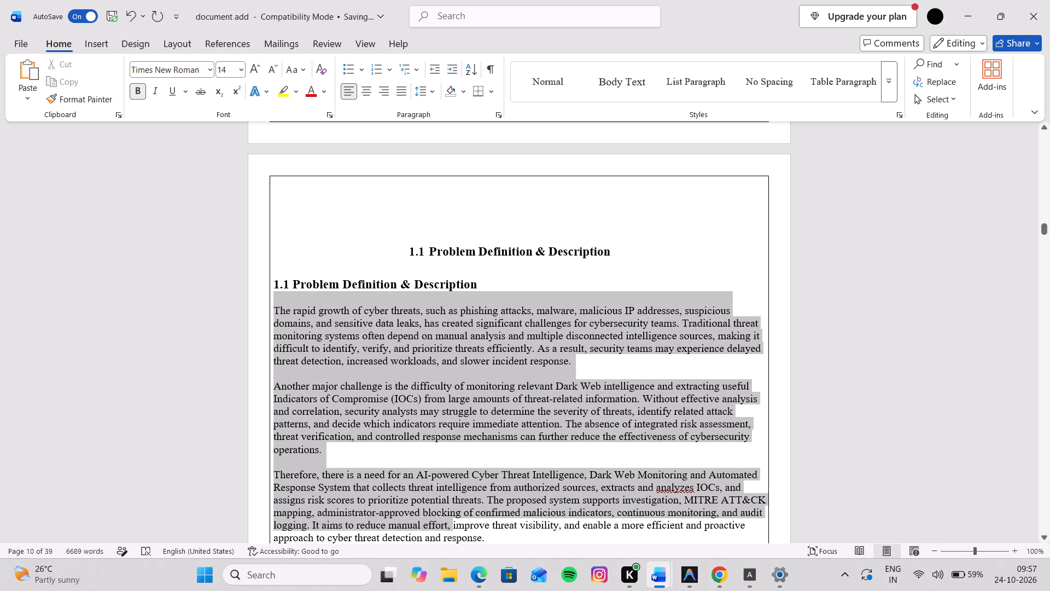
{"action": "left_click_drag", "start_coordinate": [453, 529], "coordinate": [579, 376]}
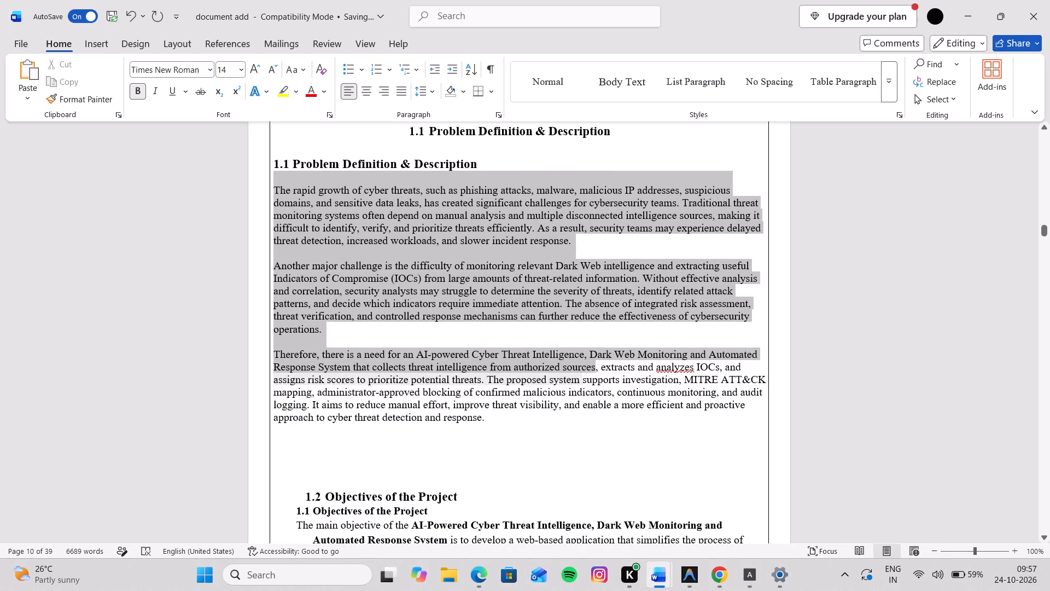
{"action": "left_click_drag", "start_coordinate": [579, 376], "coordinate": [566, 421]}
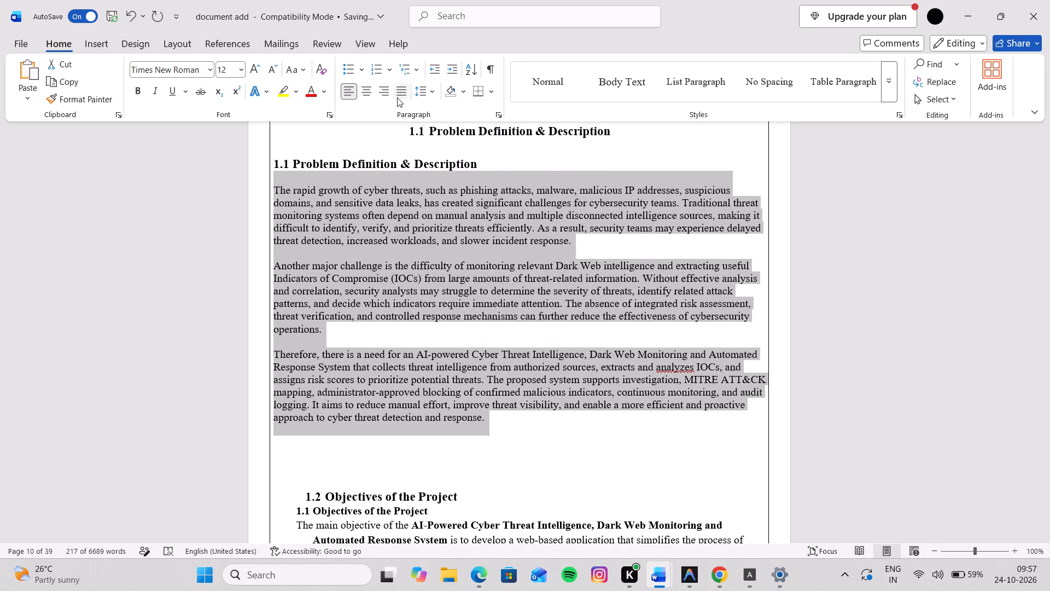
{"action": "left_click", "coordinate": [397, 97]}
{"action": "left_click", "coordinate": [360, 256]}
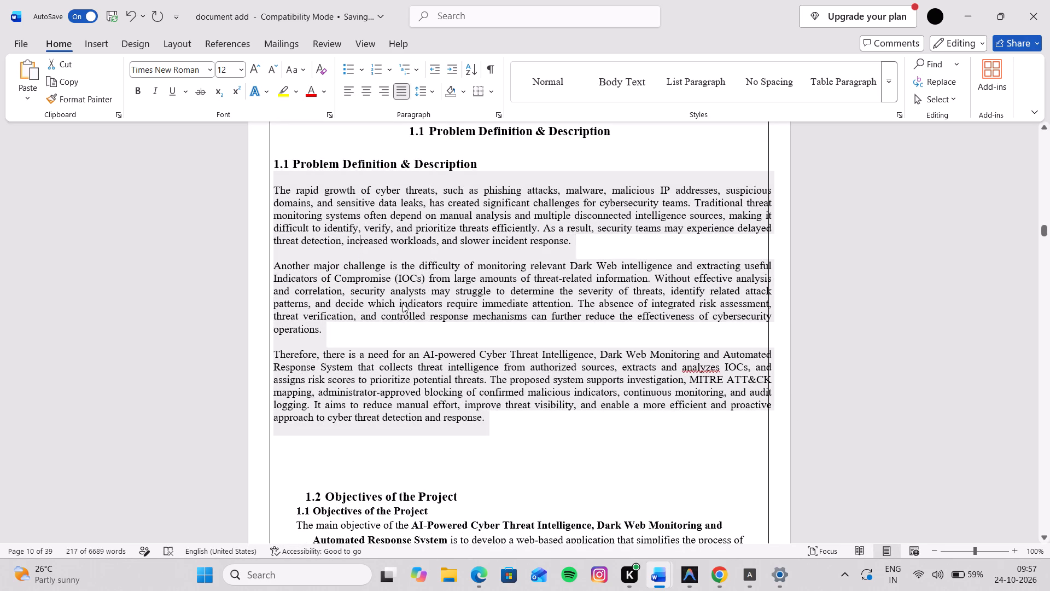
Remove the 1.1 numbering from the upper of the two Problem Definition & Description headings.
{"action": "scroll", "coordinate": [428, 327], "scroll_direction": "up", "scroll_amount": 1}
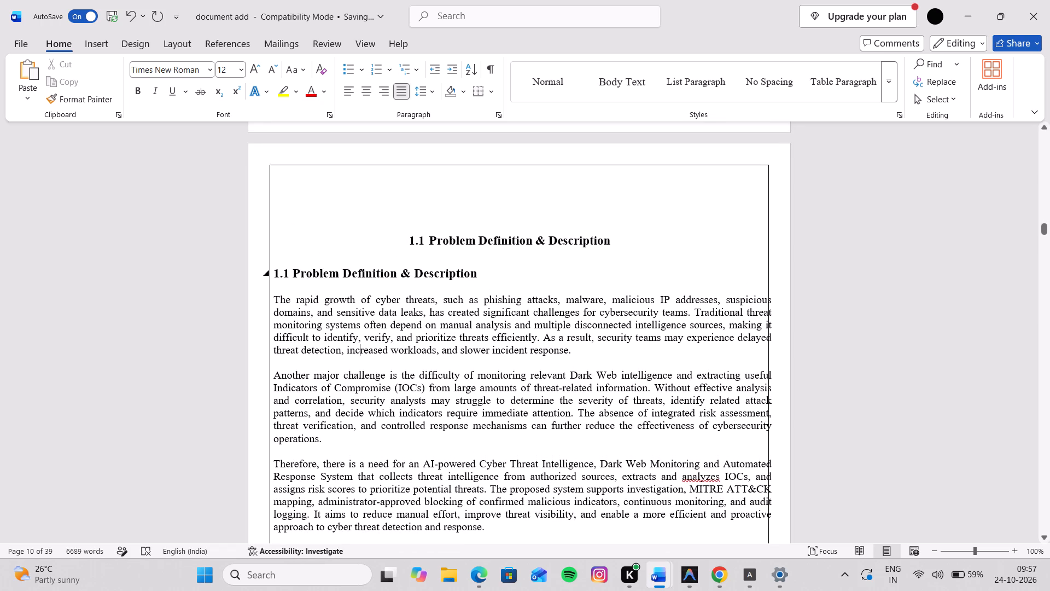
{"action": "left_click", "coordinate": [427, 241]}
{"action": "key", "text": "BackSpace"}
Remove the automatic numbering and the indent from the upper Objectives of the Project heading.
{"action": "scroll", "coordinate": [438, 370], "scroll_direction": "down", "scroll_amount": 1}
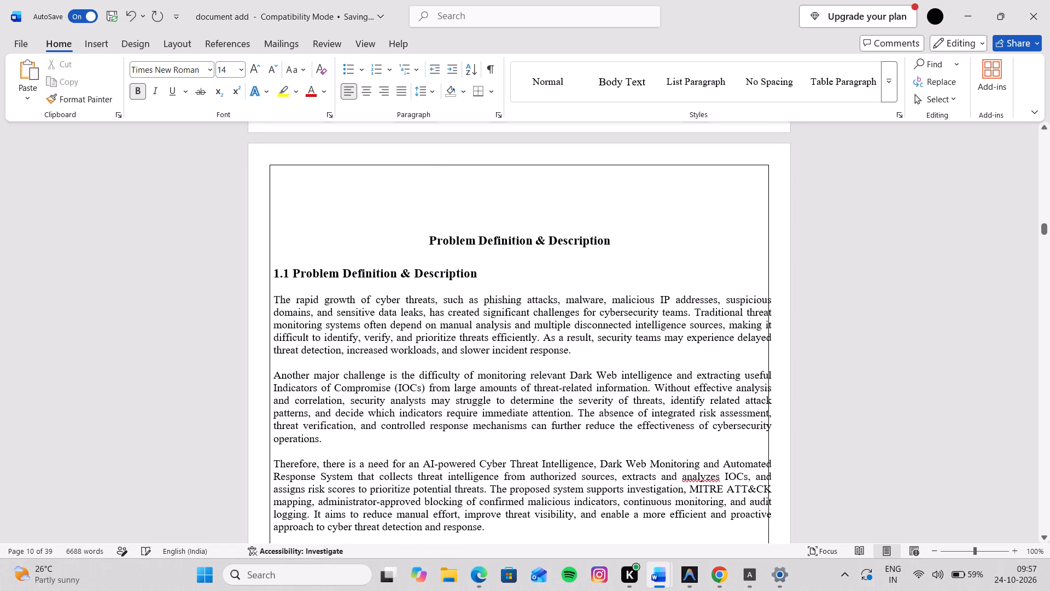
{"action": "scroll", "coordinate": [438, 370], "scroll_direction": "down", "scroll_amount": 1}
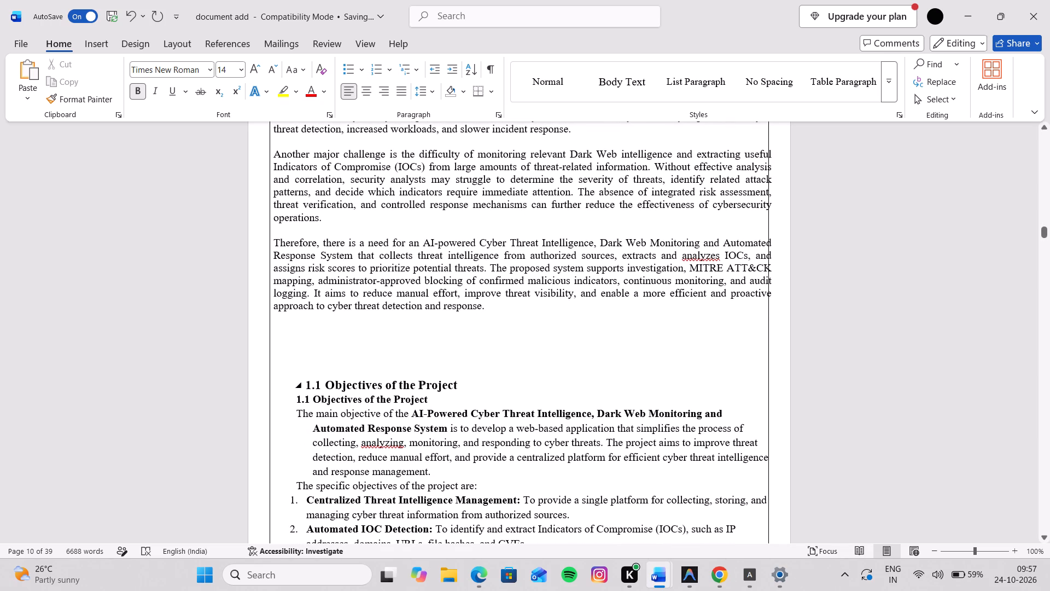
{"action": "left_click", "coordinate": [320, 386]}
{"action": "key", "text": "BackSpace"}
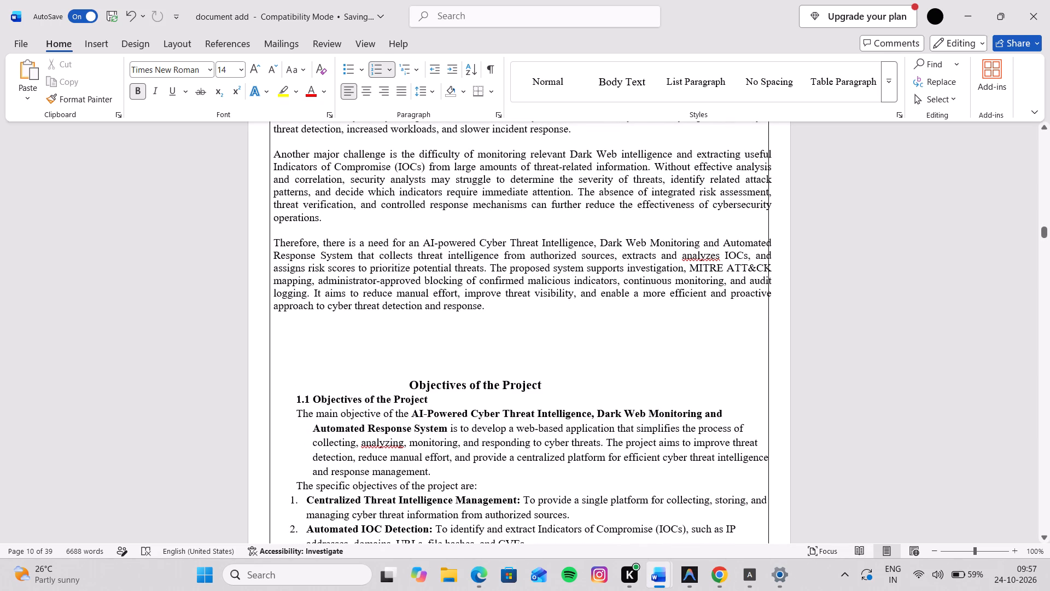
{"action": "key", "text": "BackSpace"}
{"action": "key", "text": "BackSpace"}
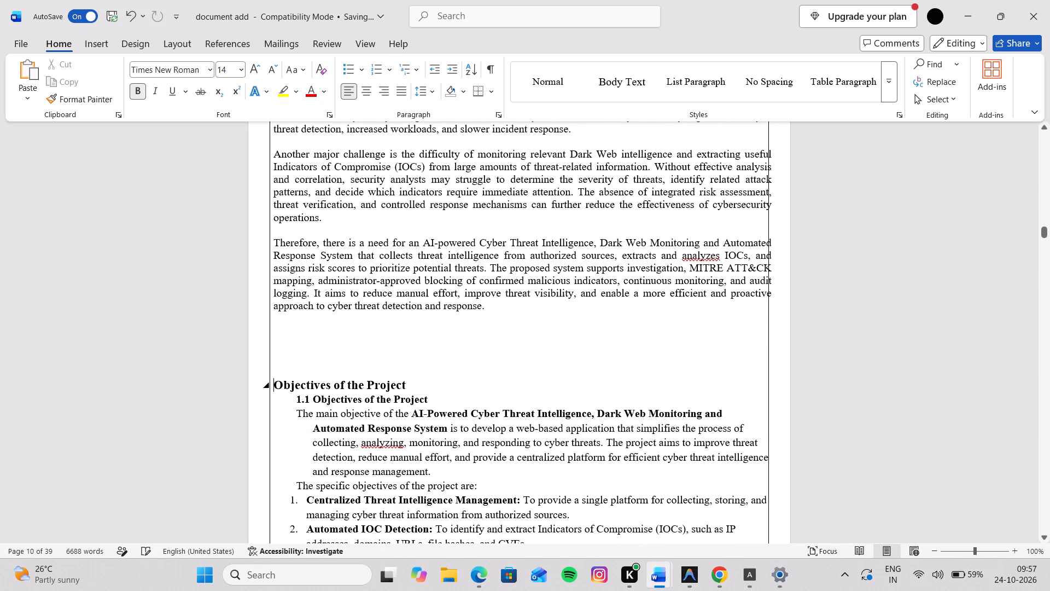
Insert a blank line between the two Objectives of the Project headings and remove the second heading's indent.
{"action": "left_click", "coordinate": [415, 385]}
{"action": "key", "text": "Return"}
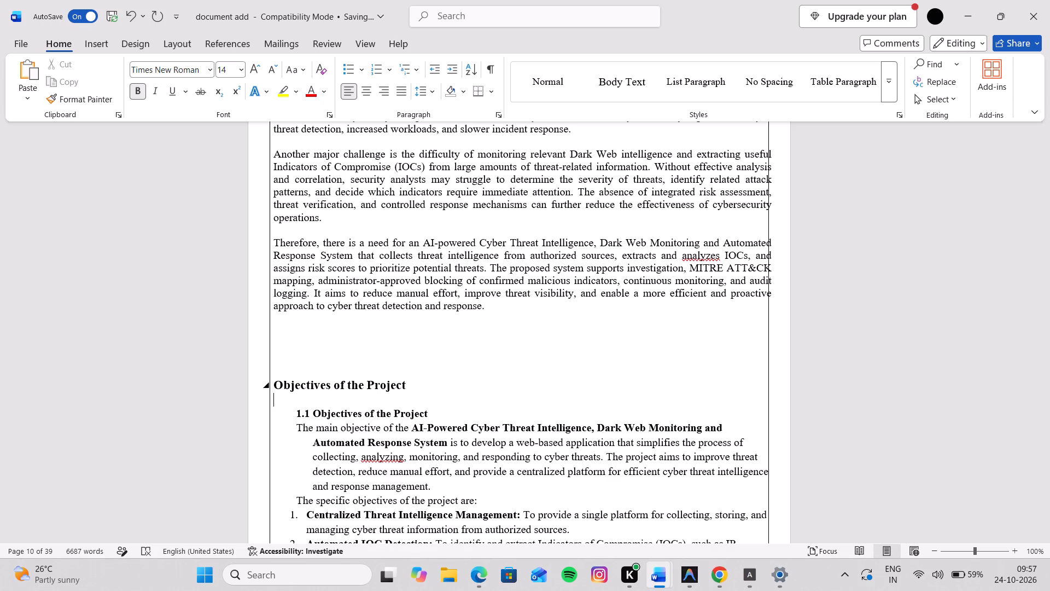
{"action": "key", "text": "Down"}
{"action": "key", "text": "BackSpace"}
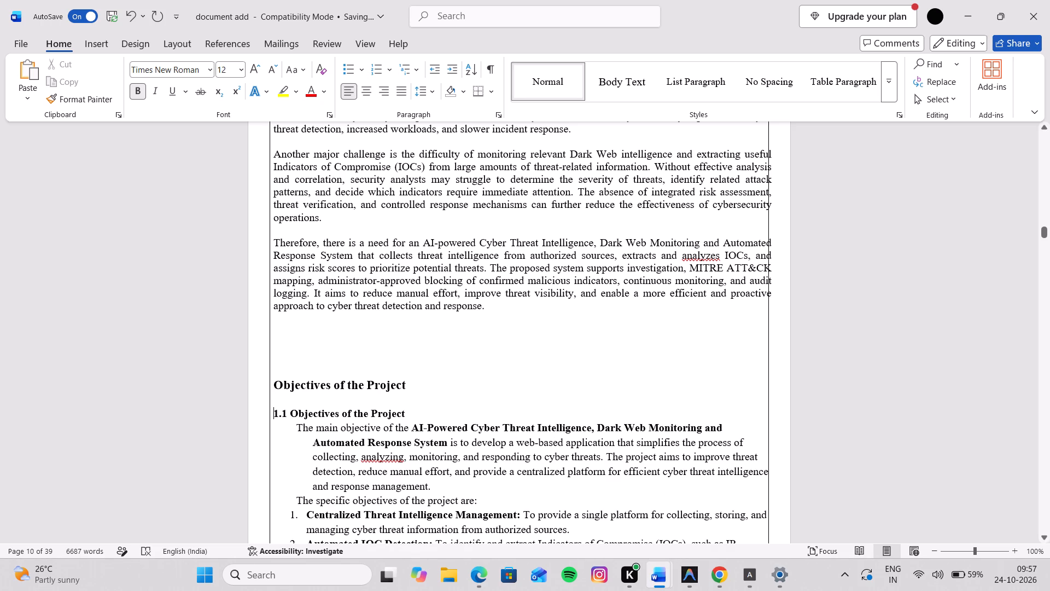
Justify the main objective paragraph and the line introducing the specific objectives under 1.1 Objectives of the Project.
{"action": "left_click_drag", "start_coordinate": [294, 421], "coordinate": [504, 508]}
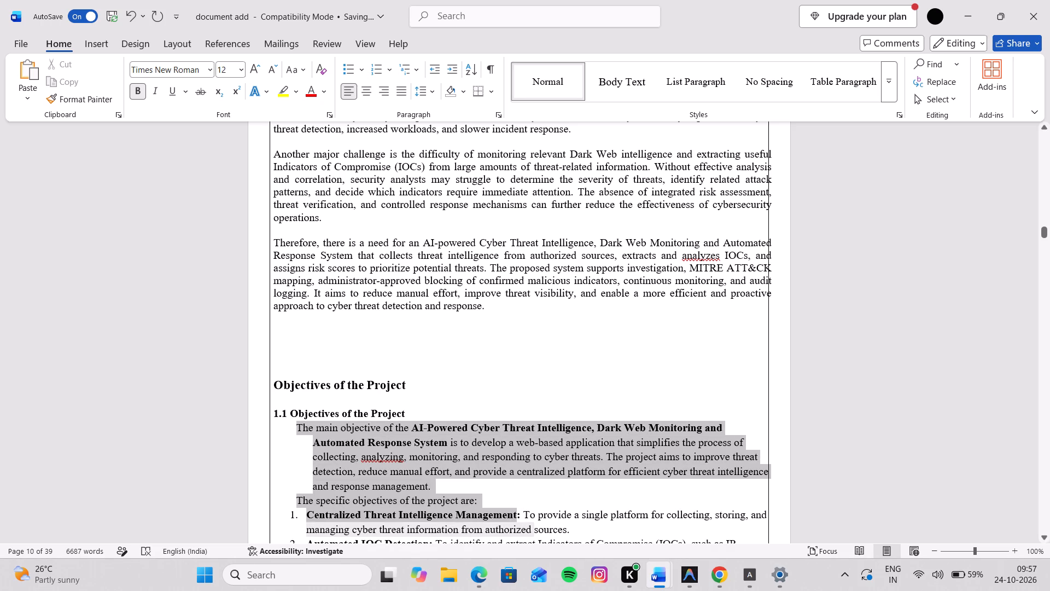
{"action": "left_click_drag", "start_coordinate": [504, 508], "coordinate": [523, 504]}
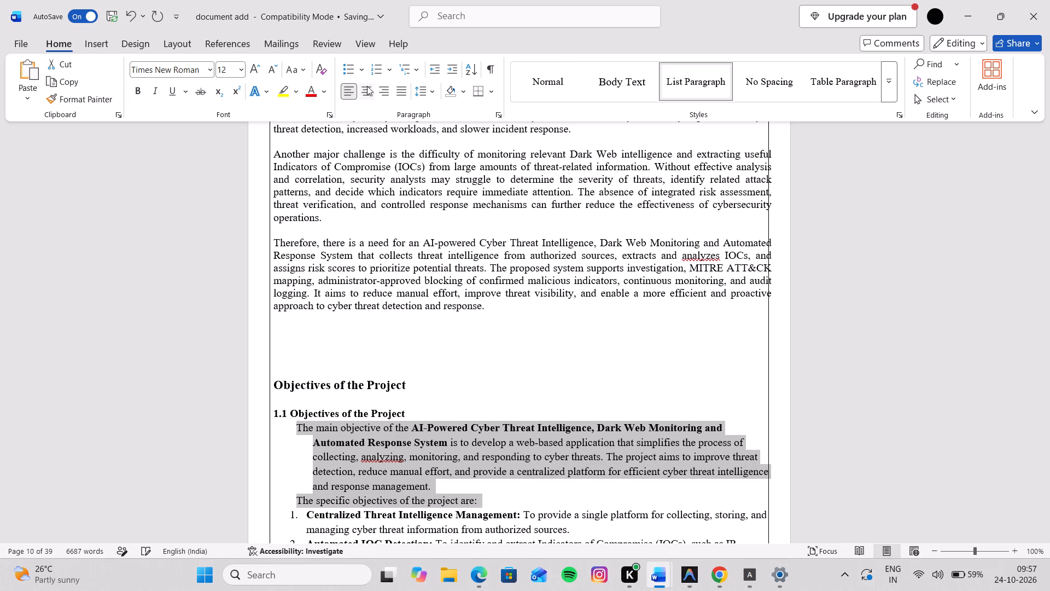
{"action": "left_click", "coordinate": [399, 97]}
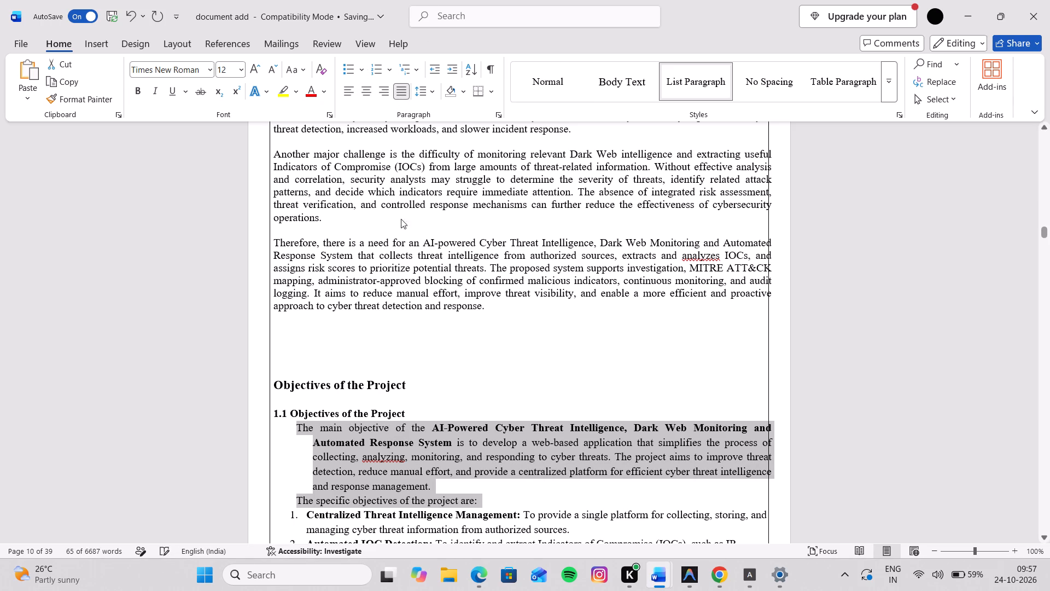
{"action": "left_click", "coordinate": [346, 424]}
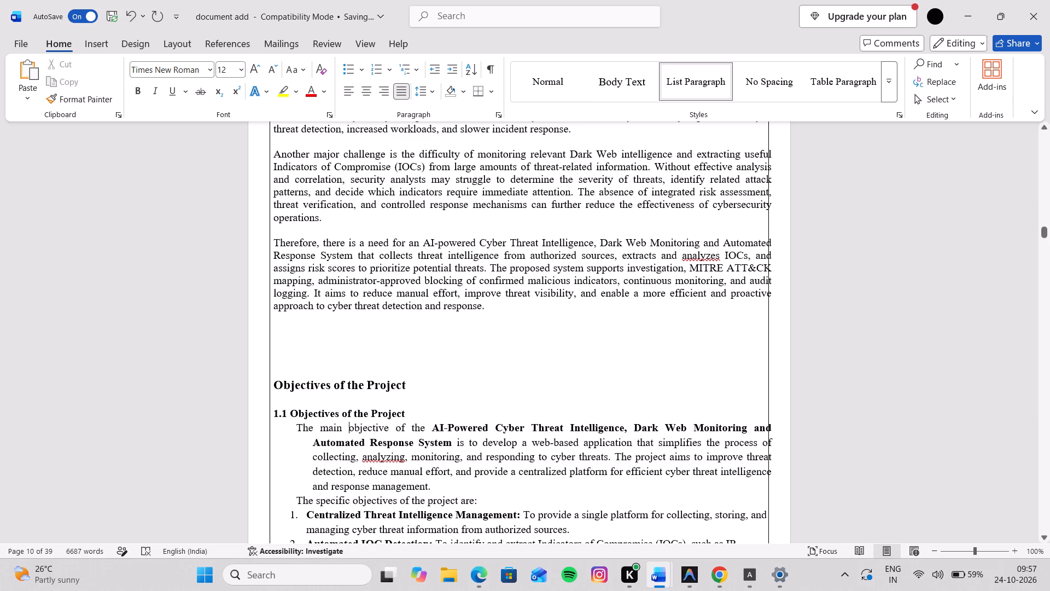
Shift the line "The specific objectives of the project are:" inward with six leading spaces to align with the paragraph above.
{"action": "scroll", "coordinate": [316, 470], "scroll_direction": "down", "scroll_amount": 1}
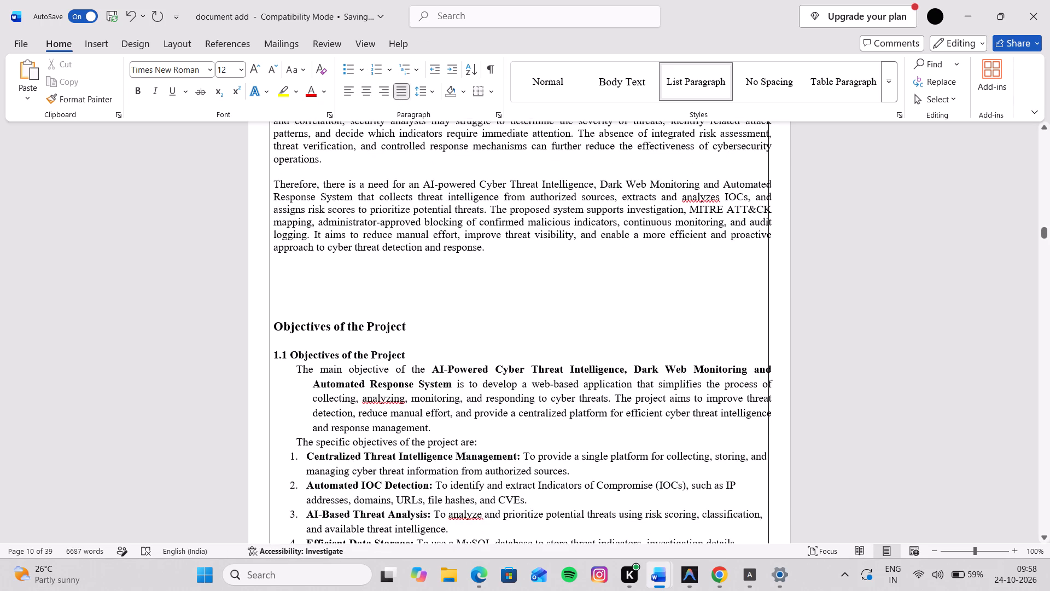
{"action": "left_click", "coordinate": [299, 436]}
{"action": "key", "text": "space"}
{"action": "key", "text": "space"}
{"action": "key", "text": "space"}
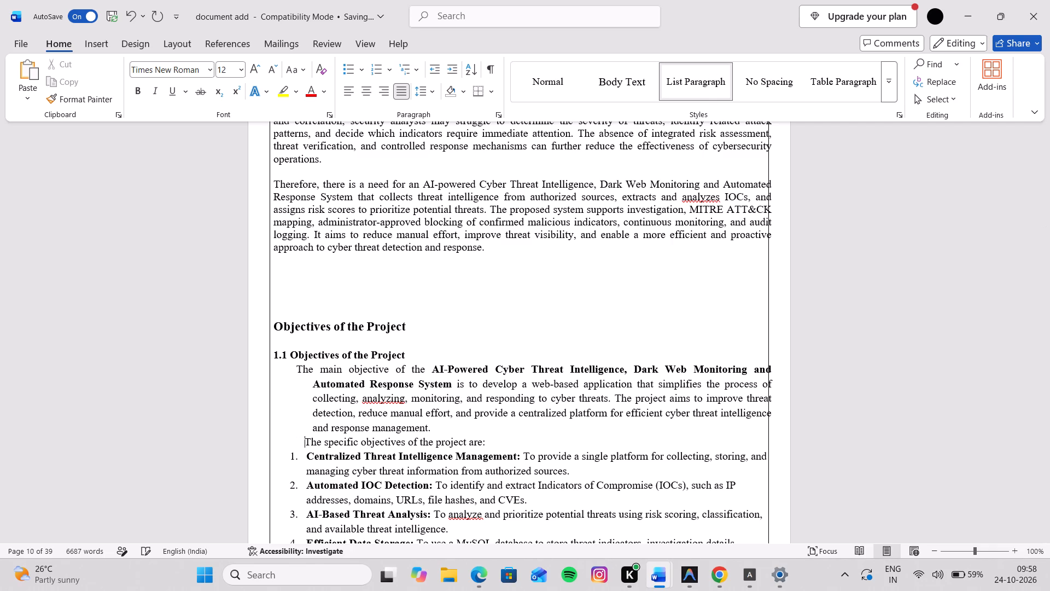
{"action": "key", "text": "space"}
{"action": "key", "text": "space"}
{"action": "key", "text": "space"}
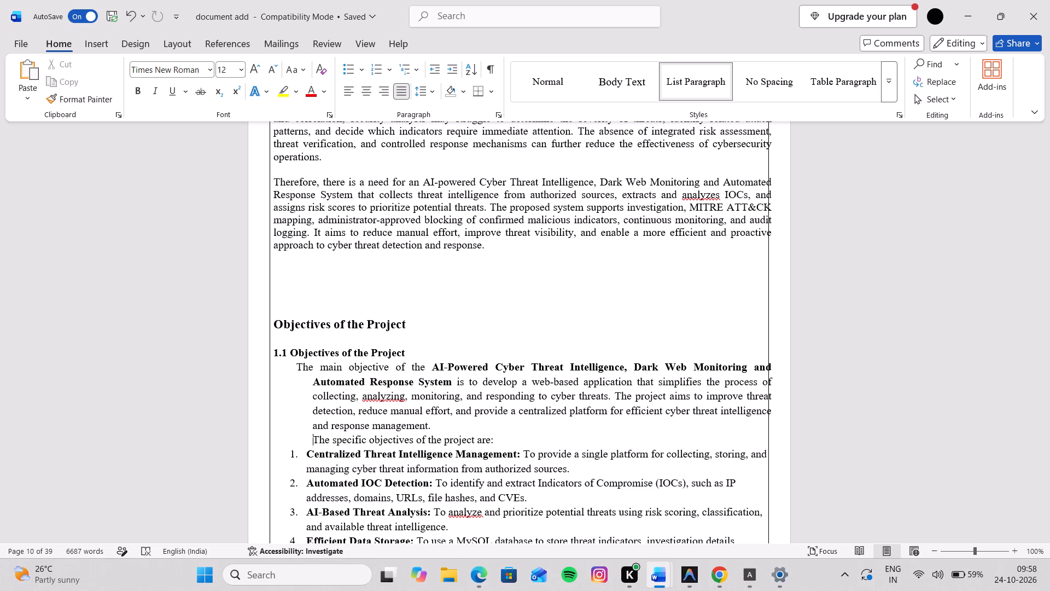
Apply the List Paragraph style to the line "The specific objectives of the project are:".
{"action": "left_click", "coordinate": [697, 86]}
{"action": "left_click", "coordinate": [697, 85]}
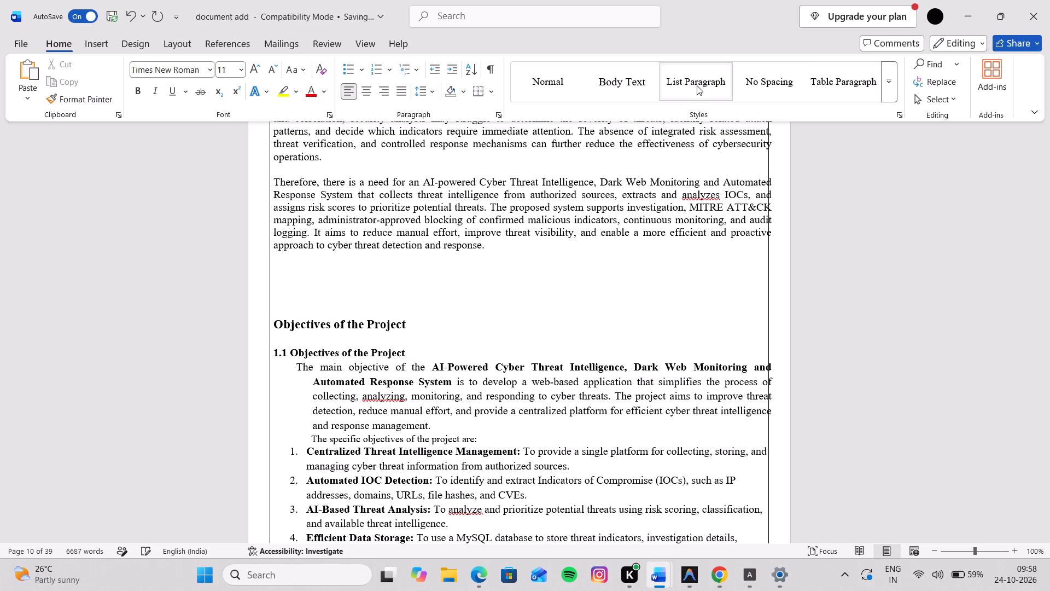
{"action": "scroll", "coordinate": [592, 183], "scroll_direction": "up", "scroll_amount": 2, "text": "ctrl"}
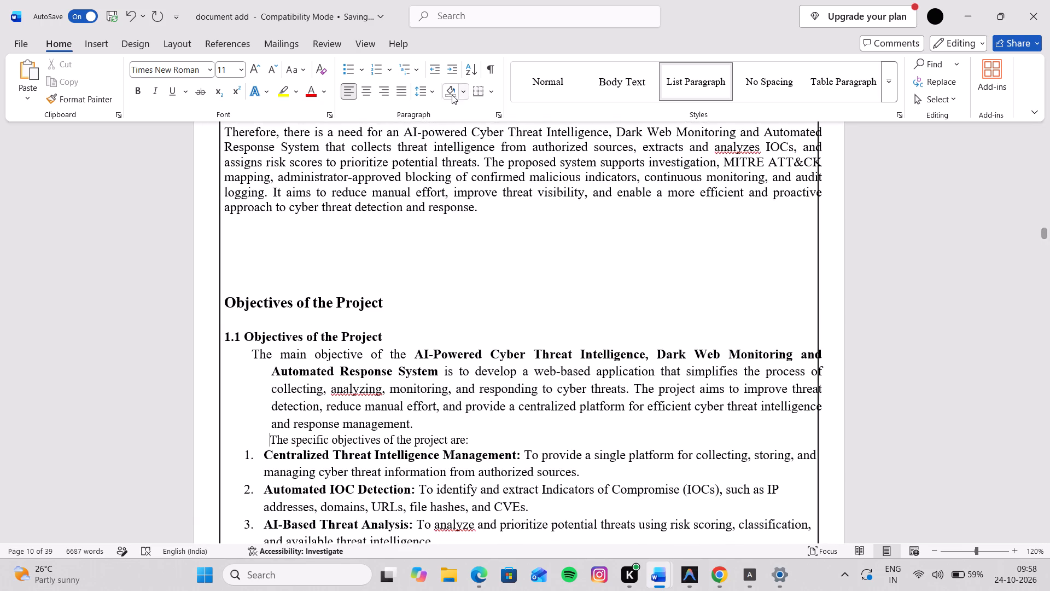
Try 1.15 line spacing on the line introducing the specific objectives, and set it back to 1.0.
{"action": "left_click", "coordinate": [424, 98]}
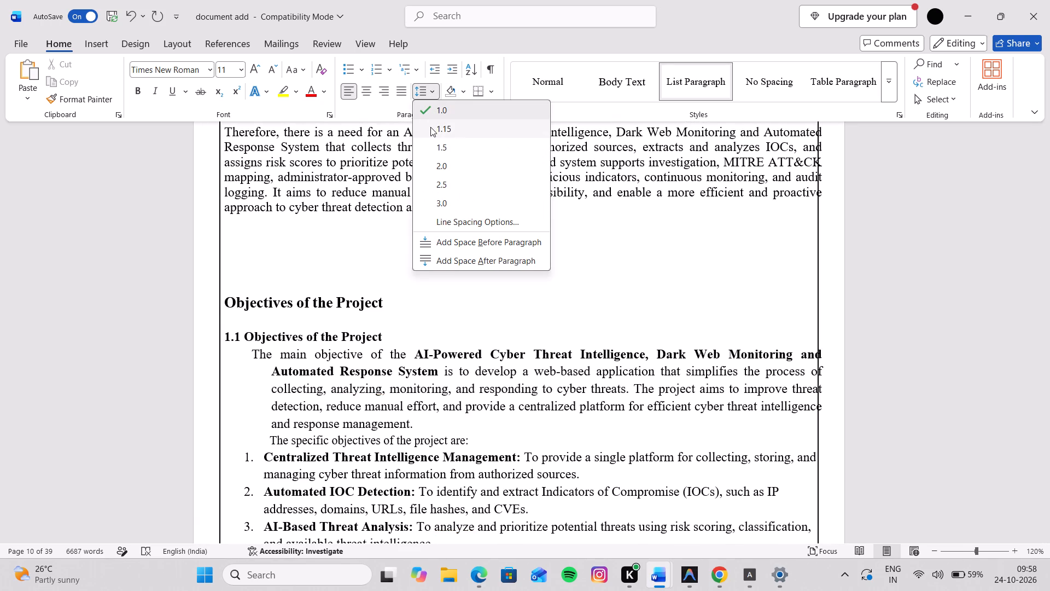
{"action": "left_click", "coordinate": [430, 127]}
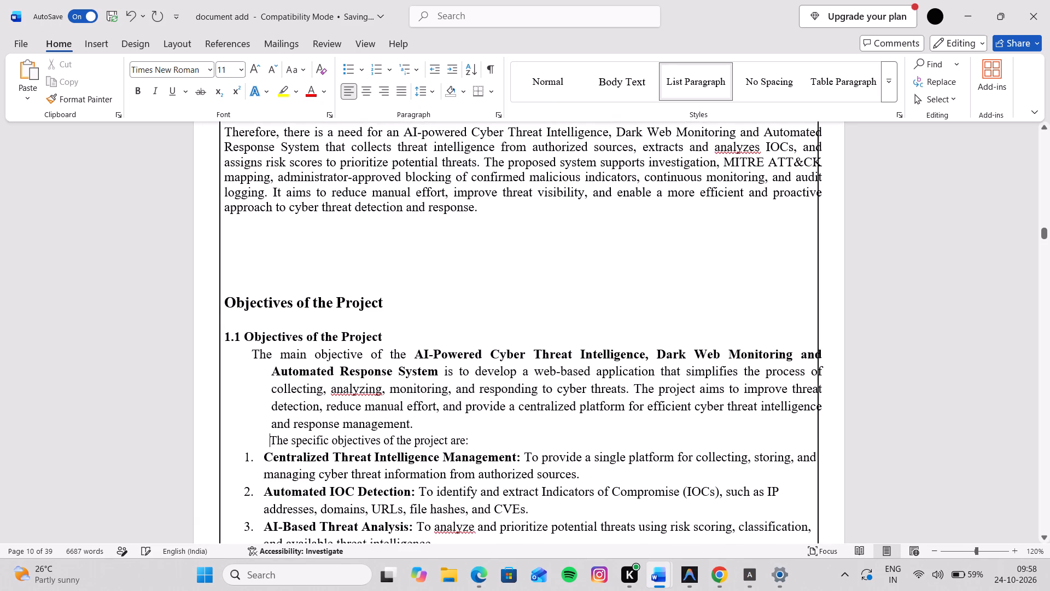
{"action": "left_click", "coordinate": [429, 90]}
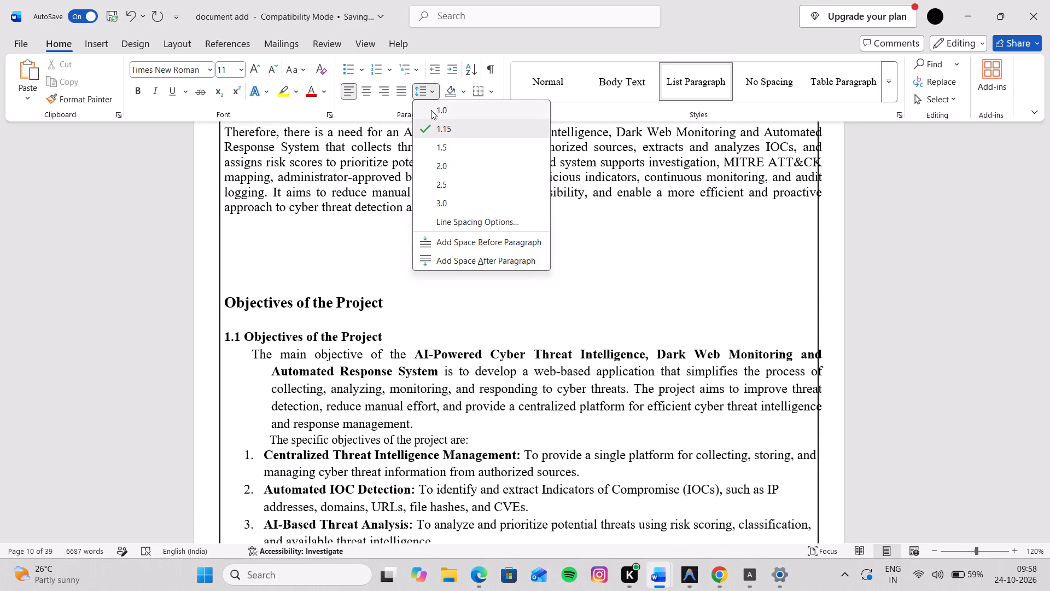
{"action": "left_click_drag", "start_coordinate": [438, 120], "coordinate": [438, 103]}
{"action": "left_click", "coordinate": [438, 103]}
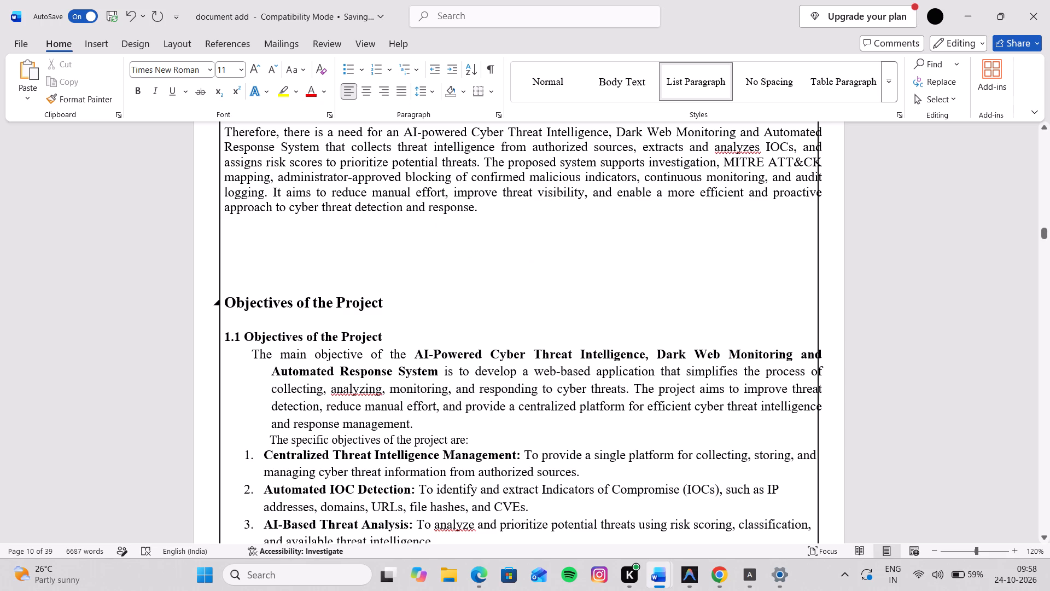
Examine the layout of the Problem Definition & Description and Objectives of the Project sections on the page.
{"action": "scroll", "coordinate": [457, 306], "scroll_direction": "down", "scroll_amount": 1}
{"action": "scroll", "coordinate": [457, 306], "scroll_direction": "down", "scroll_amount": 1, "text": "ctrl"}
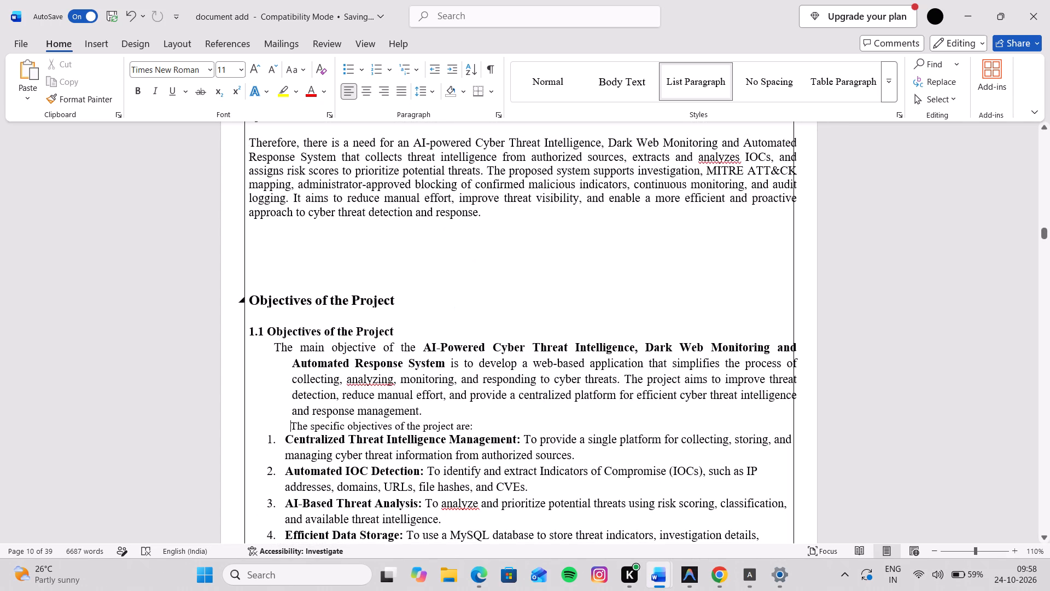
{"action": "scroll", "coordinate": [408, 288], "scroll_direction": "up", "scroll_amount": 2}
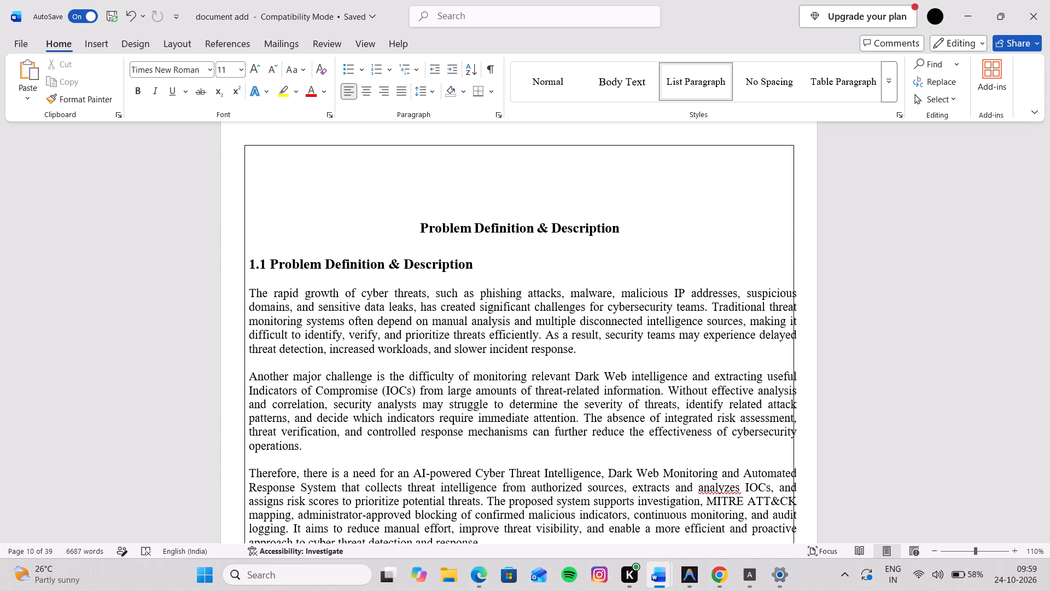
{"action": "scroll", "coordinate": [709, 300], "scroll_direction": "down", "scroll_amount": 1}
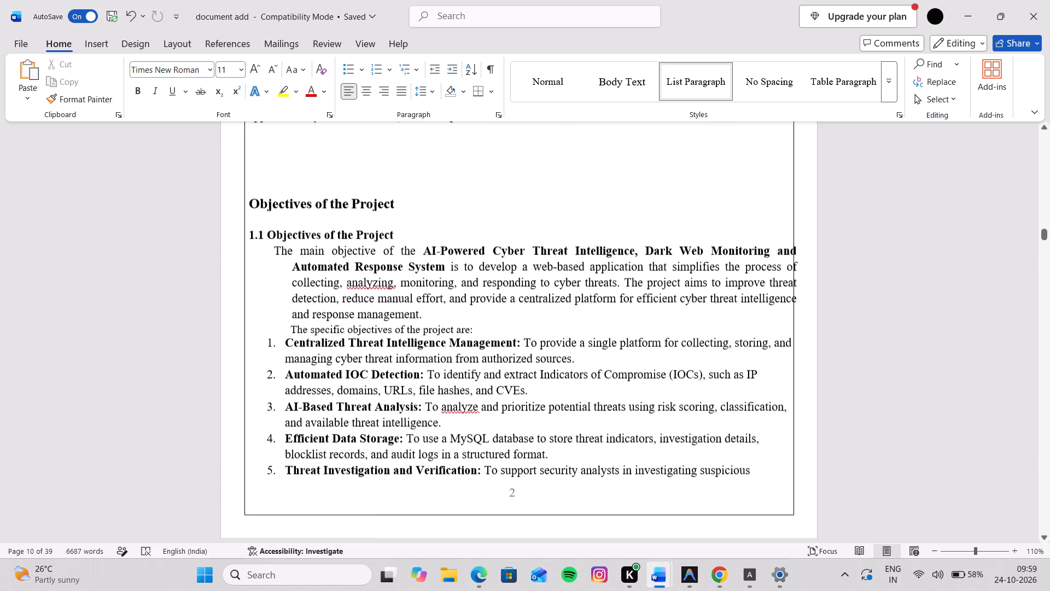
{"action": "scroll", "coordinate": [709, 300], "scroll_direction": "down", "scroll_amount": 1}
{"action": "scroll", "coordinate": [709, 300], "scroll_direction": "up", "scroll_amount": 1}
{"action": "scroll", "coordinate": [709, 300], "scroll_direction": "down", "scroll_amount": 1, "text": "ctrl"}
{"action": "scroll", "coordinate": [709, 300], "scroll_direction": "up", "scroll_amount": 1, "text": "ctrl"}
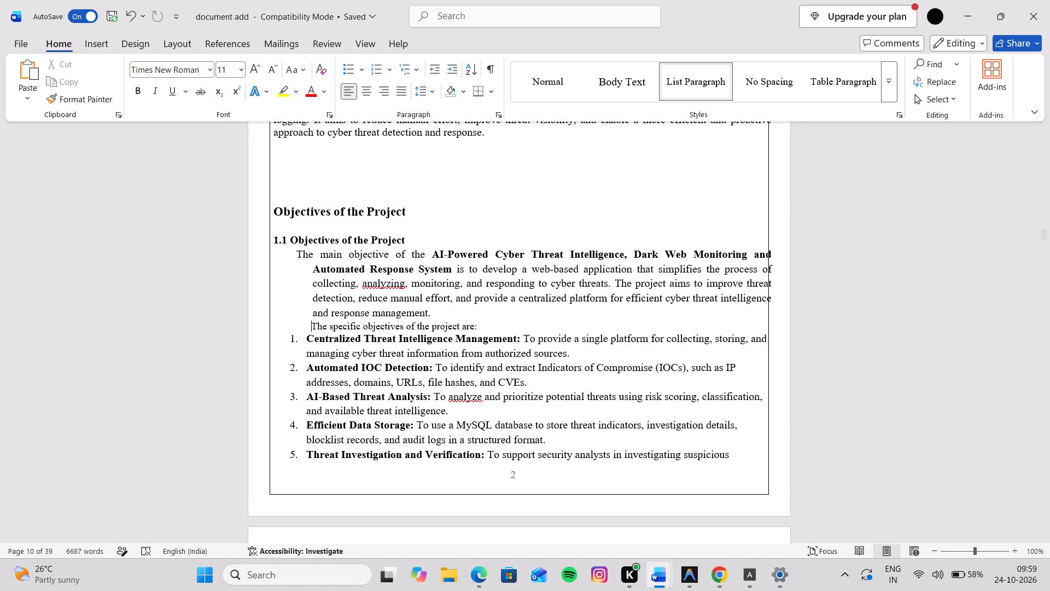
{"action": "scroll", "coordinate": [709, 300], "scroll_direction": "up", "scroll_amount": 1}
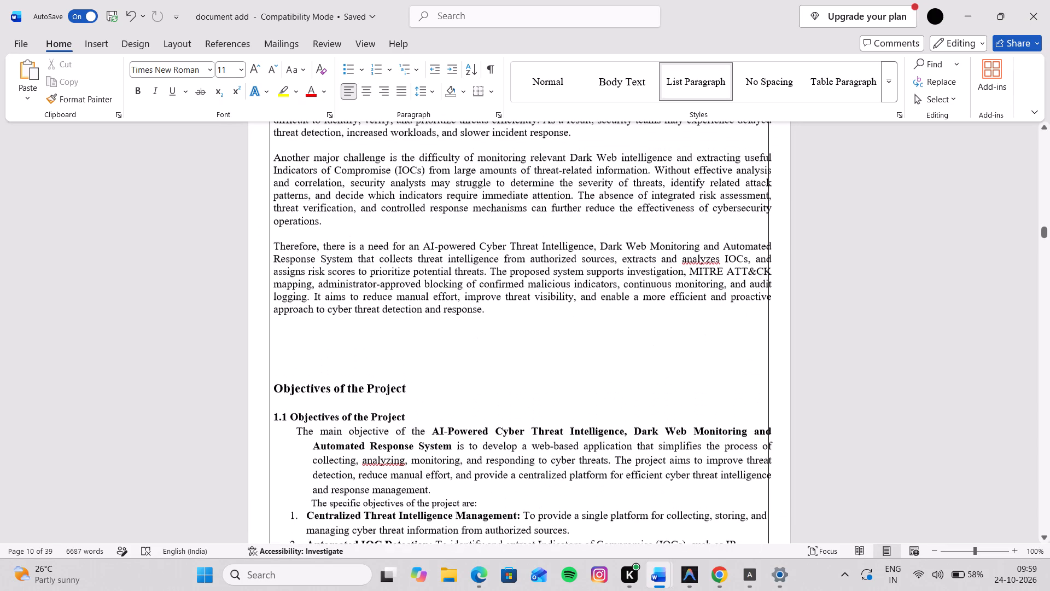
{"action": "scroll", "coordinate": [709, 300], "scroll_direction": "up", "scroll_amount": 3}
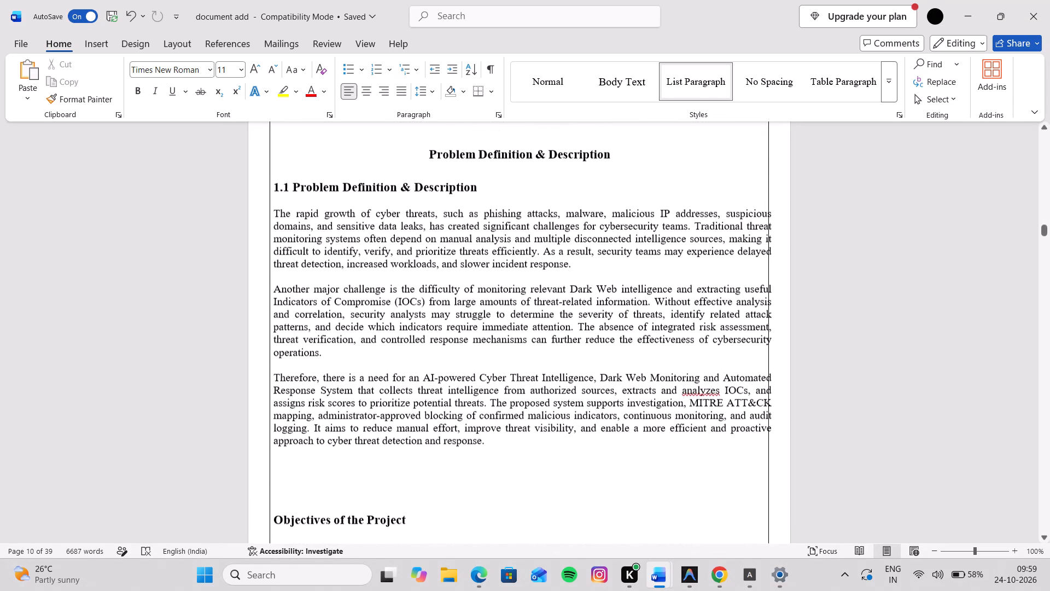
{"action": "scroll", "coordinate": [709, 300], "scroll_direction": "up", "scroll_amount": 1}
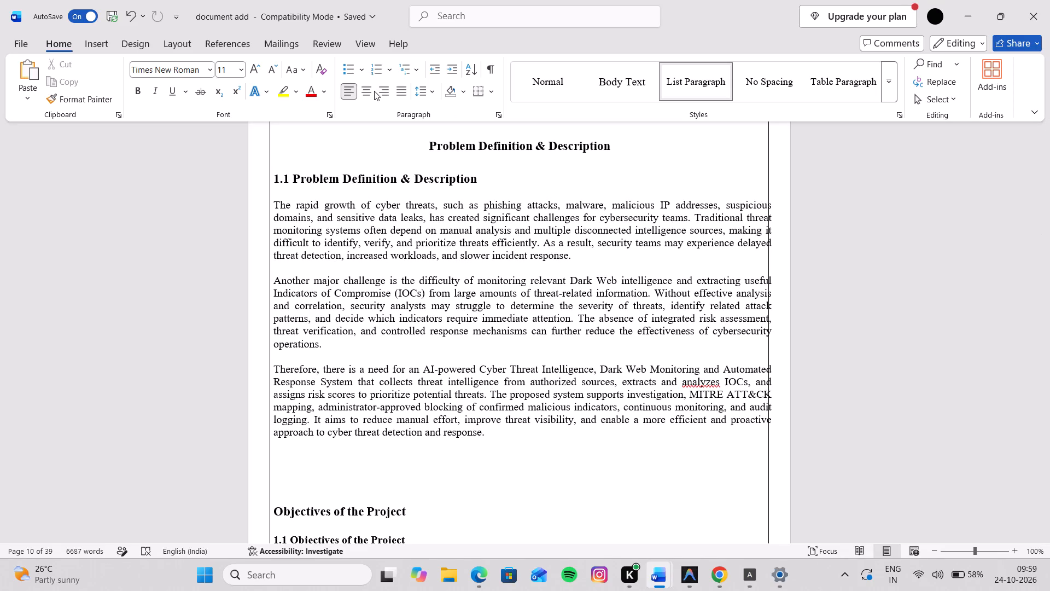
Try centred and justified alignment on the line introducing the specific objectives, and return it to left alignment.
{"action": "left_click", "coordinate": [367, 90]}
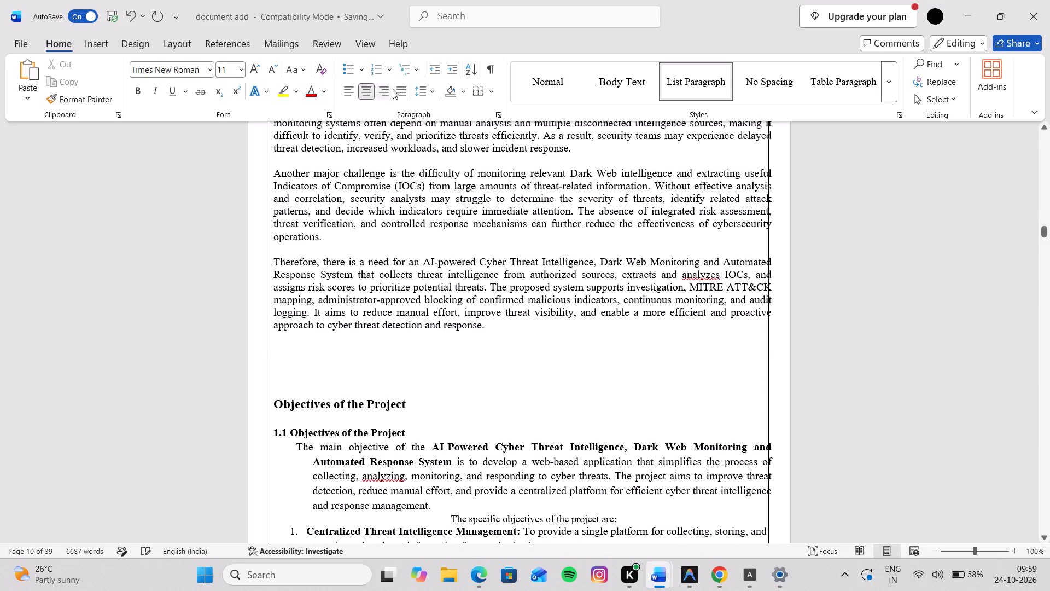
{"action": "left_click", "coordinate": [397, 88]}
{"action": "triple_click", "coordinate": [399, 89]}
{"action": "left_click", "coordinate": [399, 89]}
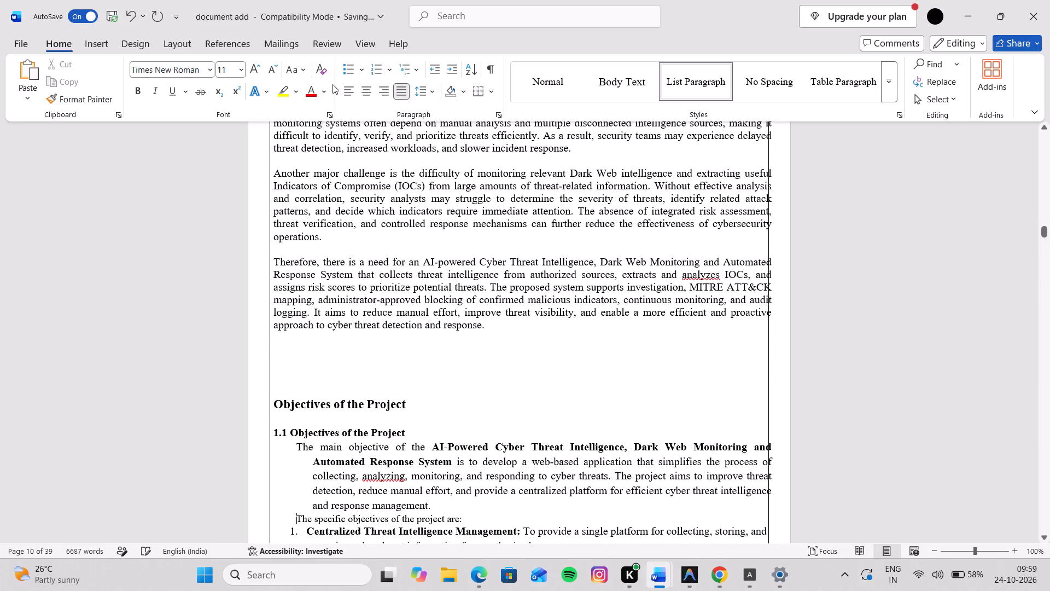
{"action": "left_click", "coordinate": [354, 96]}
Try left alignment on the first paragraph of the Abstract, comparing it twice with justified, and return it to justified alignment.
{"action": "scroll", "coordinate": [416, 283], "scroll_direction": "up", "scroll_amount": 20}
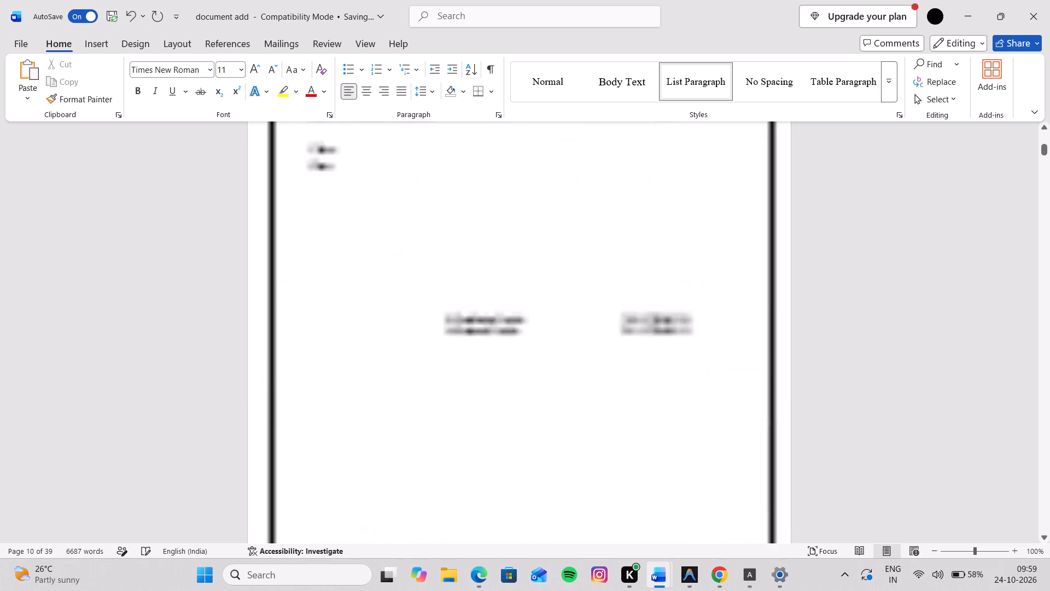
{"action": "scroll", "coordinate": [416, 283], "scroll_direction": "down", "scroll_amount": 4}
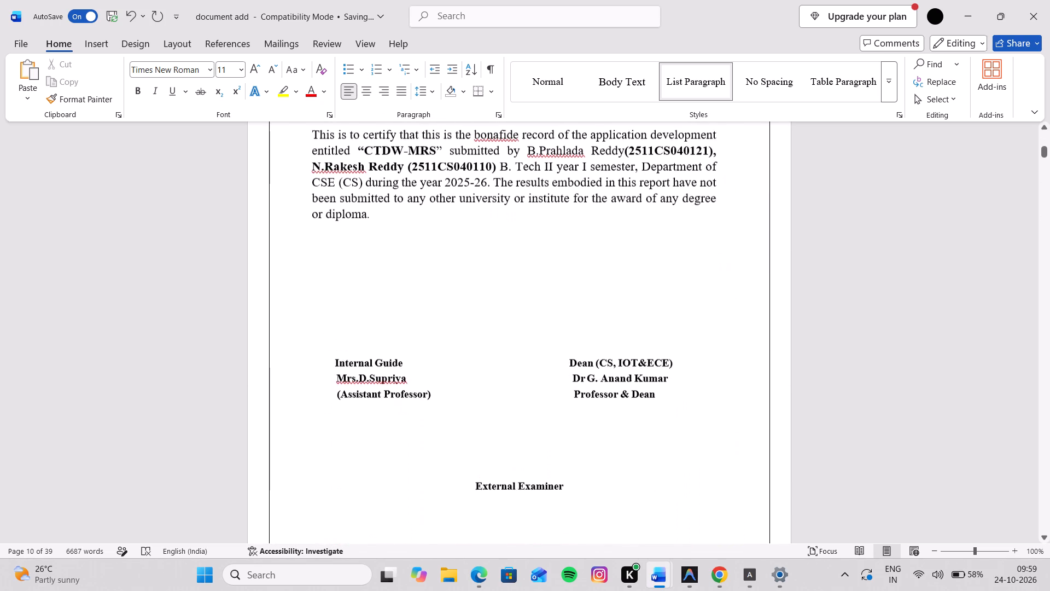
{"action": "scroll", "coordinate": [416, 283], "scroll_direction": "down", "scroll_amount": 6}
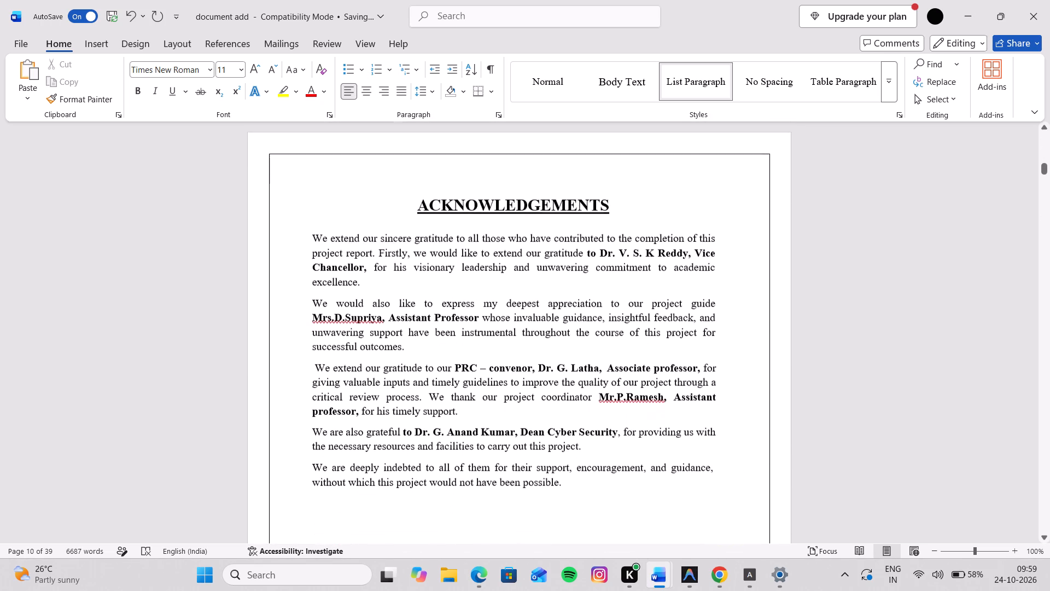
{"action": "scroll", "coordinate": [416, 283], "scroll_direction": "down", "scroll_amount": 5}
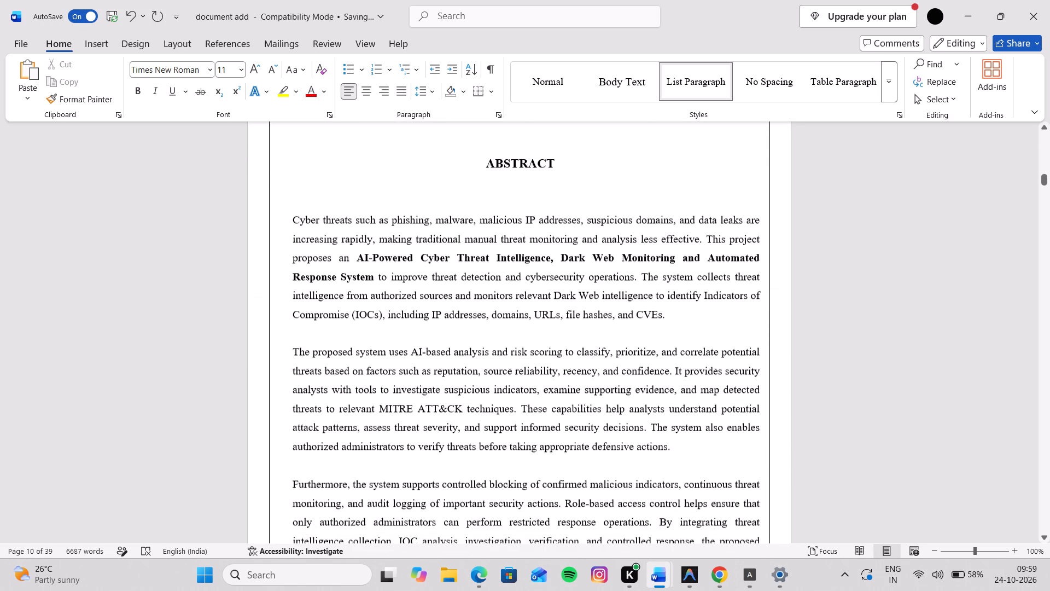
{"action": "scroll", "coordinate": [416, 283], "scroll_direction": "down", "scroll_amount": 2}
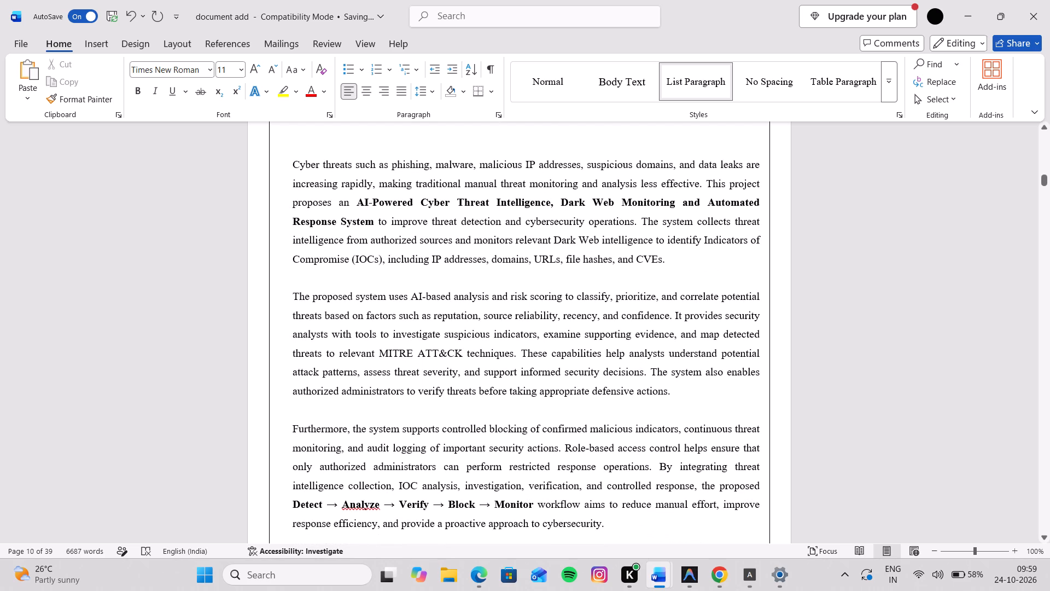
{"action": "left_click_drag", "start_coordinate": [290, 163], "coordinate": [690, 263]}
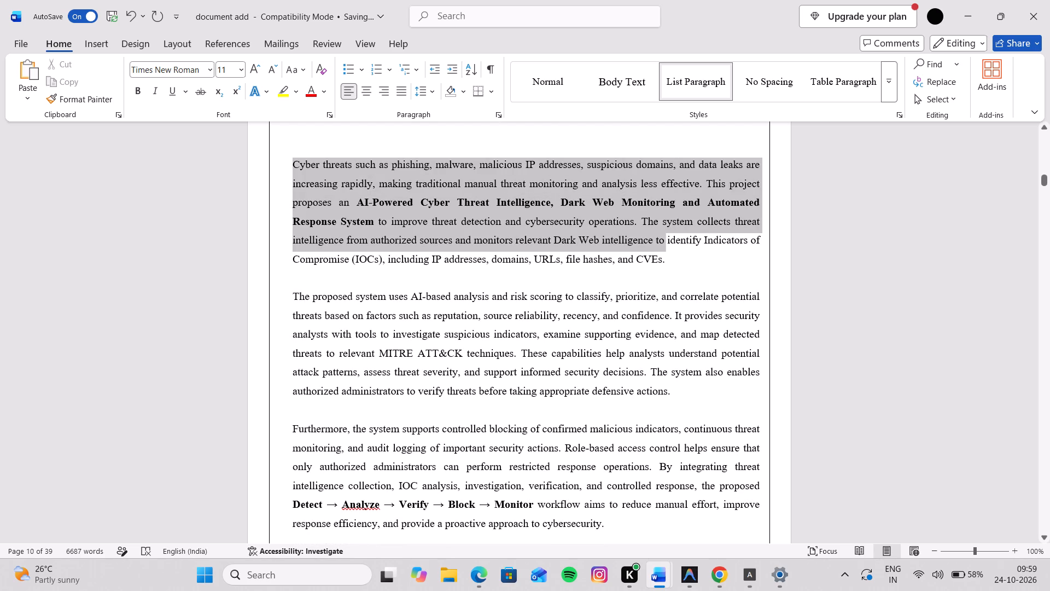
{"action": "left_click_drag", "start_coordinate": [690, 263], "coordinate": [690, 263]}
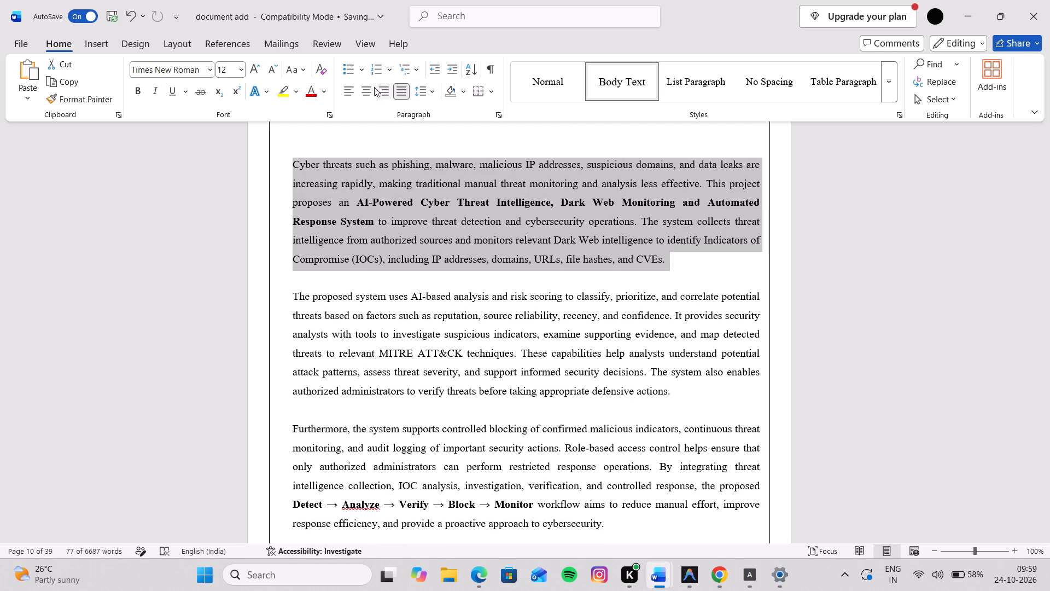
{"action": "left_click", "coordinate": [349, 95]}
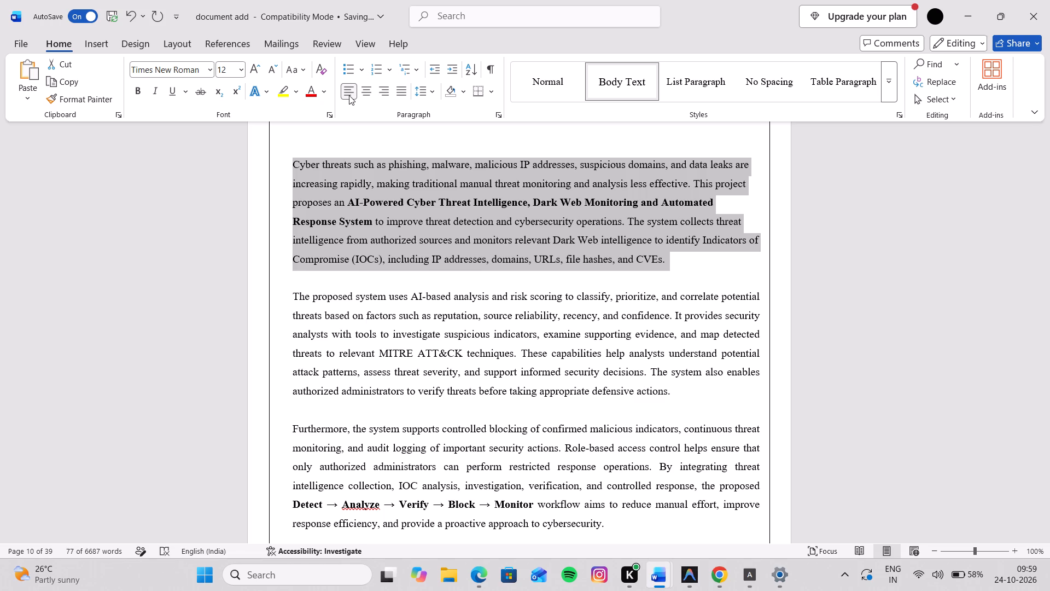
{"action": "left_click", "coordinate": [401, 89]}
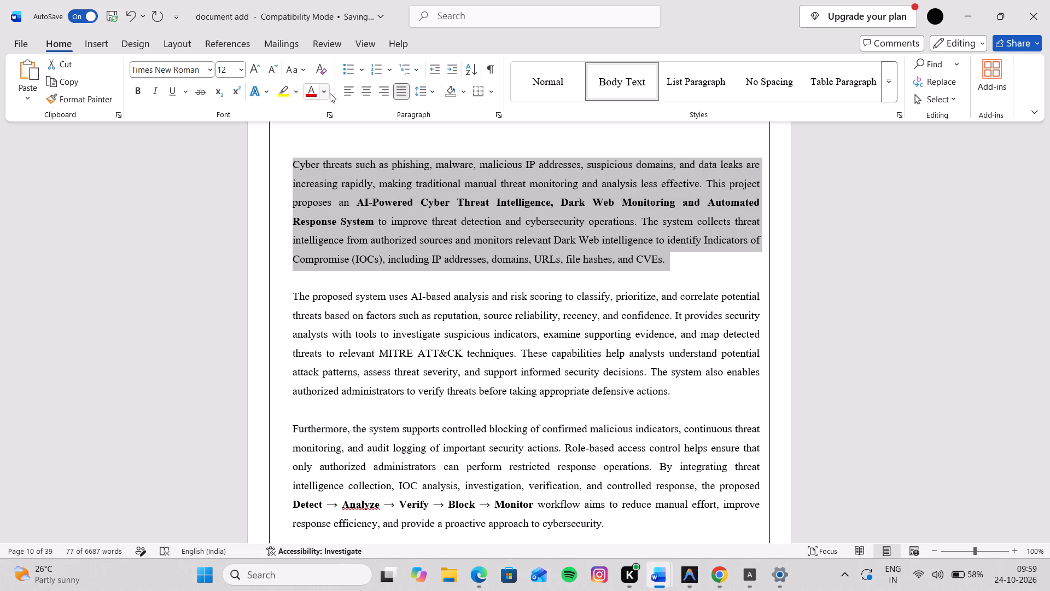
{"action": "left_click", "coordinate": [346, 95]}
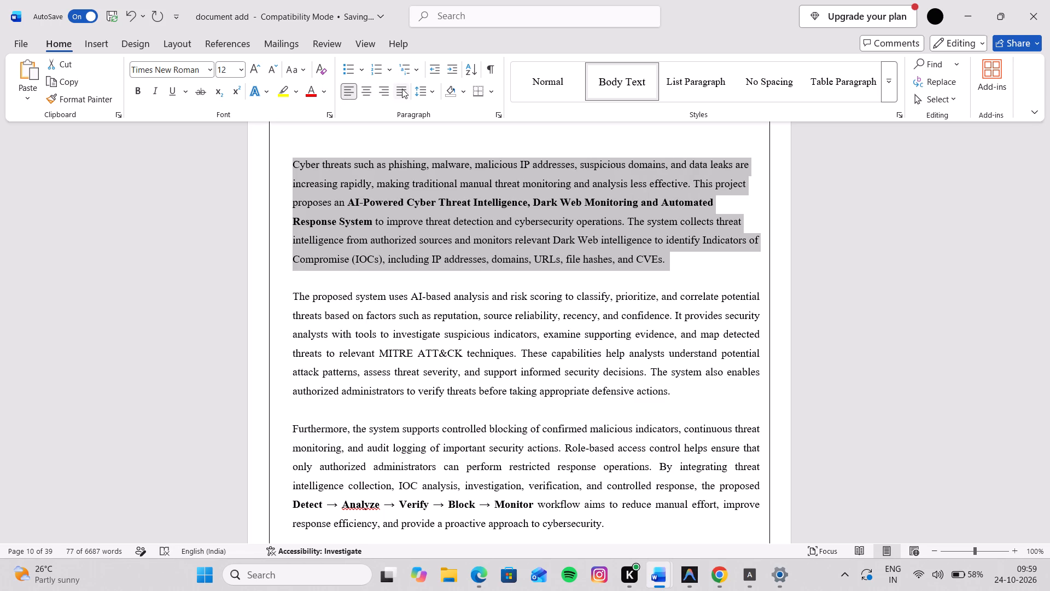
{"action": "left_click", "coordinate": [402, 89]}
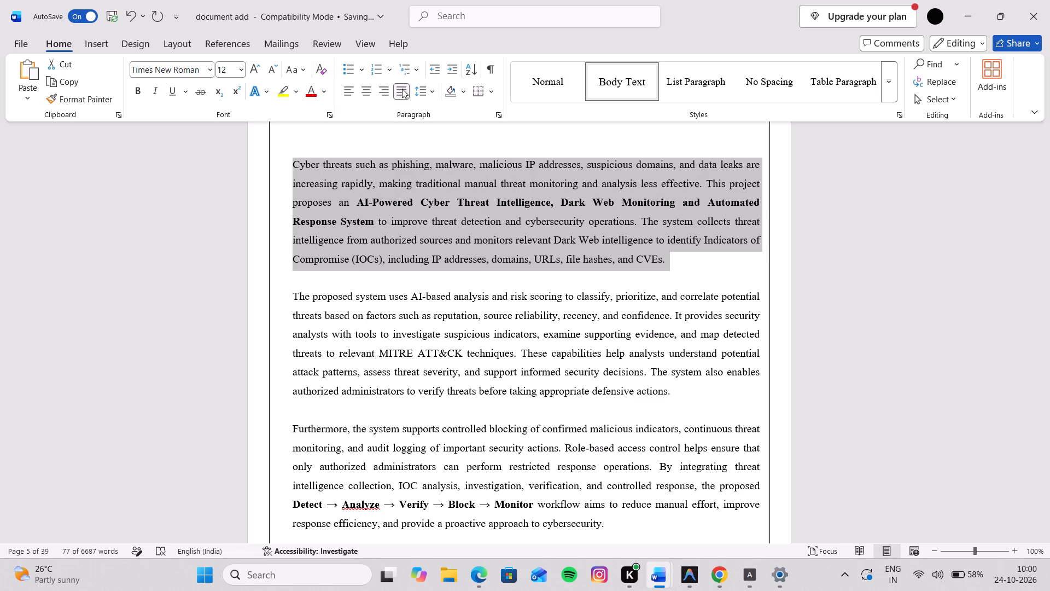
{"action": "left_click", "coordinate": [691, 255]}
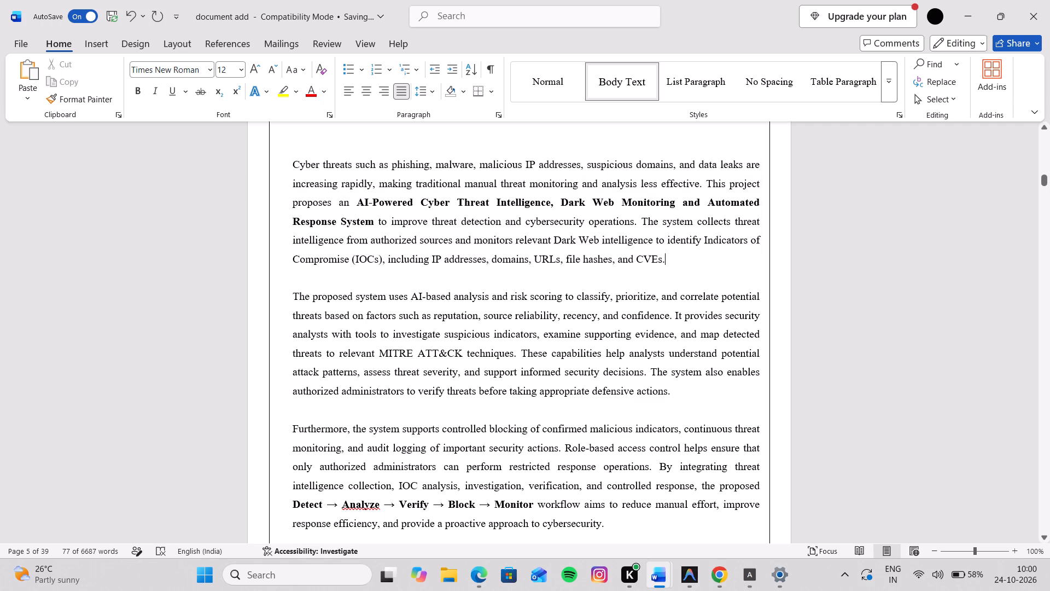
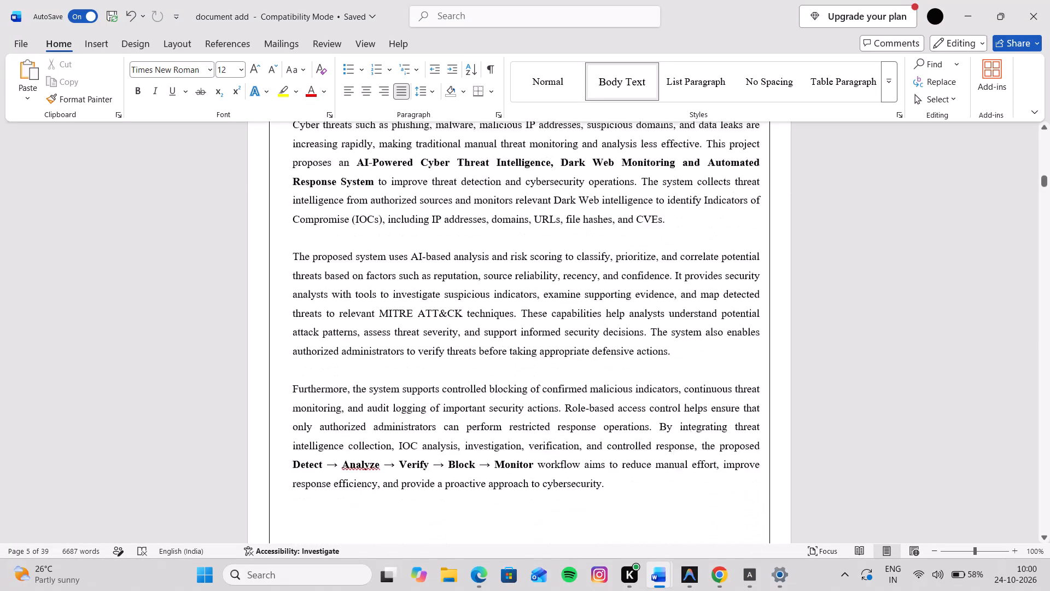
Examine the Abstract, the table of contents and the Introduction page, comparing how their text is laid out within the page borders.
{"action": "scroll", "coordinate": [691, 255], "scroll_direction": "up", "scroll_amount": 2}
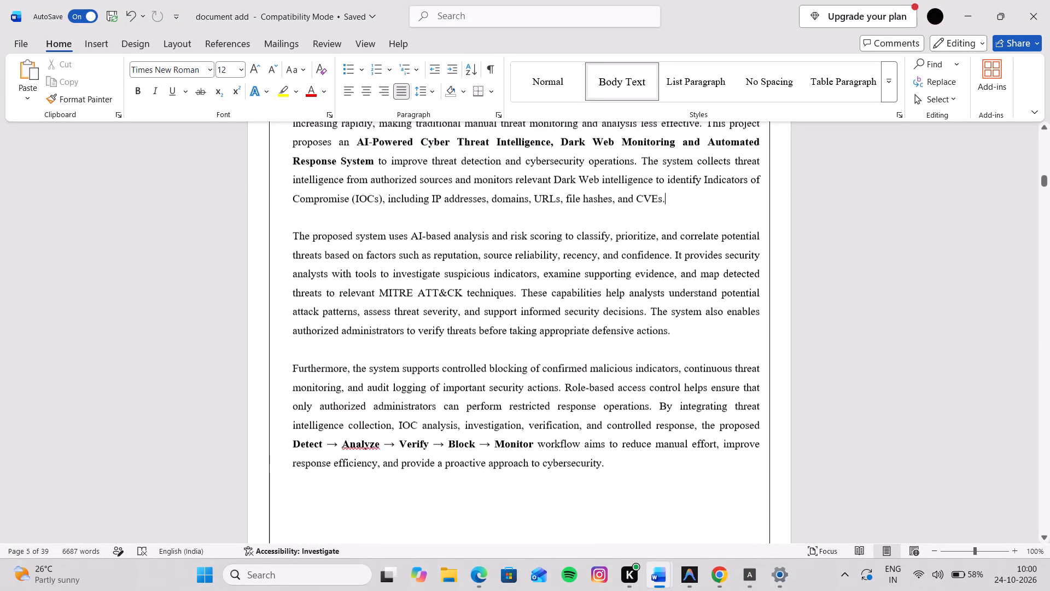
{"action": "scroll", "coordinate": [691, 255], "scroll_direction": "up", "scroll_amount": 2}
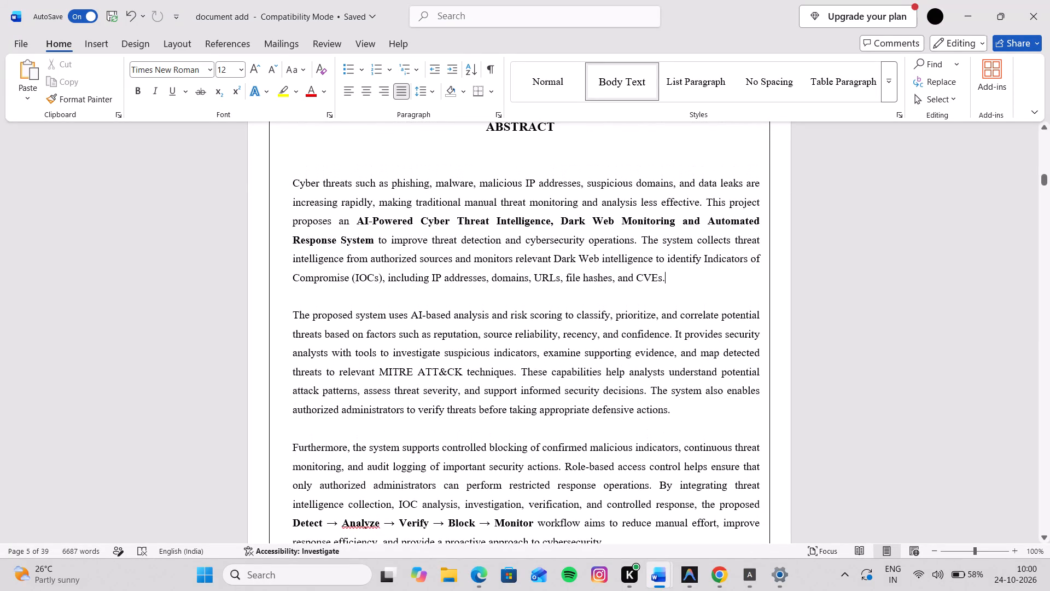
{"action": "scroll", "coordinate": [691, 255], "scroll_direction": "down", "scroll_amount": 3}
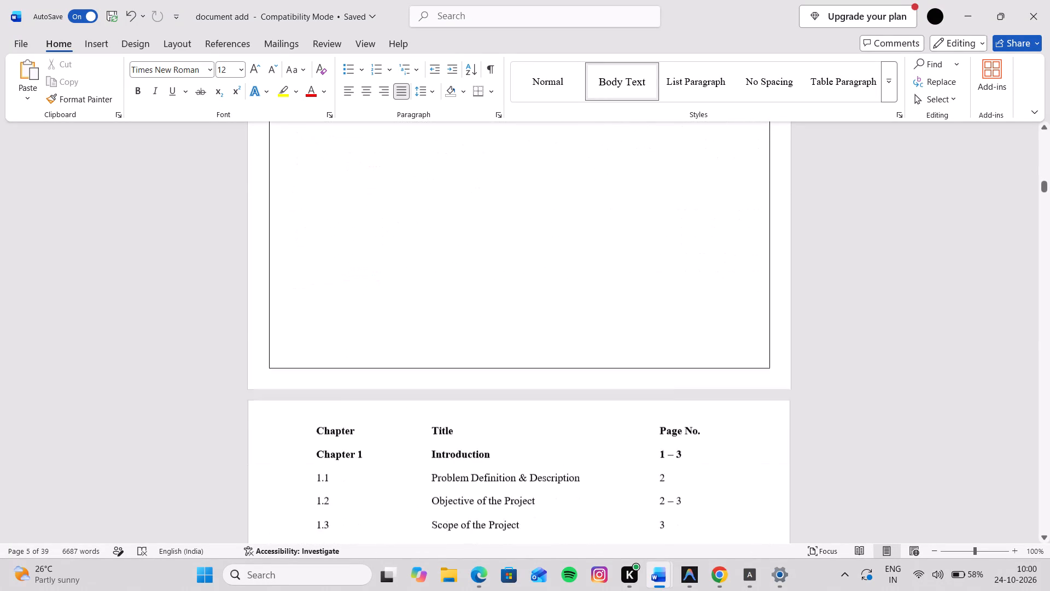
{"action": "scroll", "coordinate": [691, 255], "scroll_direction": "down", "scroll_amount": 8}
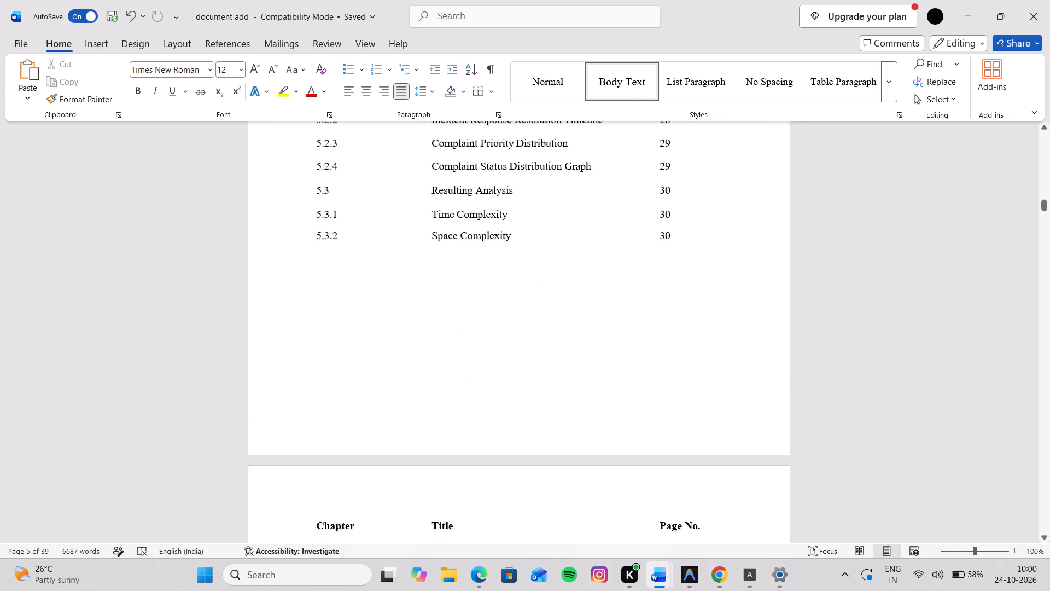
{"action": "scroll", "coordinate": [691, 255], "scroll_direction": "down", "scroll_amount": 7}
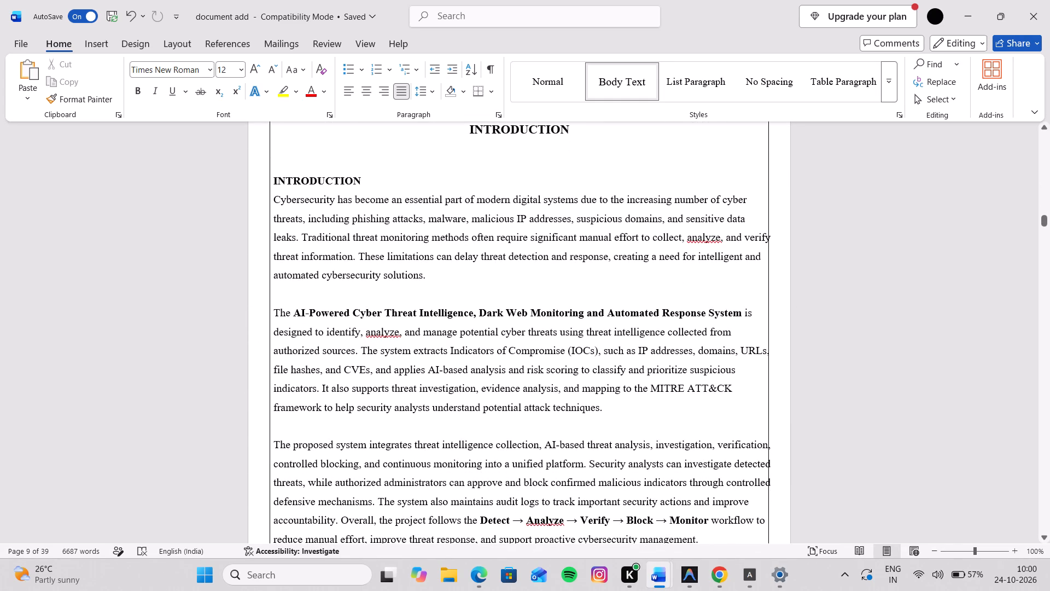
{"action": "scroll", "coordinate": [691, 255], "scroll_direction": "up", "scroll_amount": 1}
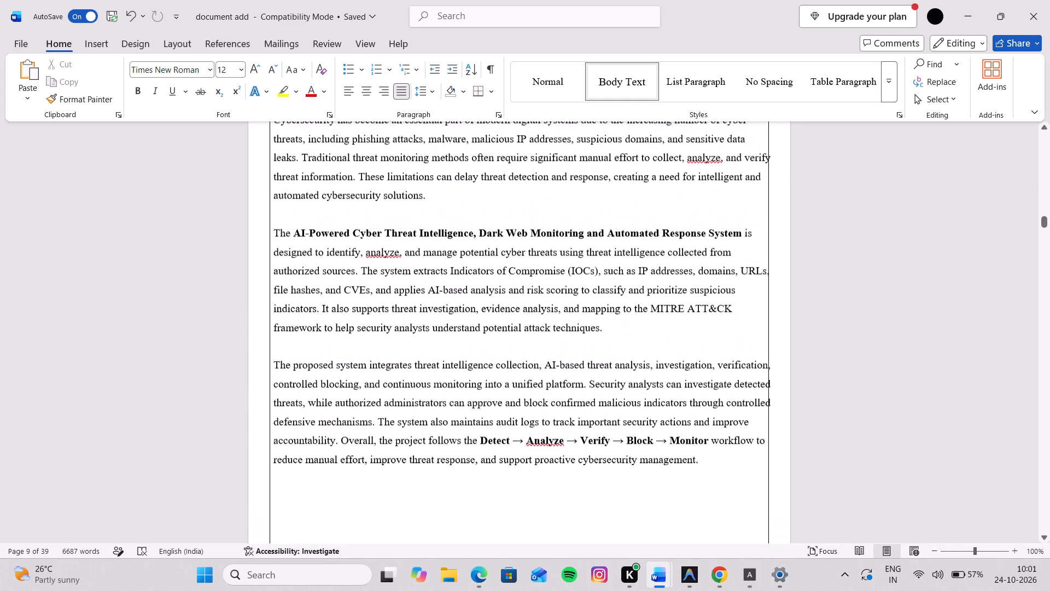
{"action": "scroll", "coordinate": [691, 255], "scroll_direction": "up", "scroll_amount": 2}
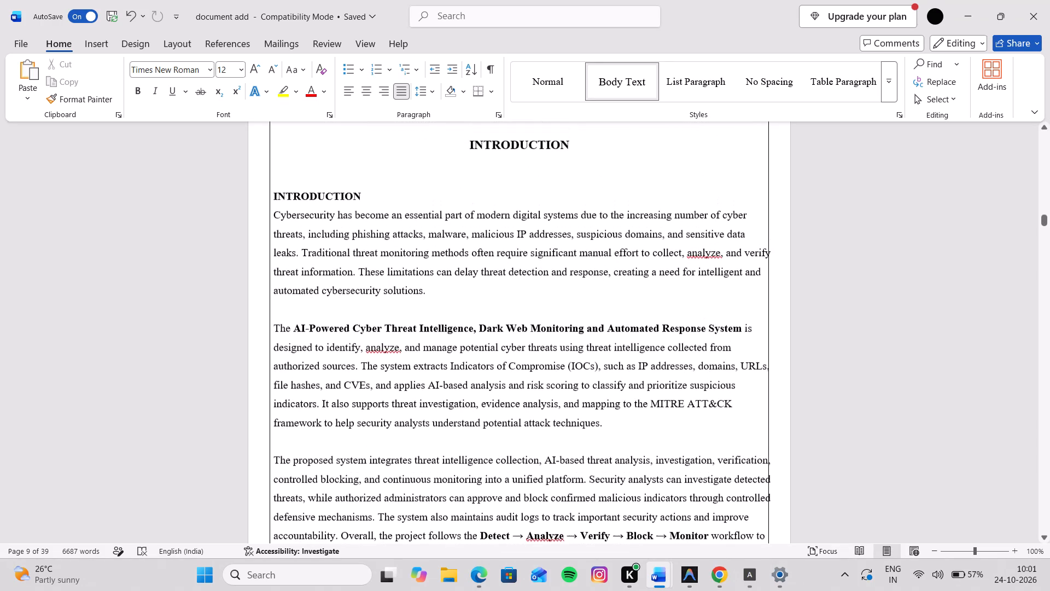
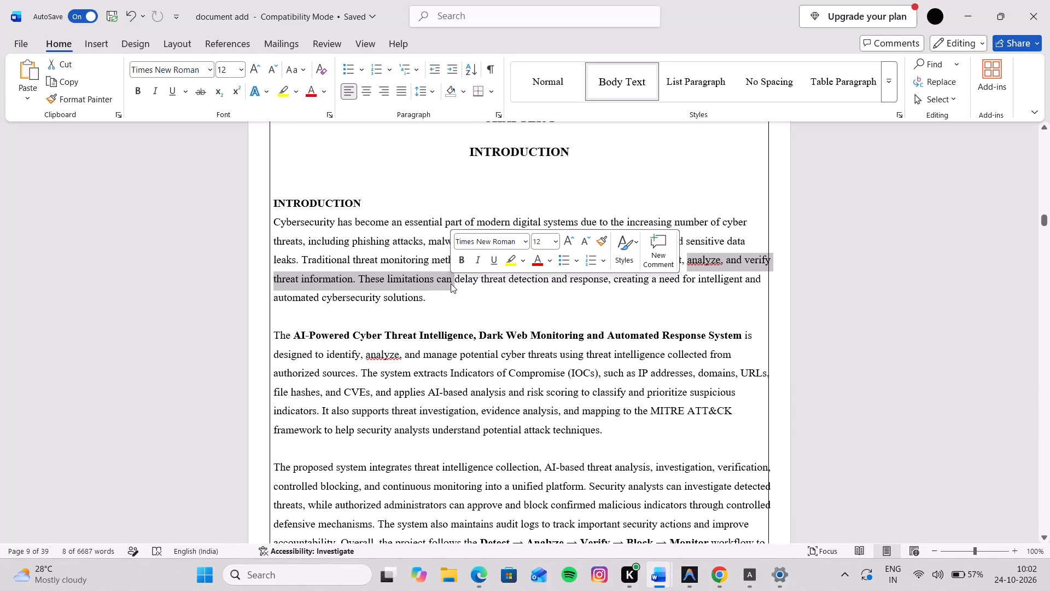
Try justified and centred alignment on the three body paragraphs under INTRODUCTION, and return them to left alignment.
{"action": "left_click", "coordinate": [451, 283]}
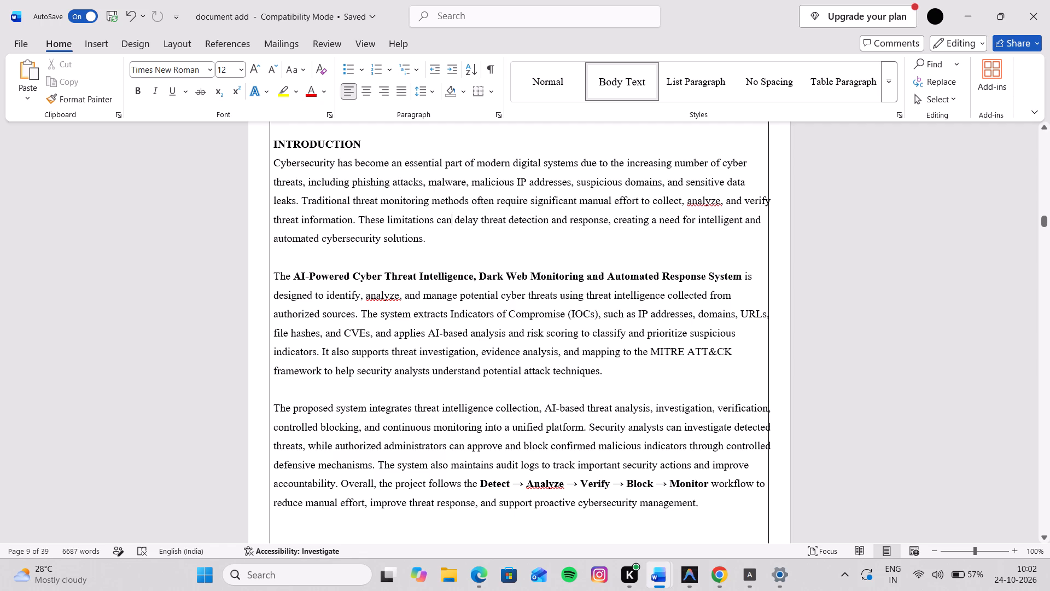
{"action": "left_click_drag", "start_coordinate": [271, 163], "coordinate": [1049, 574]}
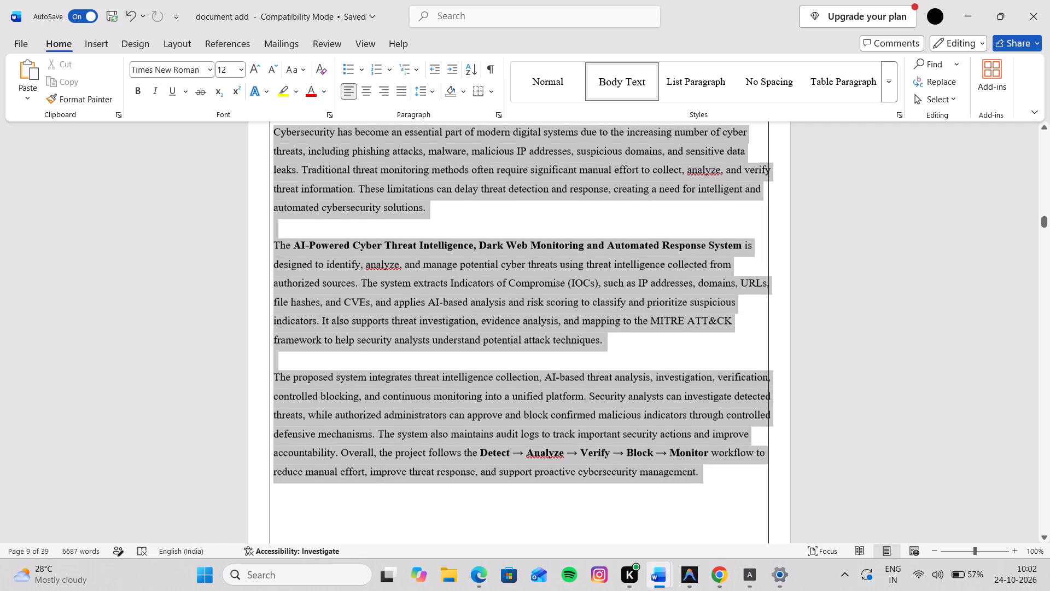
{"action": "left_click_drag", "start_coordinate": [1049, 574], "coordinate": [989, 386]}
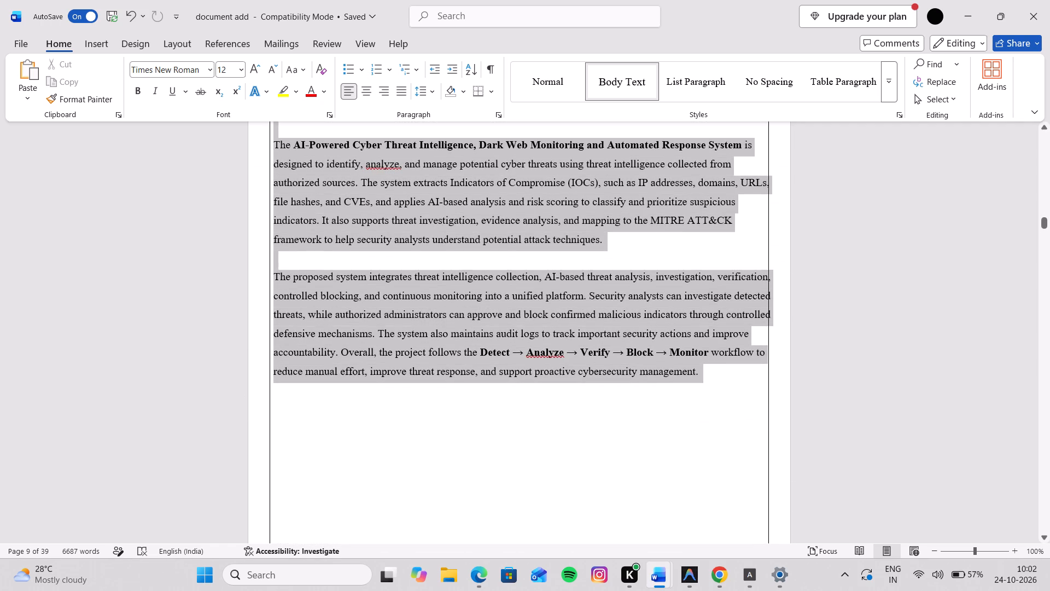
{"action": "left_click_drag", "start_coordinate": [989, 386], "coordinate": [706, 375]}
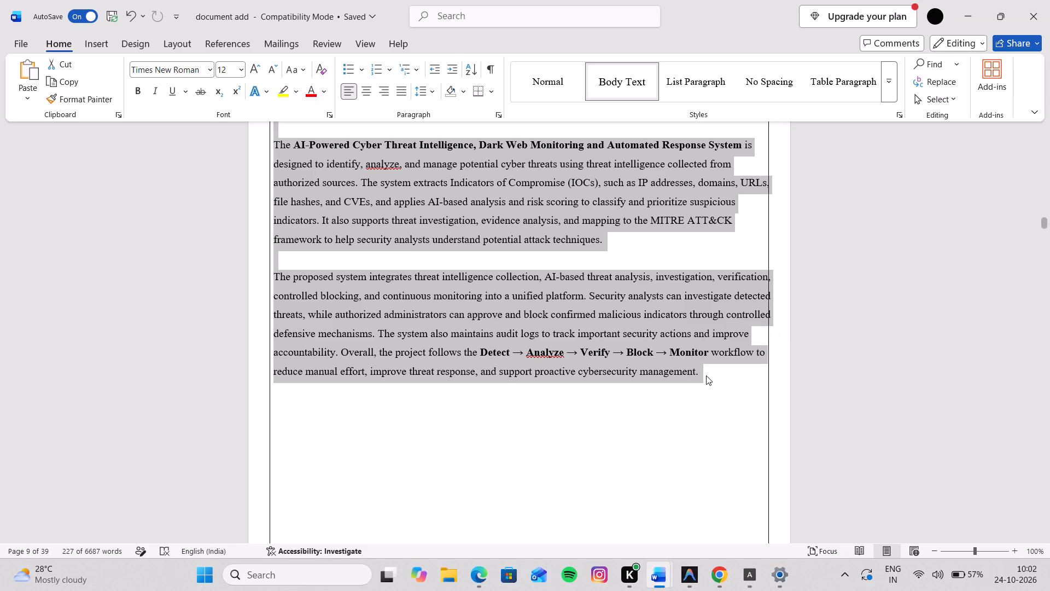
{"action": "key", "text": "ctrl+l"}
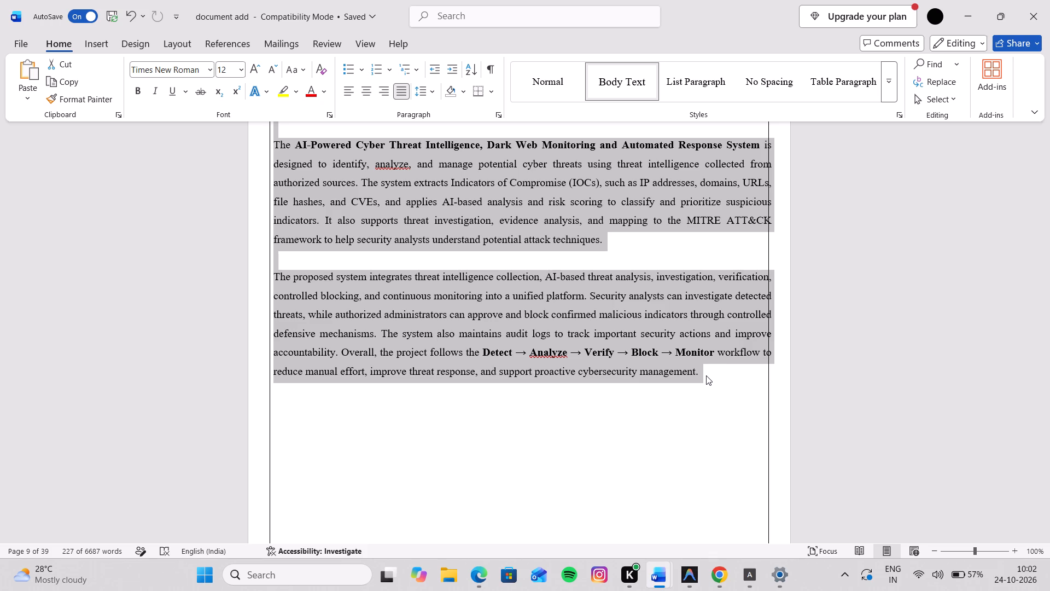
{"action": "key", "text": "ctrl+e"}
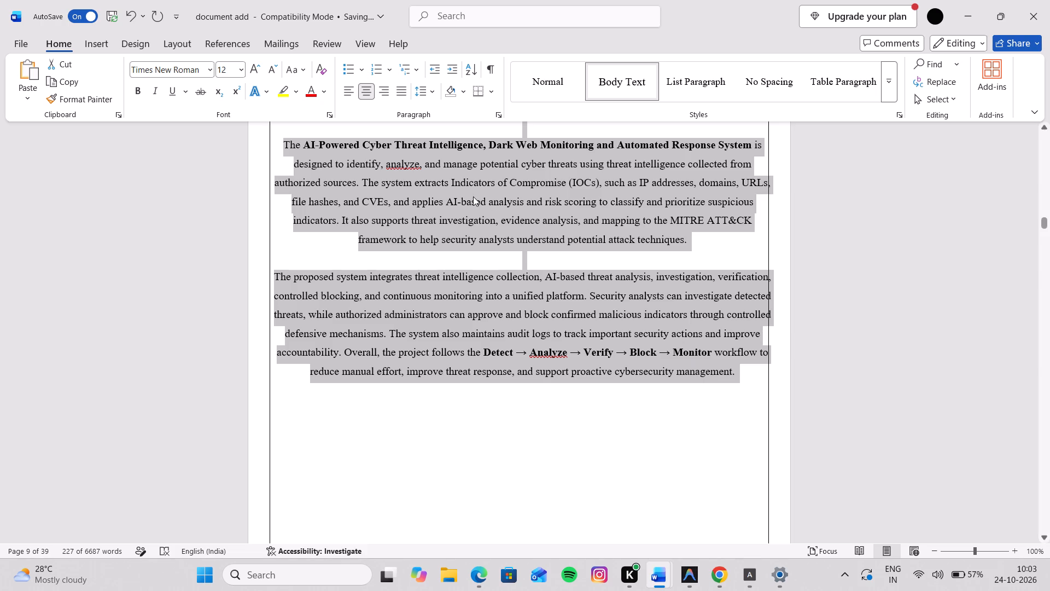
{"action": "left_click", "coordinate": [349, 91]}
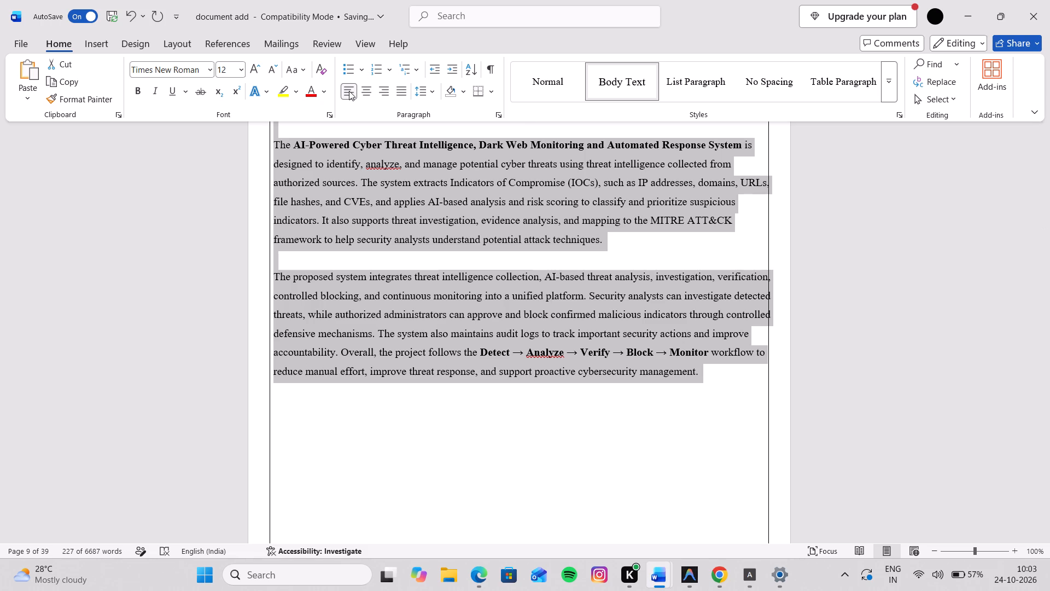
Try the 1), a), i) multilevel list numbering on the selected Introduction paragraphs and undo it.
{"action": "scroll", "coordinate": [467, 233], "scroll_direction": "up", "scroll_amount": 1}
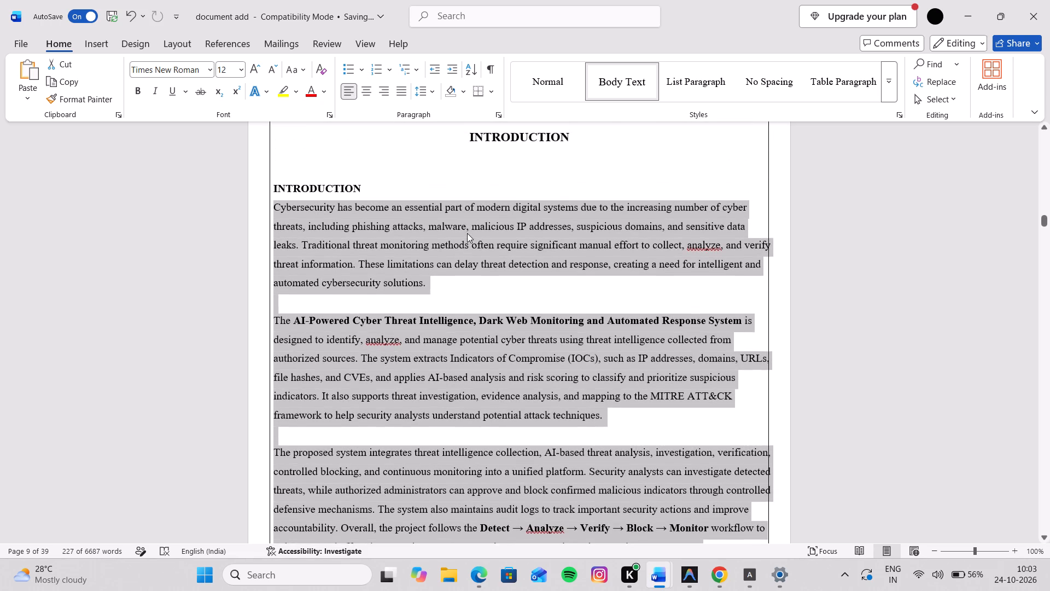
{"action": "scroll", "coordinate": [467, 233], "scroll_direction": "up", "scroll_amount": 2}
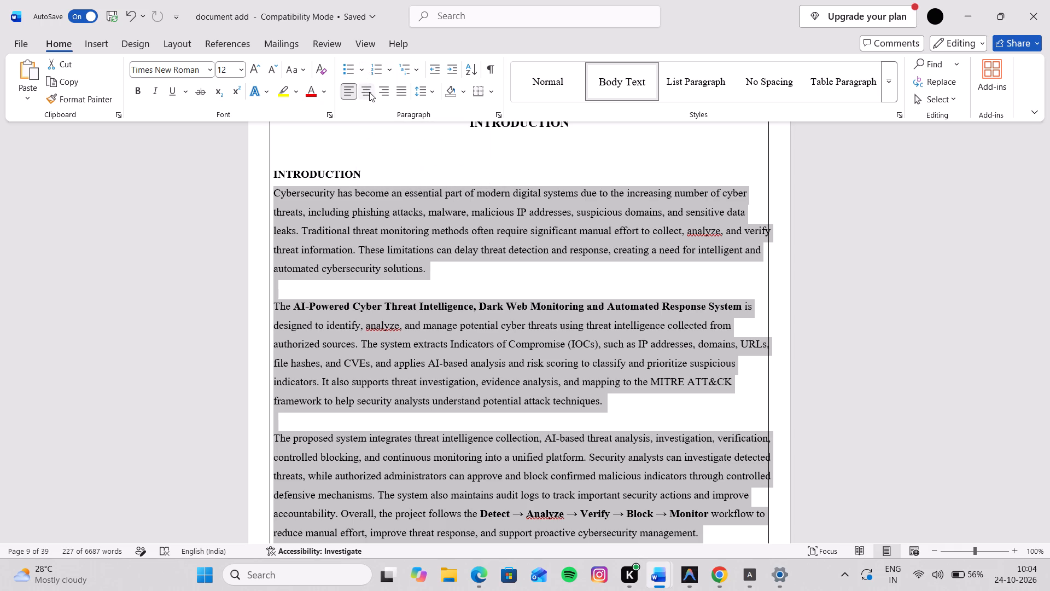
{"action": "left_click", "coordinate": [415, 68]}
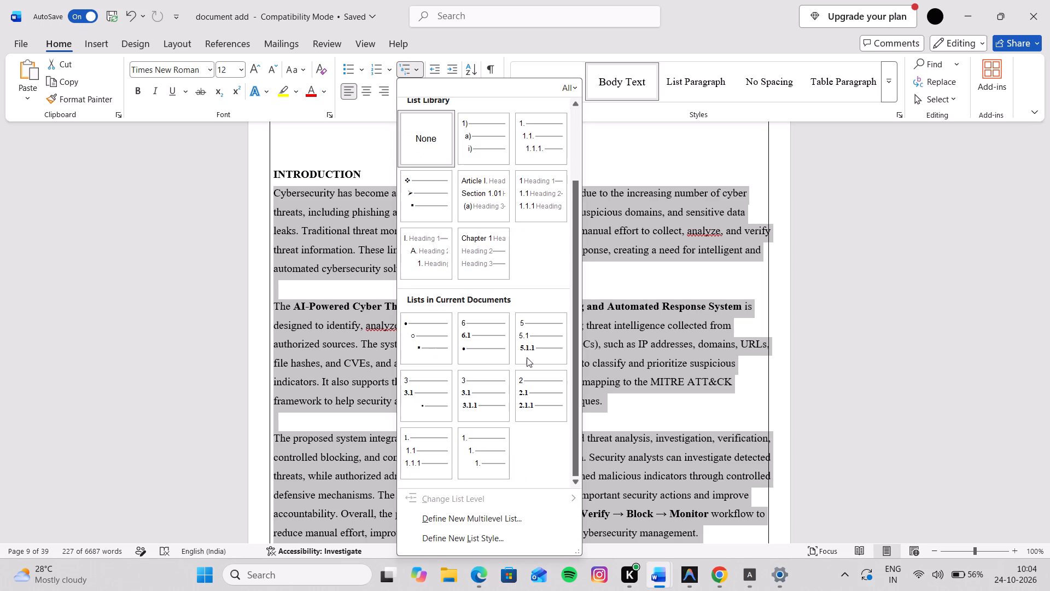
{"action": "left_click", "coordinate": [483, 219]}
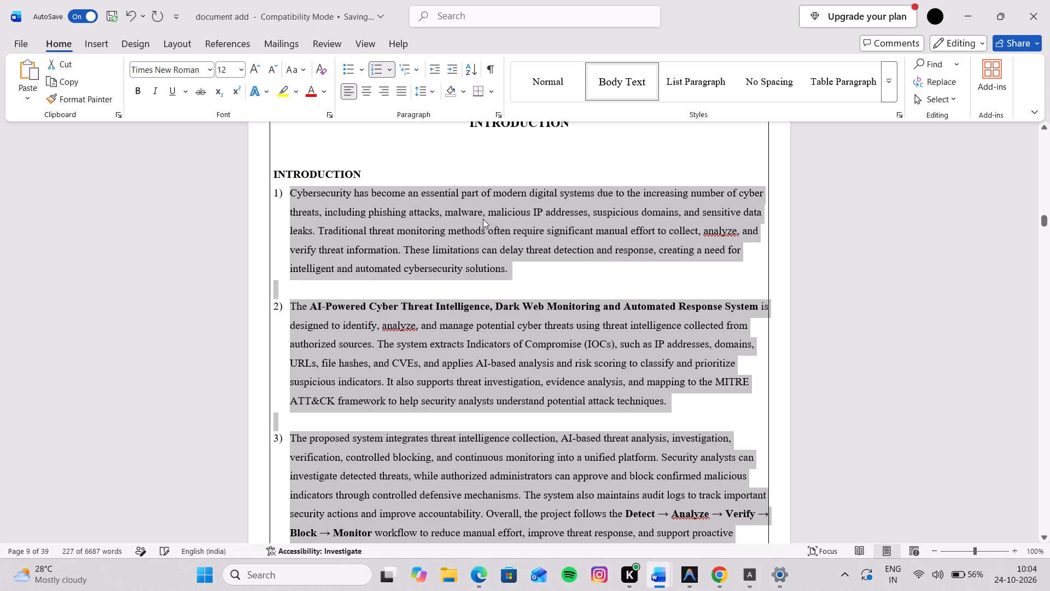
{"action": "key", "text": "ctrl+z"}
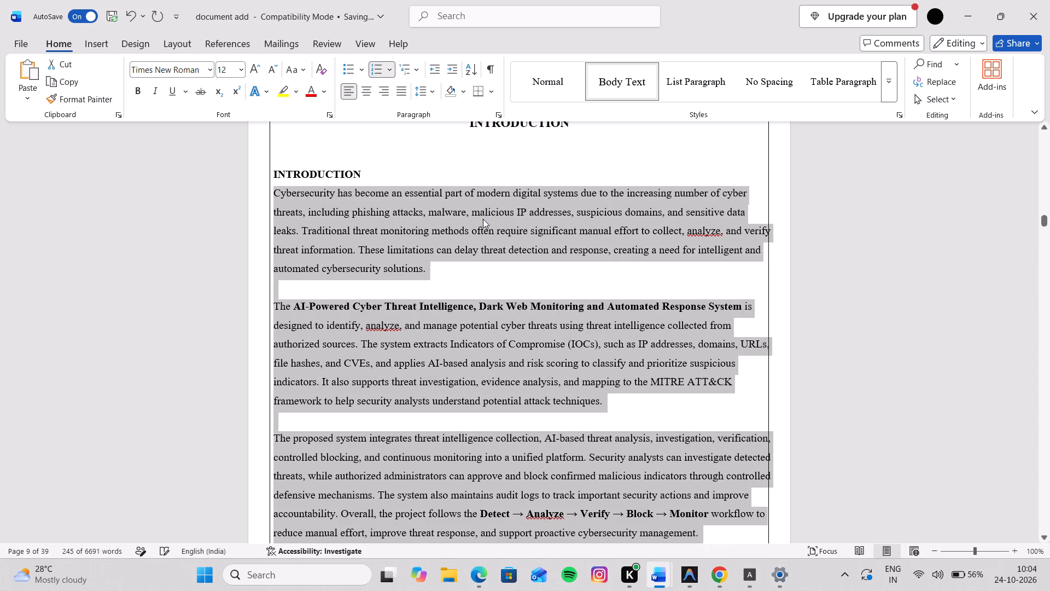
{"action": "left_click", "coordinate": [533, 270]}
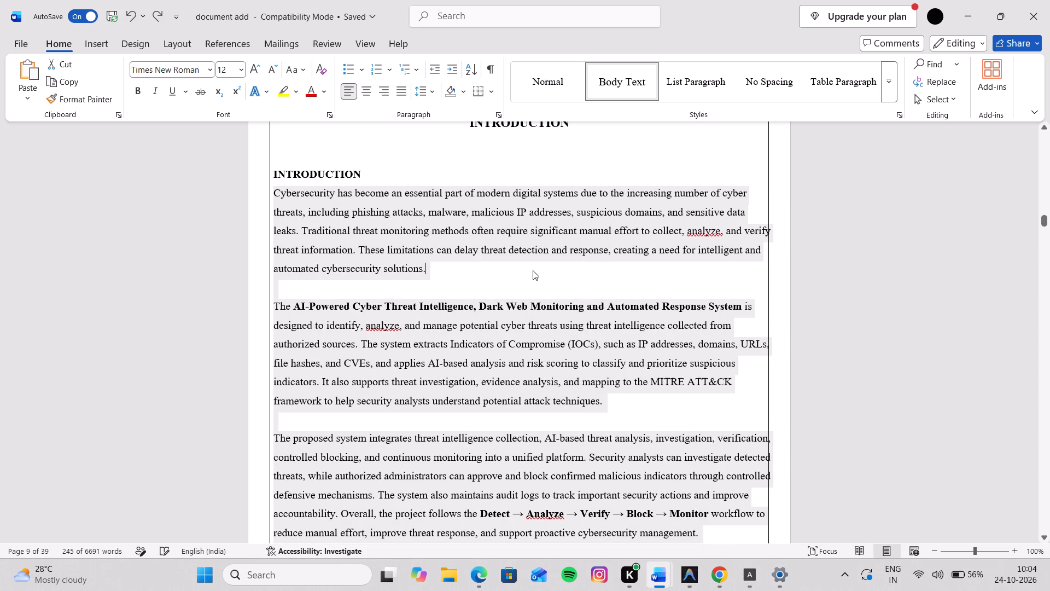
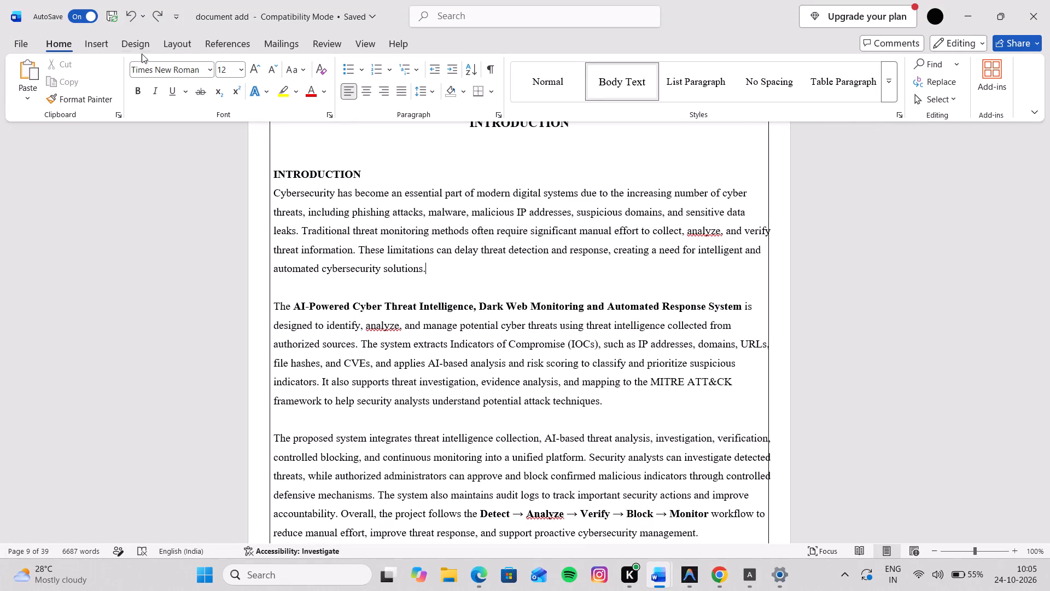
Apply the saved custom margins preset to the section containing the Introduction page.
{"action": "left_click", "coordinate": [177, 40]}
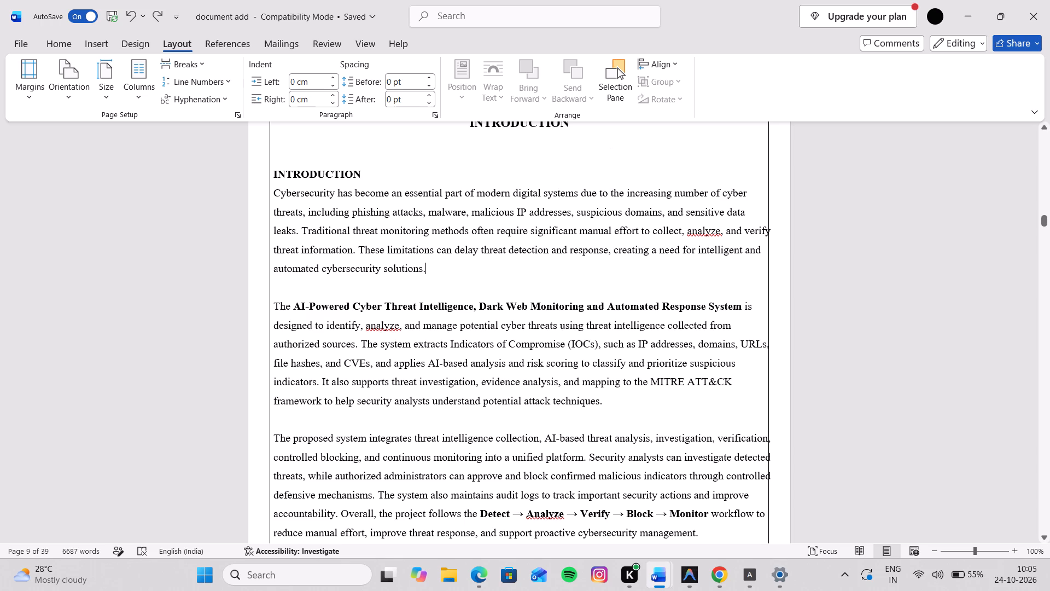
{"action": "left_click", "coordinate": [24, 89]}
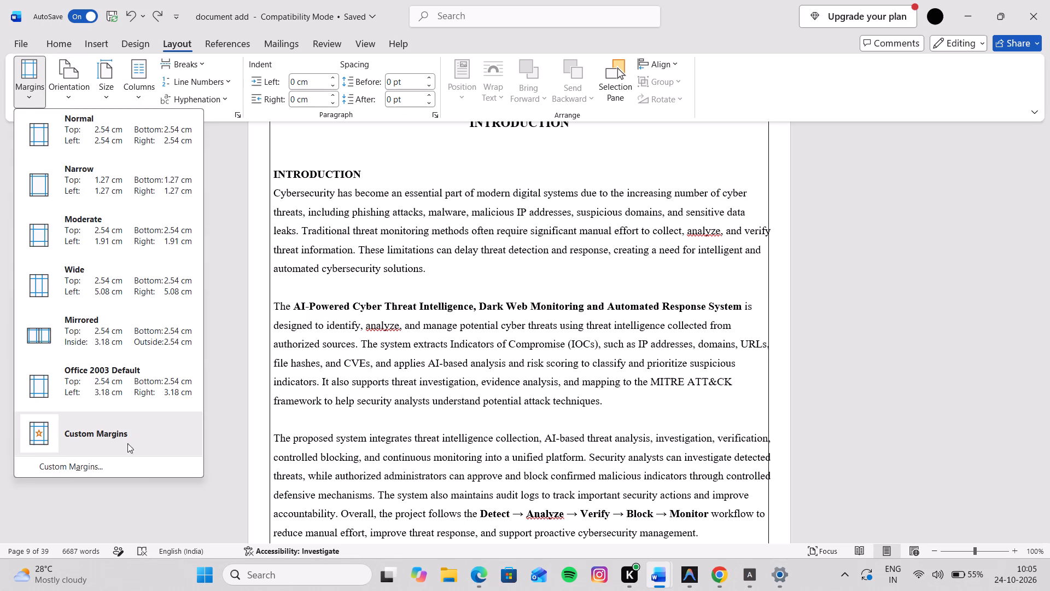
{"action": "left_click", "coordinate": [119, 437]}
{"action": "left_click", "coordinate": [33, 99]}
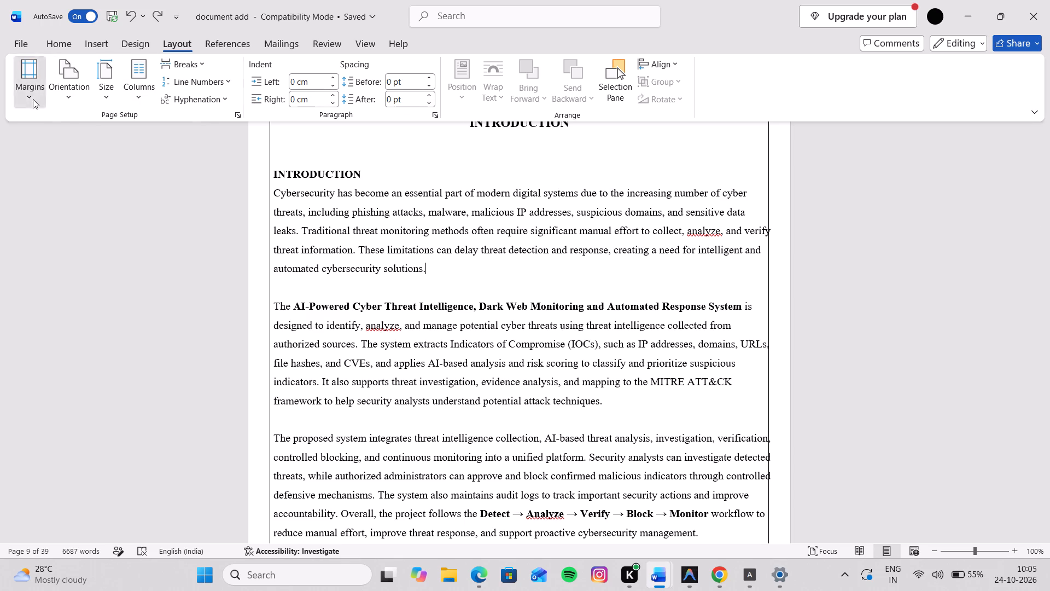
{"action": "left_click", "coordinate": [91, 434]}
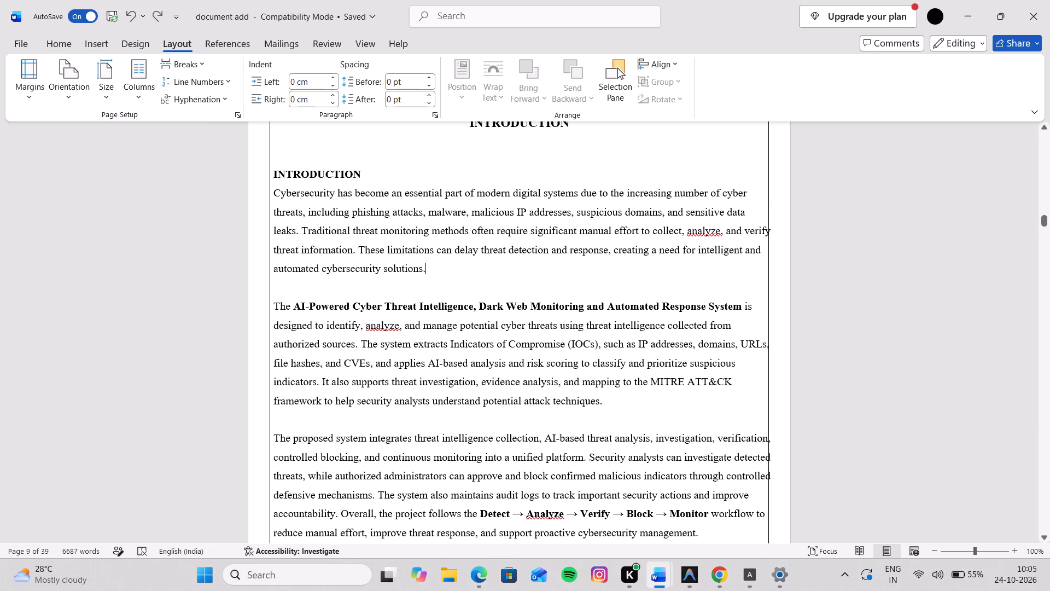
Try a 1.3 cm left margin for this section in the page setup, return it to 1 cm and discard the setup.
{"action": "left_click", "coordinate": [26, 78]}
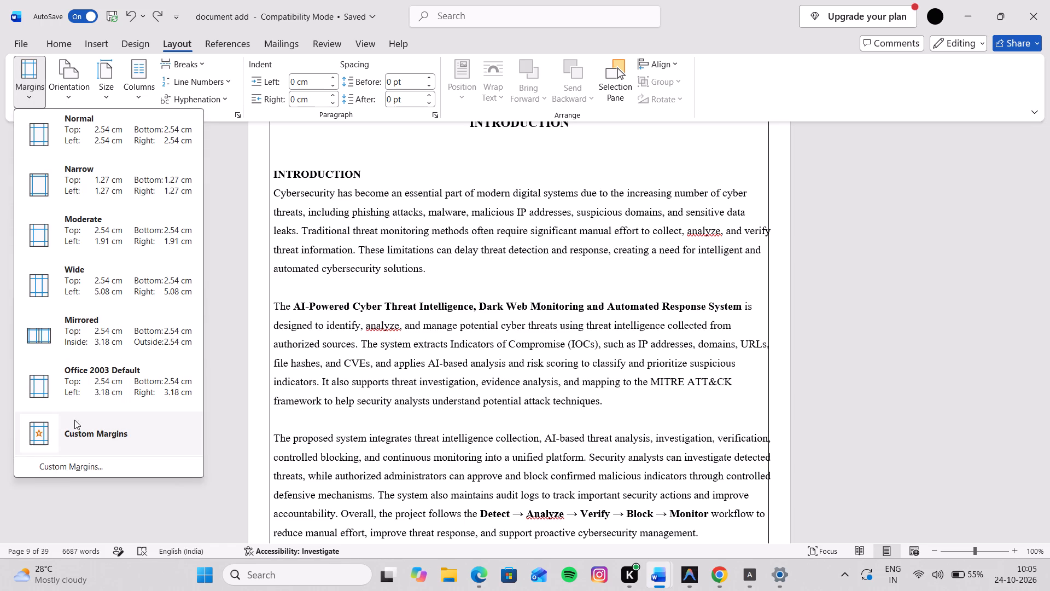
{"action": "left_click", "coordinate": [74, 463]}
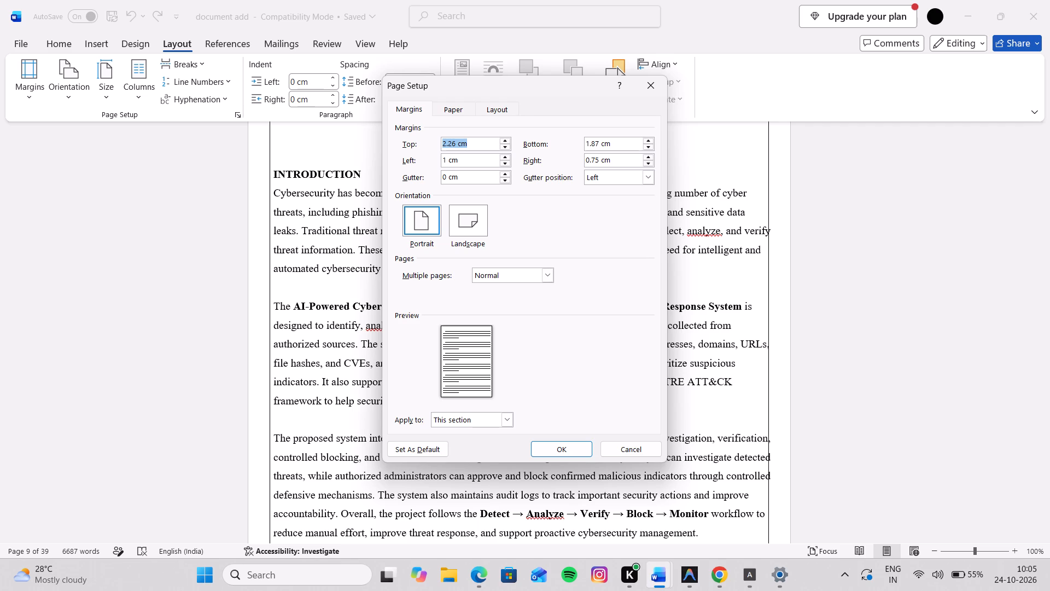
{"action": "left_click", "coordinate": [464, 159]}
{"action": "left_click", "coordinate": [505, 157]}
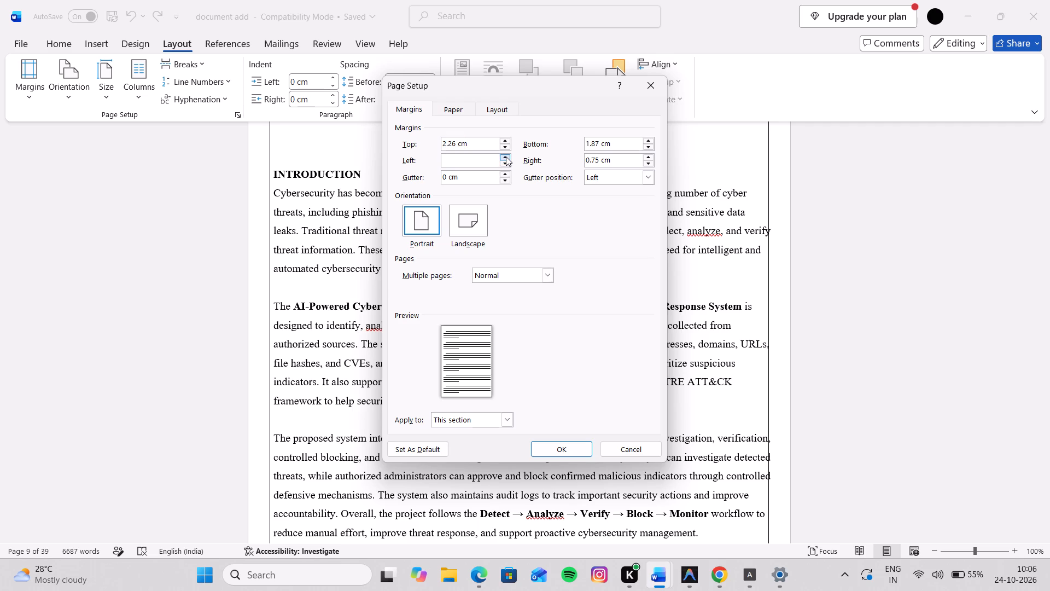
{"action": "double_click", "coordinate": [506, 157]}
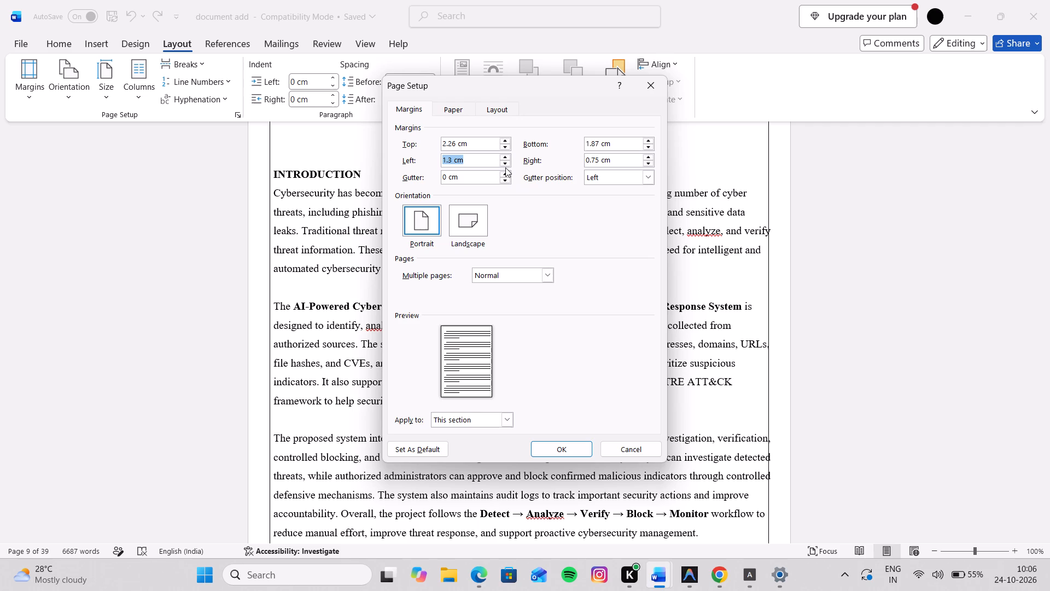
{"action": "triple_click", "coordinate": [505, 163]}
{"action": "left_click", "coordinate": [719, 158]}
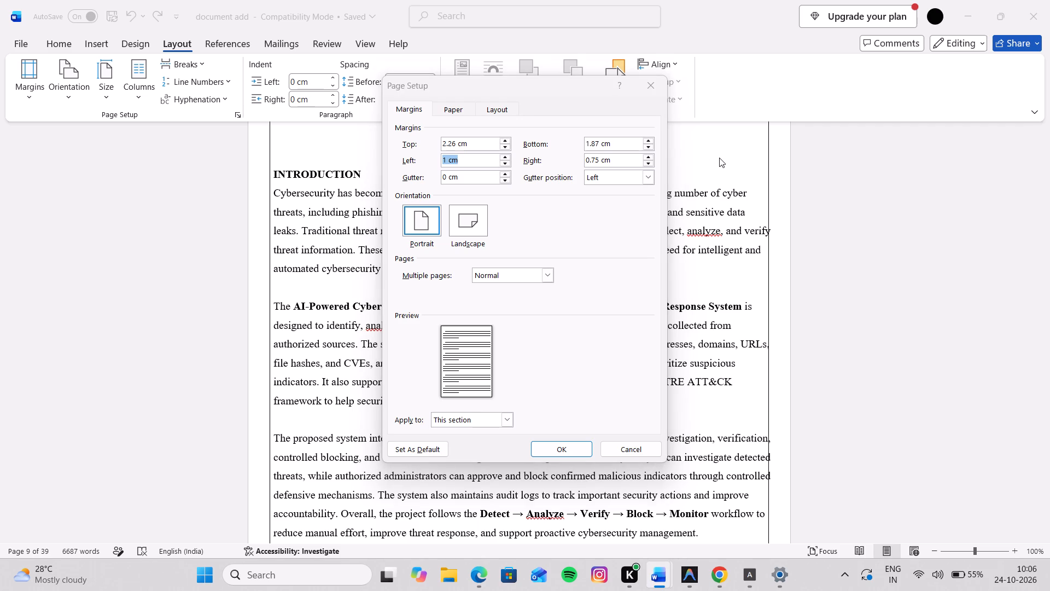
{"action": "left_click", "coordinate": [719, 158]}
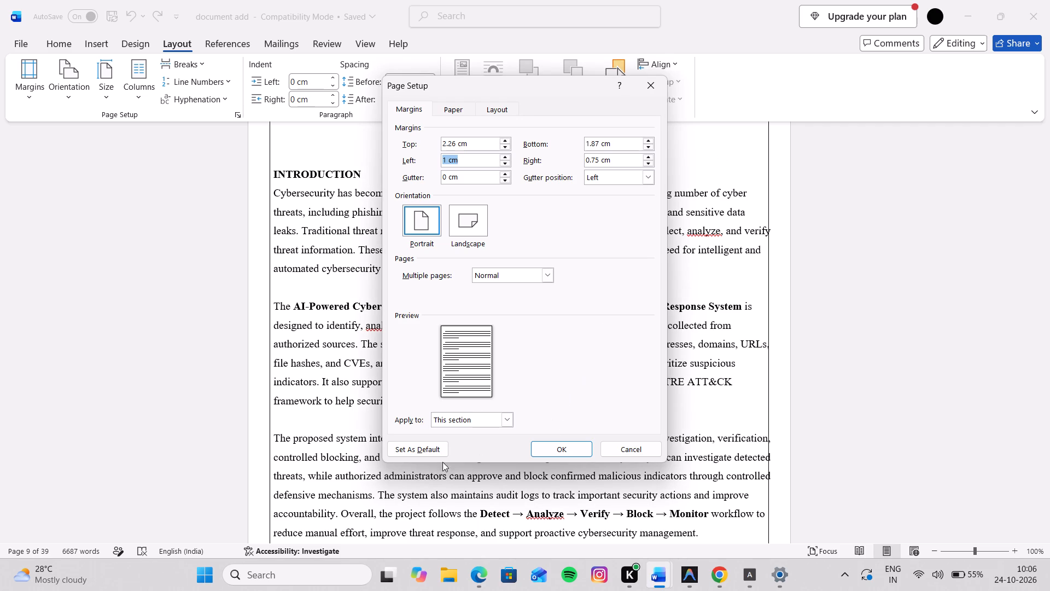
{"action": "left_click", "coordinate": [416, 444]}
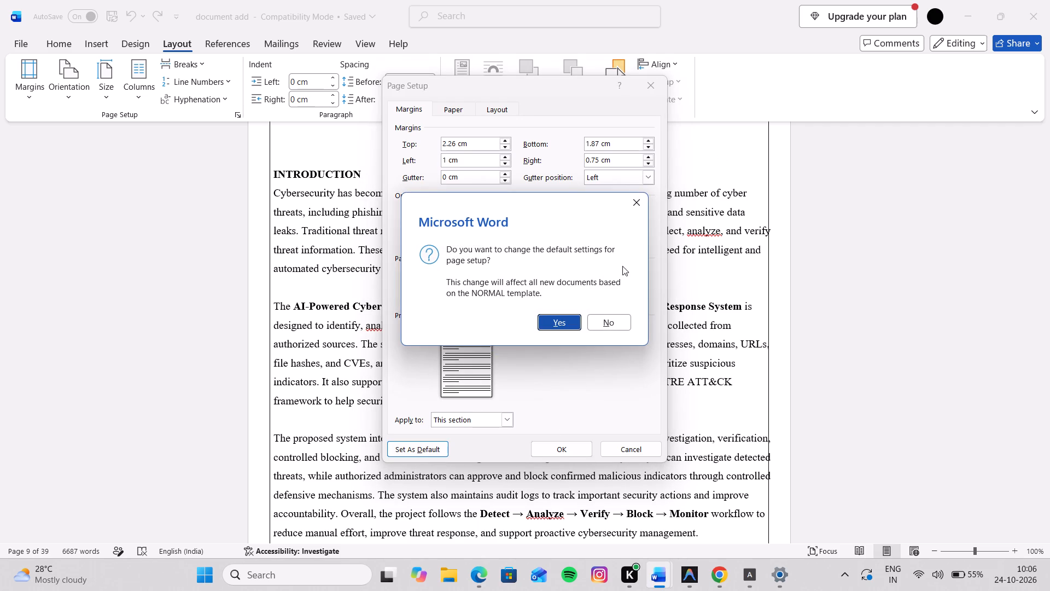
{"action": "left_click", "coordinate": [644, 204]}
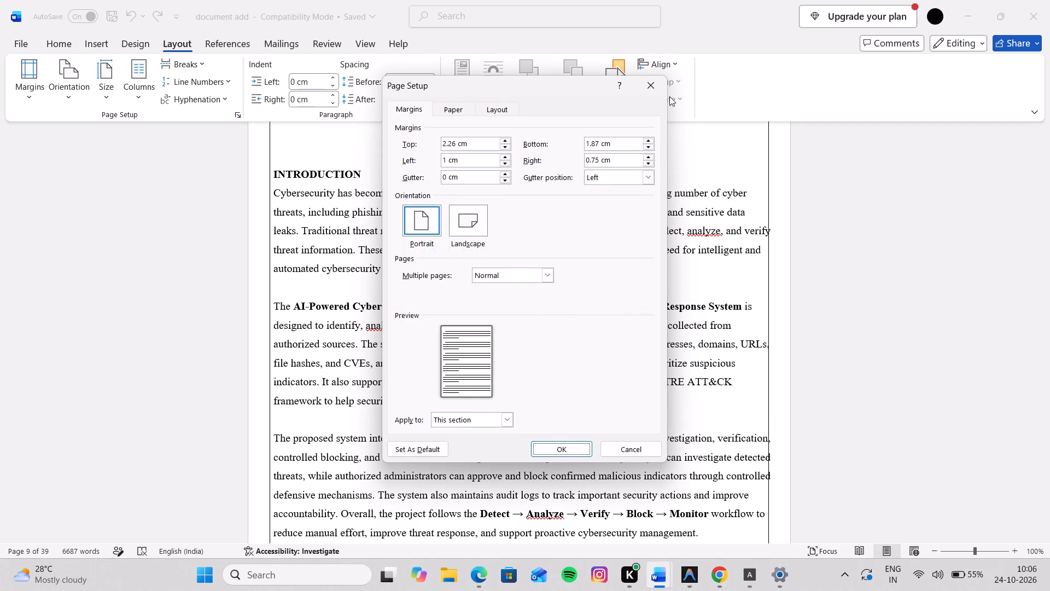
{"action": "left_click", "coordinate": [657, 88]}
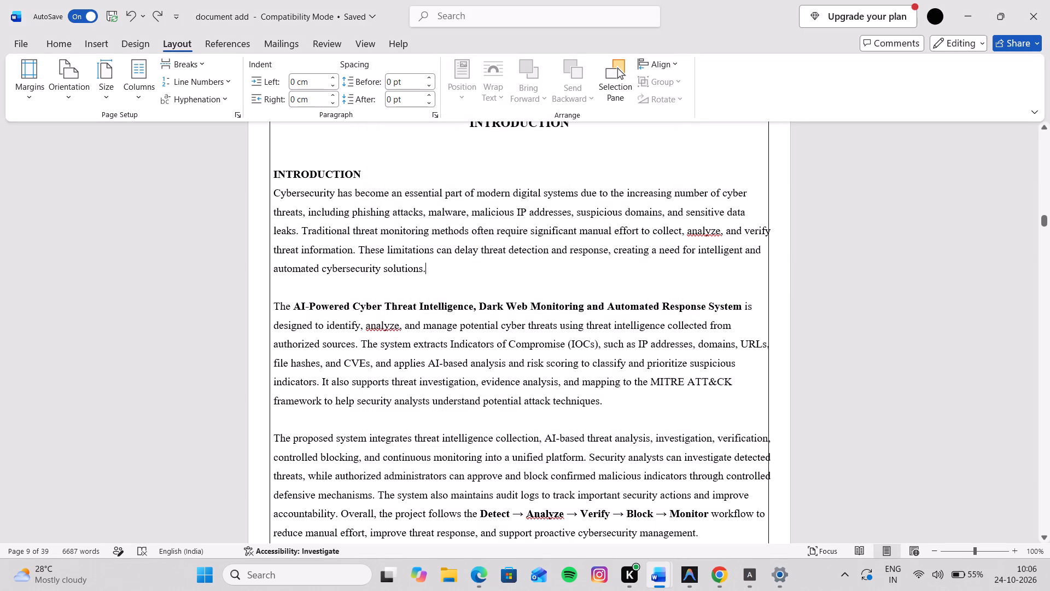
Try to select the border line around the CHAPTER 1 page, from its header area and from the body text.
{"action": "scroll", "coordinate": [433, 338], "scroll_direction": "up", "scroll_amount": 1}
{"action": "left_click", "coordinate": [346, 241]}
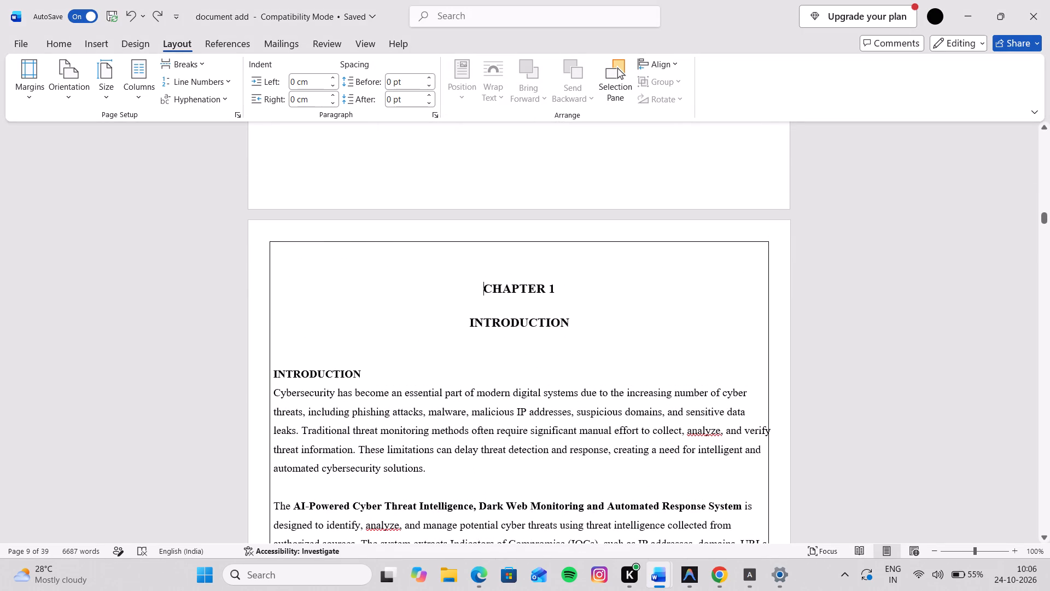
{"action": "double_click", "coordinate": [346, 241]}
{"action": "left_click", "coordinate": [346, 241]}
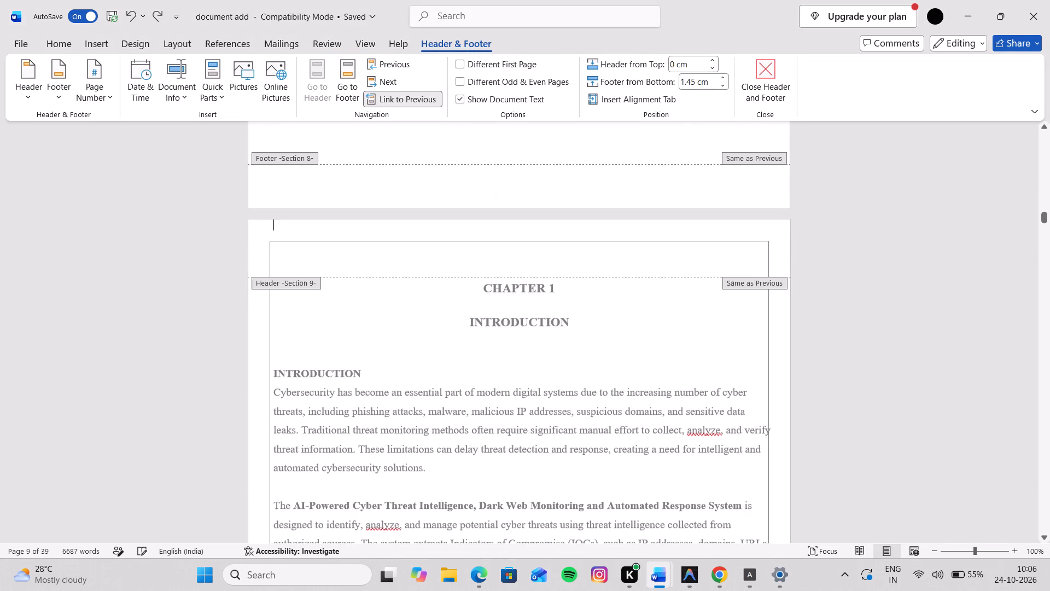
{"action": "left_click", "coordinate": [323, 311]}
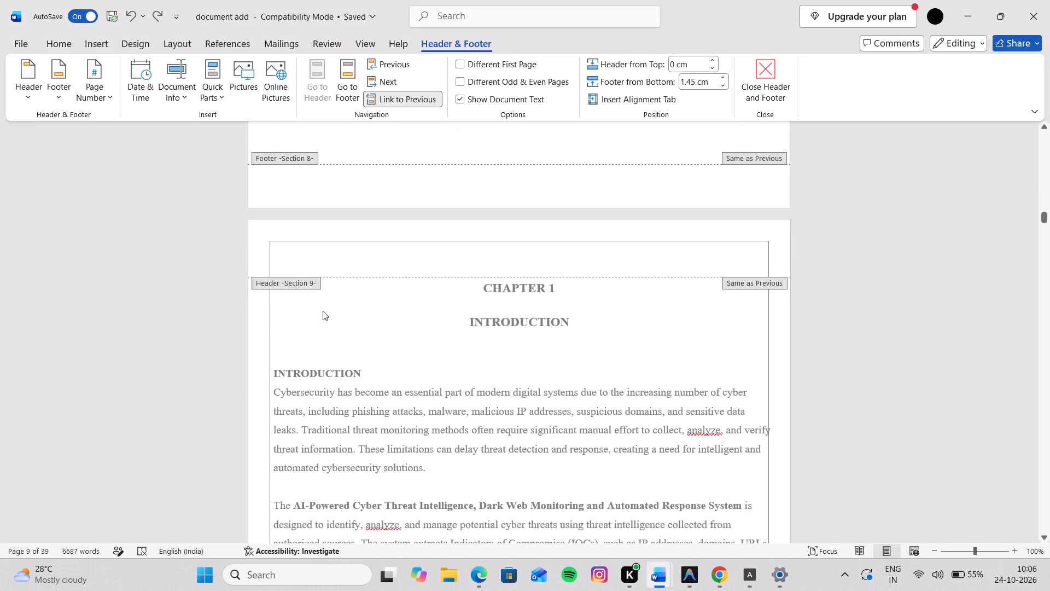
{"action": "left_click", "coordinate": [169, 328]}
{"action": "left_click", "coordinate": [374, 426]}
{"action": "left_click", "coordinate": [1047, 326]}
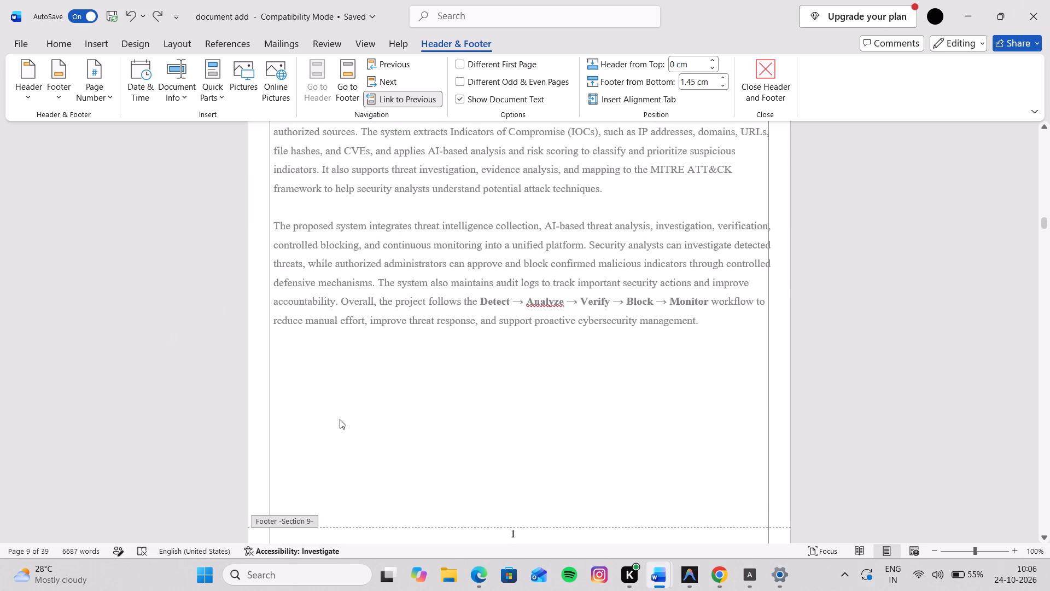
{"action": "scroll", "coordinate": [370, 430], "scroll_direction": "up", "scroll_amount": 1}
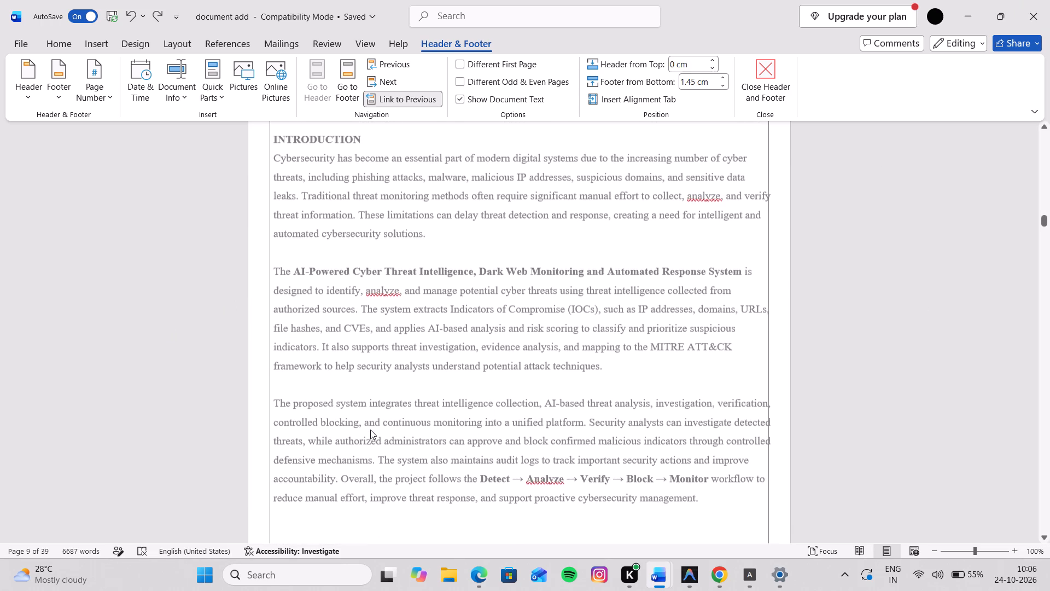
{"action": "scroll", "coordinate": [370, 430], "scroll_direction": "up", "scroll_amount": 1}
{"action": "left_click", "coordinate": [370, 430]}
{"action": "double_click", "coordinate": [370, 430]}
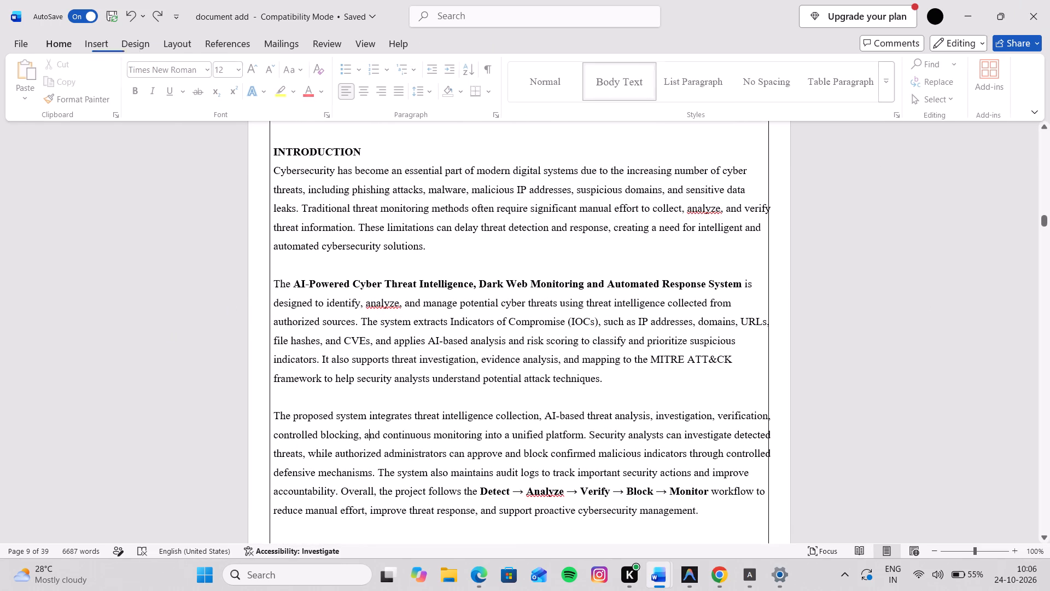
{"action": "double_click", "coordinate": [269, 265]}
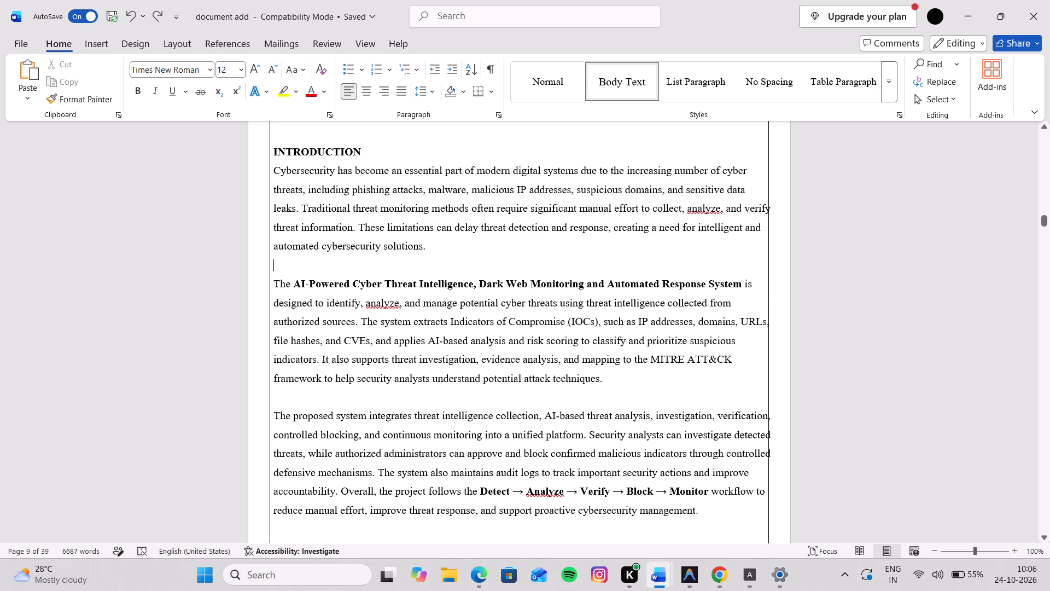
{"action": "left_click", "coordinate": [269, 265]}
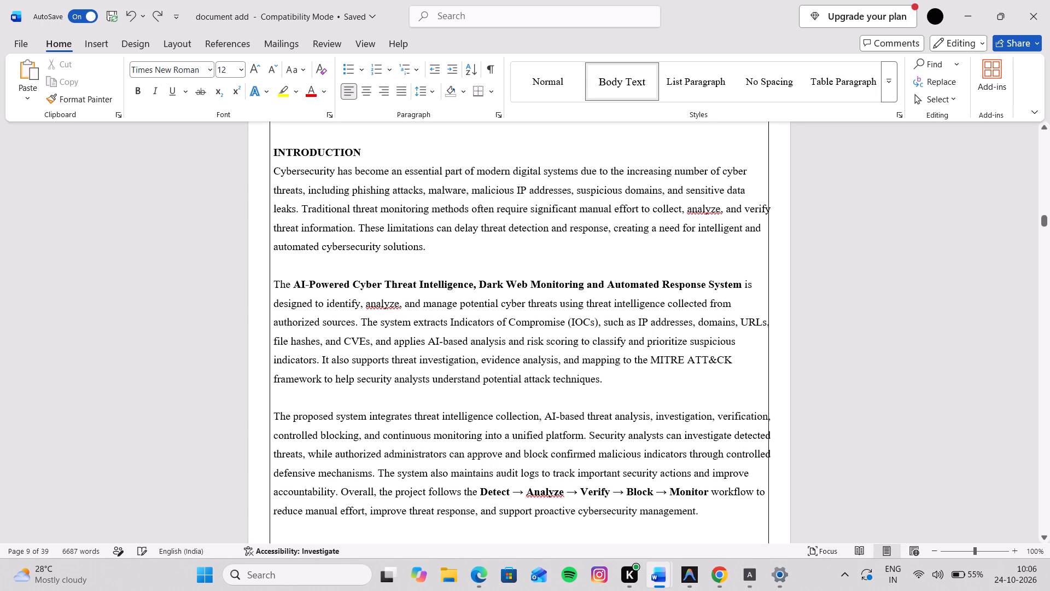
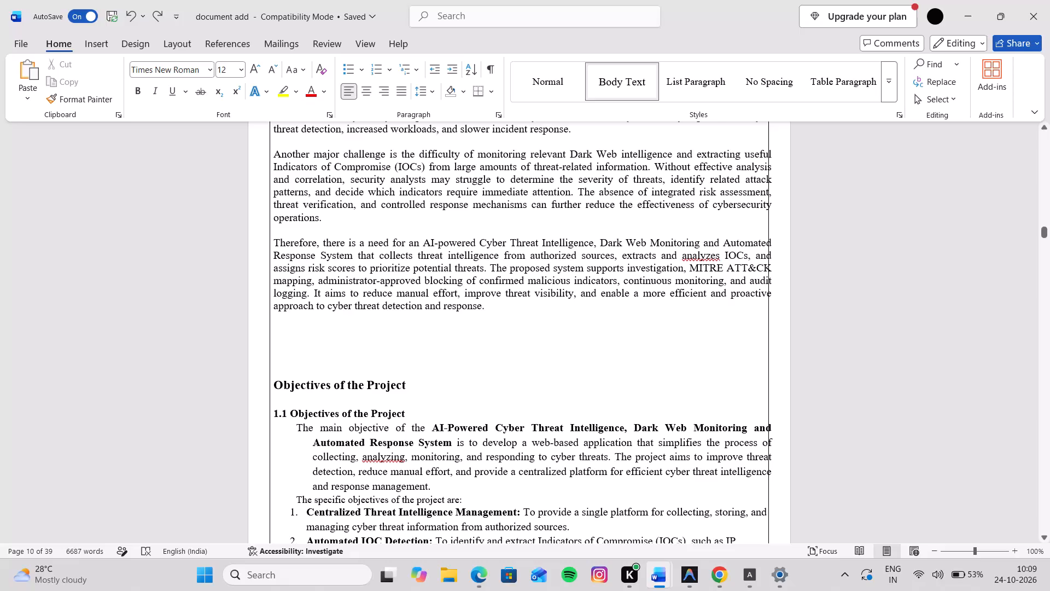
Compare the page borders and text layout of the Abstract, contents, Introduction and Problem Definition pages.
{"action": "scroll", "coordinate": [458, 297], "scroll_direction": "up", "scroll_amount": 1}
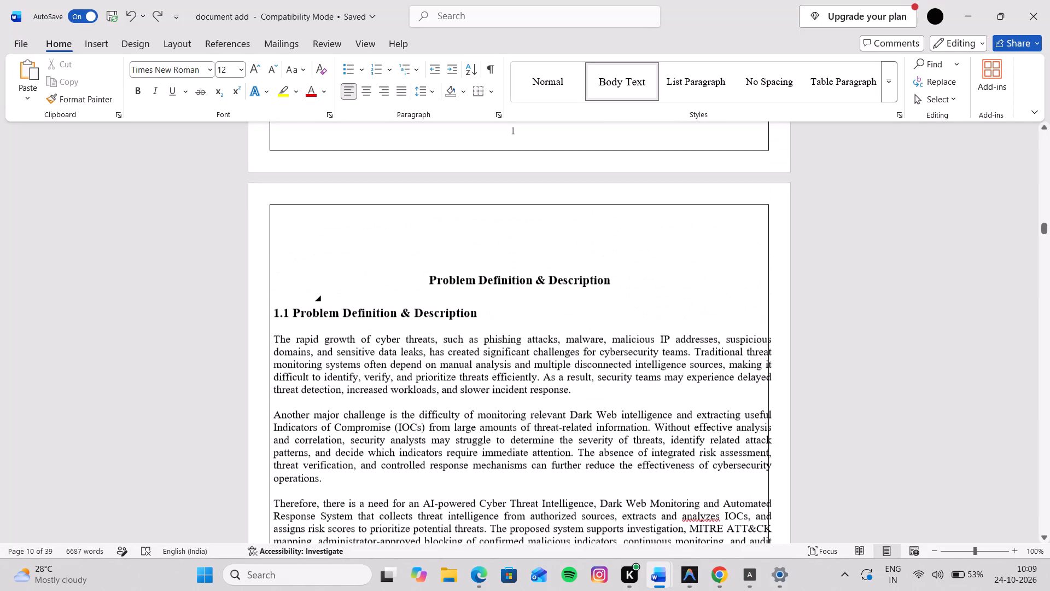
{"action": "scroll", "coordinate": [458, 297], "scroll_direction": "up", "scroll_amount": 7}
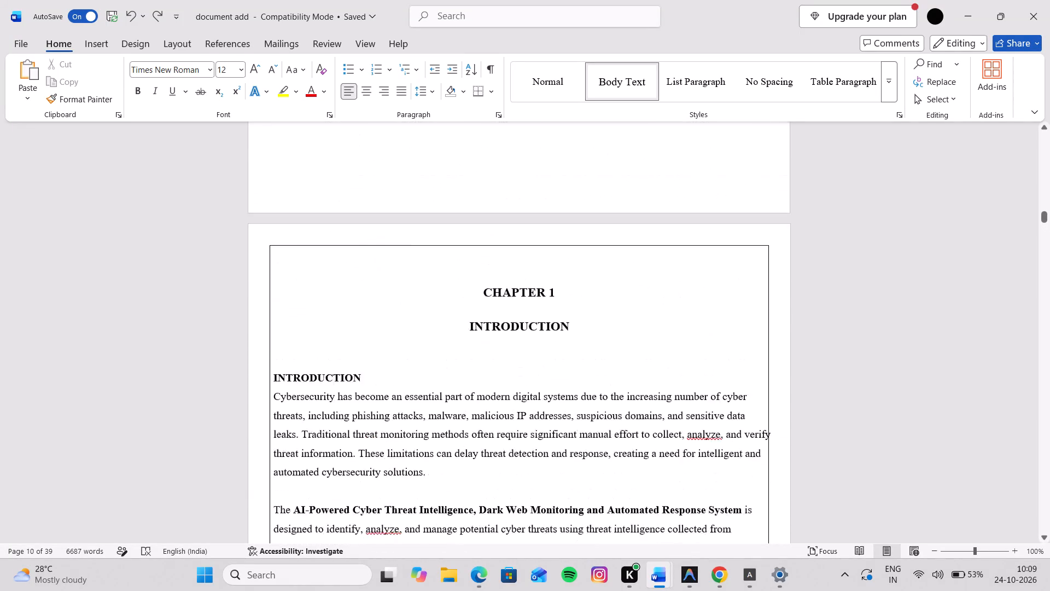
{"action": "scroll", "coordinate": [458, 297], "scroll_direction": "down", "scroll_amount": 1}
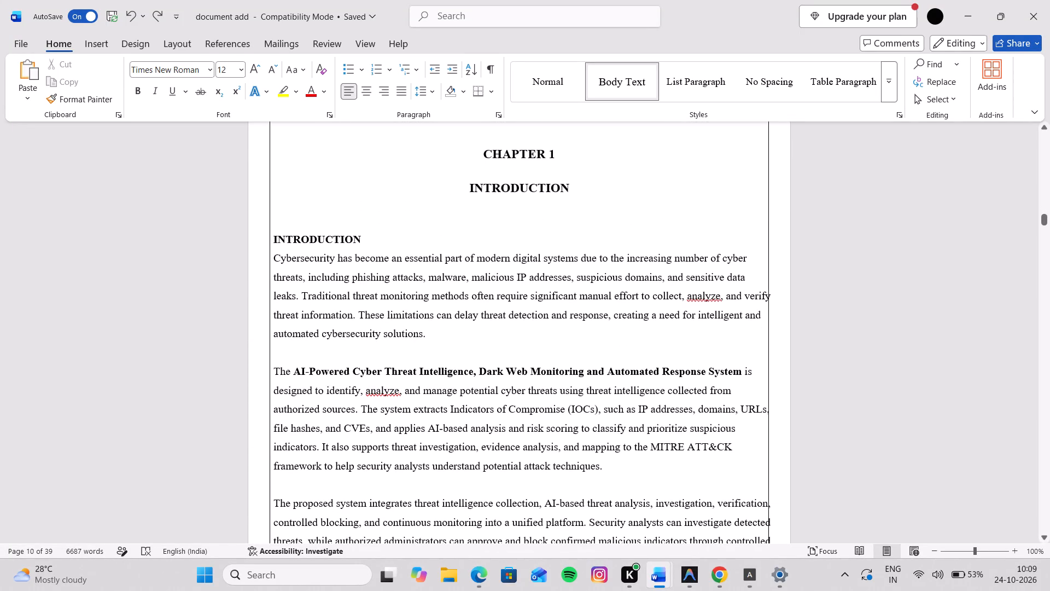
{"action": "scroll", "coordinate": [458, 297], "scroll_direction": "up", "scroll_amount": 6}
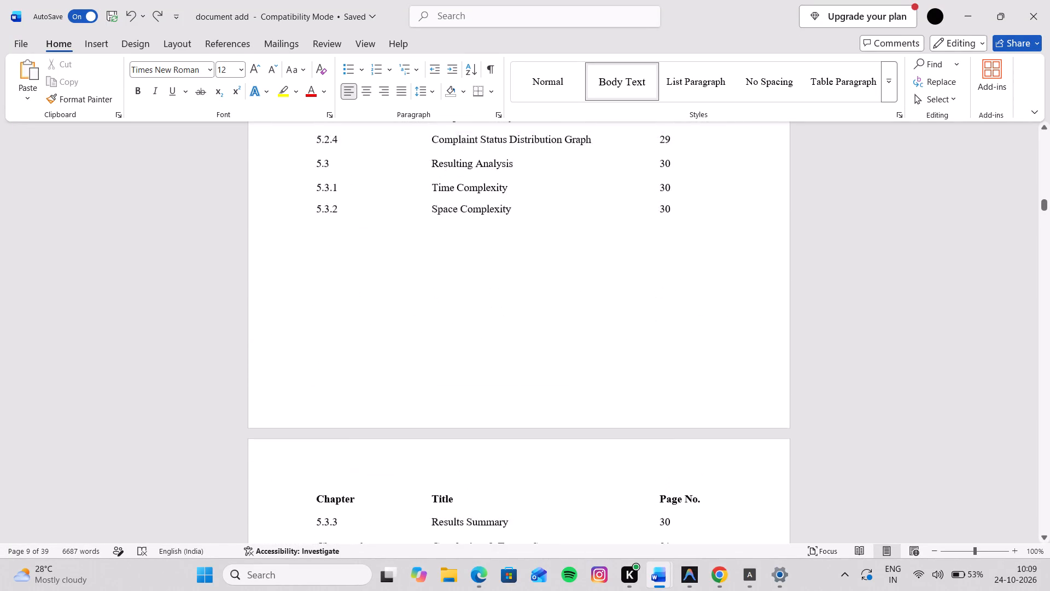
{"action": "scroll", "coordinate": [458, 297], "scroll_direction": "up", "scroll_amount": 7}
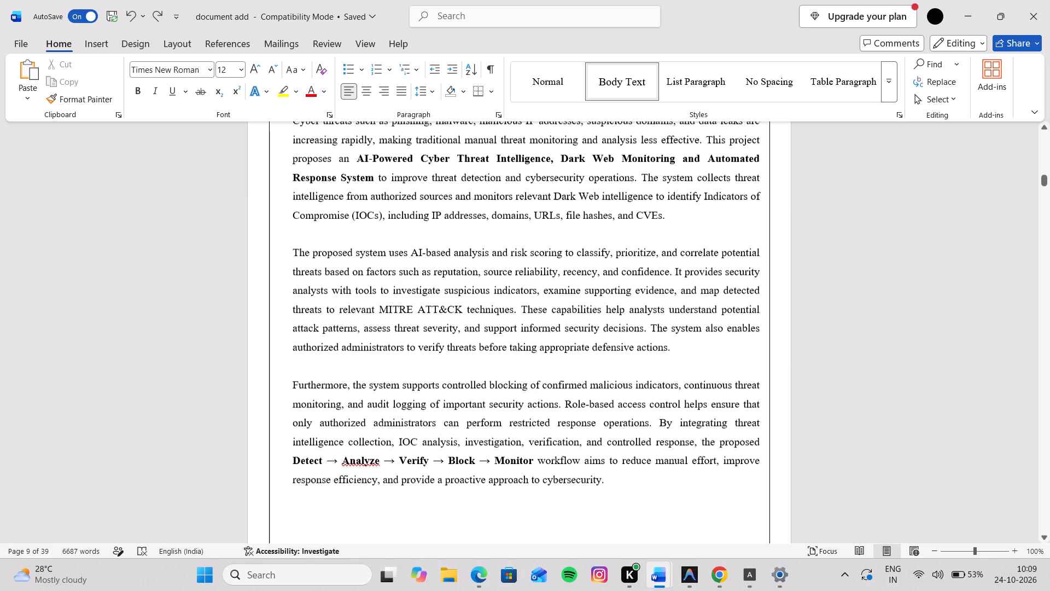
{"action": "scroll", "coordinate": [458, 297], "scroll_direction": "up", "scroll_amount": 3}
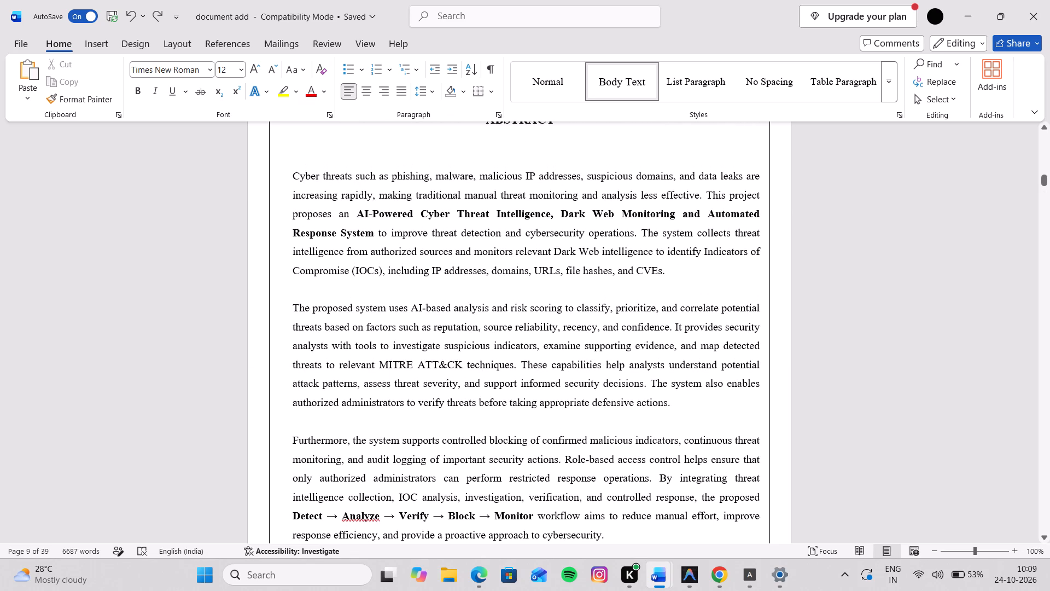
{"action": "scroll", "coordinate": [458, 297], "scroll_direction": "down", "scroll_amount": 3}
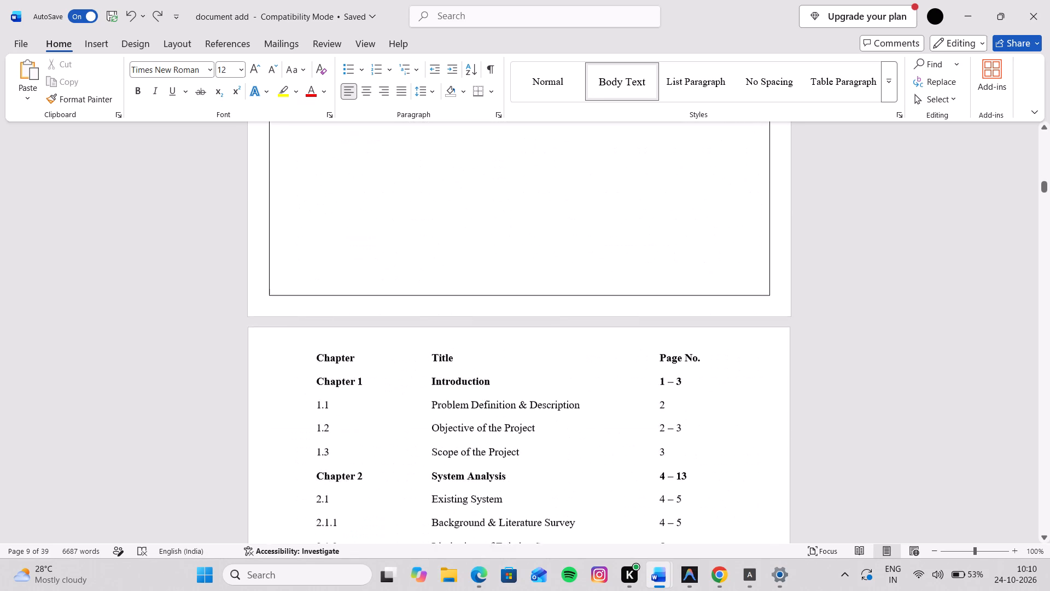
{"action": "scroll", "coordinate": [458, 297], "scroll_direction": "down", "scroll_amount": 11}
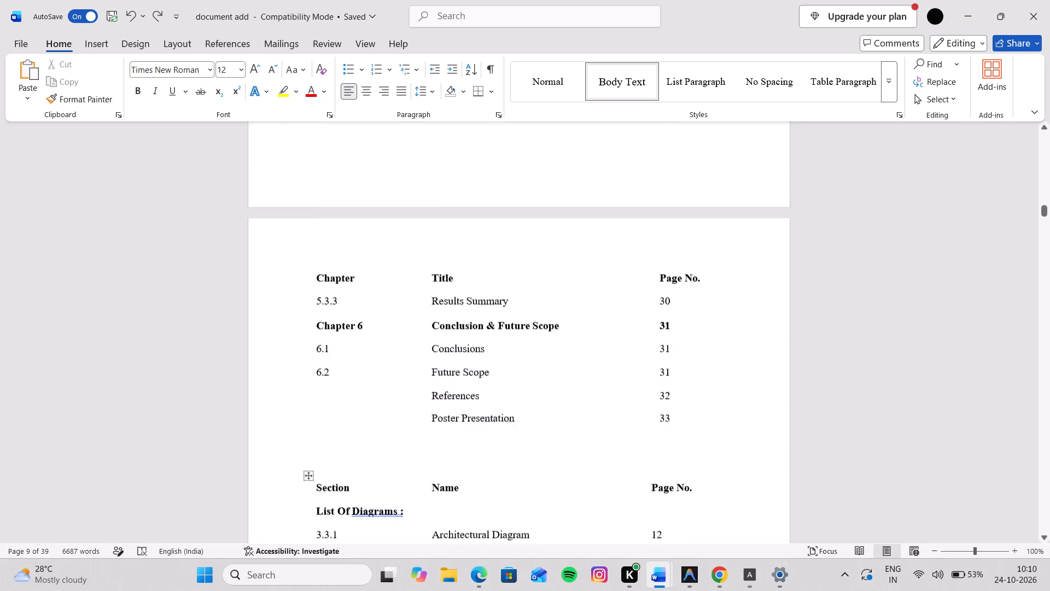
{"action": "scroll", "coordinate": [458, 297], "scroll_direction": "down", "scroll_amount": 2}
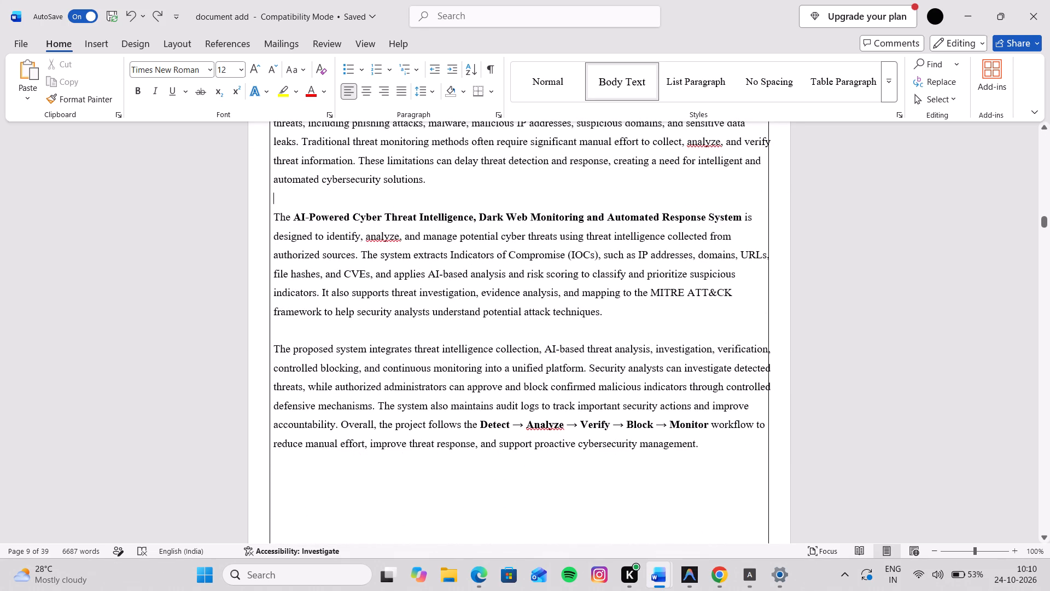
{"action": "scroll", "coordinate": [458, 297], "scroll_direction": "up", "scroll_amount": 12}
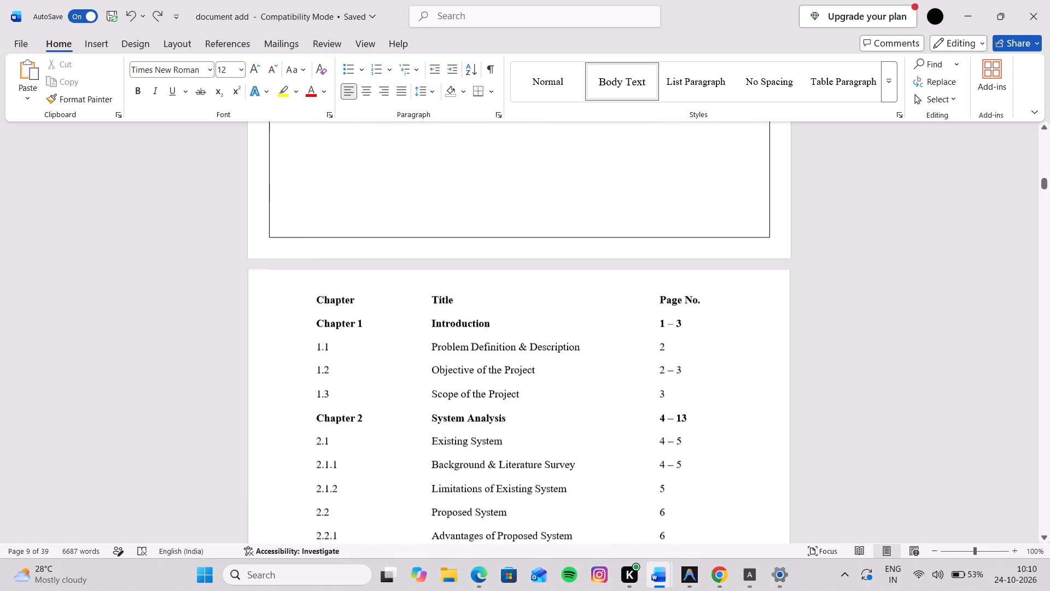
{"action": "scroll", "coordinate": [458, 297], "scroll_direction": "up", "scroll_amount": 1}
{"action": "scroll", "coordinate": [458, 297], "scroll_direction": "down", "scroll_amount": 1}
Examine the alignment, indentation and spacing settings of the first Abstract paragraph without changing them.
{"action": "left_click", "coordinate": [401, 168]}
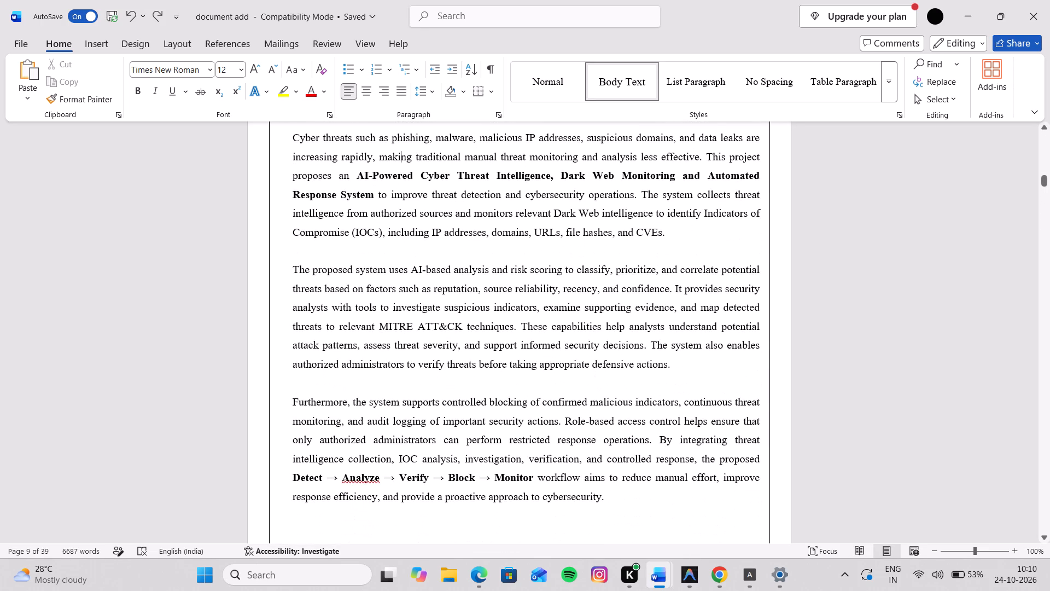
{"action": "left_click", "coordinate": [163, 49]}
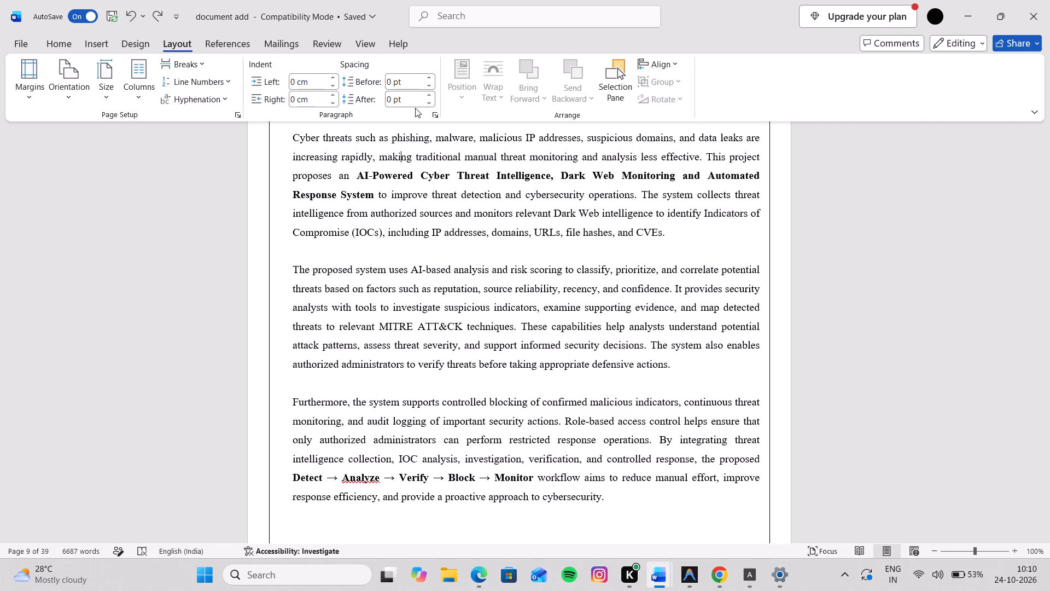
{"action": "left_click", "coordinate": [435, 117]}
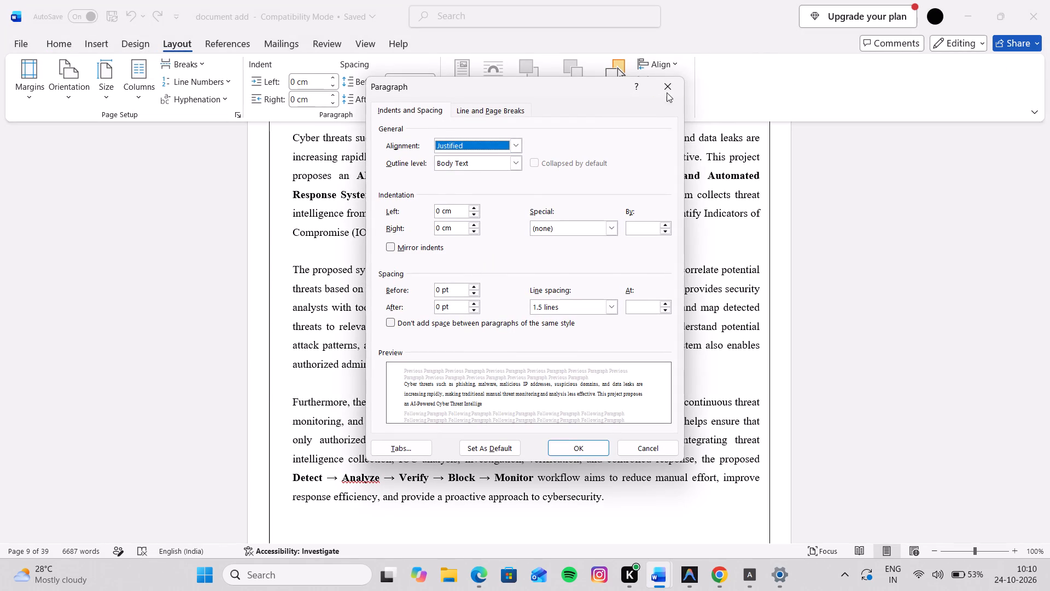
{"action": "left_click", "coordinate": [673, 86]}
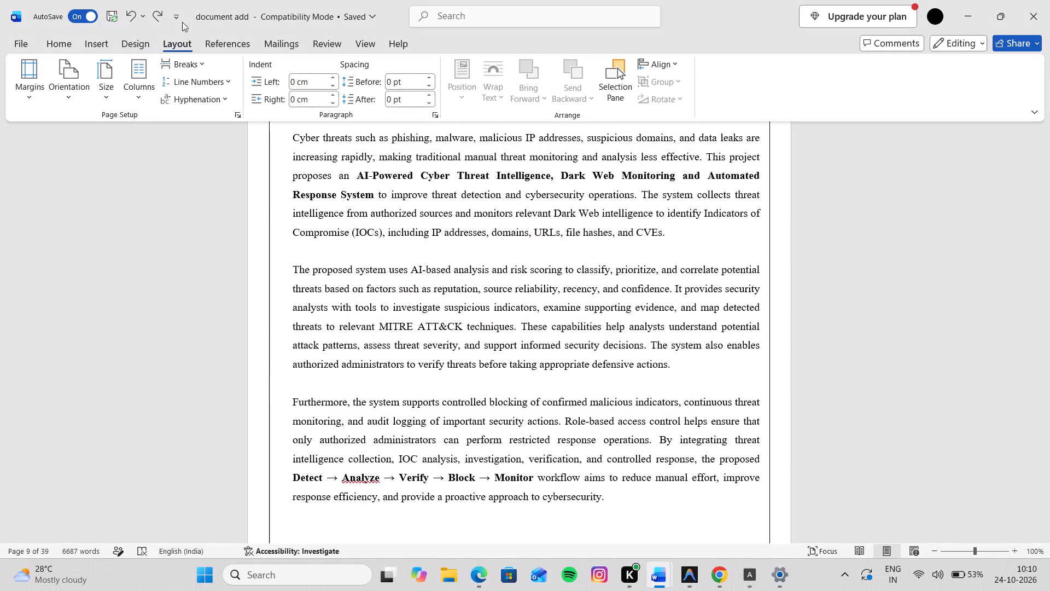
{"action": "left_click", "coordinate": [138, 48]}
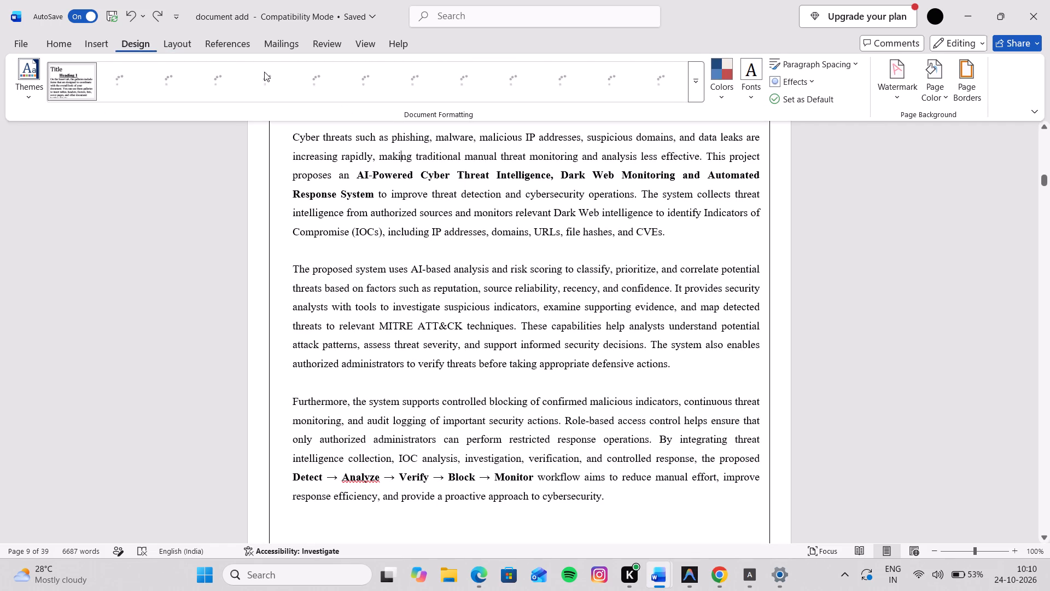
{"action": "left_click", "coordinate": [89, 49]}
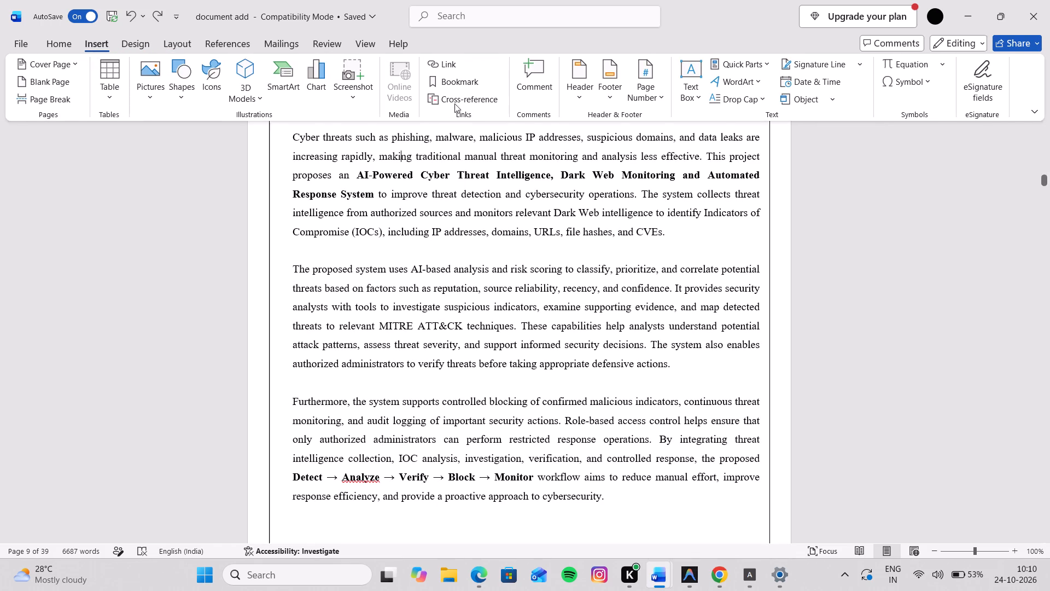
{"action": "left_click", "coordinate": [170, 46]}
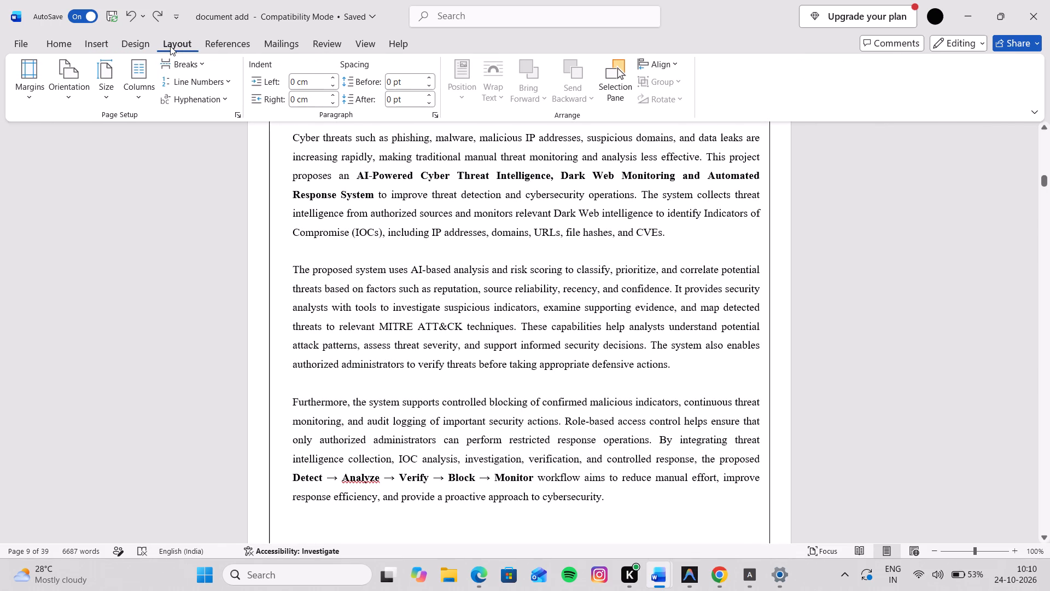
{"action": "left_click", "coordinate": [371, 202]}
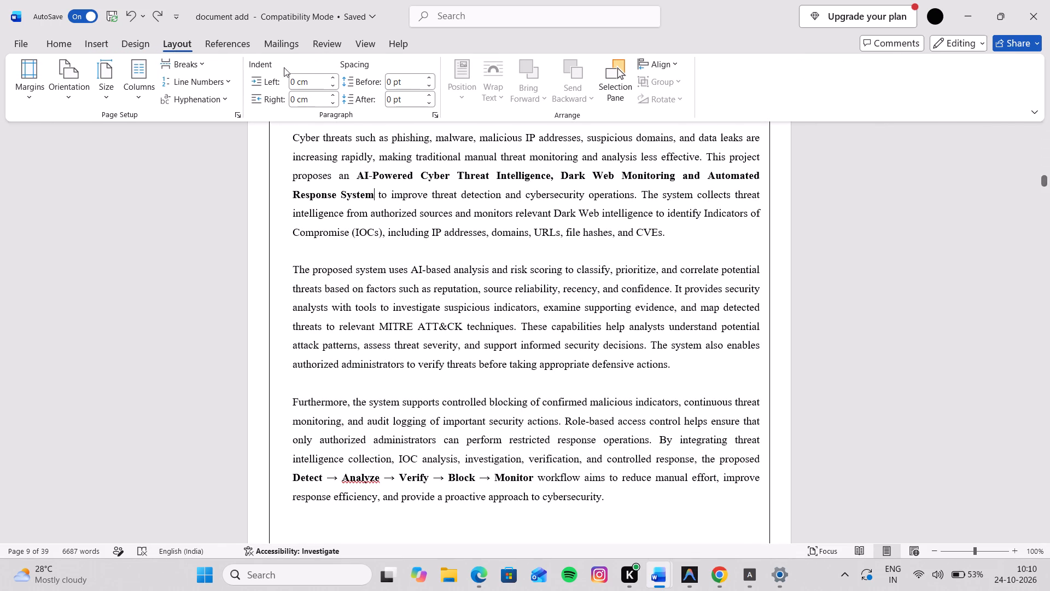
{"action": "left_click", "coordinate": [62, 51]}
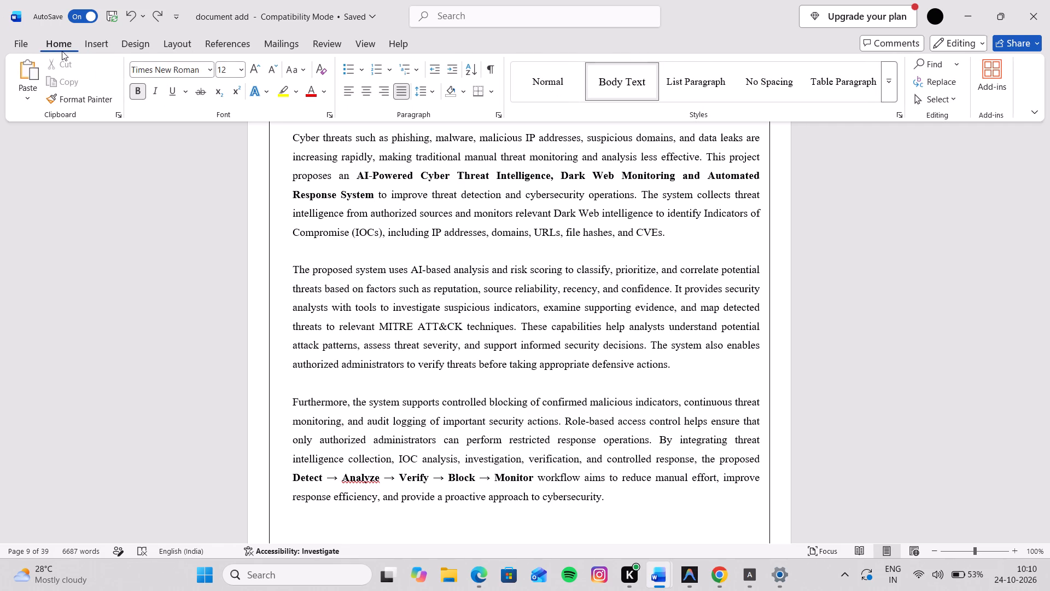
{"action": "left_click", "coordinate": [448, 216]}
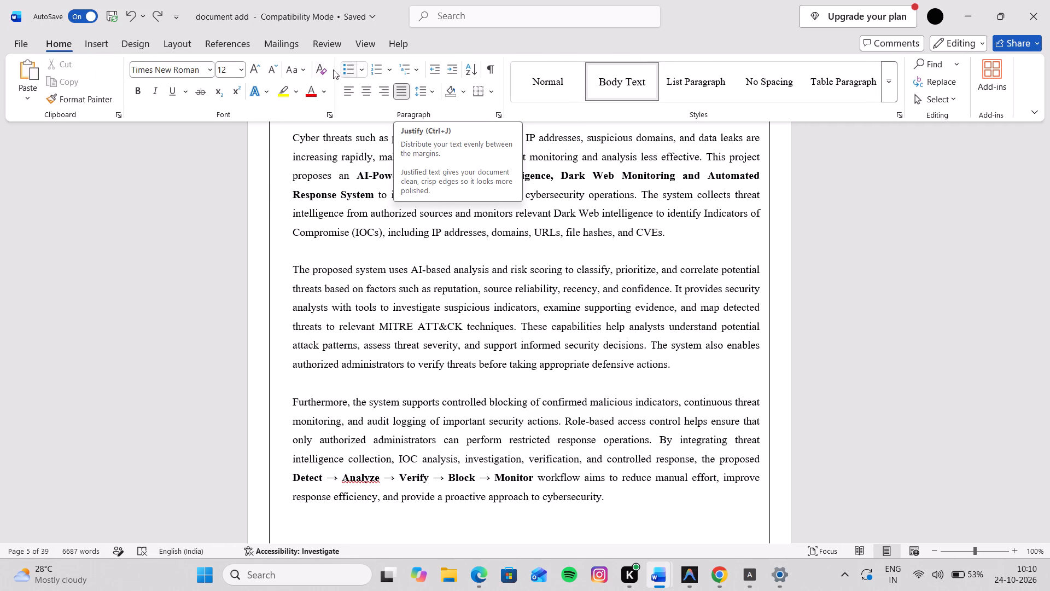
{"action": "left_click", "coordinate": [179, 40]}
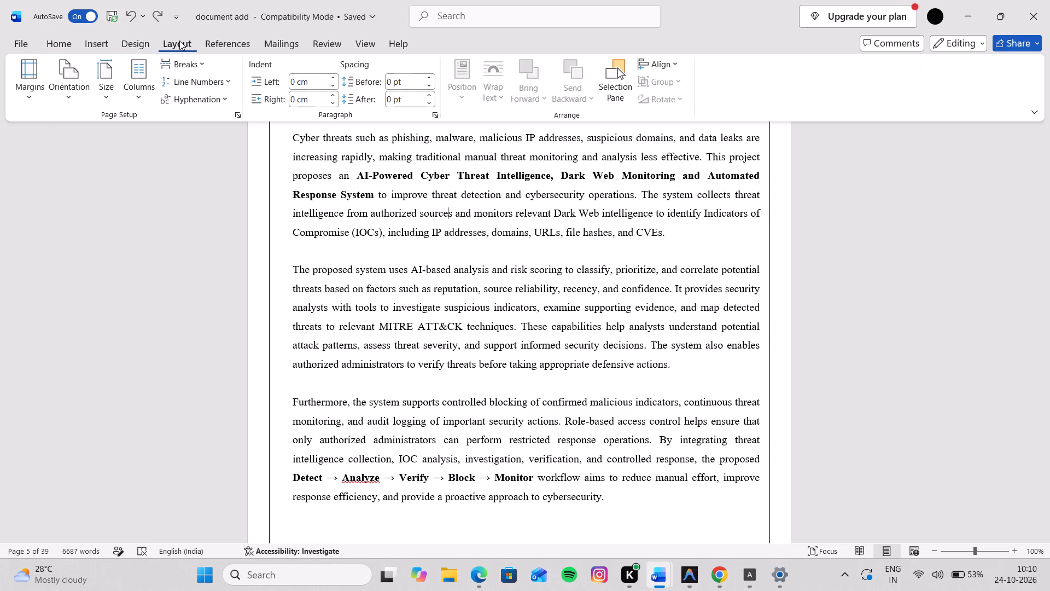
{"action": "left_click", "coordinate": [435, 117]}
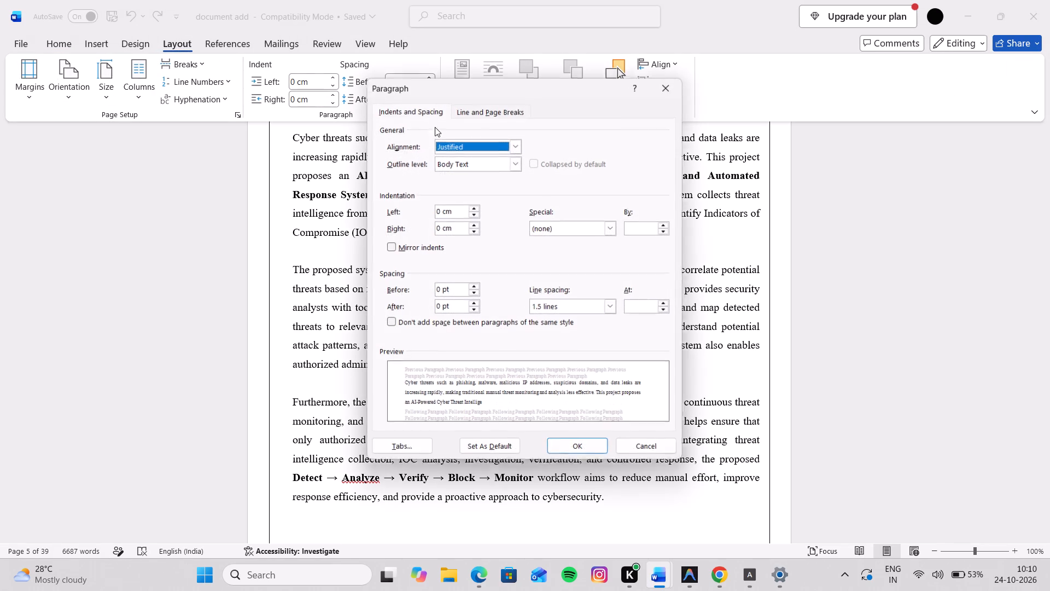
{"action": "left_click", "coordinate": [319, 294]}
{"action": "scroll", "coordinate": [319, 294], "scroll_direction": "down", "scroll_amount": 1}
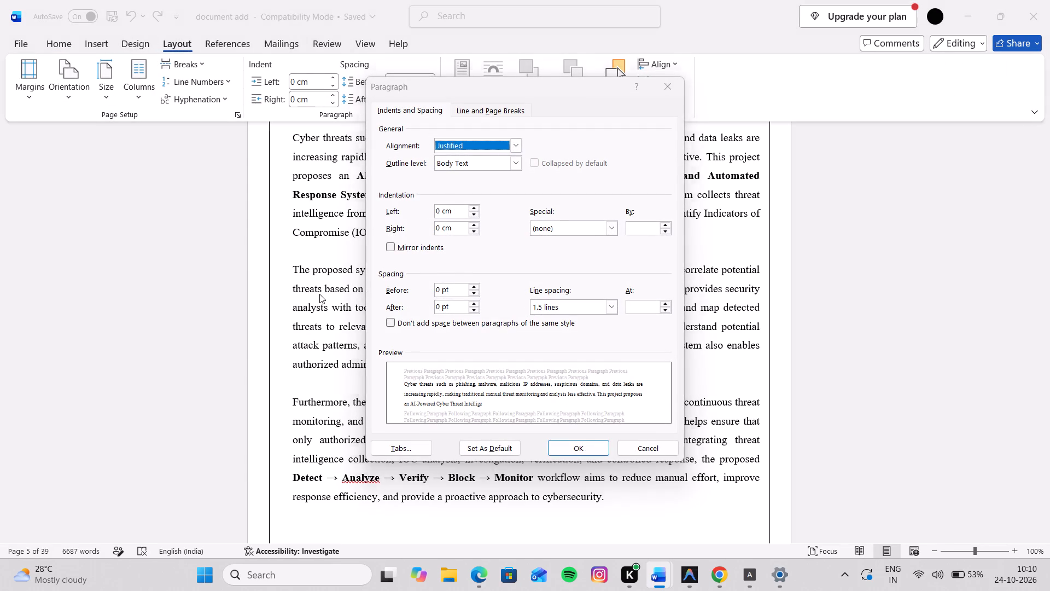
{"action": "scroll", "coordinate": [319, 294], "scroll_direction": "down", "scroll_amount": 1}
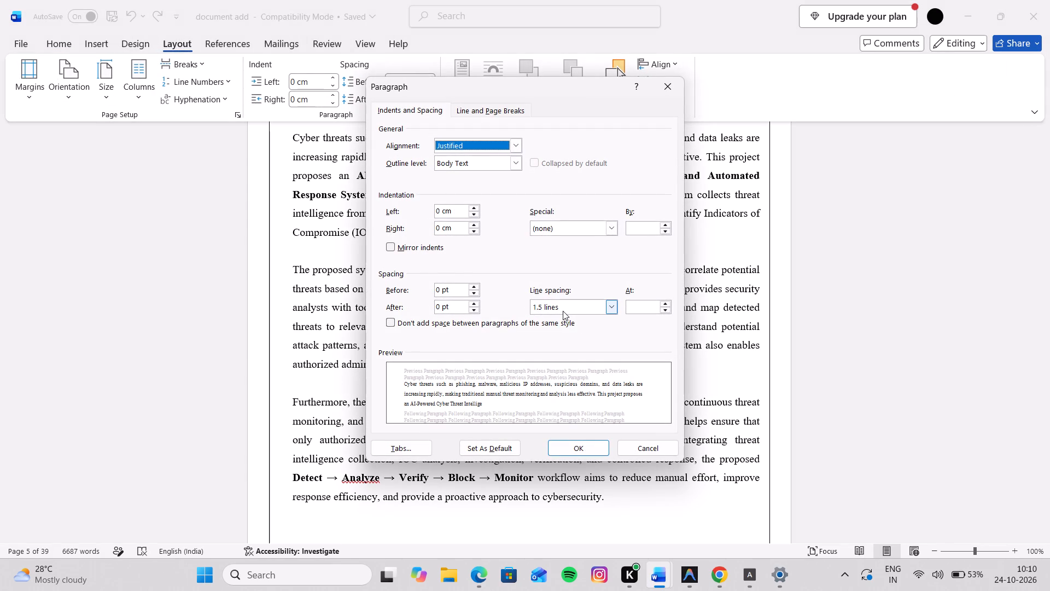
{"action": "left_click", "coordinate": [674, 88]}
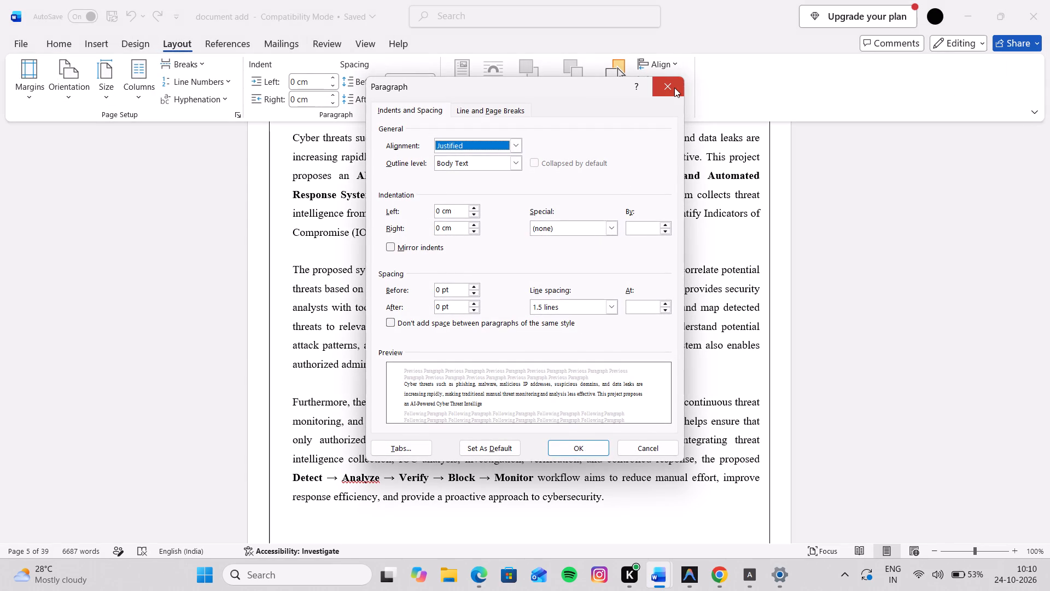
Examine the same paragraph settings for the first body paragraph under INTRODUCTION in Chapter 1.
{"action": "scroll", "coordinate": [468, 324], "scroll_direction": "down", "scroll_amount": 6}
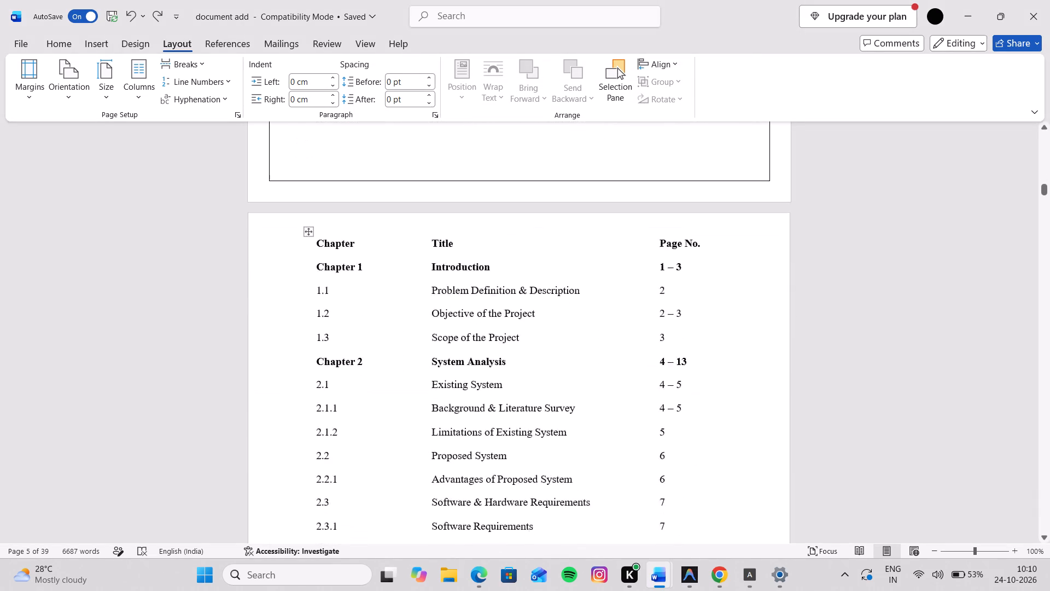
{"action": "scroll", "coordinate": [468, 324], "scroll_direction": "down", "scroll_amount": 8}
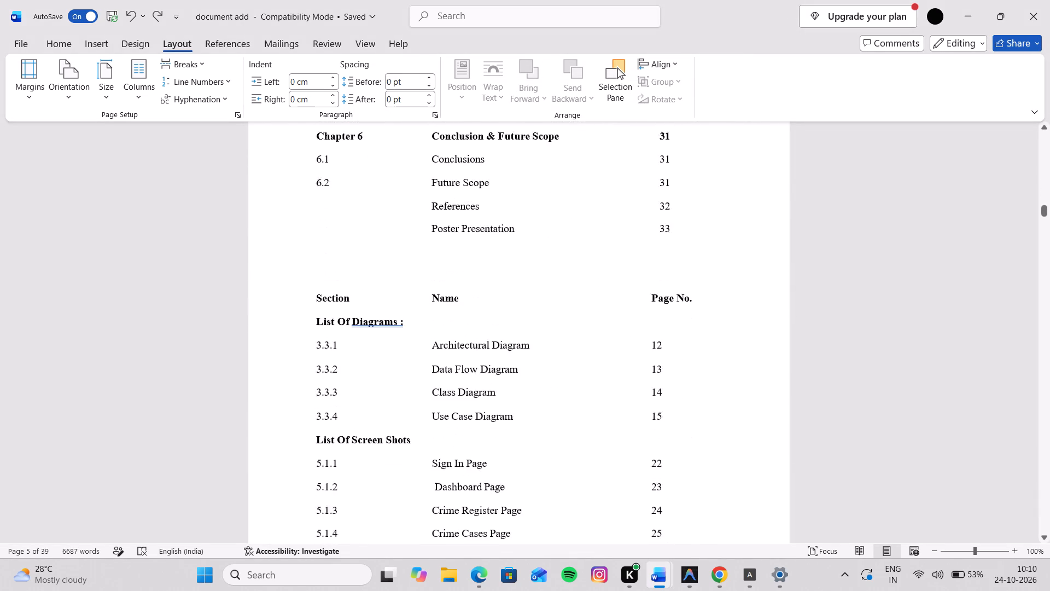
{"action": "scroll", "coordinate": [468, 324], "scroll_direction": "down", "scroll_amount": 6}
{"action": "scroll", "coordinate": [468, 324], "scroll_direction": "up", "scroll_amount": 5}
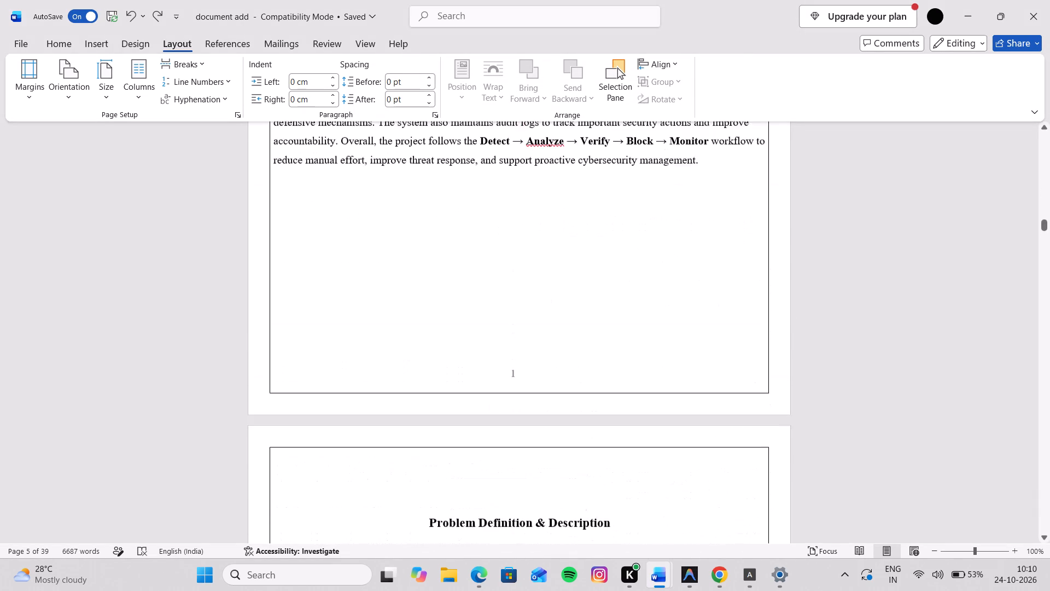
{"action": "scroll", "coordinate": [468, 324], "scroll_direction": "up", "scroll_amount": 4}
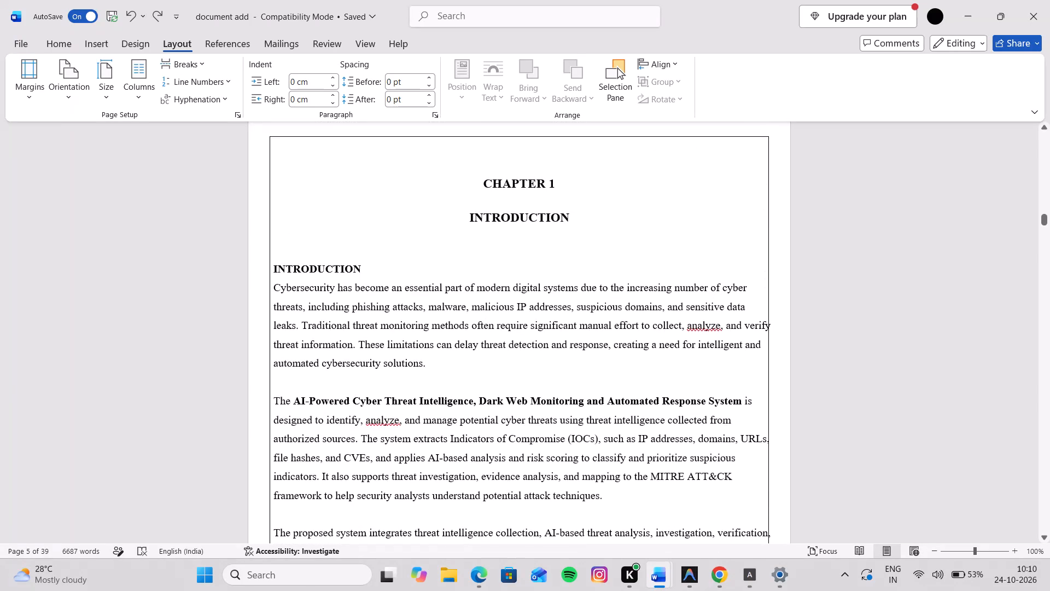
{"action": "left_click", "coordinate": [424, 299]}
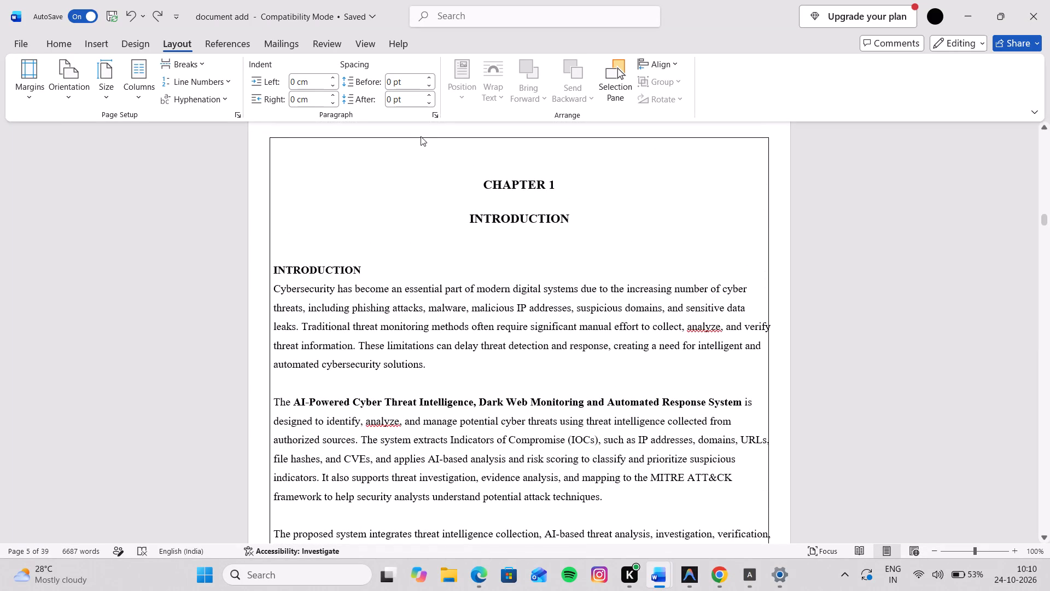
{"action": "left_click", "coordinate": [433, 113]}
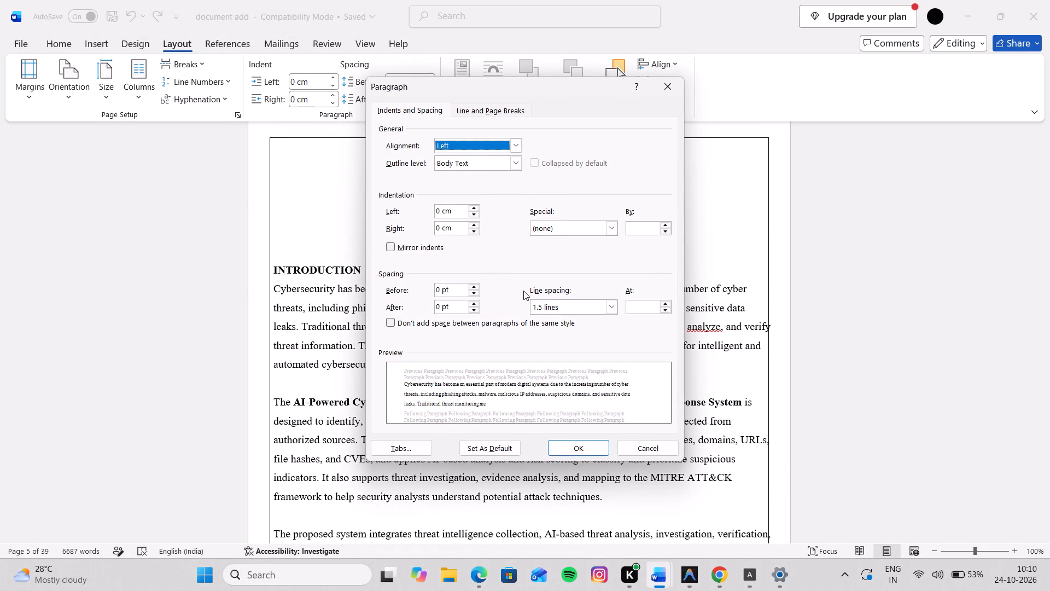
{"action": "left_click", "coordinate": [668, 88]}
Justify the first body paragraph under the INTRODUCTION heading in Chapter 1.
{"action": "left_click", "coordinate": [104, 42]}
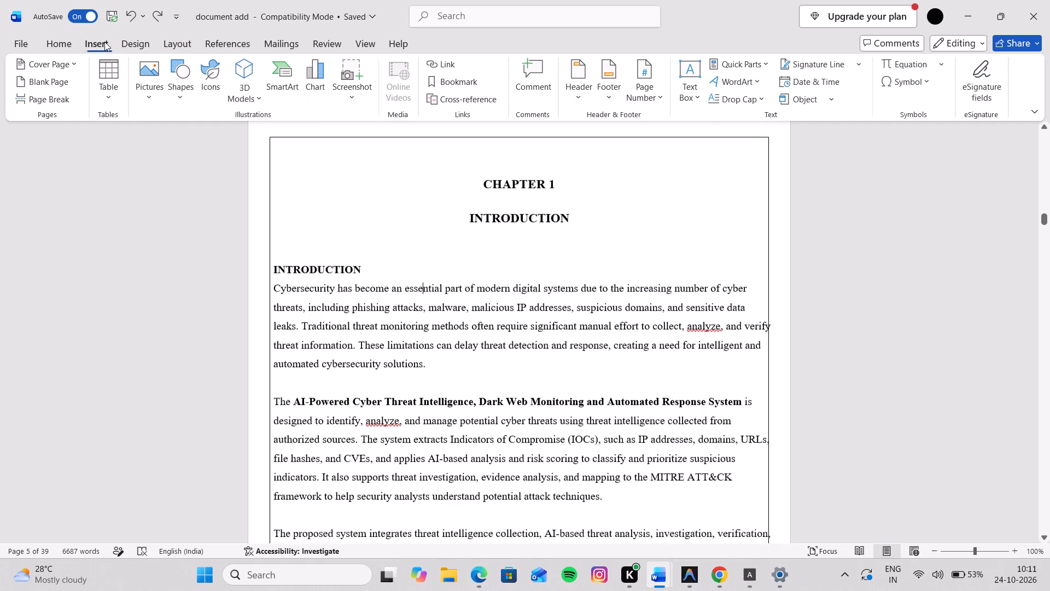
{"action": "left_click", "coordinate": [68, 49]}
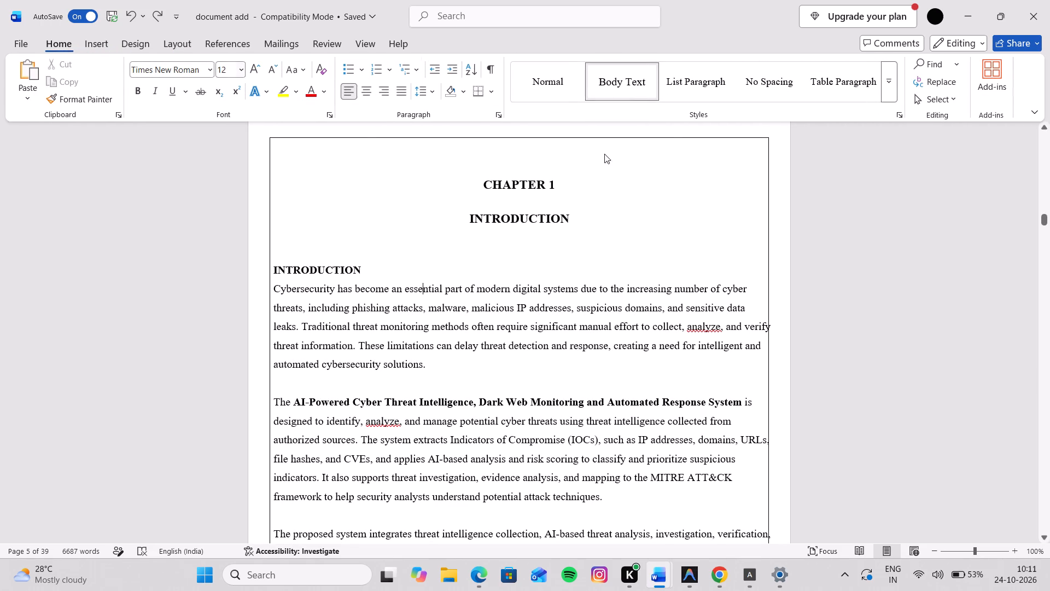
{"action": "left_click", "coordinate": [407, 90]}
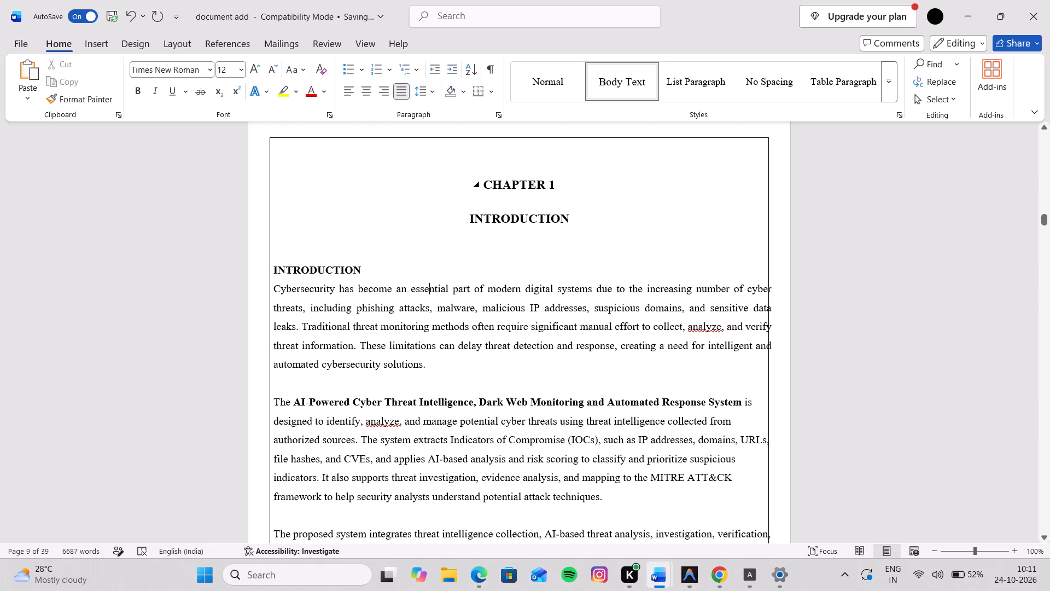
{"action": "scroll", "coordinate": [637, 229], "scroll_direction": "up", "scroll_amount": 2}
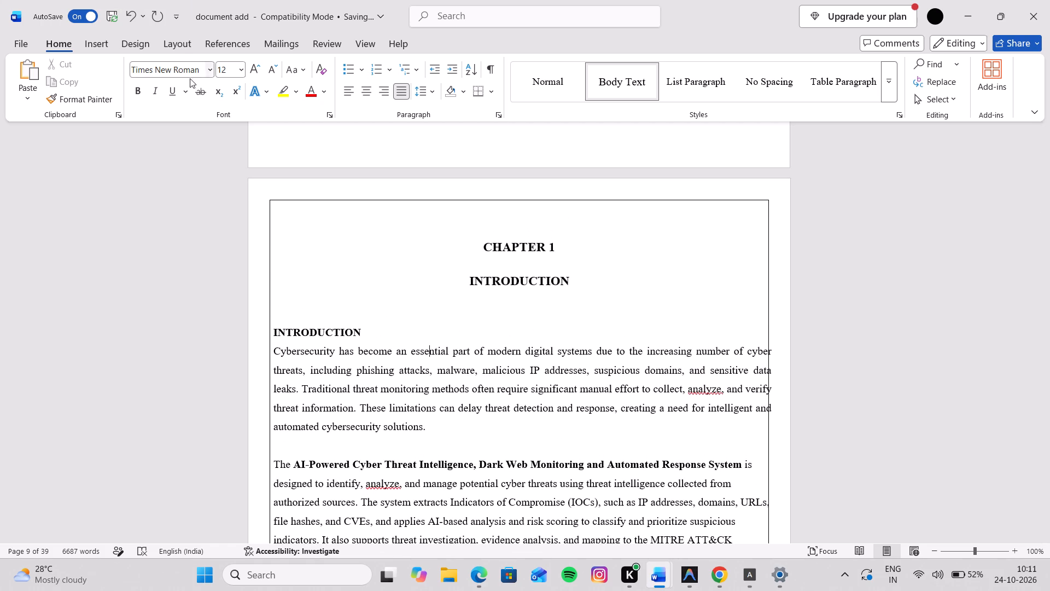
Set the left and right indents of the first body paragraph under INTRODUCTION in Chapter 1 to 0.7 cm each.
{"action": "left_click", "coordinate": [188, 46]}
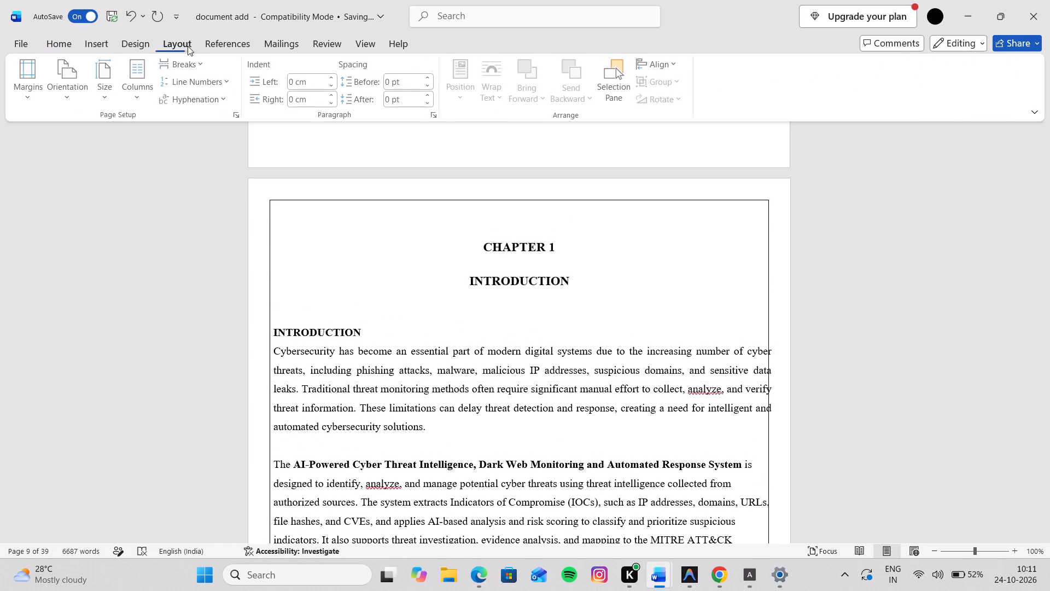
{"action": "left_click", "coordinate": [435, 117]}
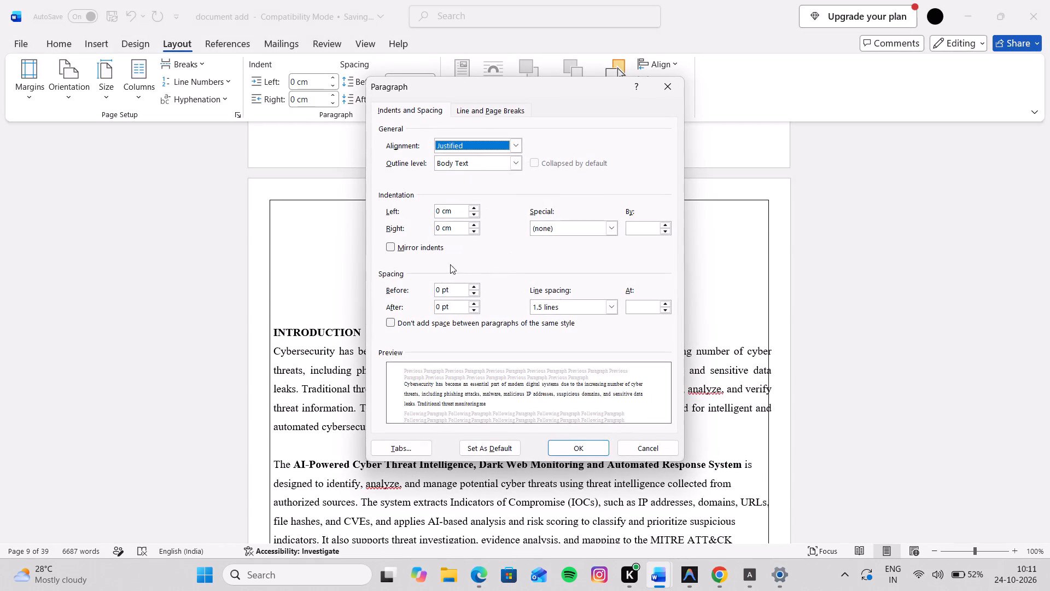
{"action": "left_click", "coordinate": [440, 213]}
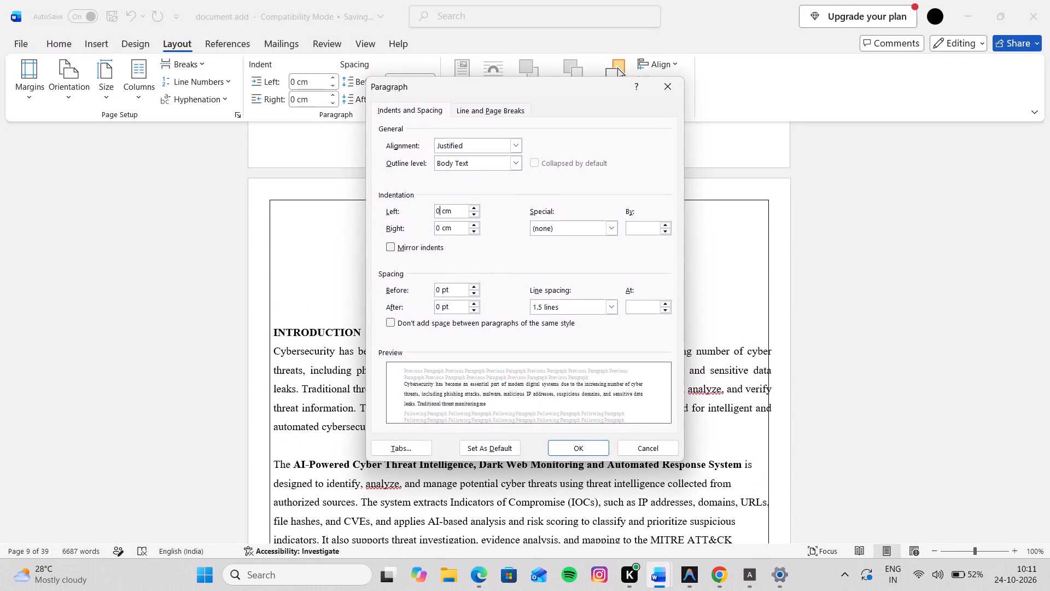
{"action": "key", "text": "BackSpace"}
{"action": "type", "text": ".7"}
{"action": "left_click", "coordinate": [440, 225]}
{"action": "key", "text": "BackSpace"}
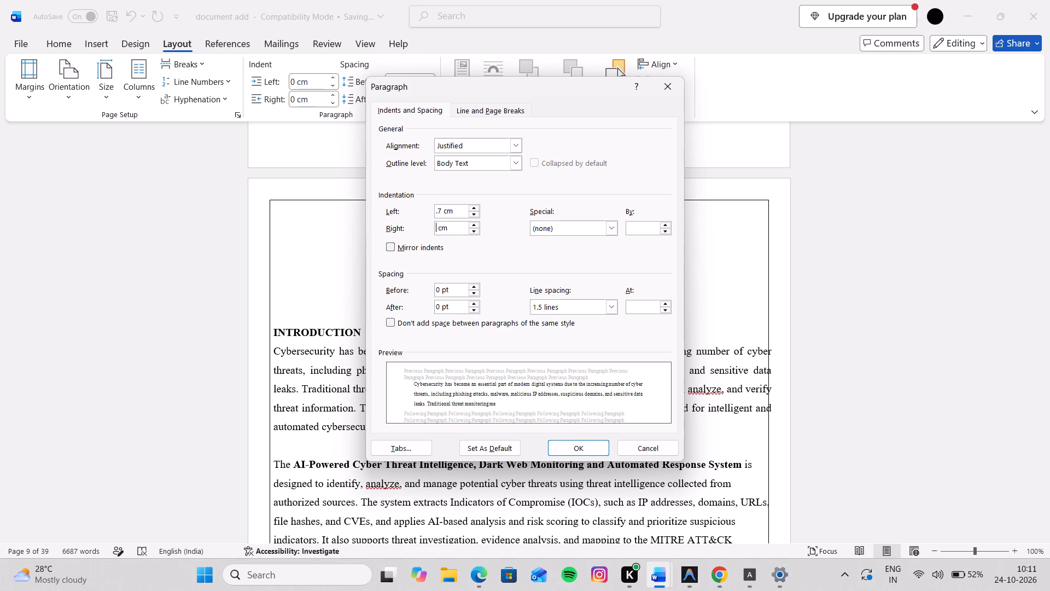
{"action": "type", "text": ".7"}
{"action": "key", "text": "Return"}
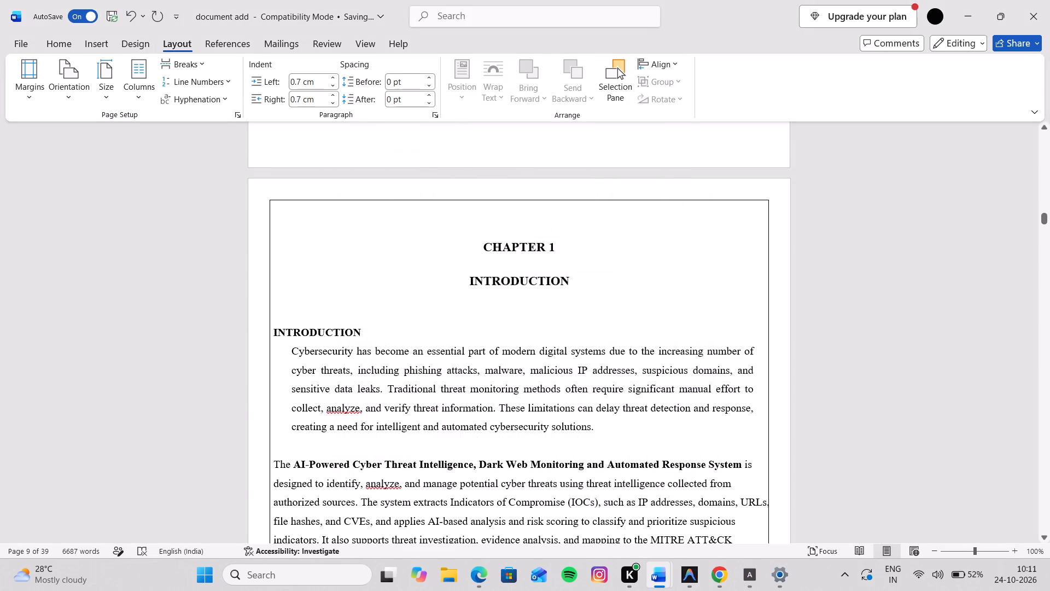
Compare the indented first paragraph of the Chapter 1 introduction with the text layout on the Abstract page.
{"action": "scroll", "coordinate": [440, 225], "scroll_direction": "up", "scroll_amount": 8}
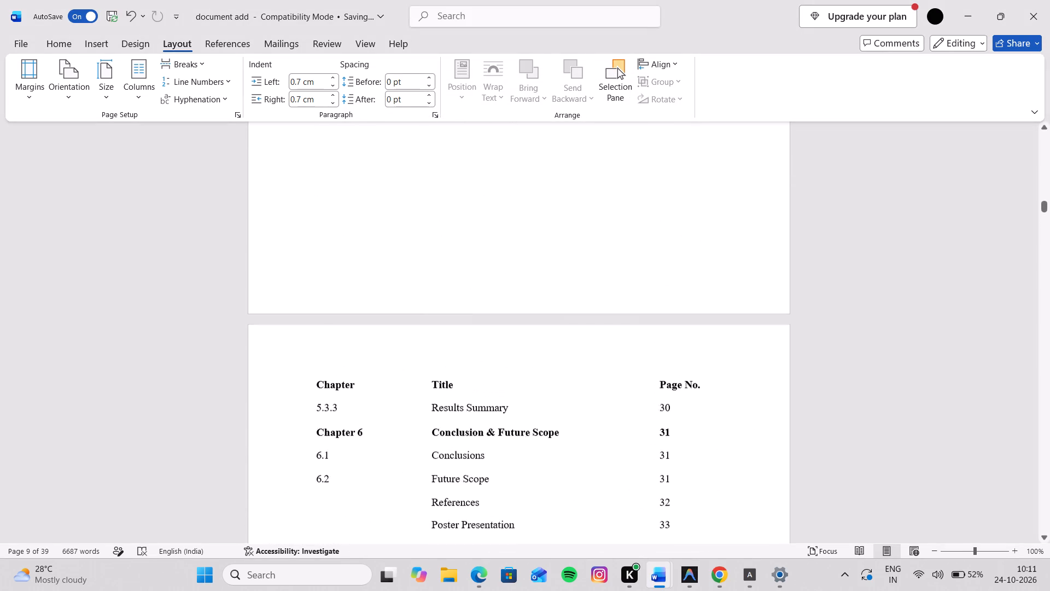
{"action": "scroll", "coordinate": [440, 225], "scroll_direction": "up", "scroll_amount": 8}
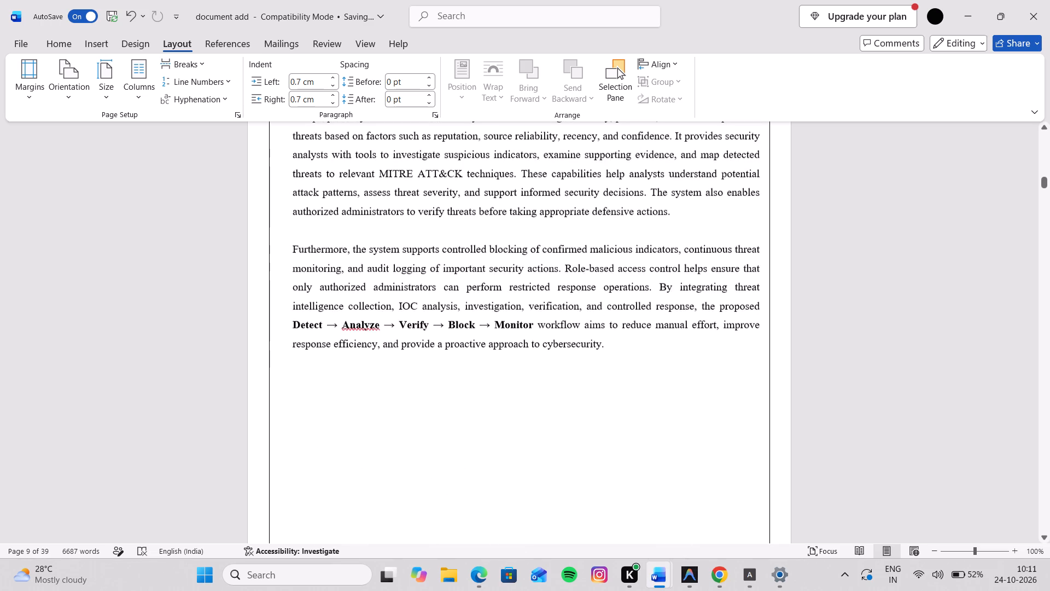
{"action": "scroll", "coordinate": [440, 225], "scroll_direction": "down", "scroll_amount": 5}
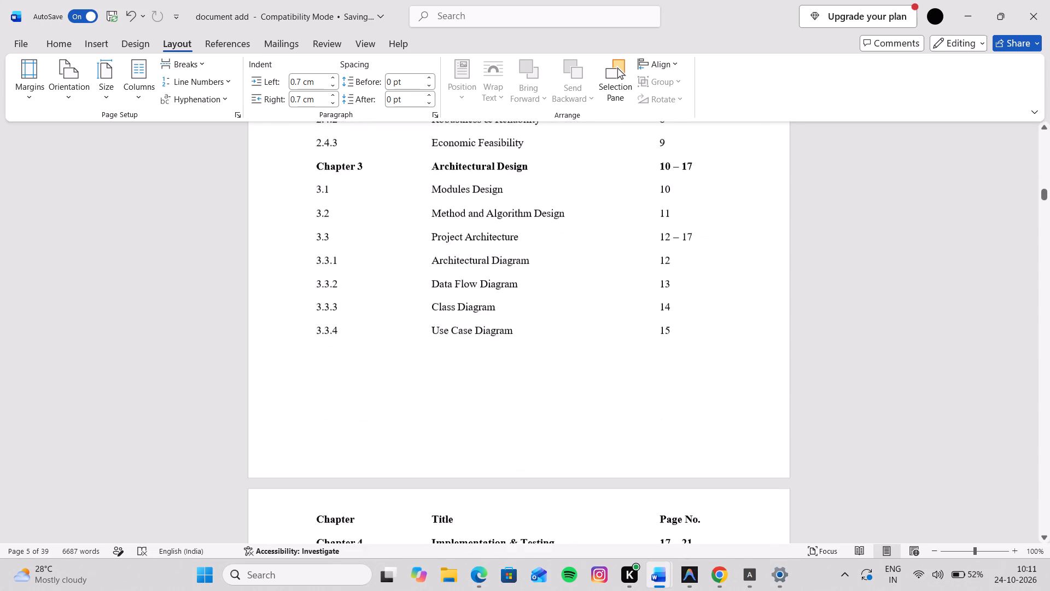
{"action": "scroll", "coordinate": [440, 225], "scroll_direction": "down", "scroll_amount": 8}
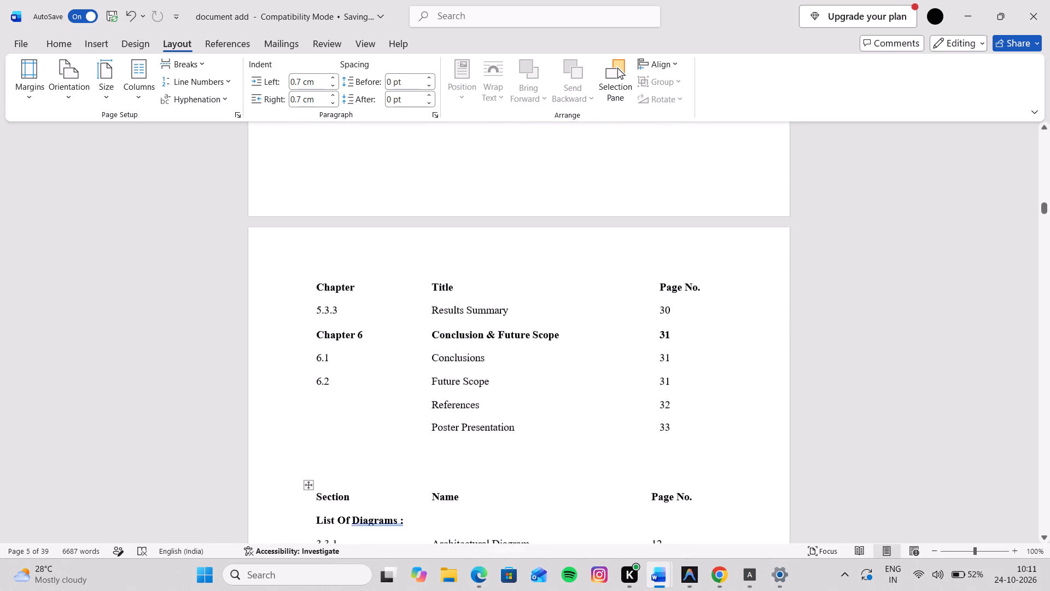
{"action": "scroll", "coordinate": [440, 225], "scroll_direction": "down", "scroll_amount": 6}
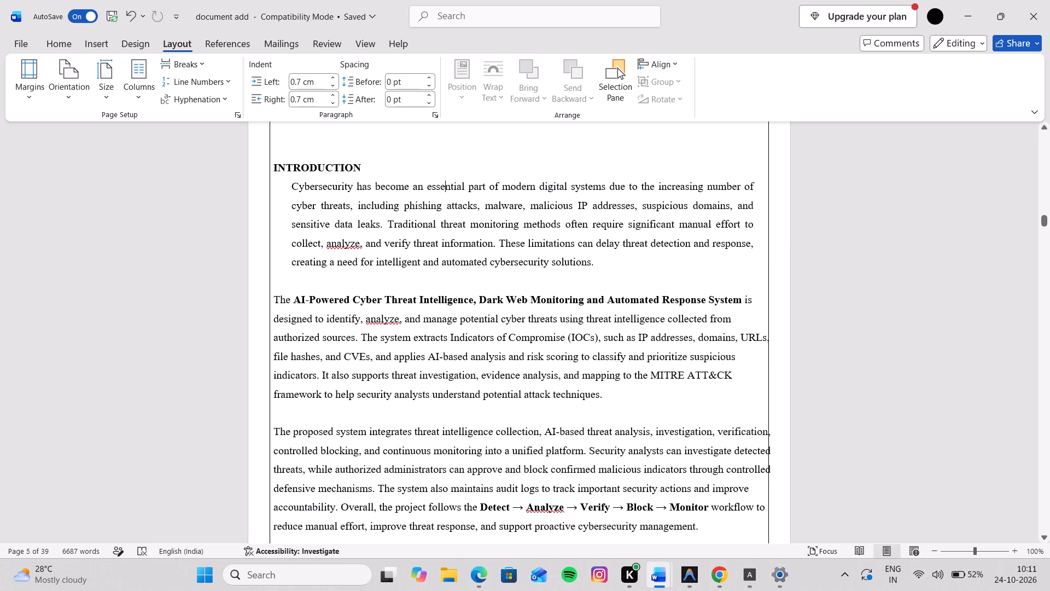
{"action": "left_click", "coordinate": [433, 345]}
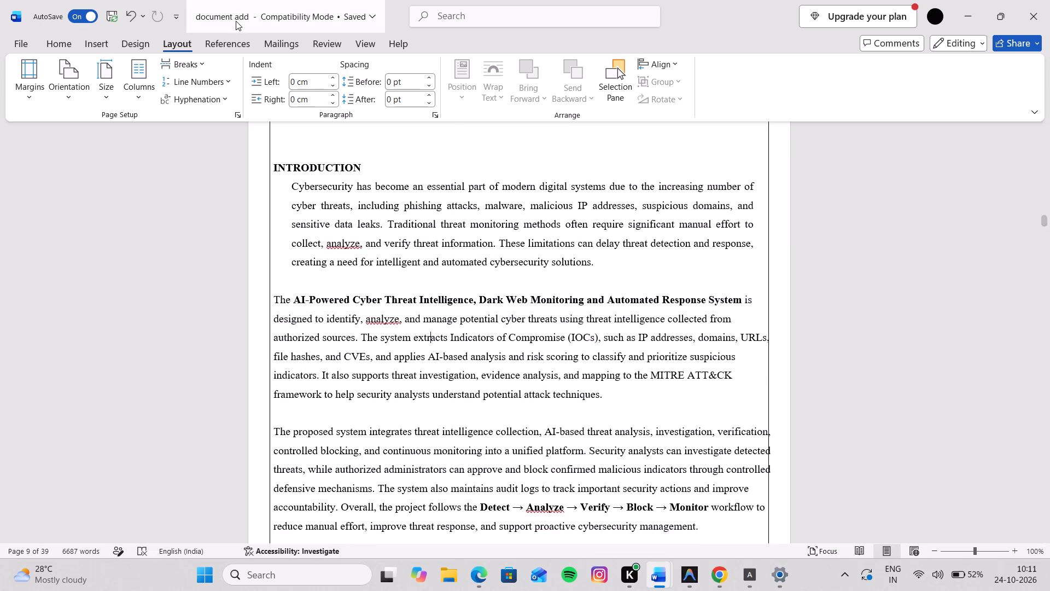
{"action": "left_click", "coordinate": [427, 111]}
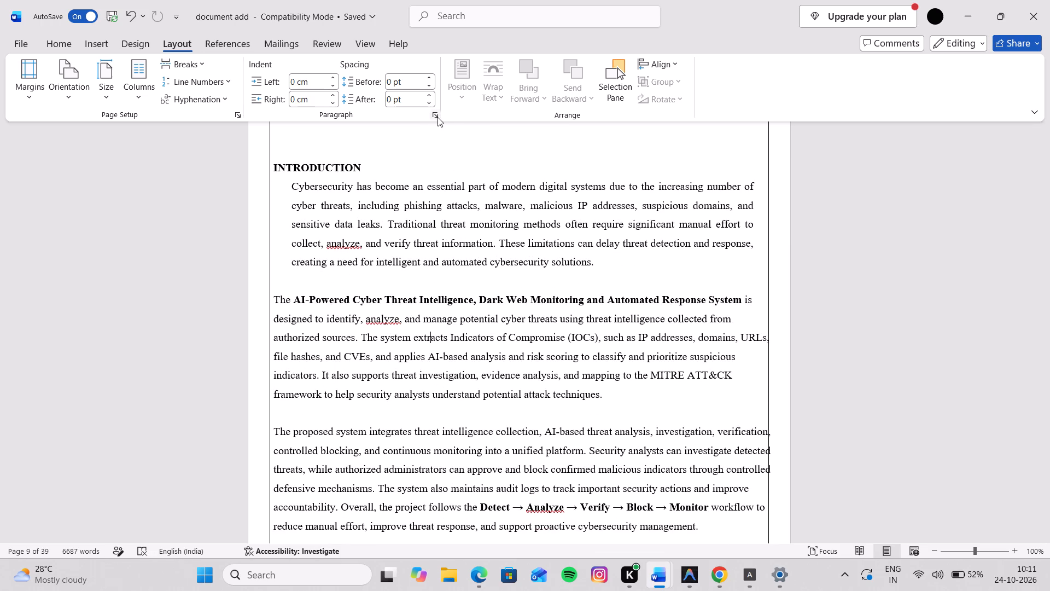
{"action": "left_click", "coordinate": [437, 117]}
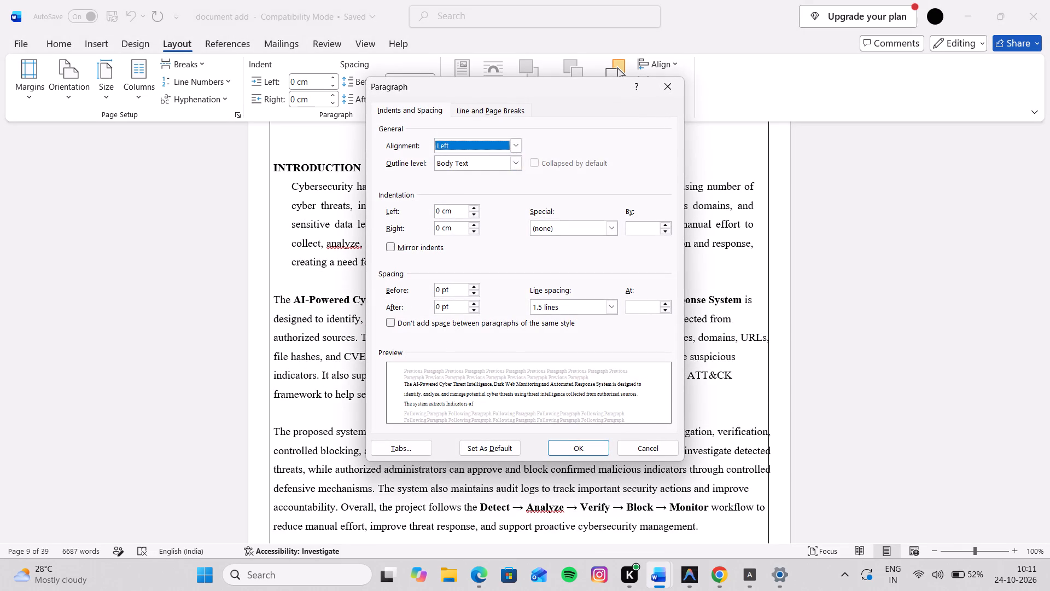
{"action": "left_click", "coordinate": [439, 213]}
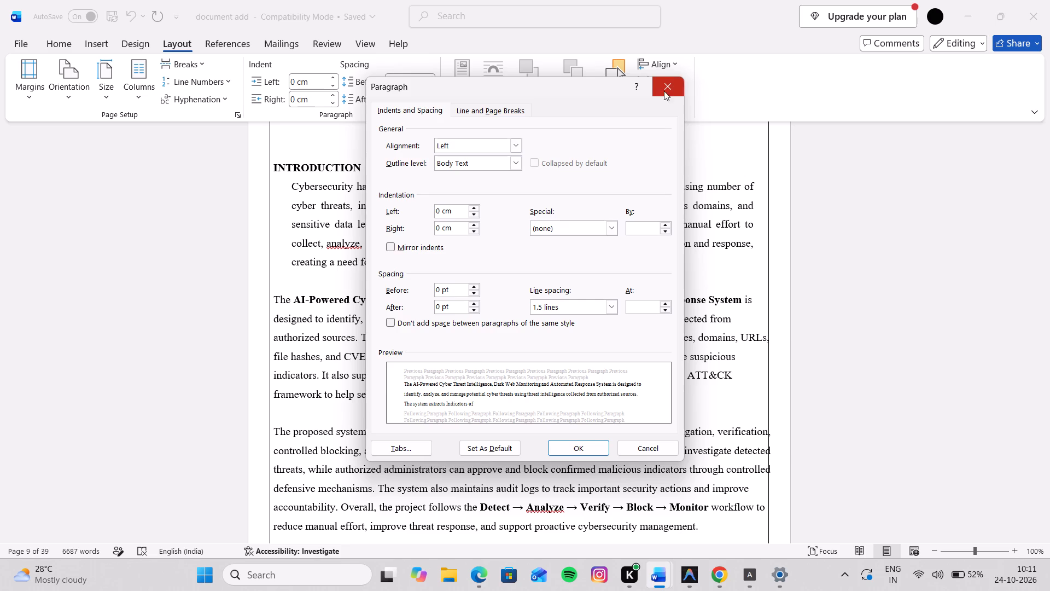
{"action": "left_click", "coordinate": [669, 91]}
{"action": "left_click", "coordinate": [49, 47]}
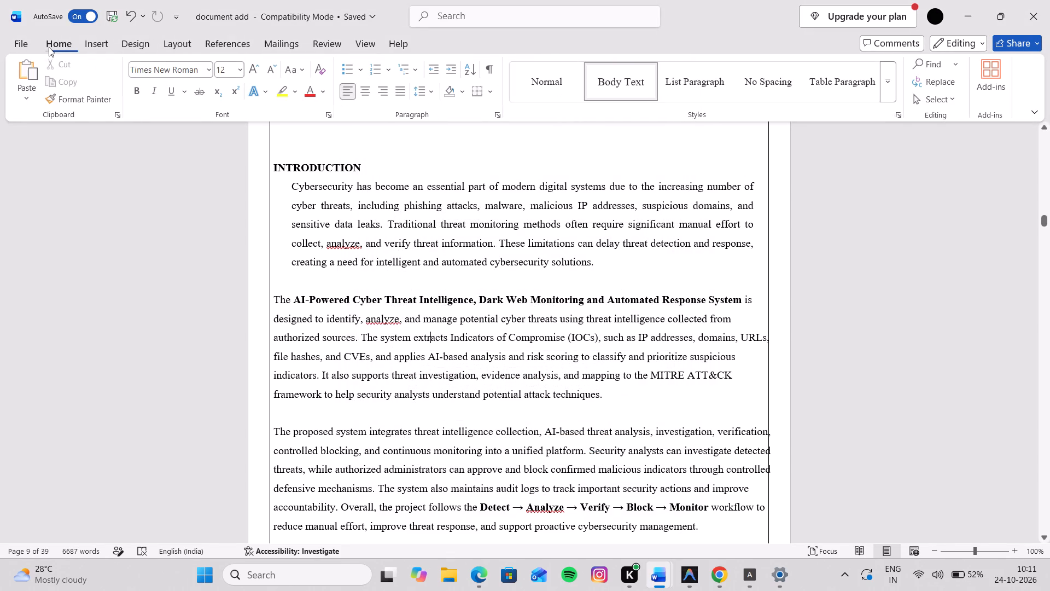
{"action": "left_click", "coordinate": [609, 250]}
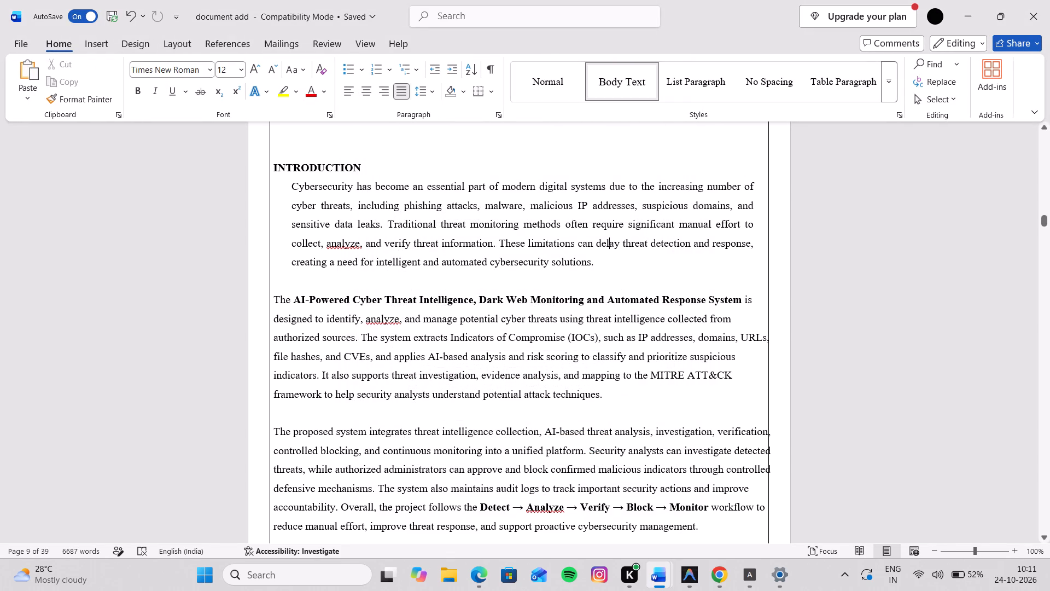
Set the second INTRODUCTION paragraph, starting "The AI-Powered Cyber Threat Intelligence", to a 0.7 cm left indent and a 1 cm right indent.
{"action": "left_click", "coordinate": [423, 369]}
{"action": "left_click", "coordinate": [177, 42]}
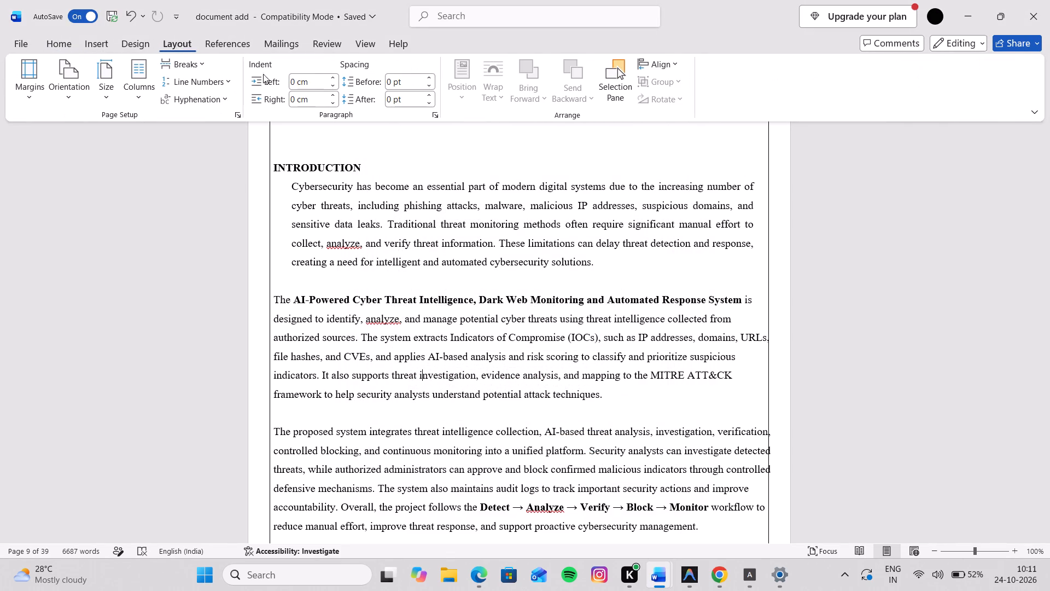
{"action": "left_click", "coordinate": [433, 116]}
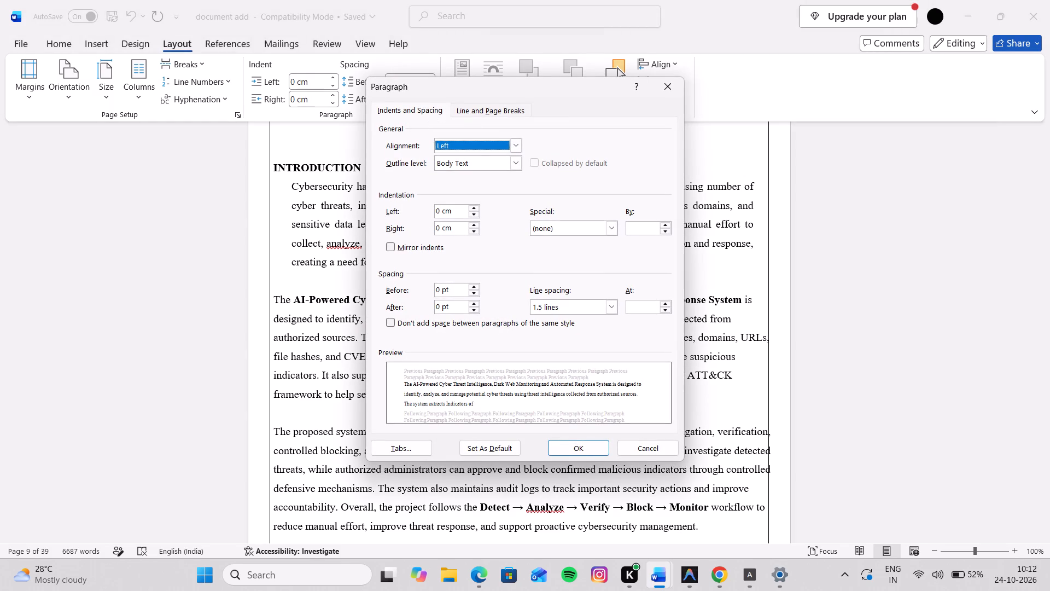
{"action": "left_click", "coordinate": [437, 213]}
{"action": "key", "text": "Right"}
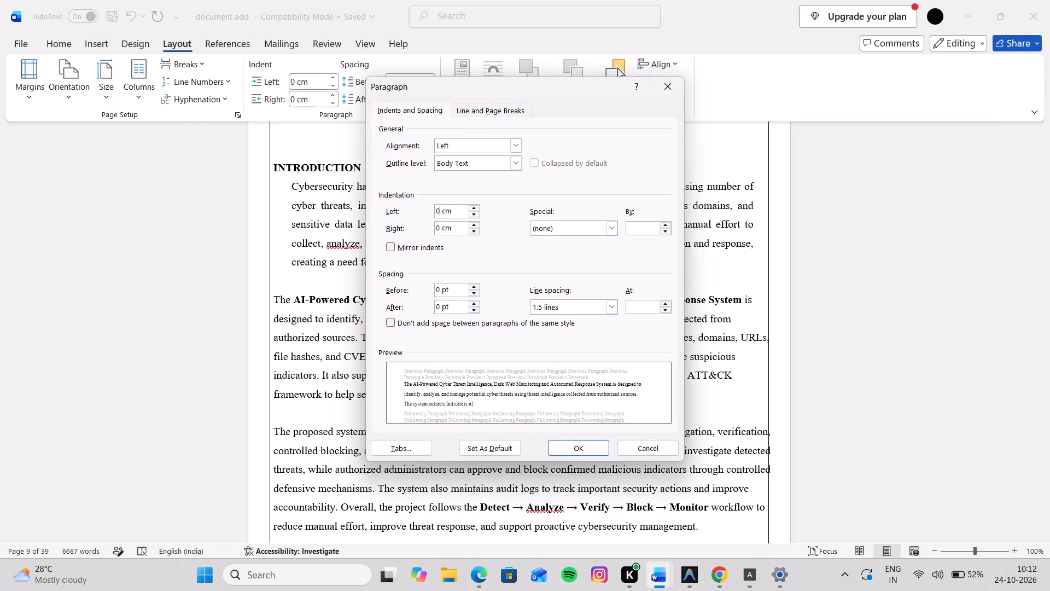
{"action": "key", "text": "BackSpace"}
{"action": "type", "text": ".7"}
{"action": "key", "text": "Down"}
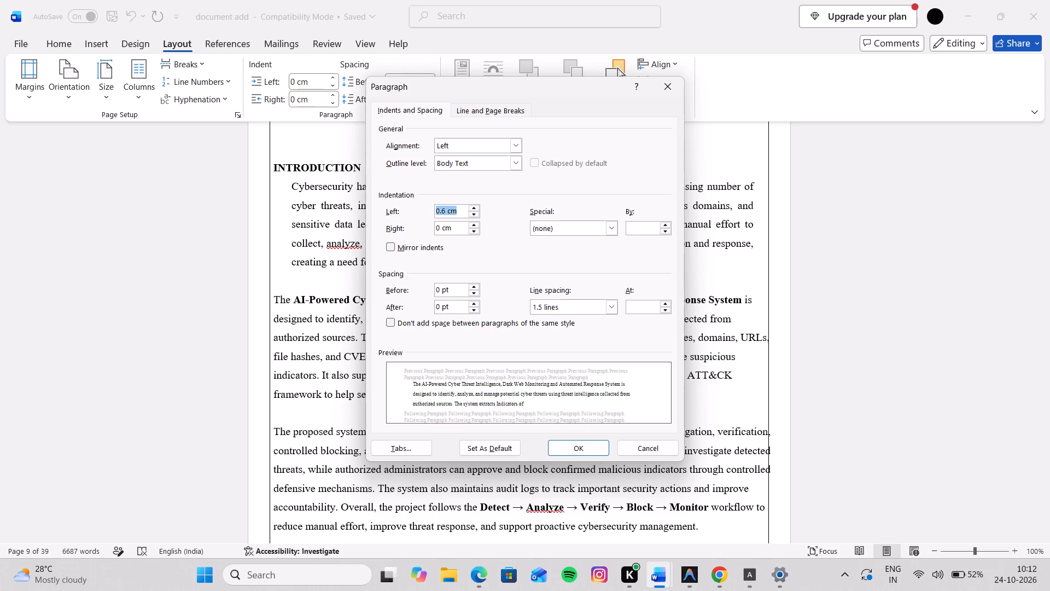
{"action": "key", "text": "Up"}
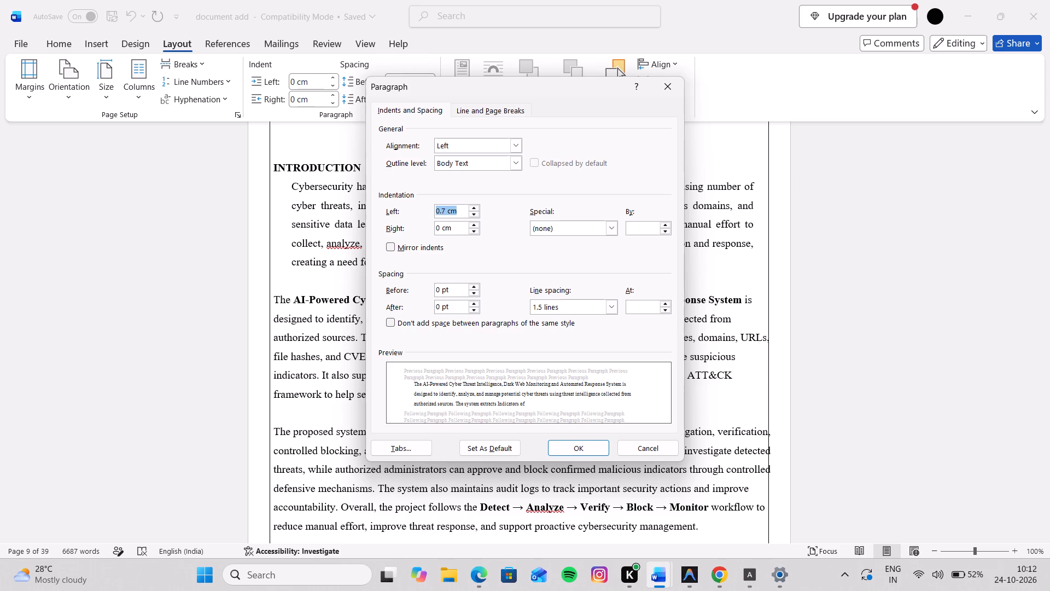
{"action": "left_click", "coordinate": [437, 229]}
{"action": "key", "text": "Right"}
{"action": "key", "text": "BackSpace"}
{"action": "key", "text": "1"}
{"action": "left_click", "coordinate": [488, 245]}
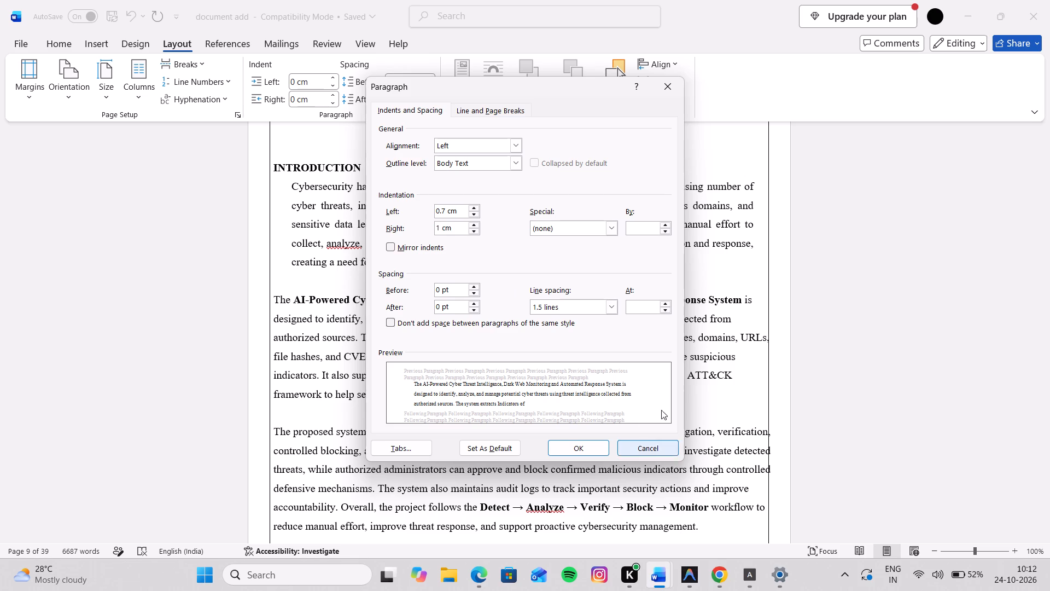
{"action": "left_click", "coordinate": [516, 262]}
{"action": "left_click", "coordinate": [516, 262]}
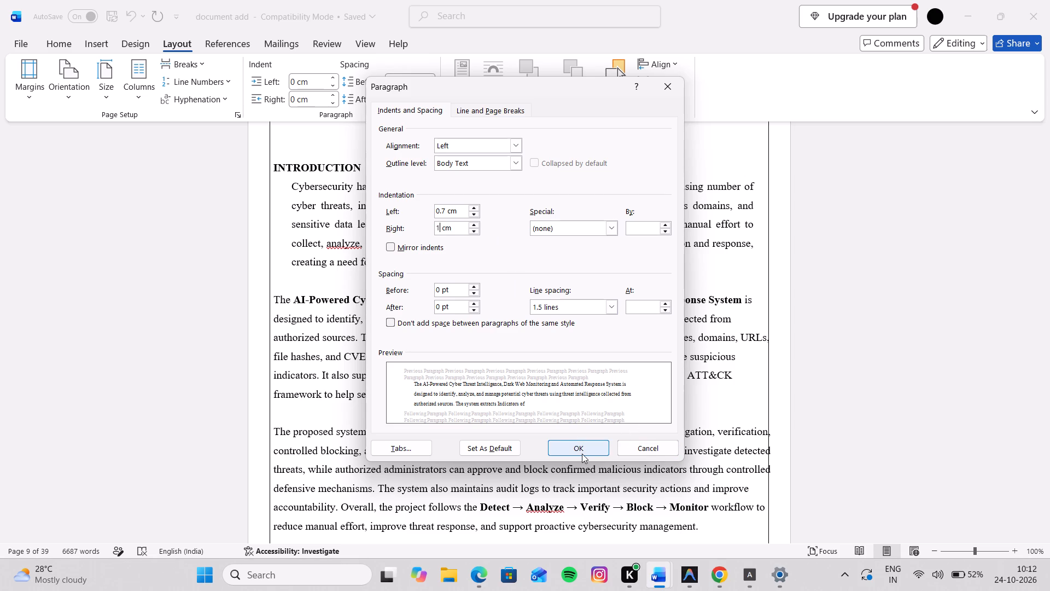
{"action": "left_click", "coordinate": [580, 446]}
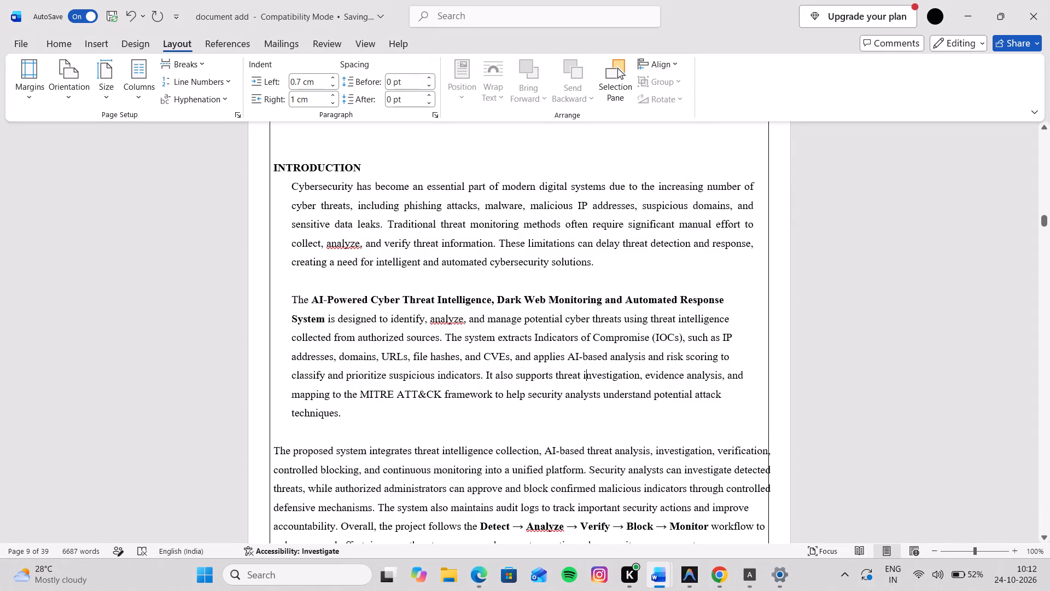
Justify the second body paragraph under INTRODUCTION, the one starting "The AI-Powered Cyber Threat Intelligence".
{"action": "left_click", "coordinate": [479, 340]}
{"action": "left_click", "coordinate": [54, 47]}
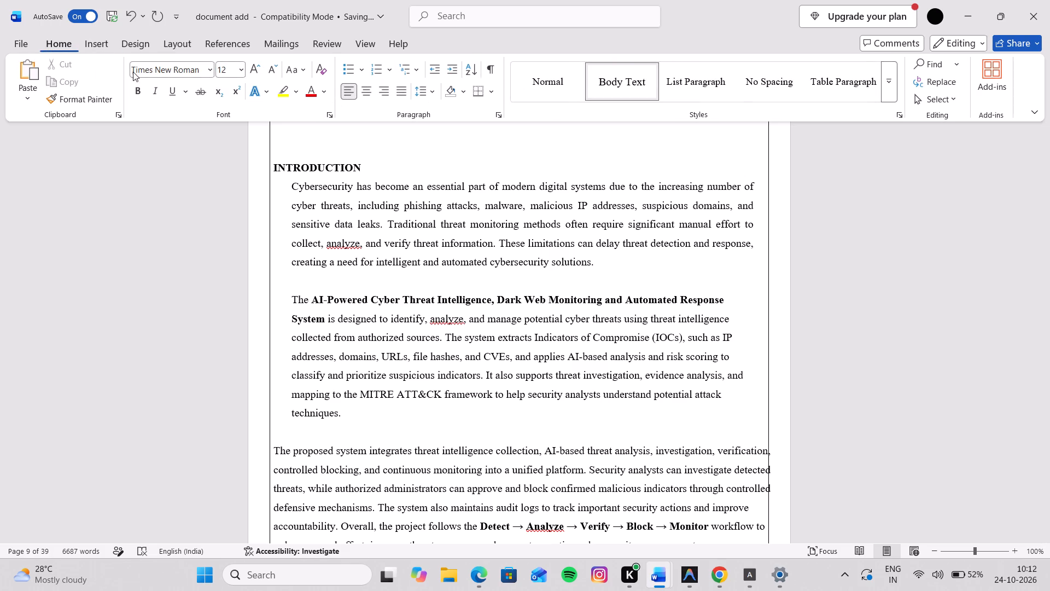
{"action": "left_click", "coordinate": [406, 94]}
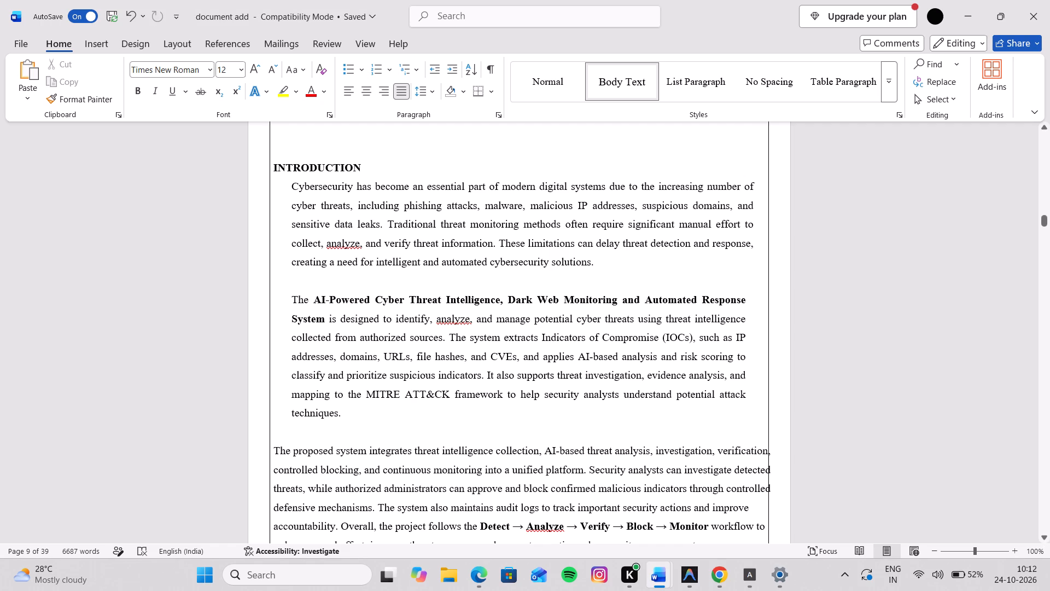
Set the left and right indents of all three body paragraphs under INTRODUCTION in Chapter 1 to 0.7 cm each.
{"action": "left_click_drag", "start_coordinate": [288, 186], "coordinate": [404, 499]}
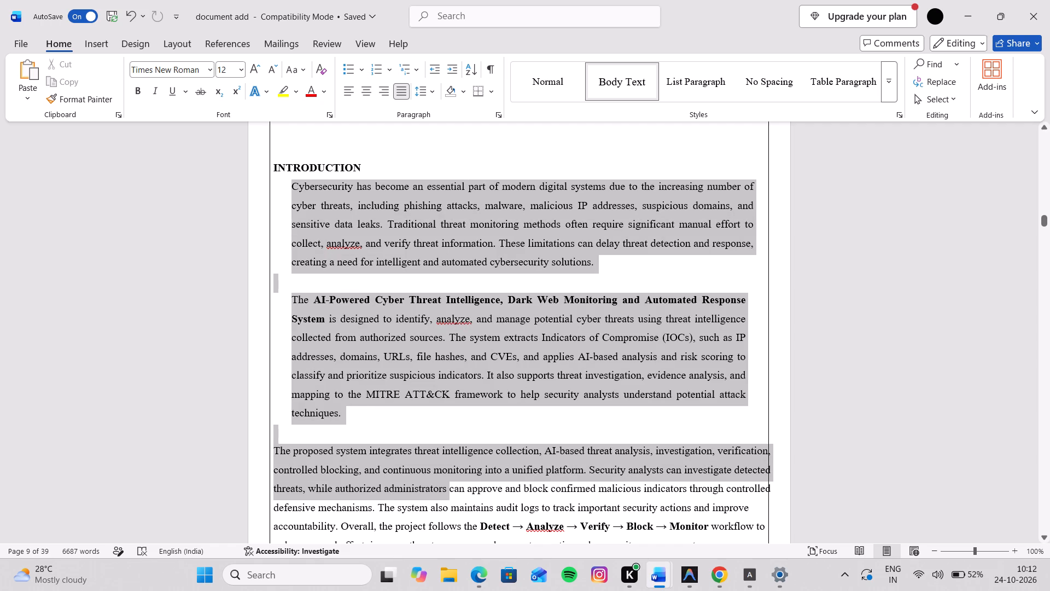
{"action": "left_click_drag", "start_coordinate": [404, 499], "coordinate": [602, 431]}
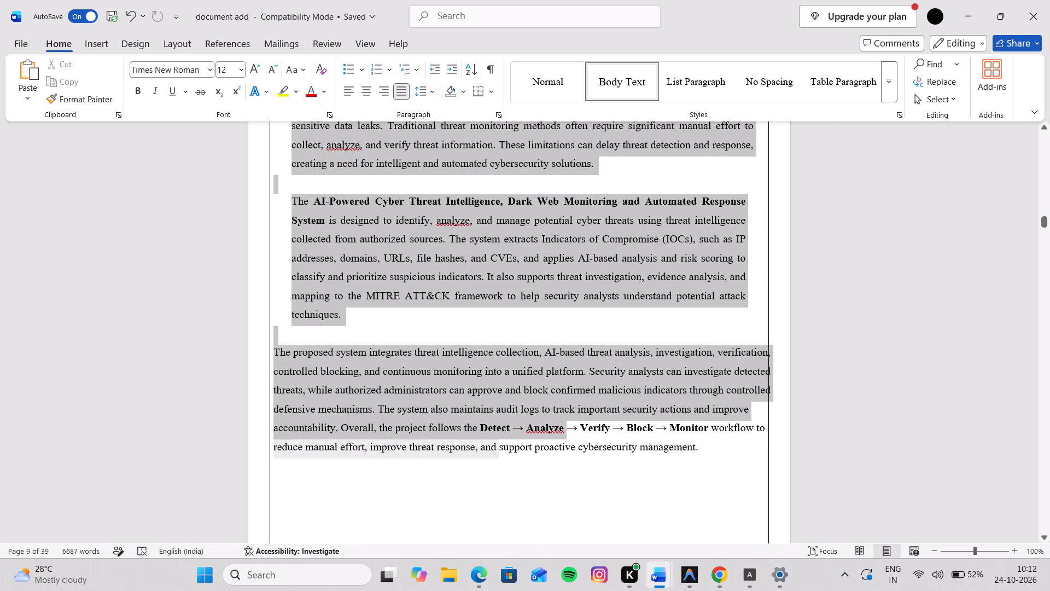
{"action": "left_click_drag", "start_coordinate": [602, 431], "coordinate": [744, 460]}
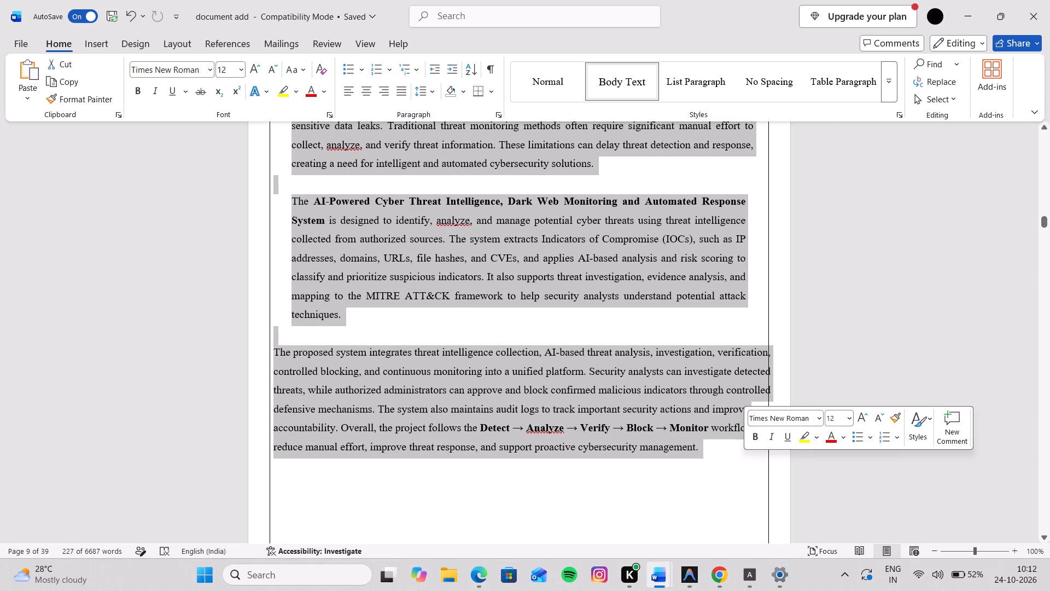
{"action": "left_click", "coordinate": [184, 42]}
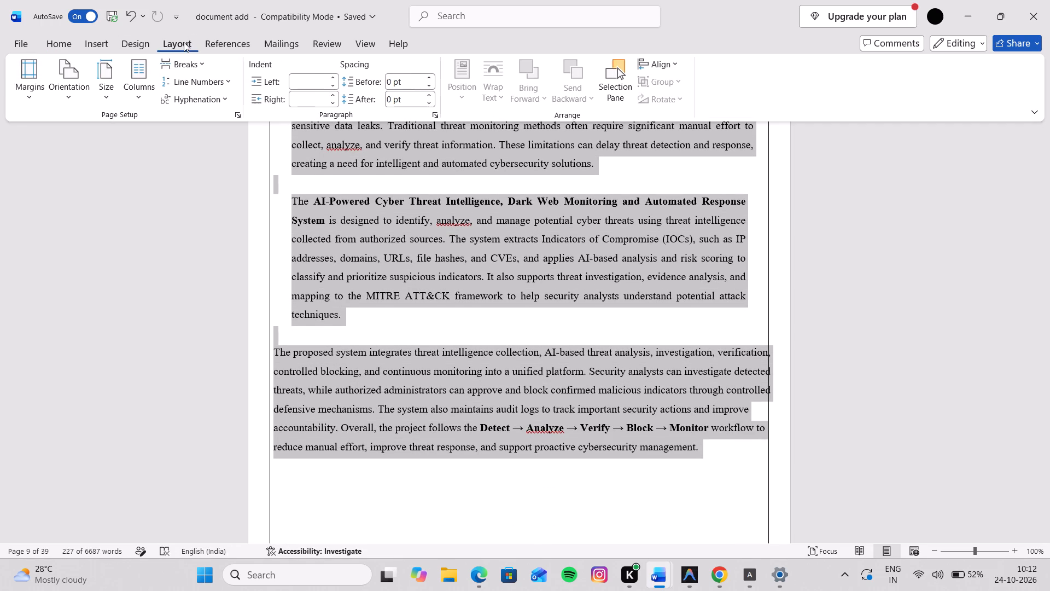
{"action": "left_click", "coordinate": [440, 119]}
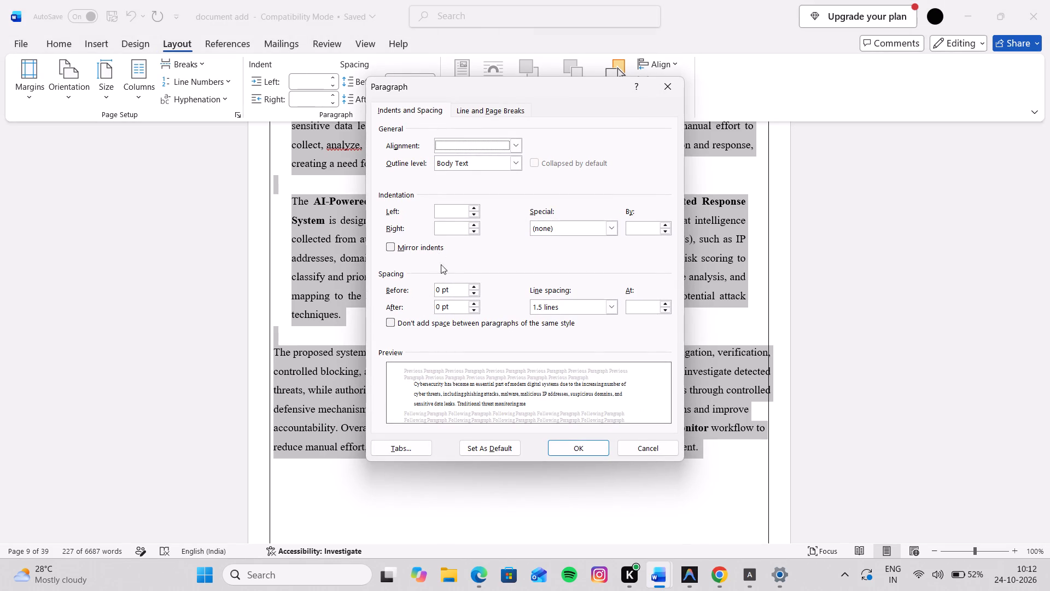
{"action": "left_click", "coordinate": [437, 208]}
{"action": "type", "text": ".7"}
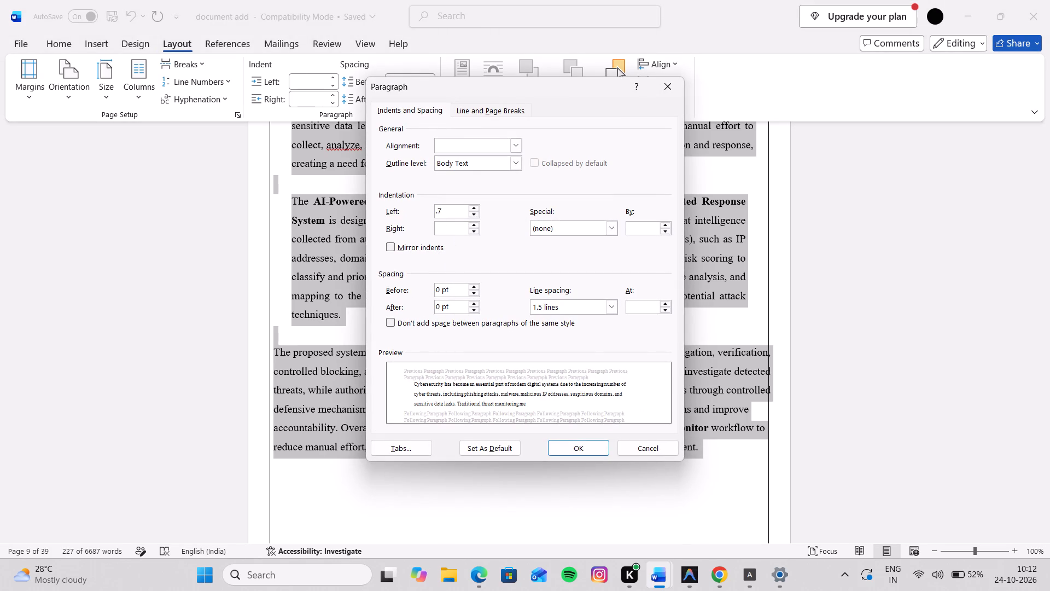
{"action": "left_click", "coordinate": [440, 229]}
{"action": "type", "text": ".7"}
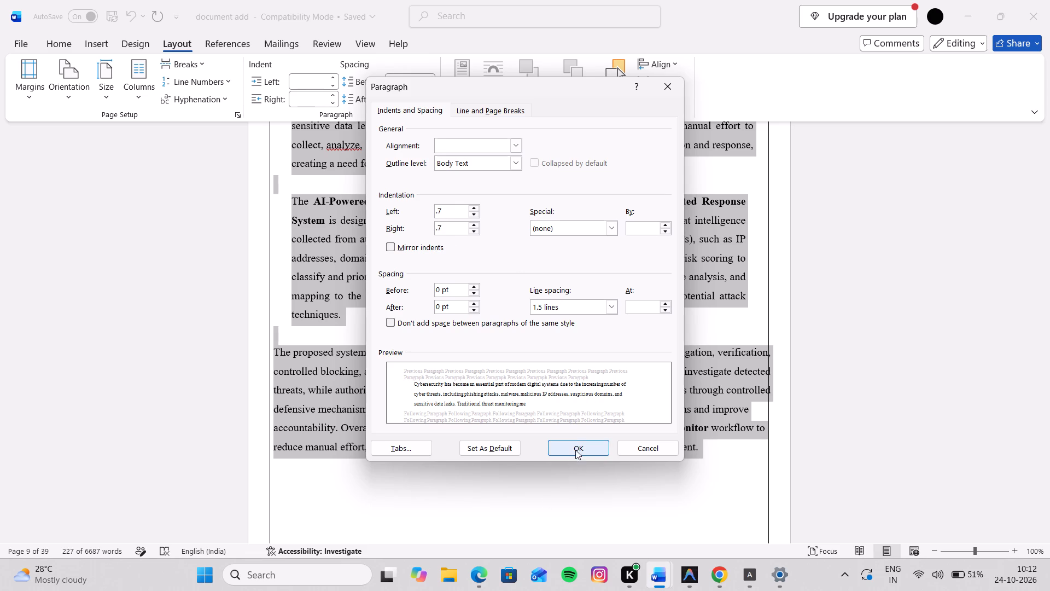
{"action": "left_click", "coordinate": [575, 448]}
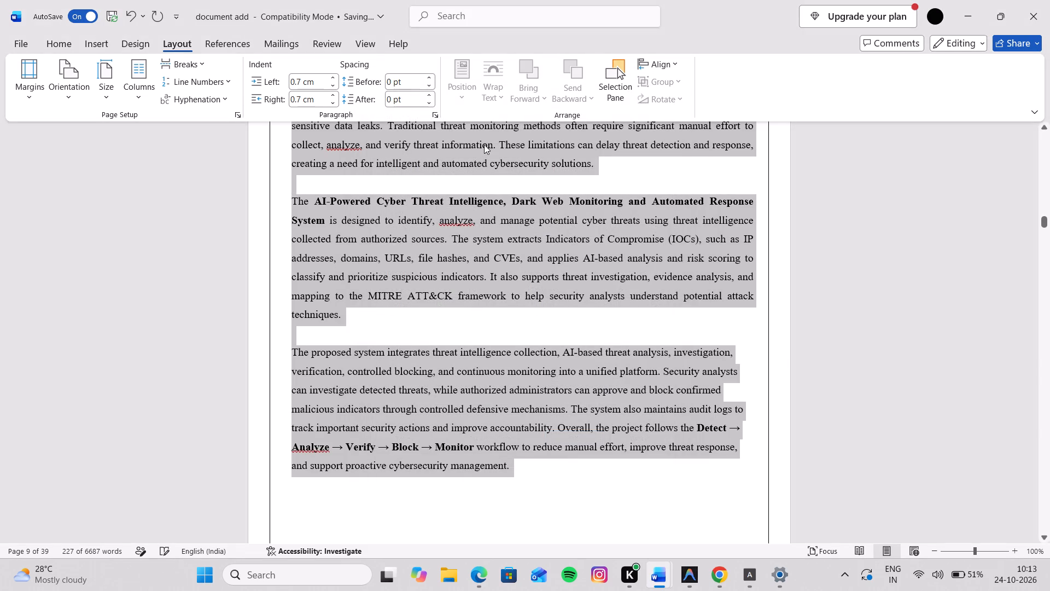
Justify all three body paragraphs under the INTRODUCTION heading.
{"action": "left_click", "coordinate": [68, 48]}
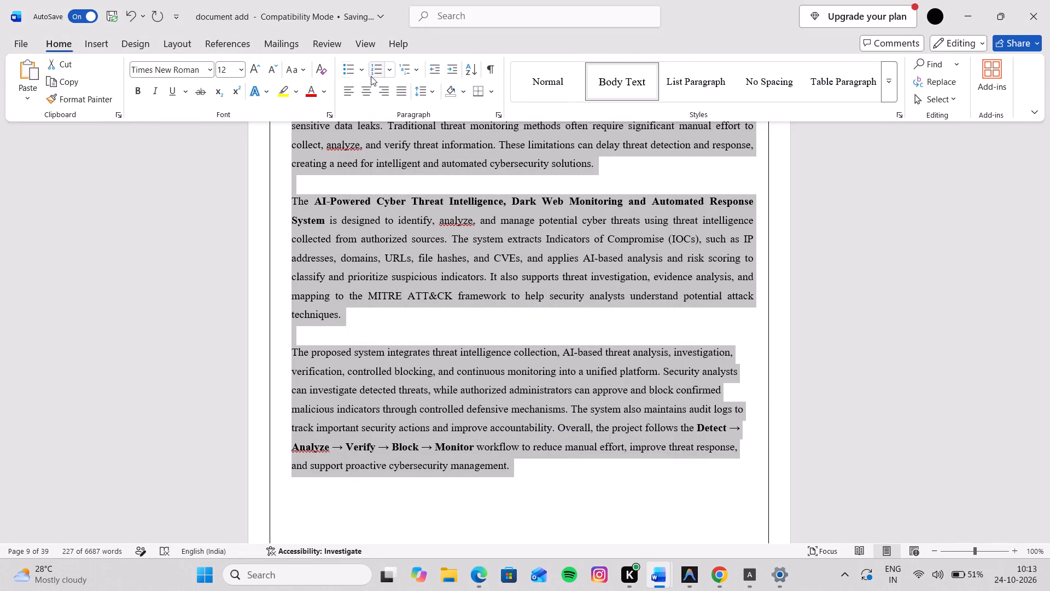
{"action": "left_click", "coordinate": [401, 90]}
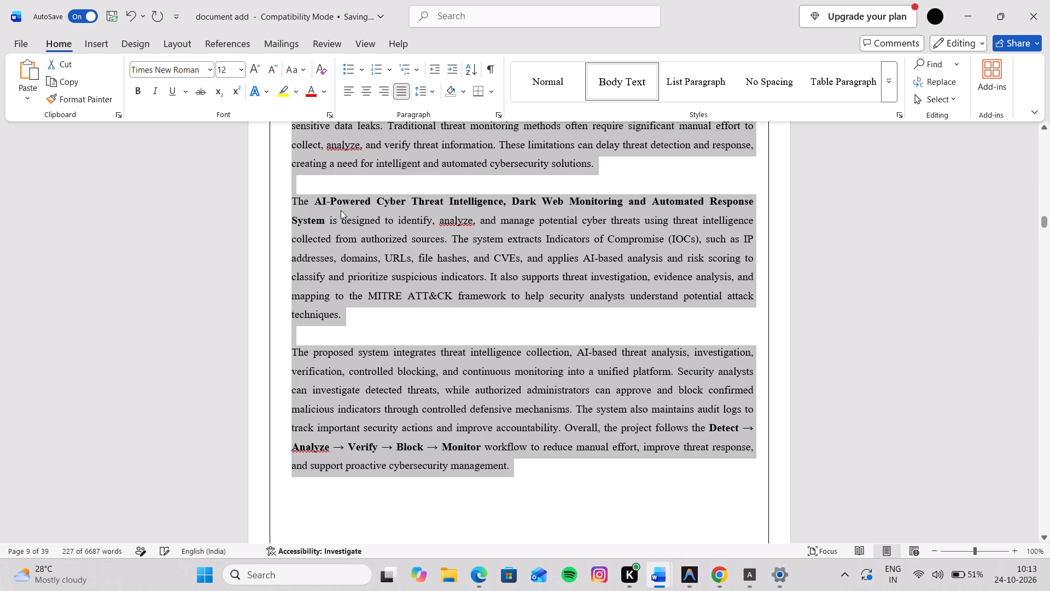
{"action": "left_click", "coordinate": [373, 499]}
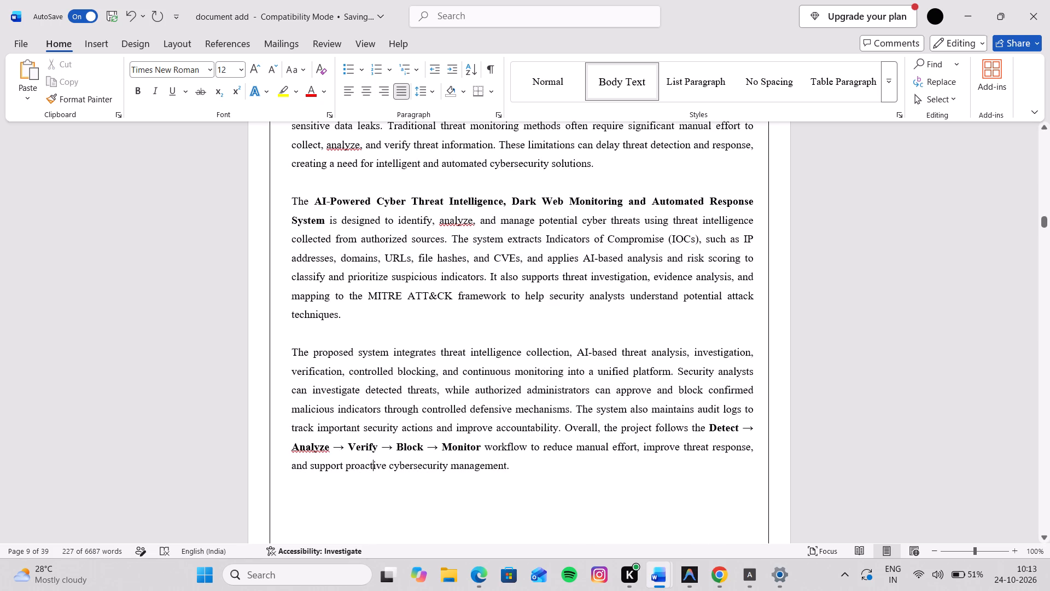
Review the layout of the Abstract page and the table of contents pages before Chapter 1.
{"action": "scroll", "coordinate": [384, 444], "scroll_direction": "up", "scroll_amount": 5}
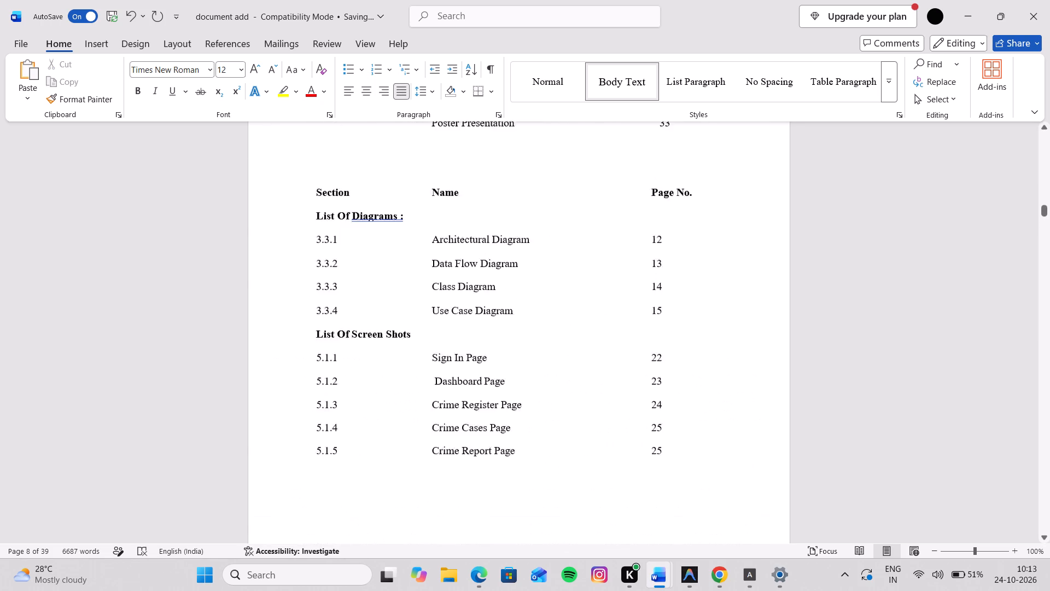
{"action": "scroll", "coordinate": [384, 444], "scroll_direction": "up", "scroll_amount": 11}
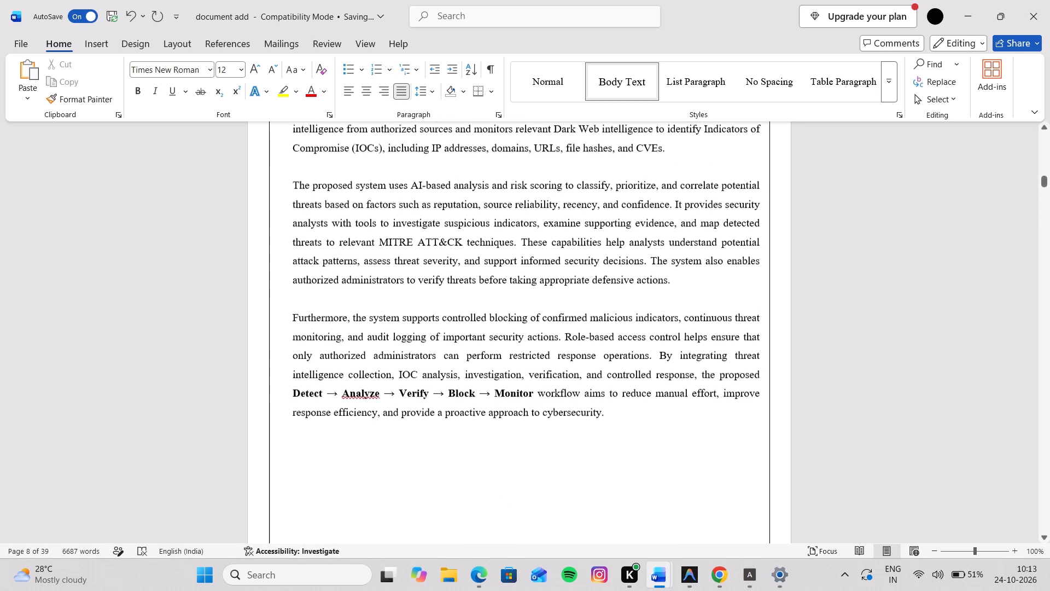
{"action": "scroll", "coordinate": [384, 444], "scroll_direction": "up", "scroll_amount": 6}
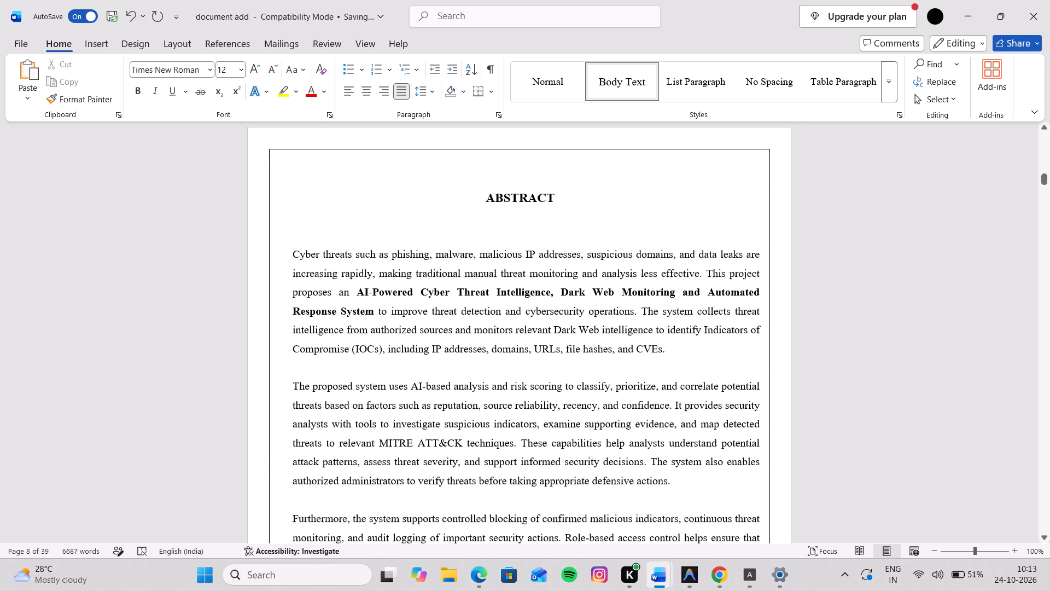
{"action": "scroll", "coordinate": [384, 444], "scroll_direction": "up", "scroll_amount": 3}
{"action": "scroll", "coordinate": [384, 444], "scroll_direction": "down", "scroll_amount": 2}
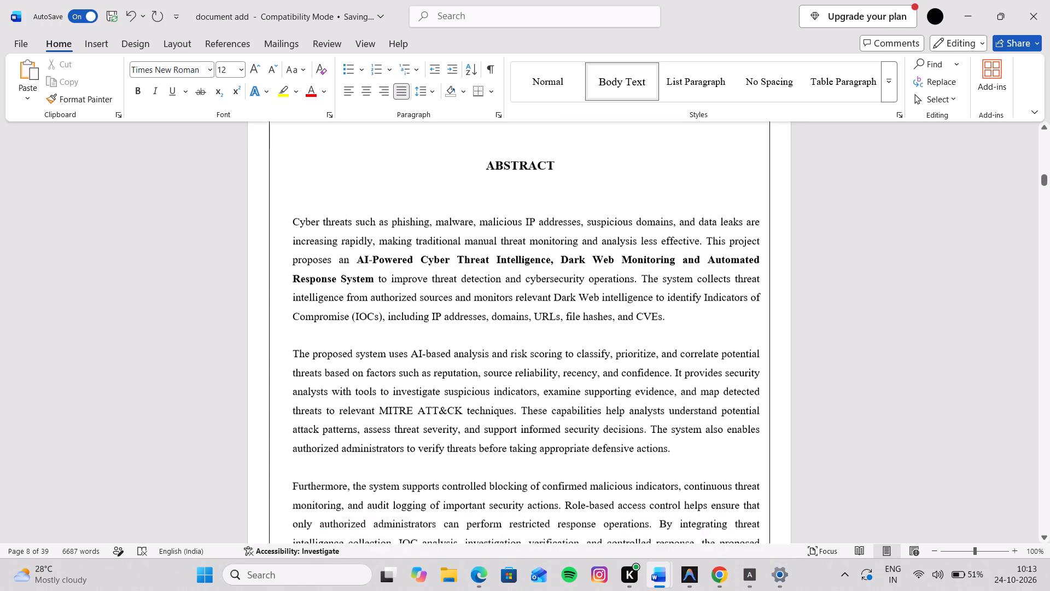
{"action": "scroll", "coordinate": [384, 444], "scroll_direction": "down", "scroll_amount": 8}
{"action": "scroll", "coordinate": [384, 444], "scroll_direction": "up", "scroll_amount": 3}
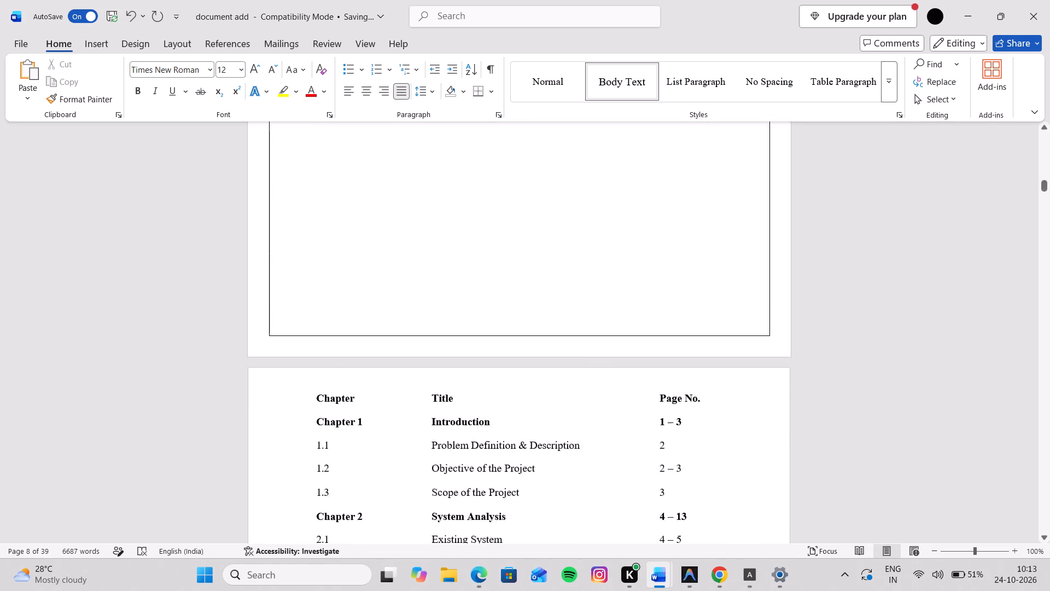
{"action": "scroll", "coordinate": [384, 444], "scroll_direction": "down", "scroll_amount": 1}
{"action": "scroll", "coordinate": [384, 444], "scroll_direction": "up", "scroll_amount": 2}
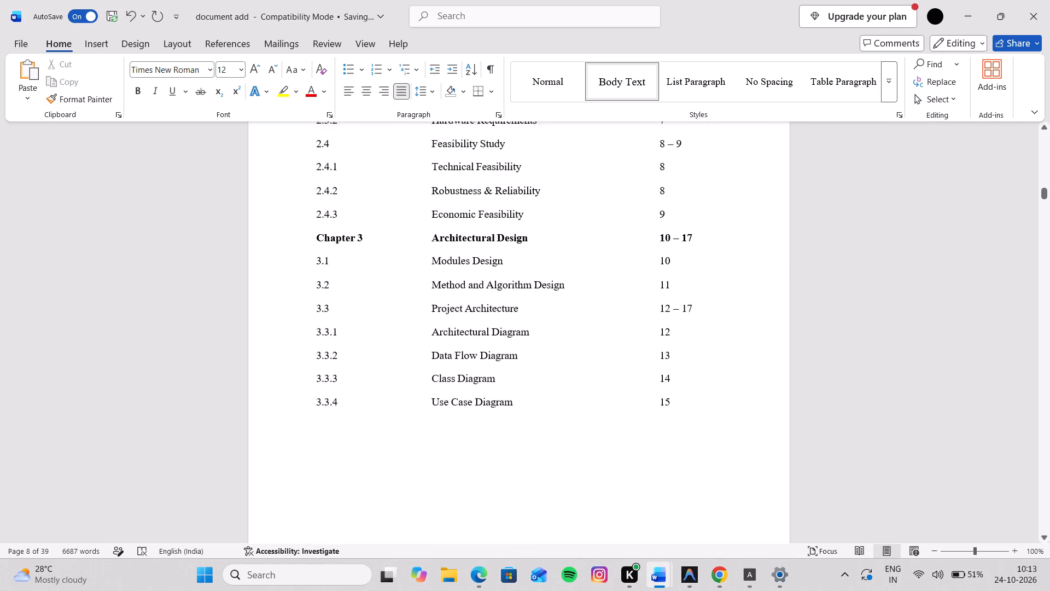
{"action": "scroll", "coordinate": [384, 444], "scroll_direction": "up", "scroll_amount": 2}
{"action": "scroll", "coordinate": [394, 377], "scroll_direction": "down", "scroll_amount": 1}
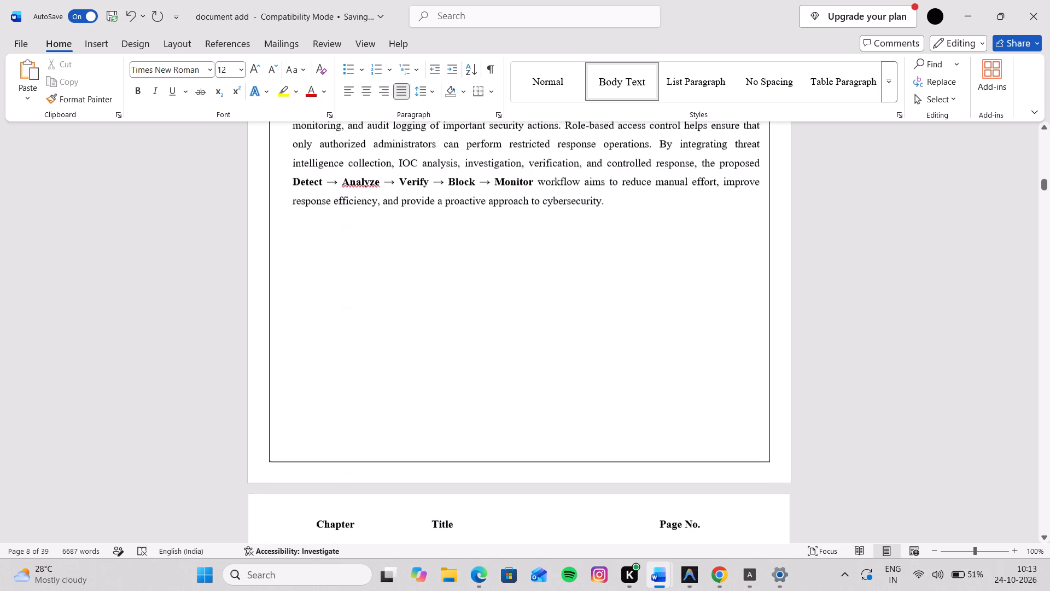
{"action": "scroll", "coordinate": [394, 377], "scroll_direction": "down", "scroll_amount": 2}
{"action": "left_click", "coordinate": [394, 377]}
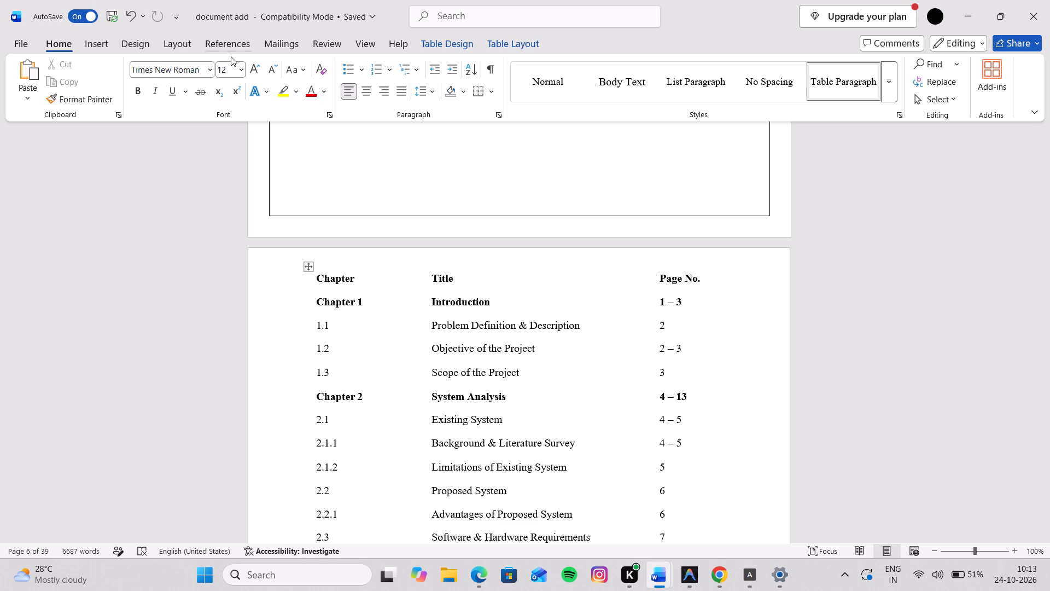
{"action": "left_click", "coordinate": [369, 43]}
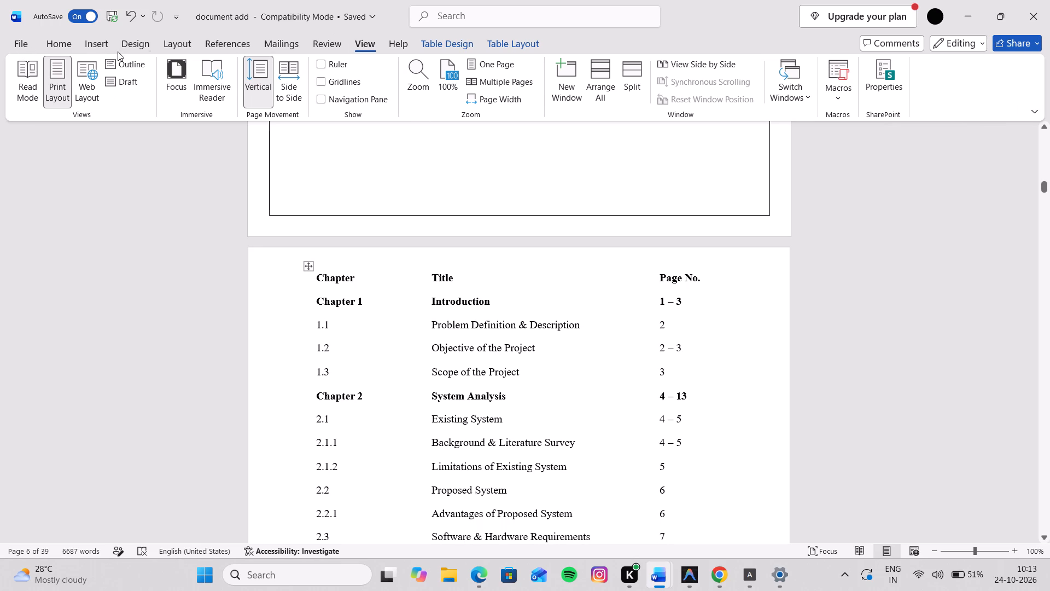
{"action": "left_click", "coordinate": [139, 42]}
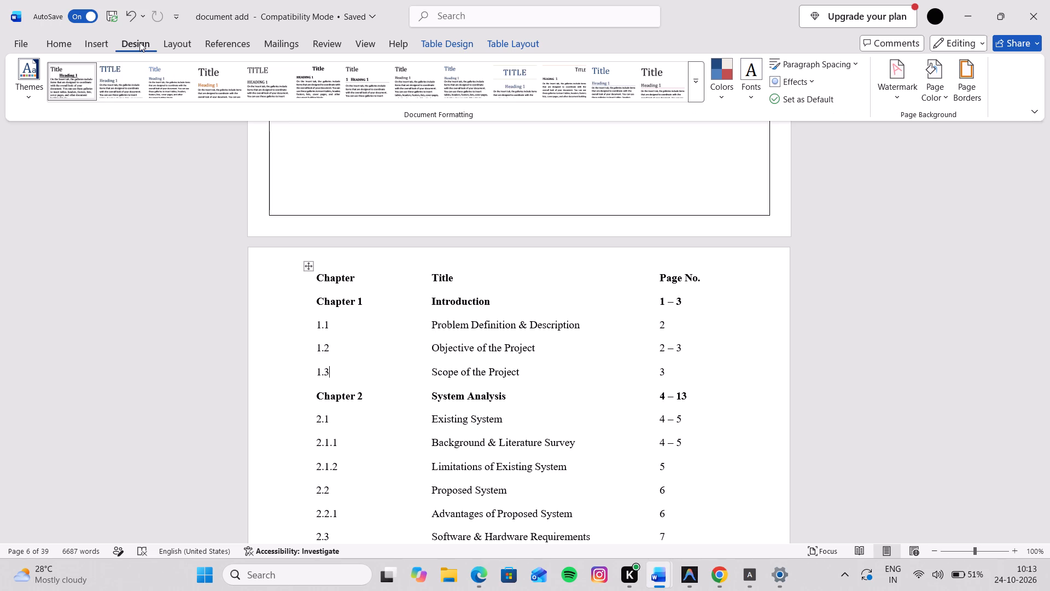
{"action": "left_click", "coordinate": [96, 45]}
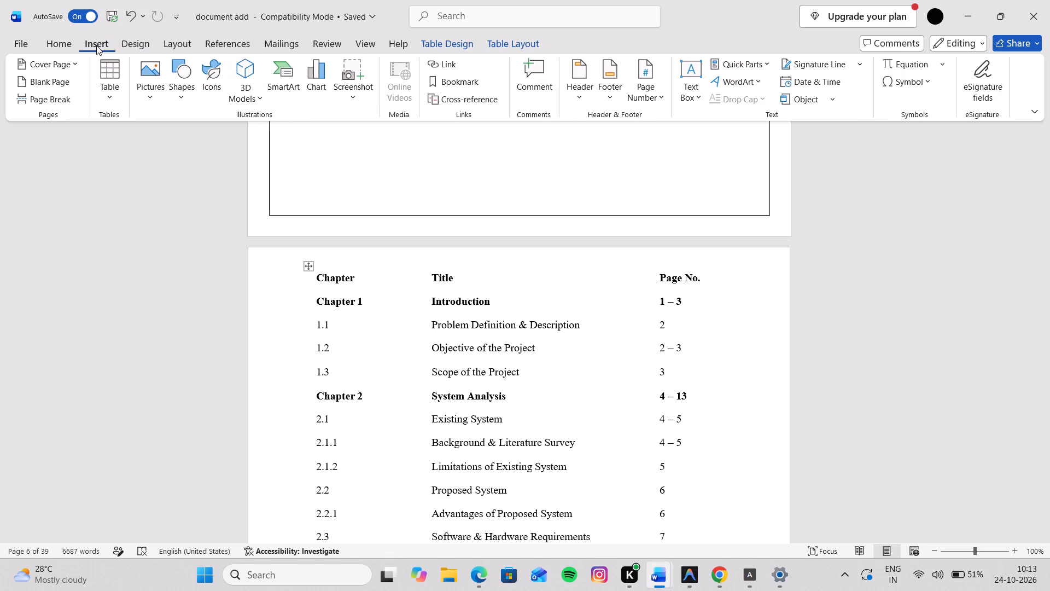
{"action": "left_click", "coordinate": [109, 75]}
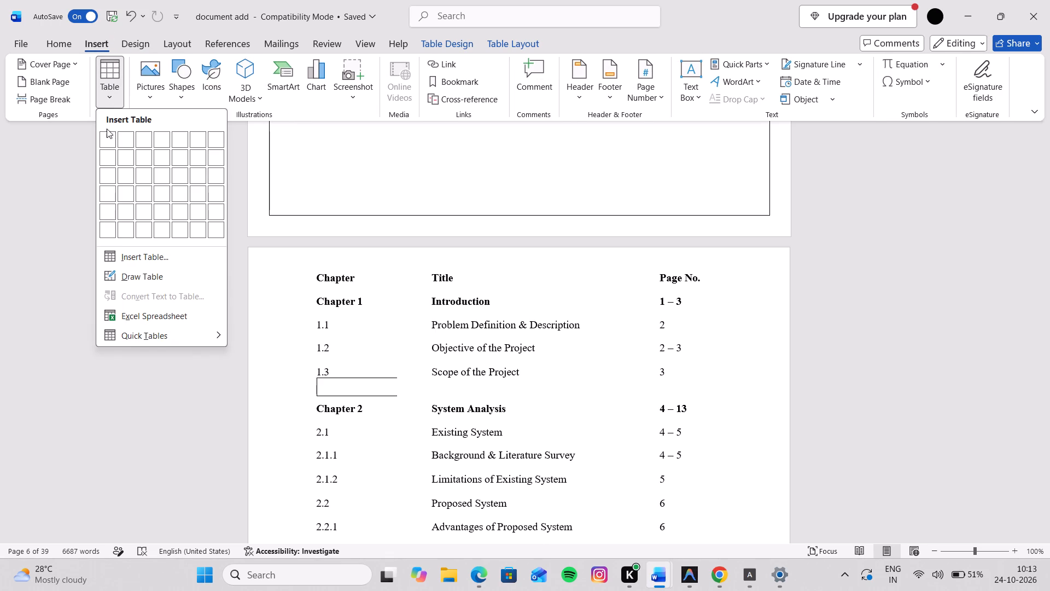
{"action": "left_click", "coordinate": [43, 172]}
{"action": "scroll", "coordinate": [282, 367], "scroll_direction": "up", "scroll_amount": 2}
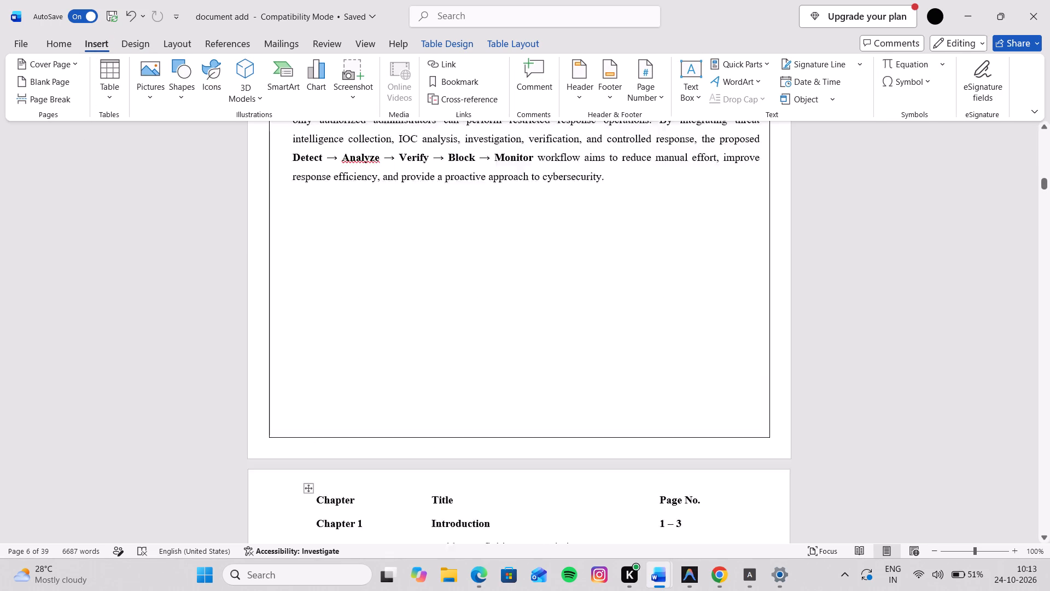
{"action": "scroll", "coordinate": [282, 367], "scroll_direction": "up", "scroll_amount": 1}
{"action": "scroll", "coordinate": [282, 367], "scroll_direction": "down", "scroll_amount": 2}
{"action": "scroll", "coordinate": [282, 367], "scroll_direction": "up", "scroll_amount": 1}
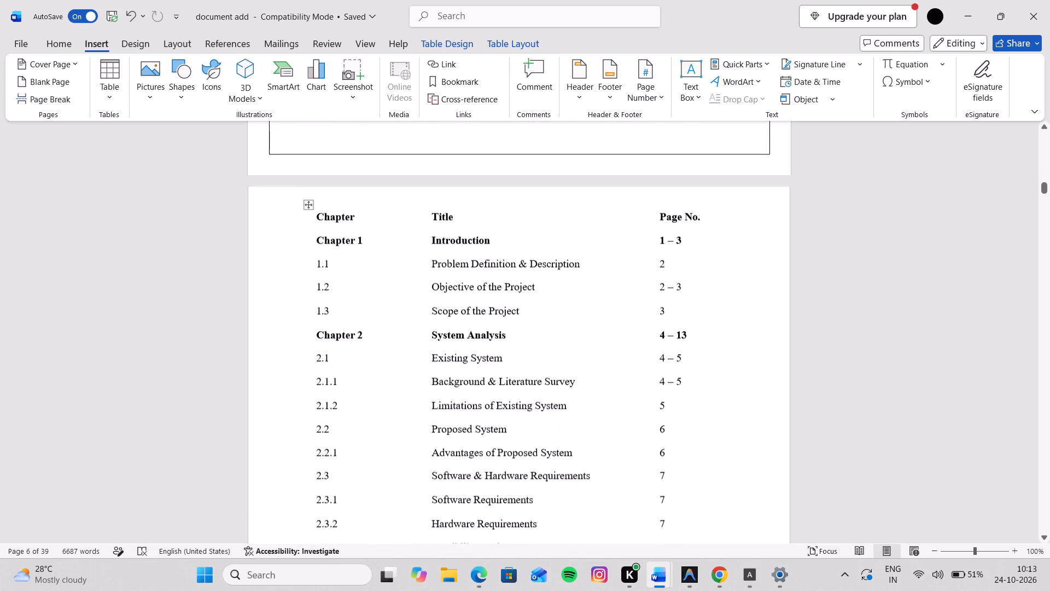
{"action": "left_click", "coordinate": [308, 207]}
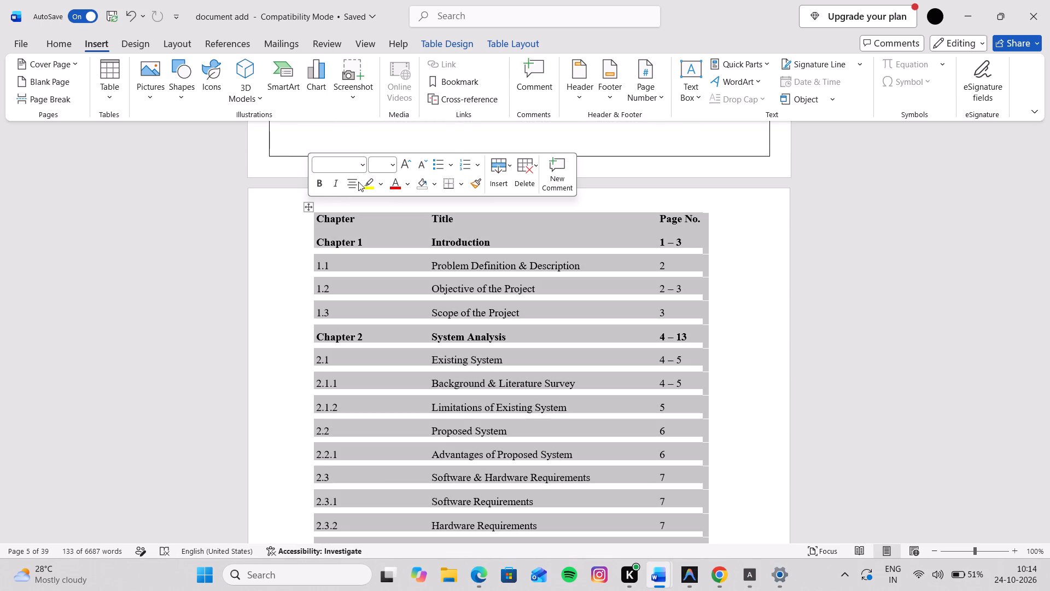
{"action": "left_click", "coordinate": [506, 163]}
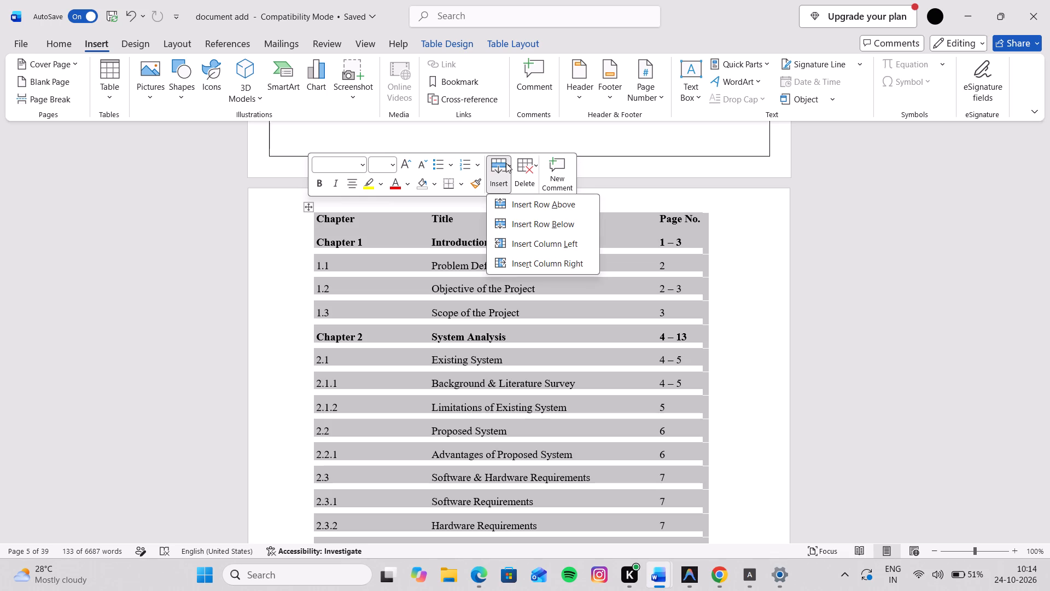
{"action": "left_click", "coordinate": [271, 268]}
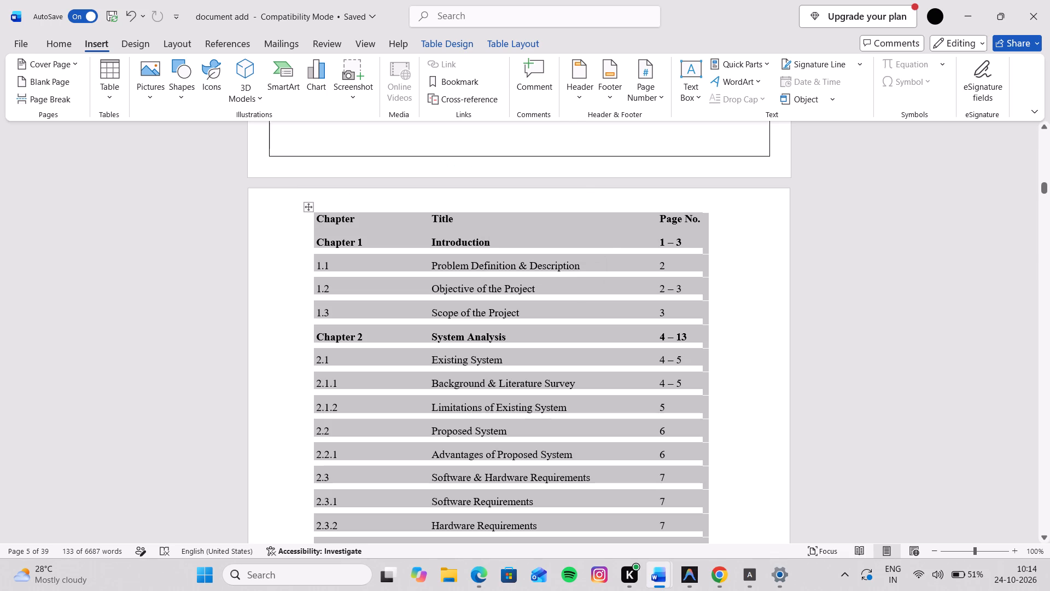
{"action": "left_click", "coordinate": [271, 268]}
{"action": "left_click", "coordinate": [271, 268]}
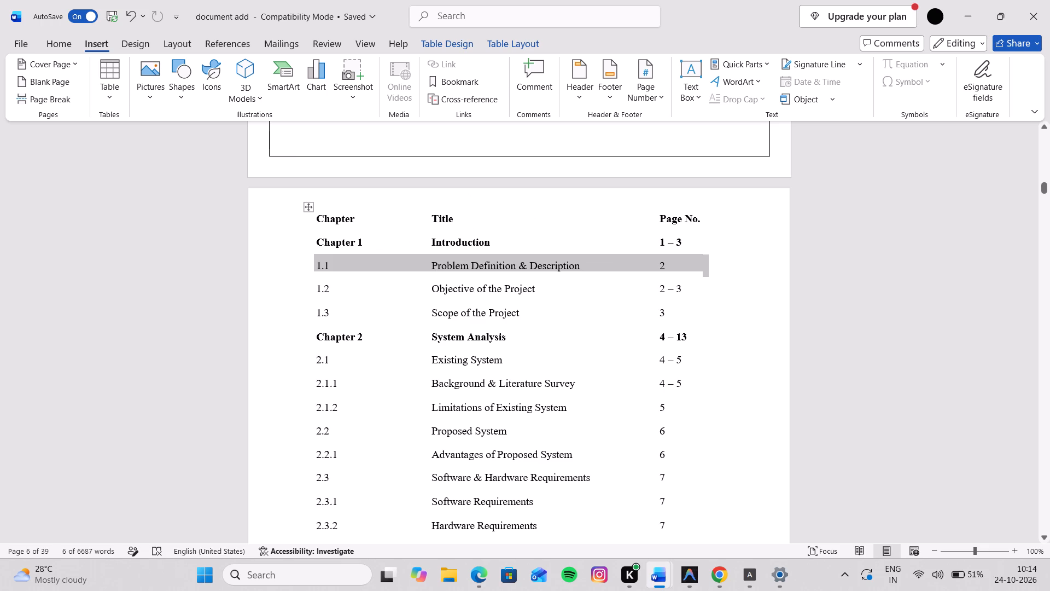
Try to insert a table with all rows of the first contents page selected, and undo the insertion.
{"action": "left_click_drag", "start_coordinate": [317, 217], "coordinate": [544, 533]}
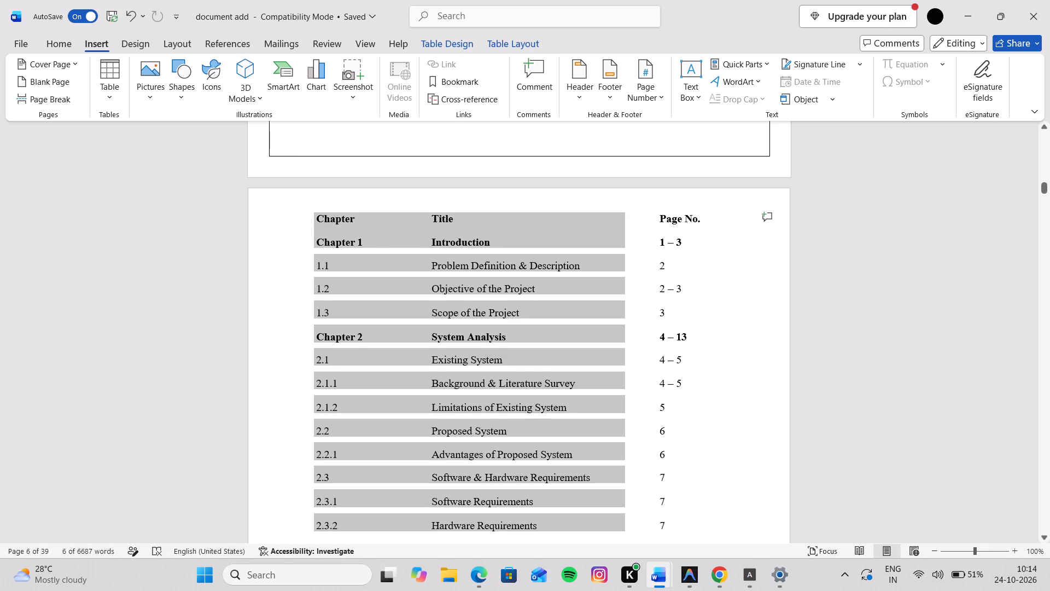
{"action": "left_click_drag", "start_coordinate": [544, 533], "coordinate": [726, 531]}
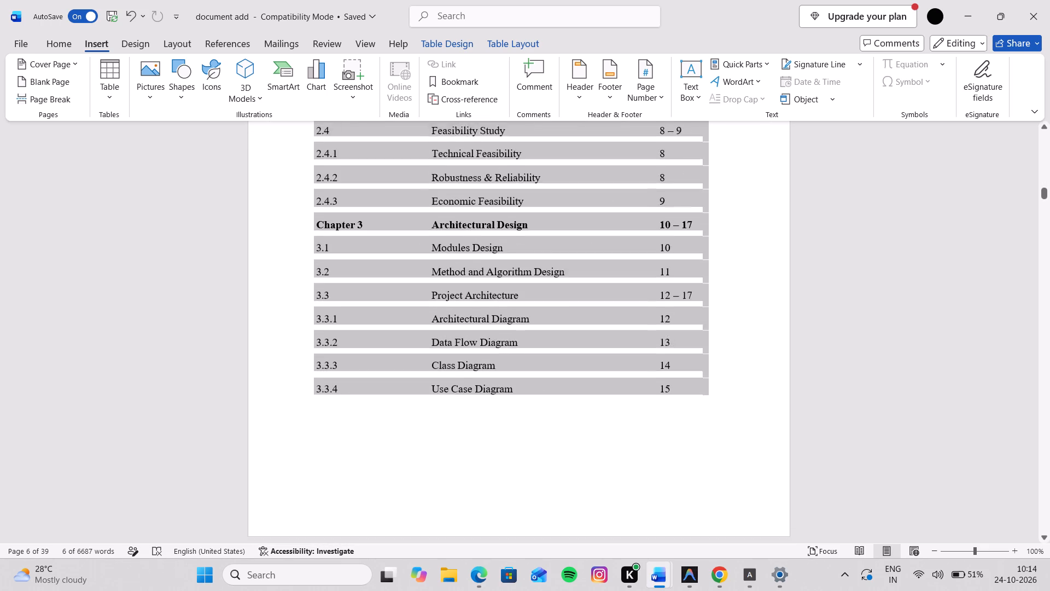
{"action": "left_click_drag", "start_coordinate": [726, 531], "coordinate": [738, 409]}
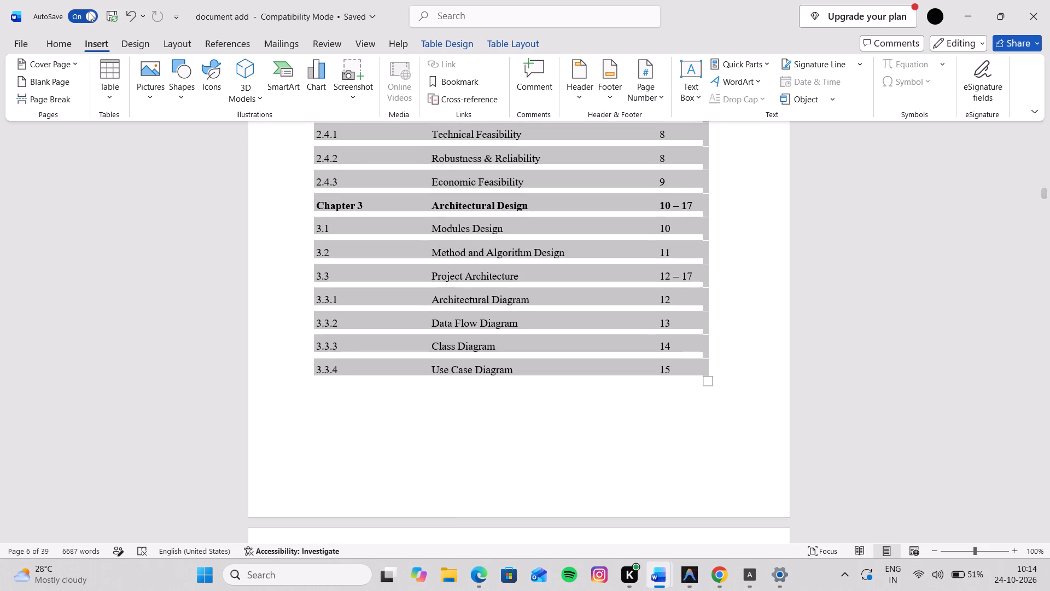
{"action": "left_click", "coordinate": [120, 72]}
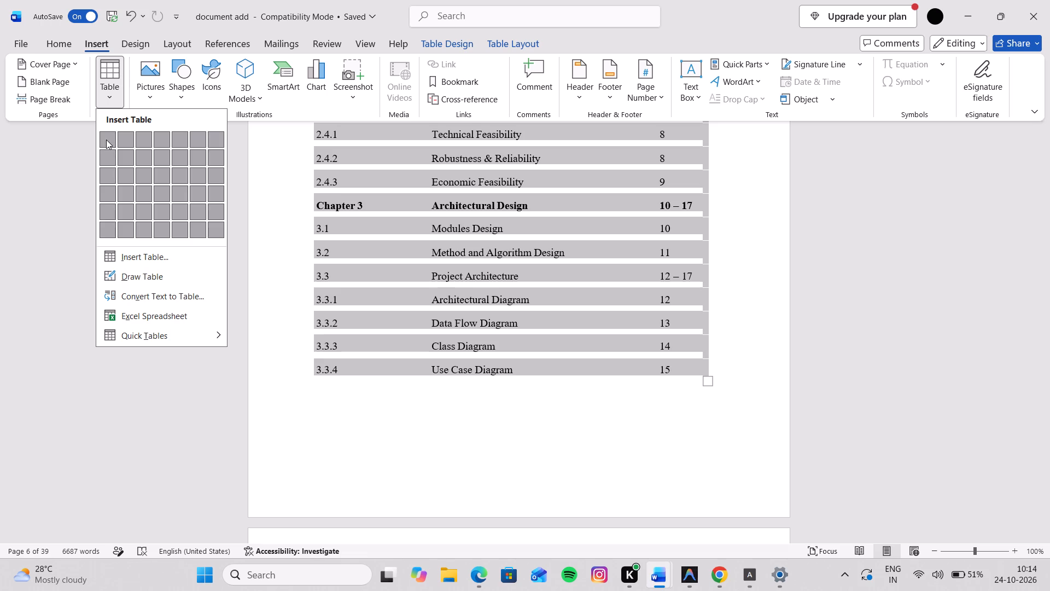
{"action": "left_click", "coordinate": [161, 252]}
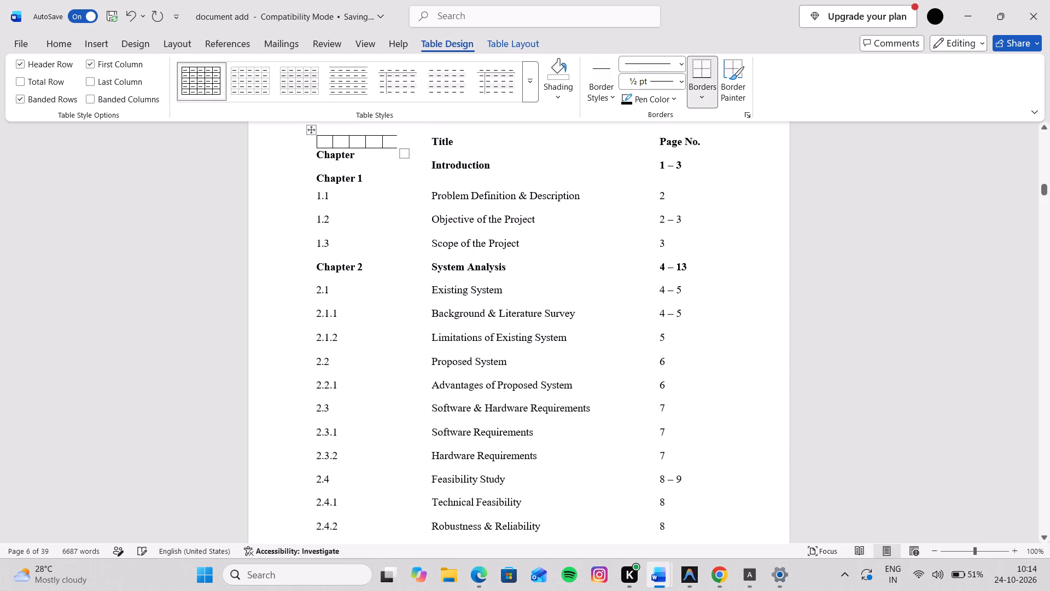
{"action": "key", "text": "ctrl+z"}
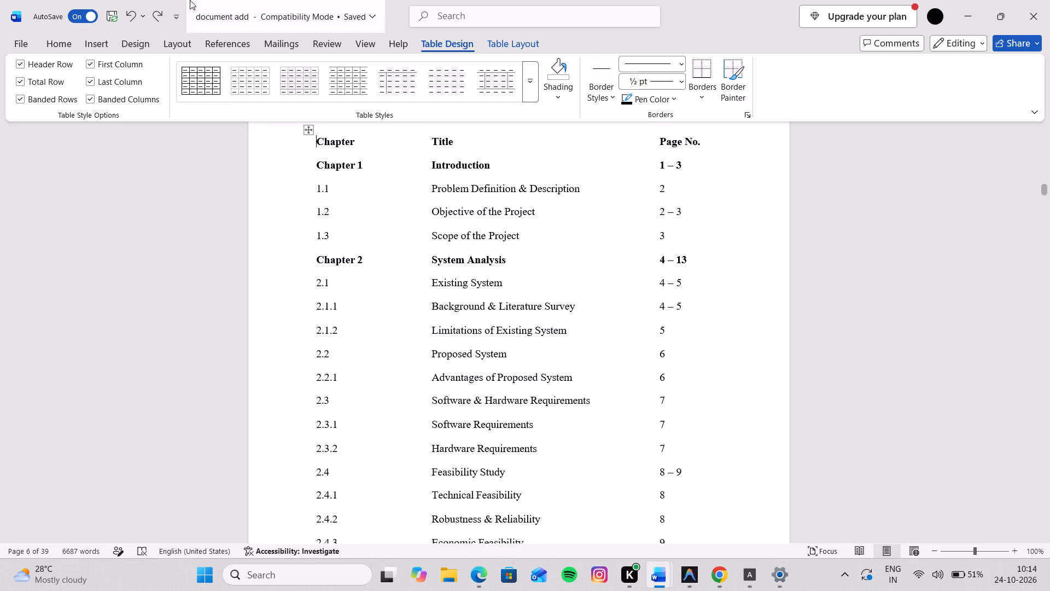
Apply a bottom border to the contents table cell holding "Chapter" and "Chapter 1".
{"action": "left_click", "coordinate": [133, 44]}
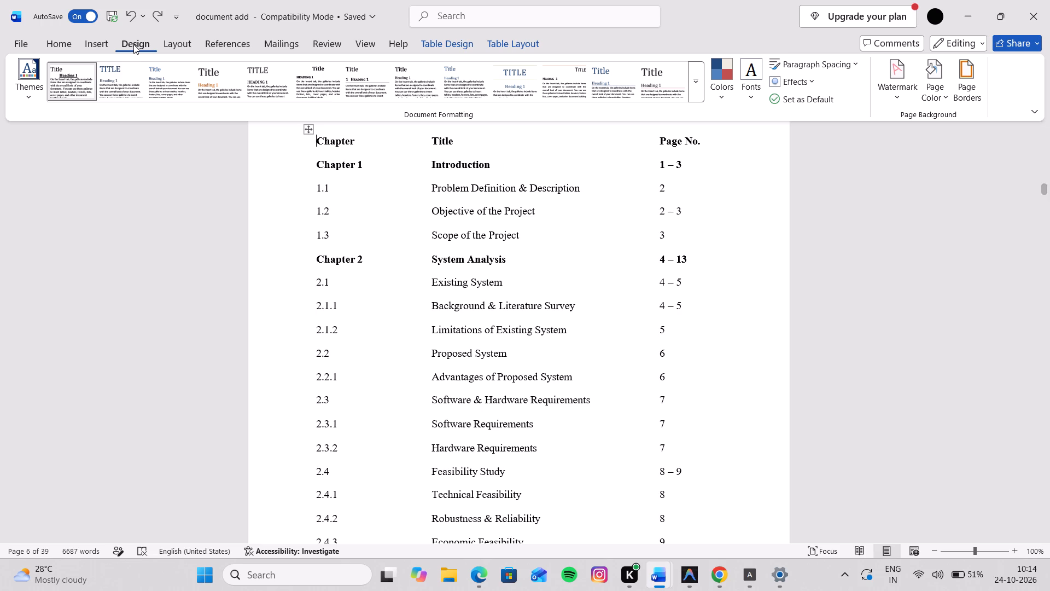
{"action": "left_click", "coordinate": [452, 39]}
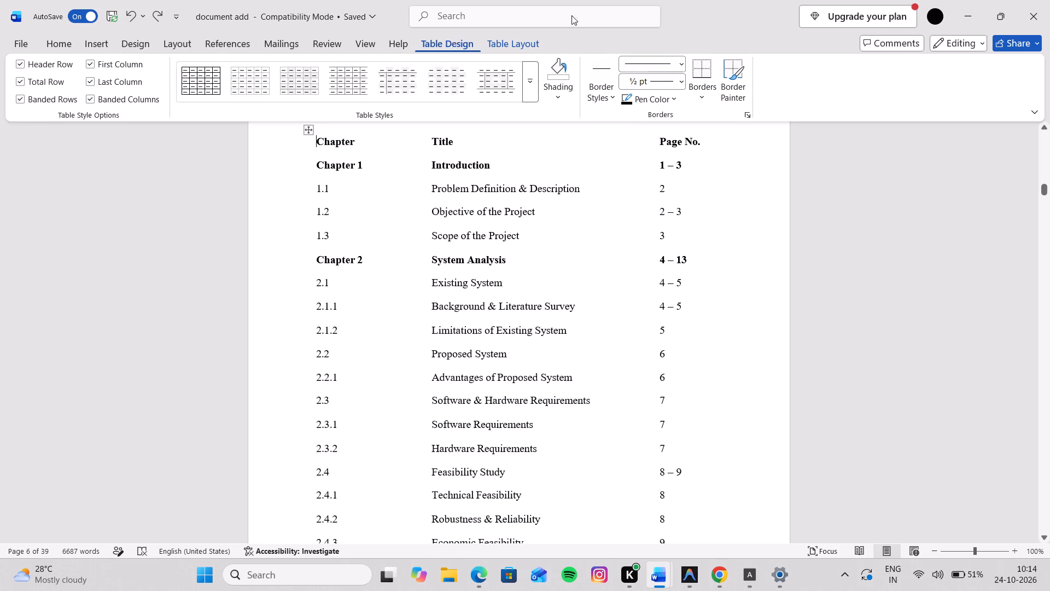
{"action": "left_click", "coordinate": [697, 71]}
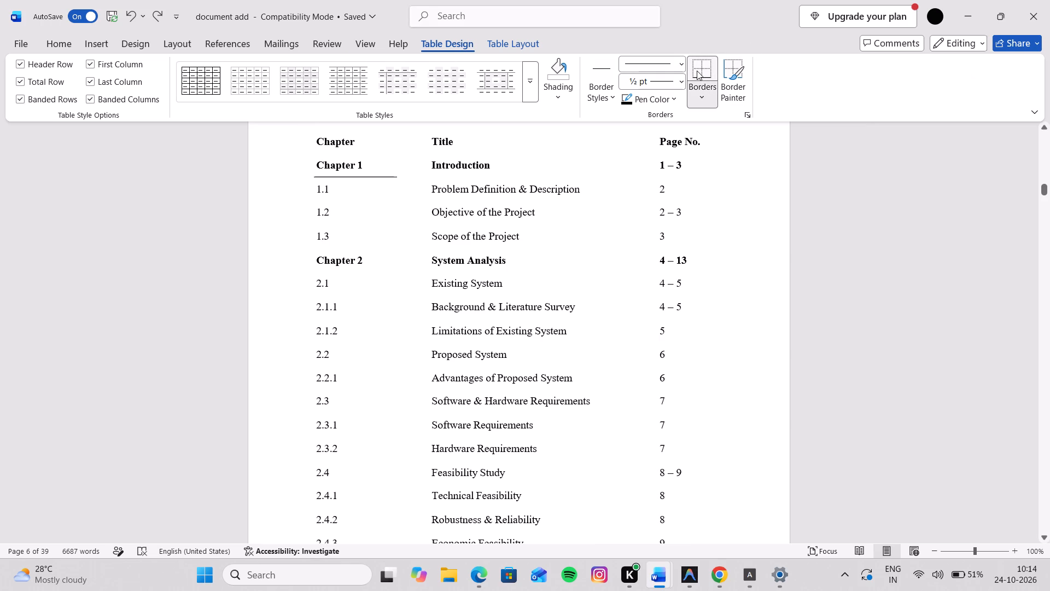
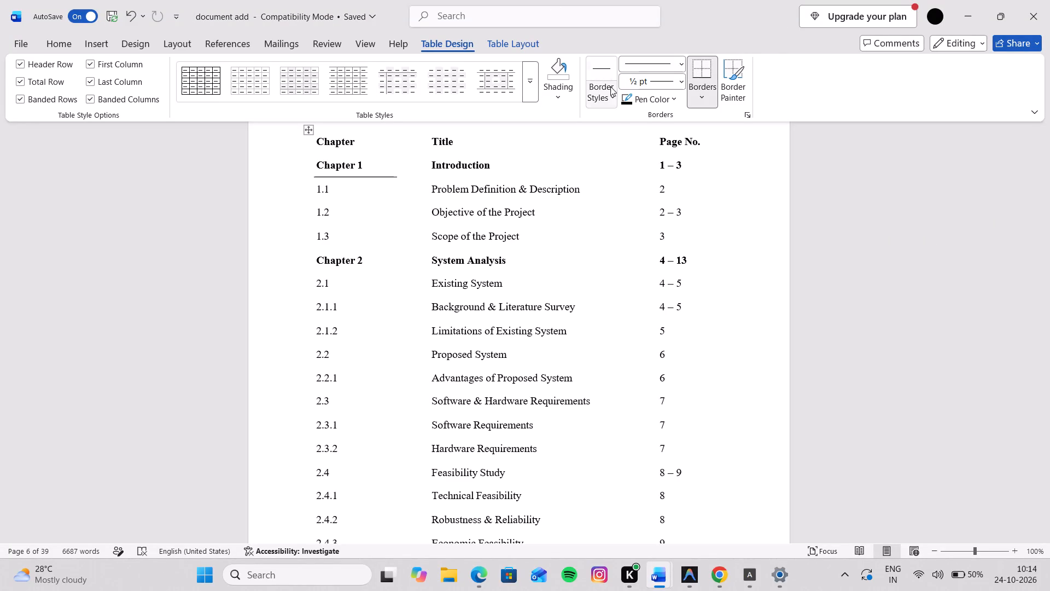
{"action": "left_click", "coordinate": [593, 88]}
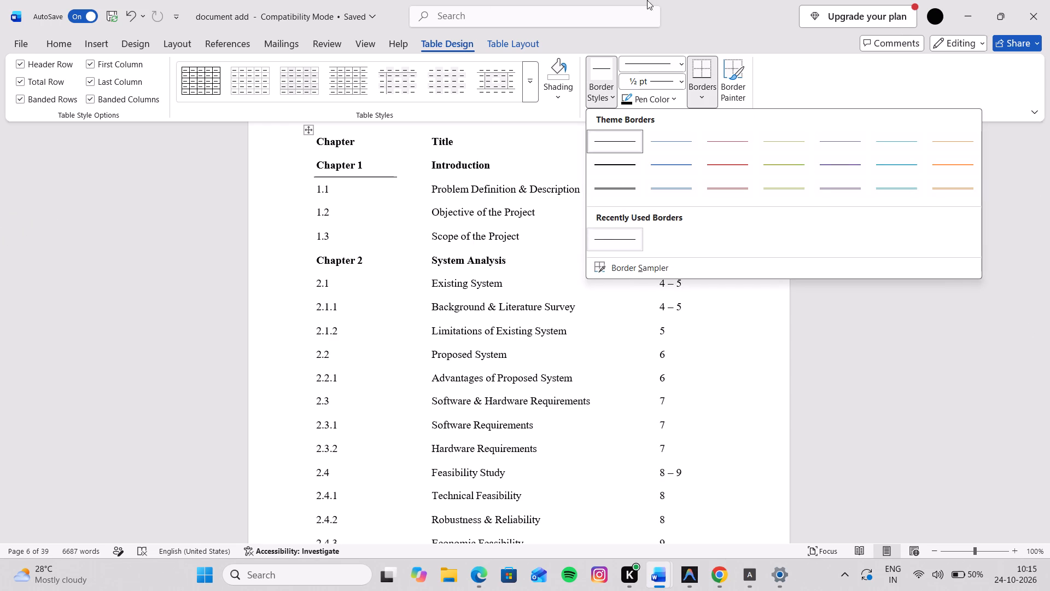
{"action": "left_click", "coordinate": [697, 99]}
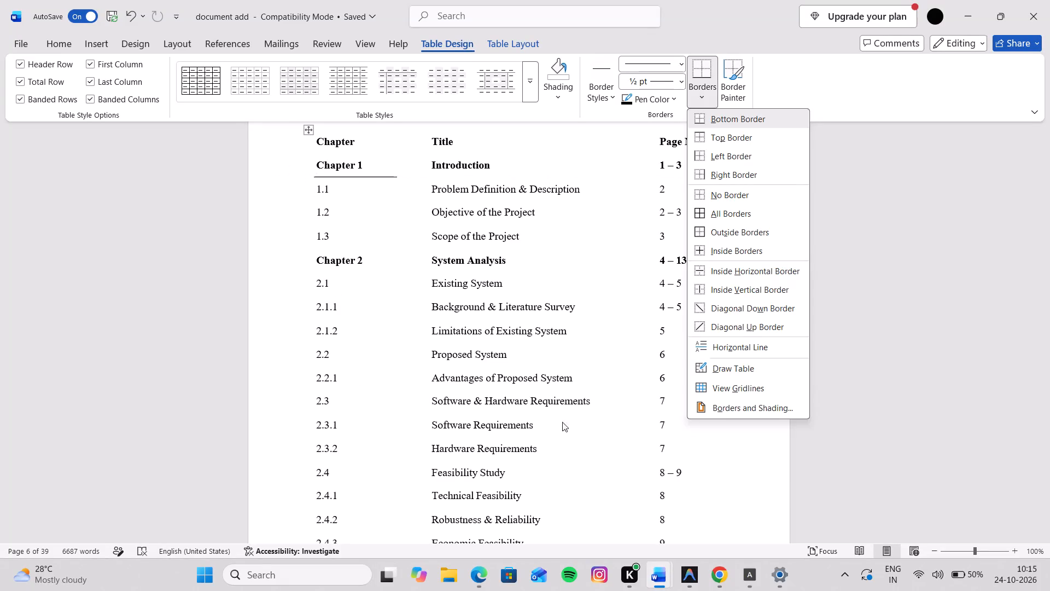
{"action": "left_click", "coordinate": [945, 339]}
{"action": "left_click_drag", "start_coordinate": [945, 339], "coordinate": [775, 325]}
Insert seven spaces before the INTRODUCTION side heading in Chapter 1 to line it up with its body paragraphs.
{"action": "scroll", "coordinate": [775, 325], "scroll_direction": "down", "scroll_amount": 2}
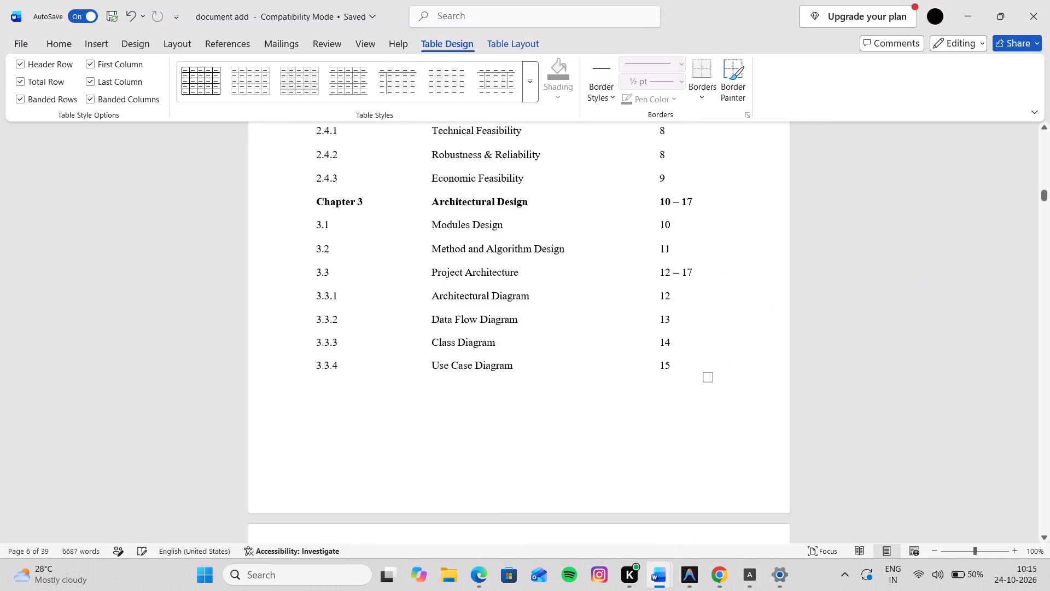
{"action": "scroll", "coordinate": [775, 325], "scroll_direction": "down", "scroll_amount": 9}
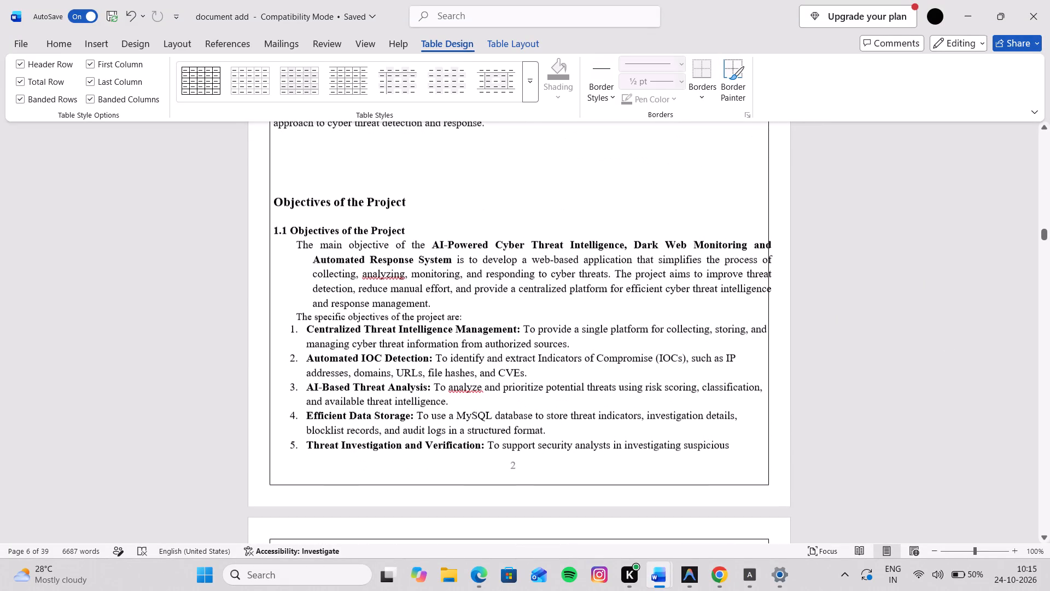
{"action": "scroll", "coordinate": [775, 325], "scroll_direction": "up", "scroll_amount": 4}
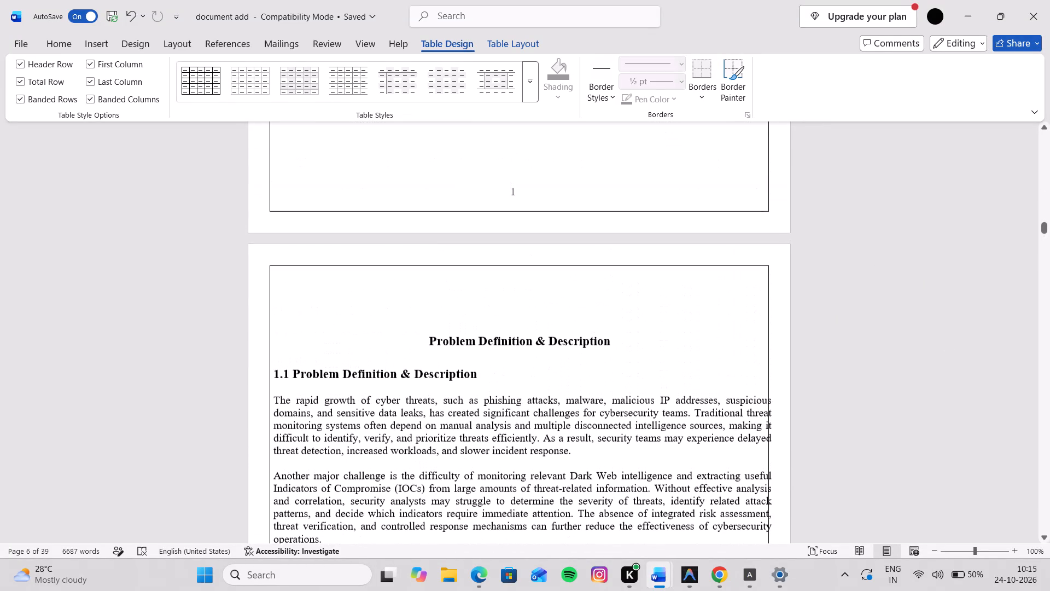
{"action": "scroll", "coordinate": [775, 325], "scroll_direction": "up", "scroll_amount": 3}
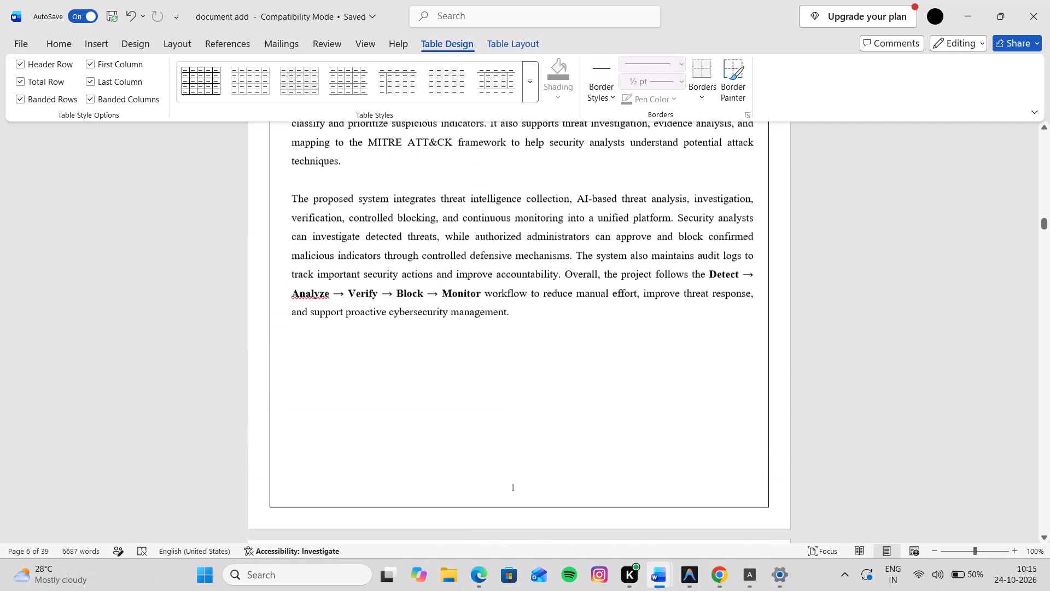
{"action": "scroll", "coordinate": [775, 325], "scroll_direction": "up", "scroll_amount": 3}
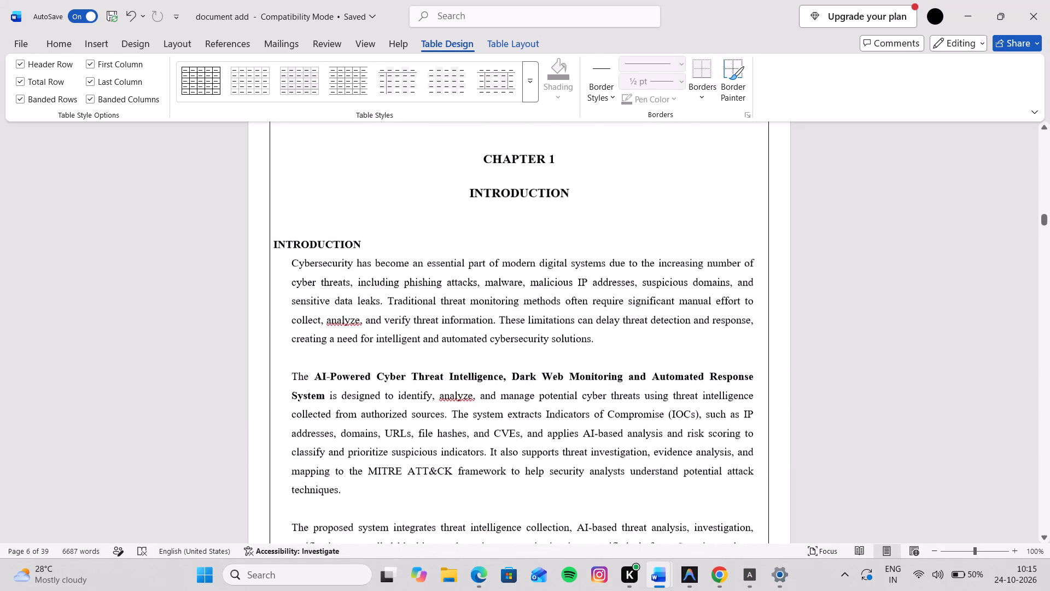
{"action": "scroll", "coordinate": [775, 325], "scroll_direction": "up", "scroll_amount": 1}
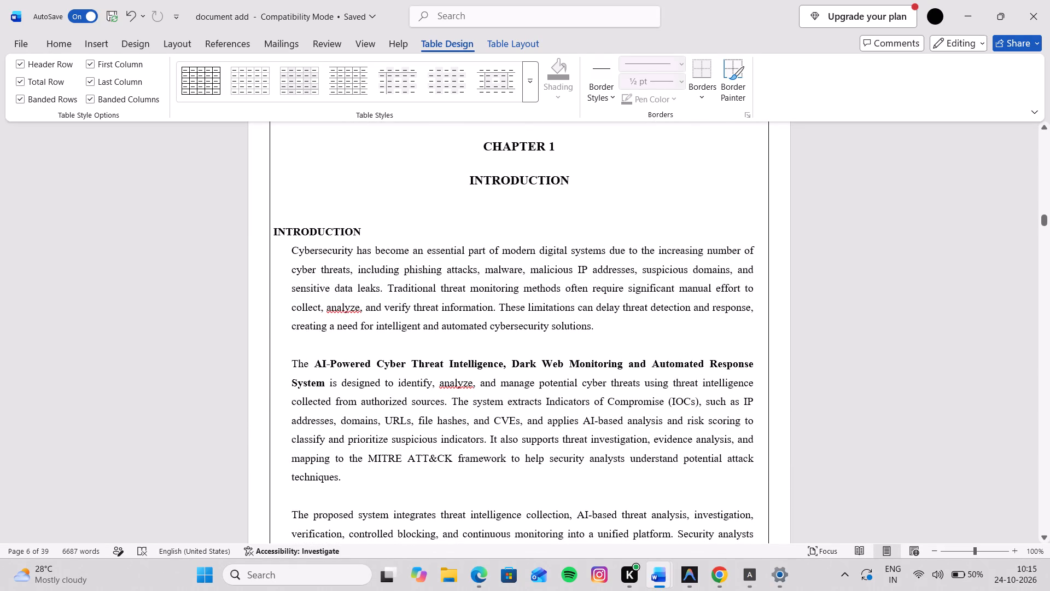
{"action": "left_click", "coordinate": [272, 231]}
{"action": "key", "text": "space"}
{"action": "key", "text": "space"}
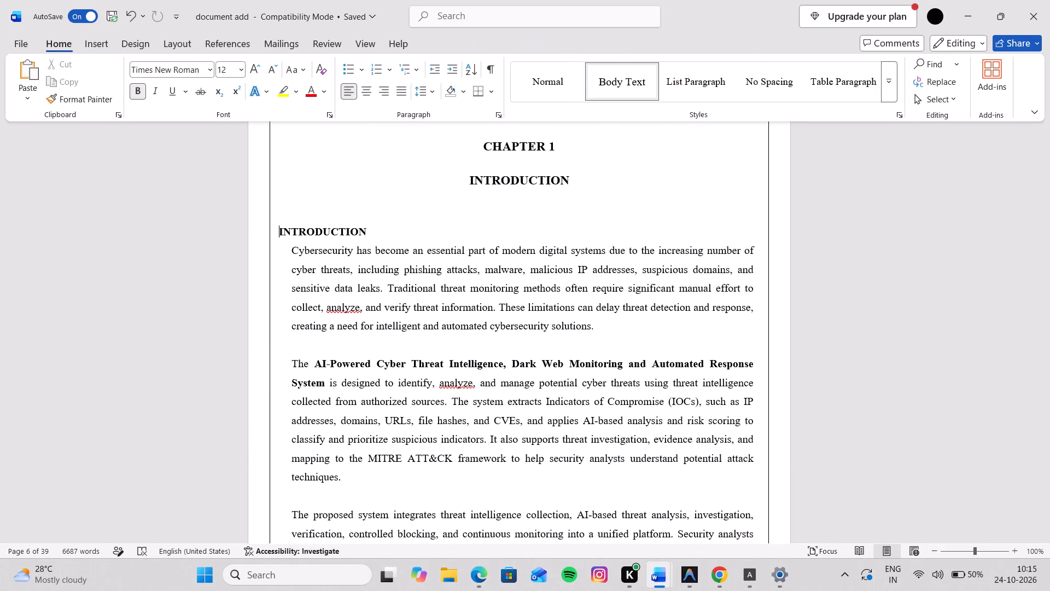
{"action": "key", "text": "space"}
{"action": "key", "text": "space"}
{"action": "key", "text": "space"}
{"action": "key", "text": "space"}
{"action": "key", "text": "space"}
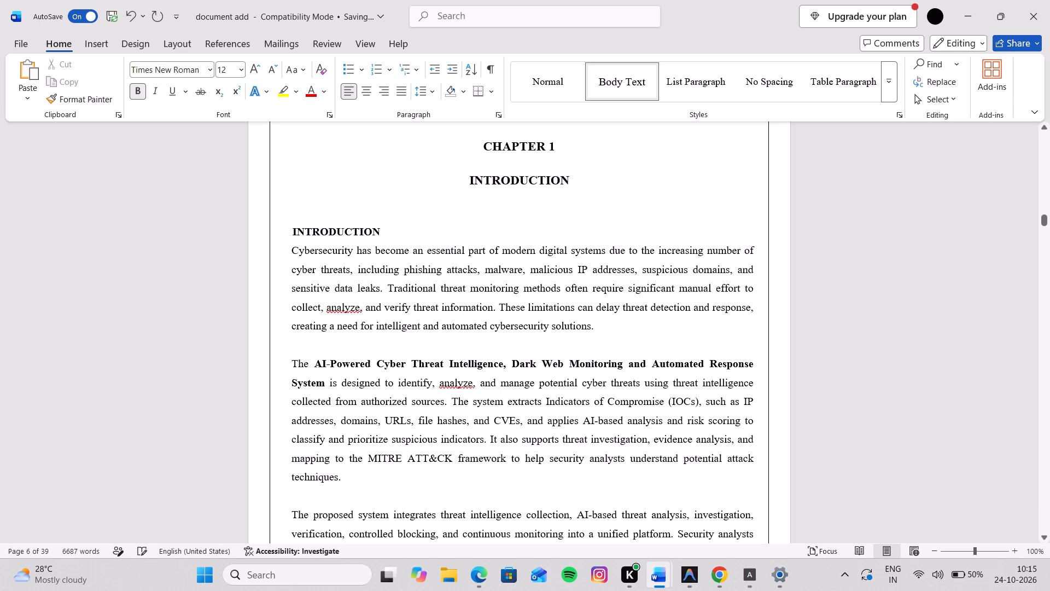
{"action": "left_click", "coordinate": [468, 222]}
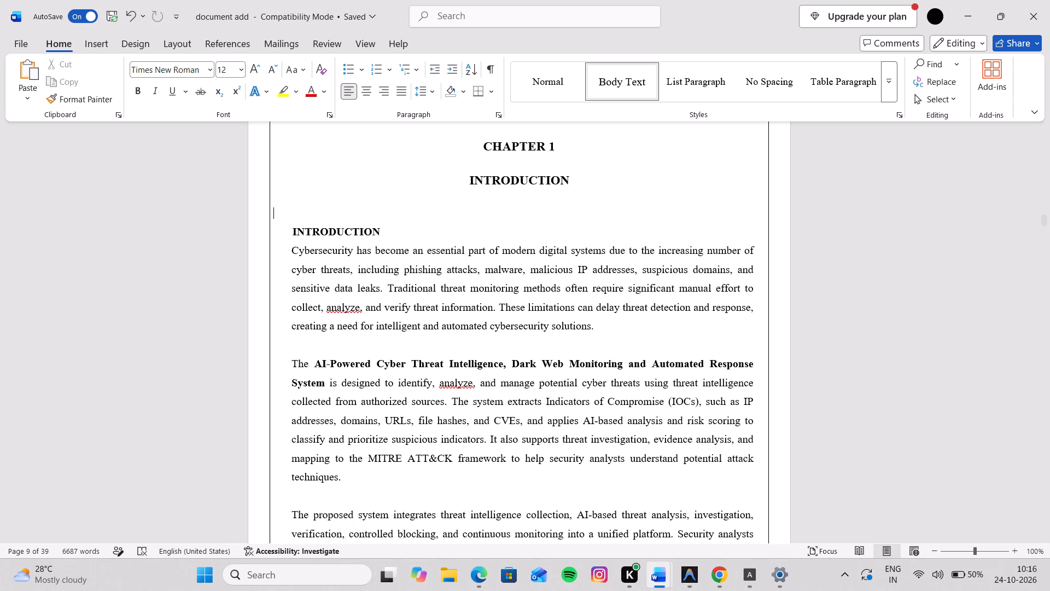
Set the left and right indents of the three paragraphs under 1.1 Problem Definition & Description to 0.7 cm.
{"action": "scroll", "coordinate": [491, 252], "scroll_direction": "down", "scroll_amount": 4}
{"action": "scroll", "coordinate": [491, 252], "scroll_direction": "up", "scroll_amount": 1}
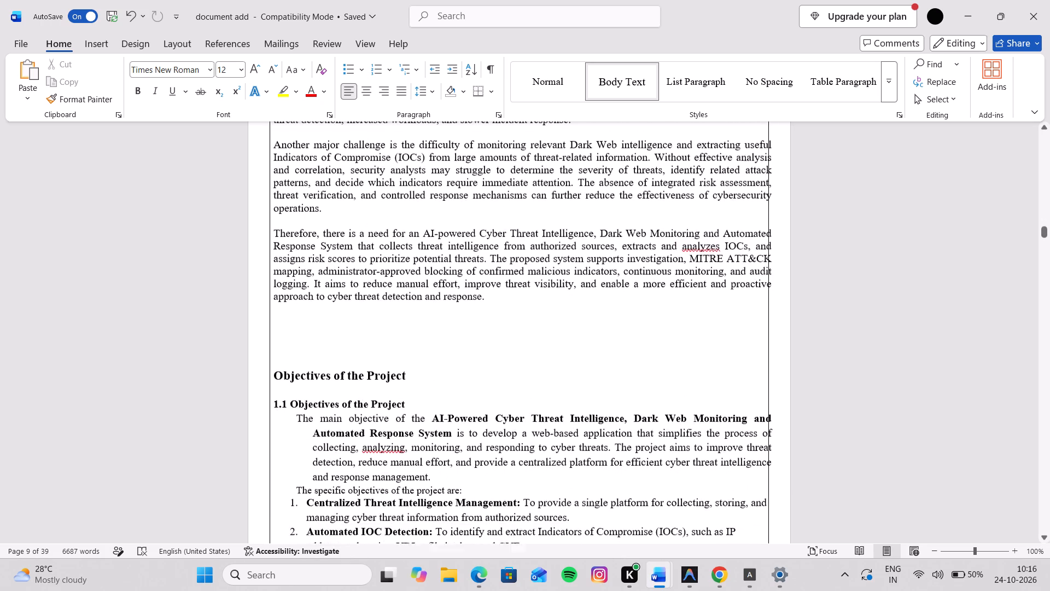
{"action": "scroll", "coordinate": [491, 252], "scroll_direction": "up", "scroll_amount": 1}
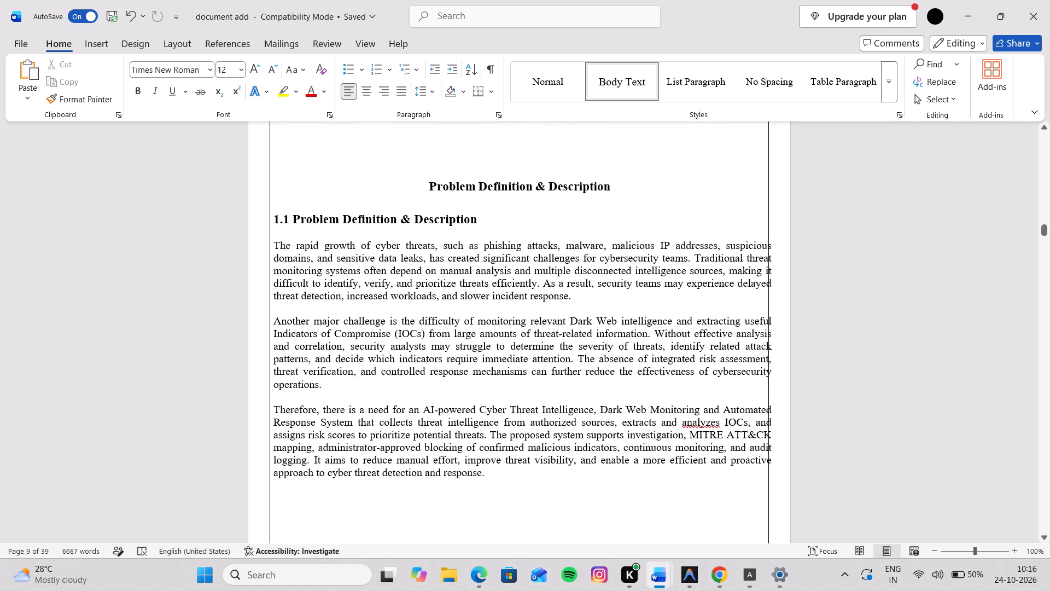
{"action": "left_click_drag", "start_coordinate": [272, 245], "coordinate": [557, 450]}
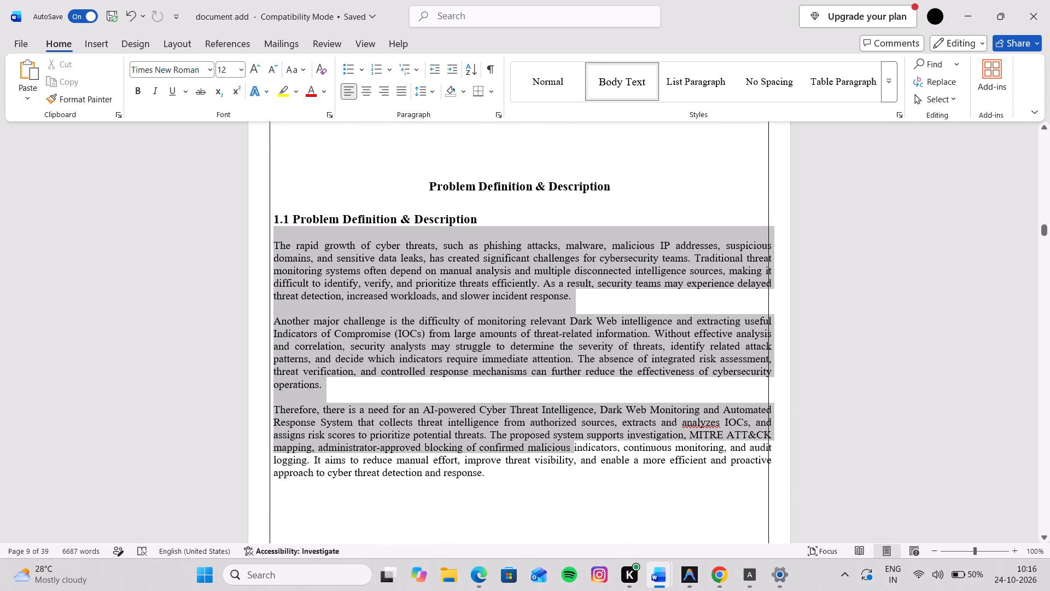
{"action": "left_click_drag", "start_coordinate": [557, 450], "coordinate": [556, 473]}
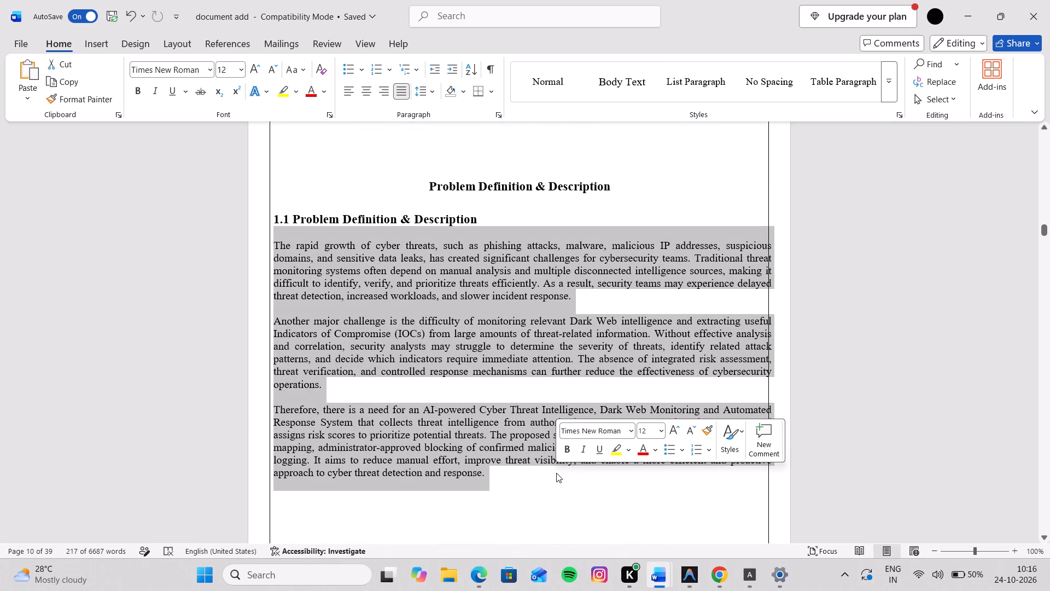
{"action": "left_click", "coordinate": [178, 38]}
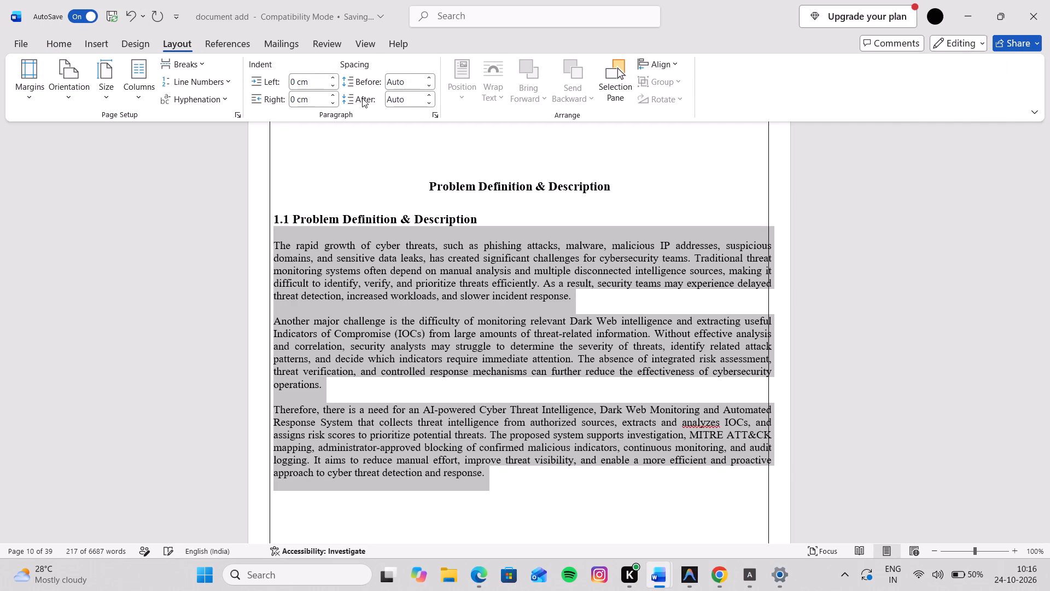
{"action": "left_click", "coordinate": [436, 114]}
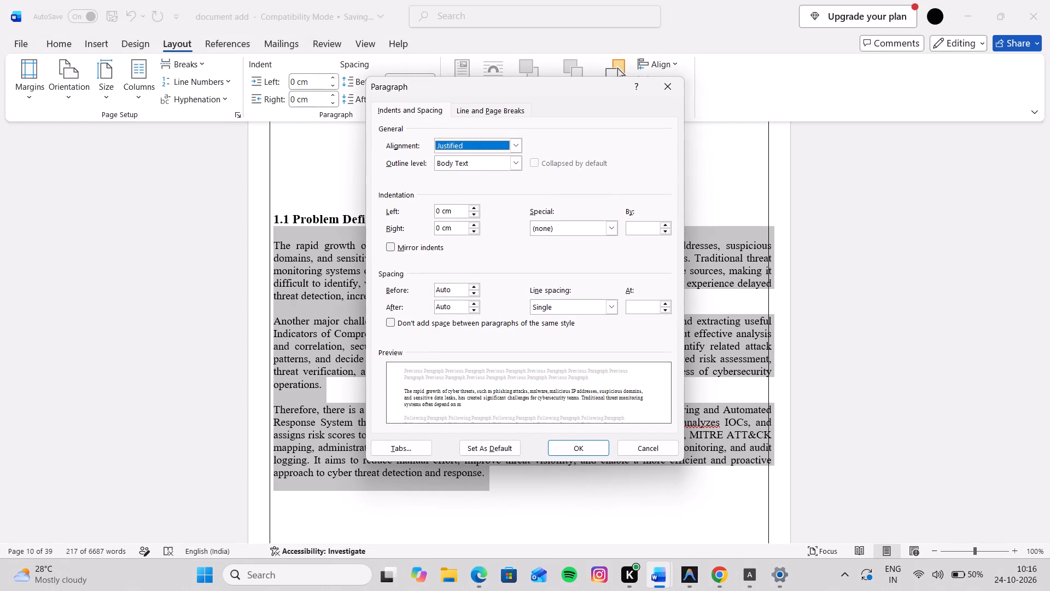
{"action": "left_click", "coordinate": [451, 215]}
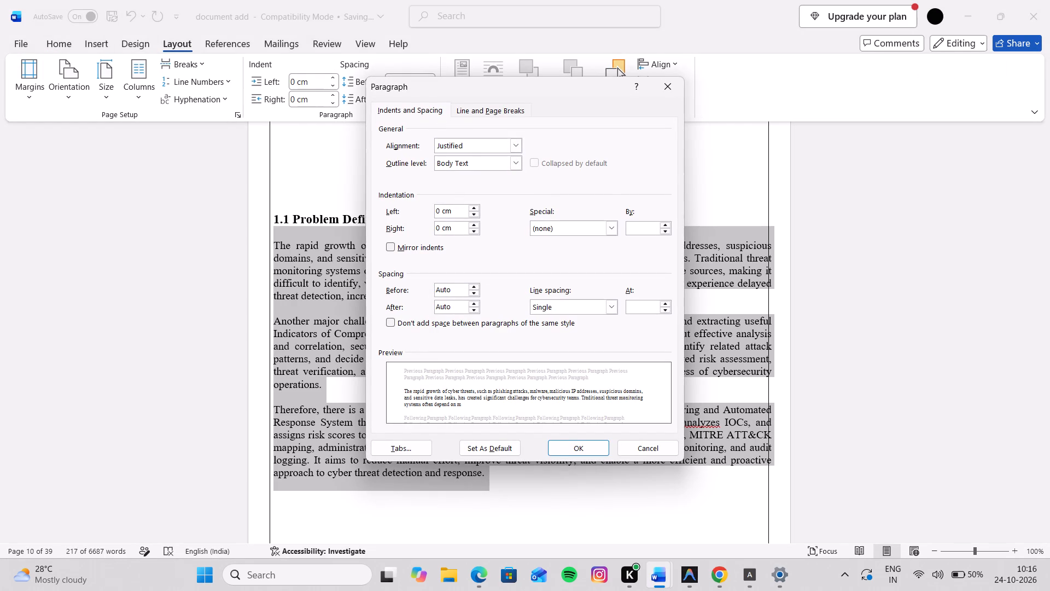
{"action": "left_click", "coordinate": [439, 211]}
{"action": "type", "text": ".7"}
{"action": "left_click", "coordinate": [437, 230]}
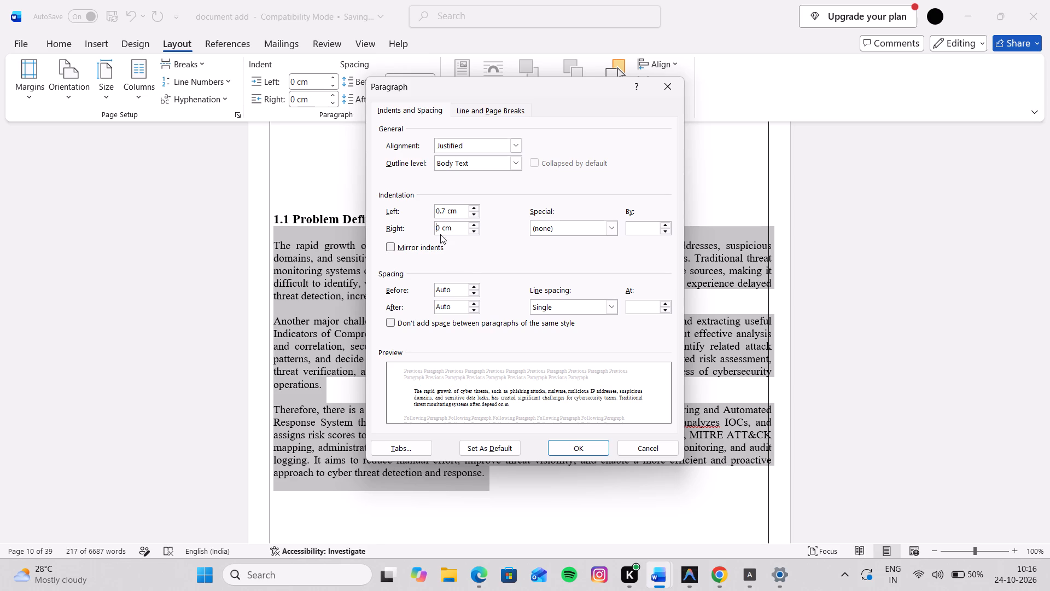
{"action": "key", "text": "Right"}
{"action": "type", "text": ".7"}
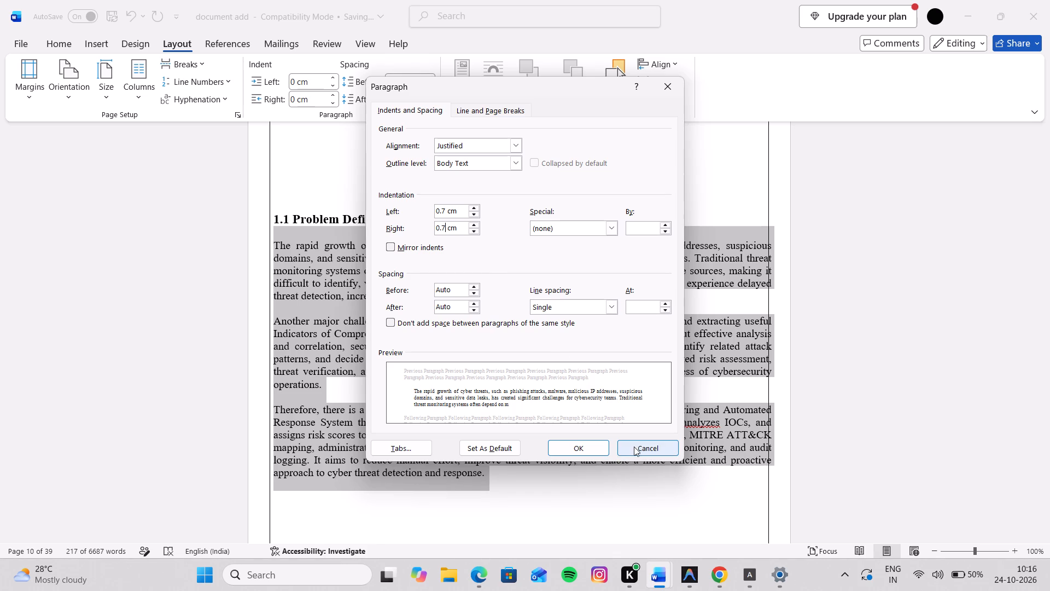
{"action": "left_click", "coordinate": [598, 447]}
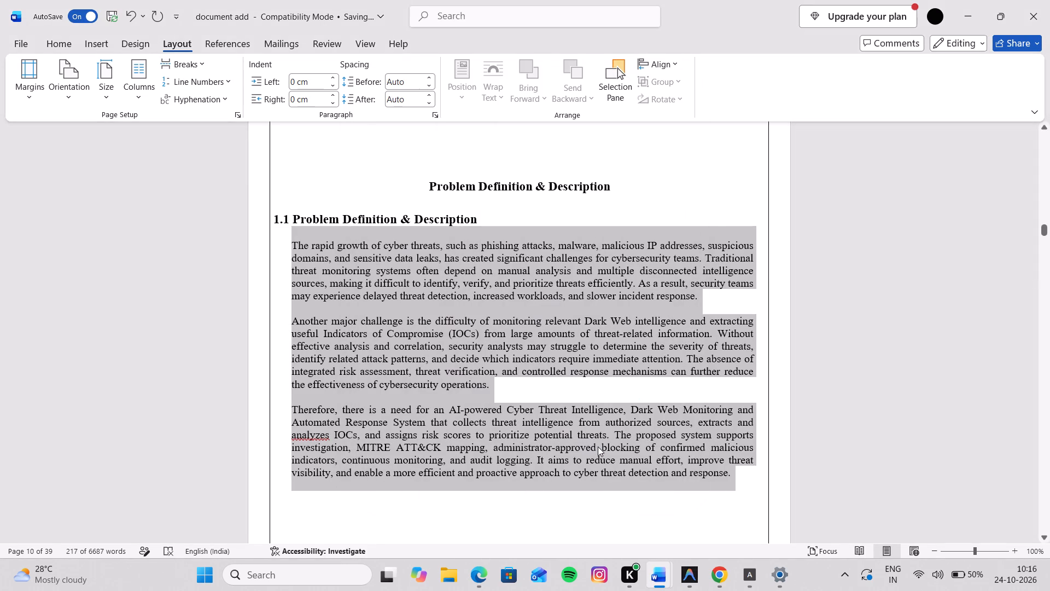
Switch the three paragraphs under 1.1 Problem Definition & Description from justified to left alignment.
{"action": "left_click", "coordinate": [50, 42]}
{"action": "left_click", "coordinate": [406, 93]}
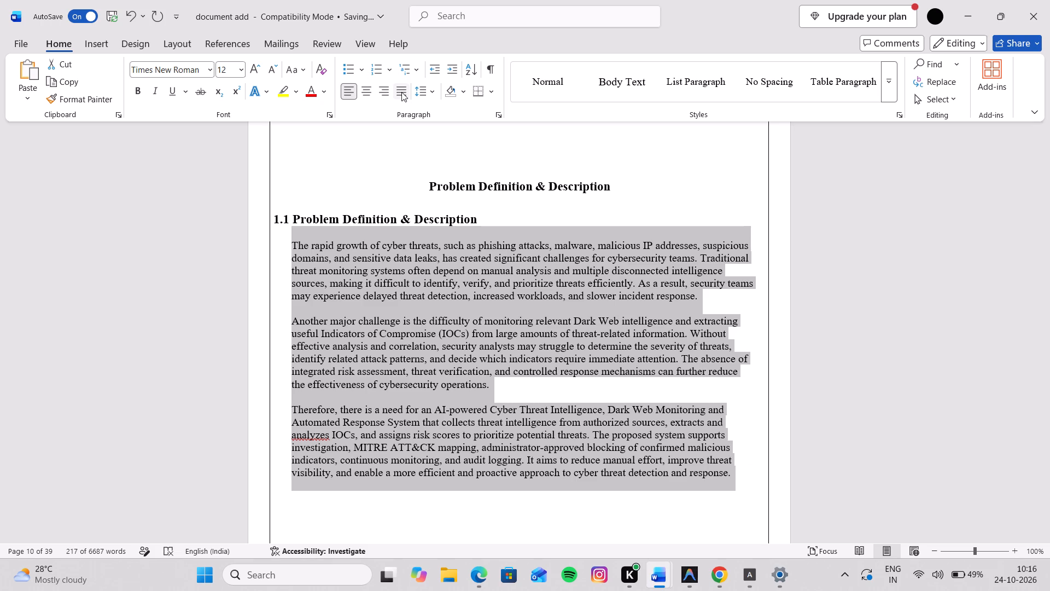
{"action": "left_click", "coordinate": [377, 155]}
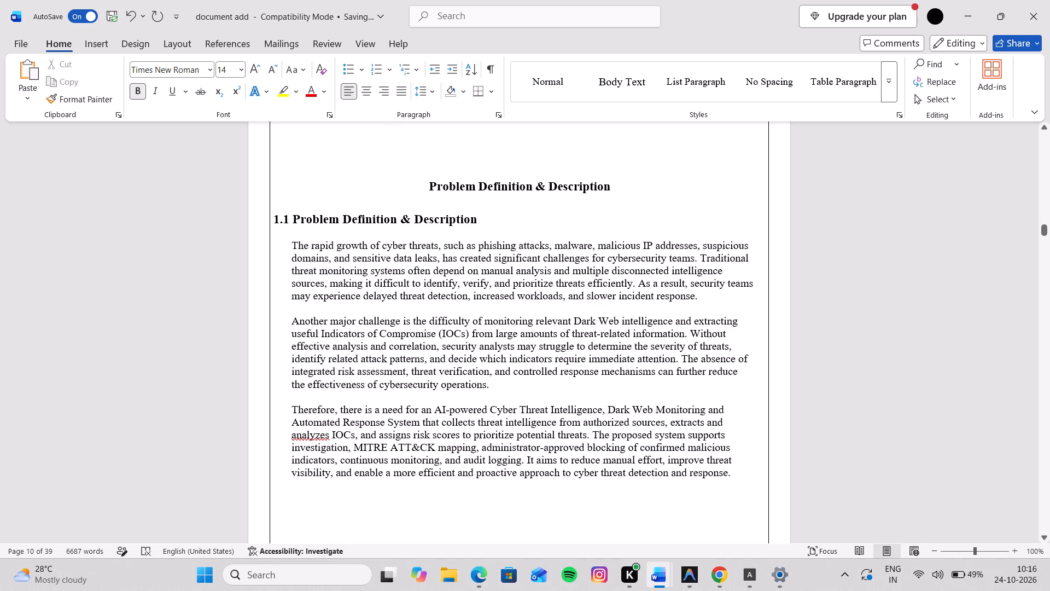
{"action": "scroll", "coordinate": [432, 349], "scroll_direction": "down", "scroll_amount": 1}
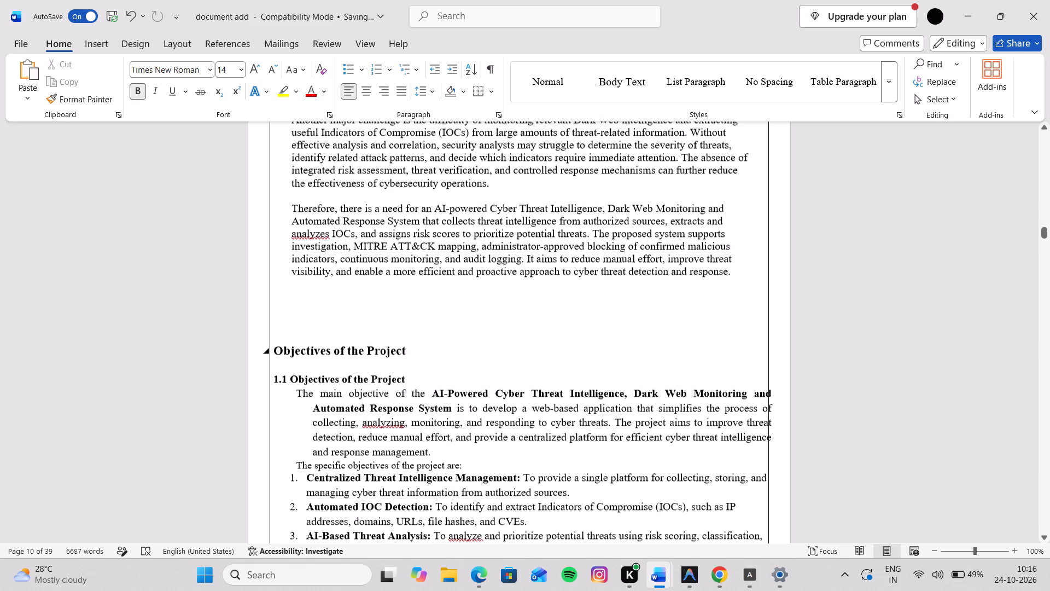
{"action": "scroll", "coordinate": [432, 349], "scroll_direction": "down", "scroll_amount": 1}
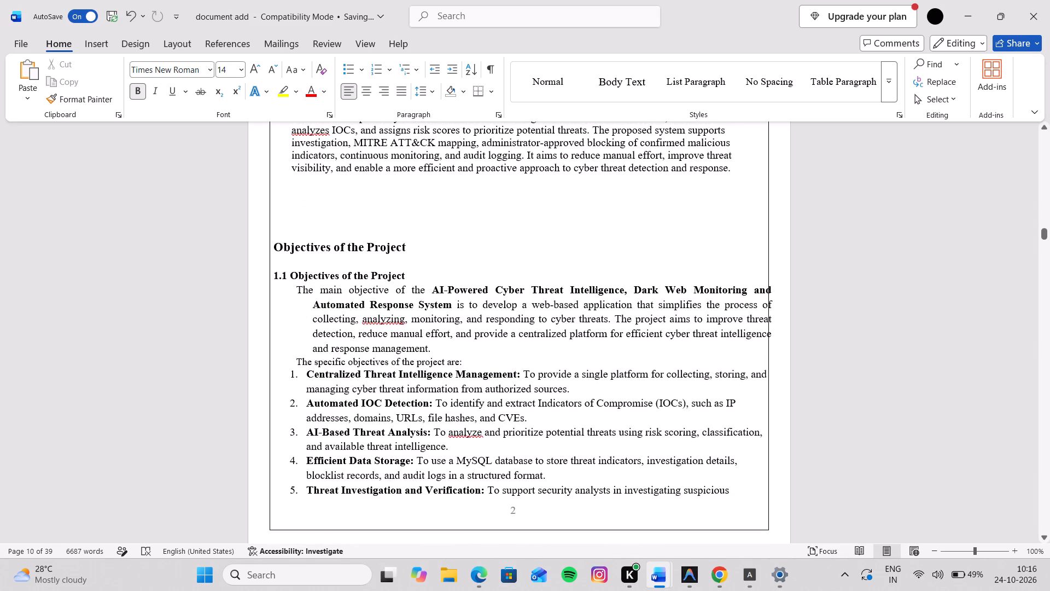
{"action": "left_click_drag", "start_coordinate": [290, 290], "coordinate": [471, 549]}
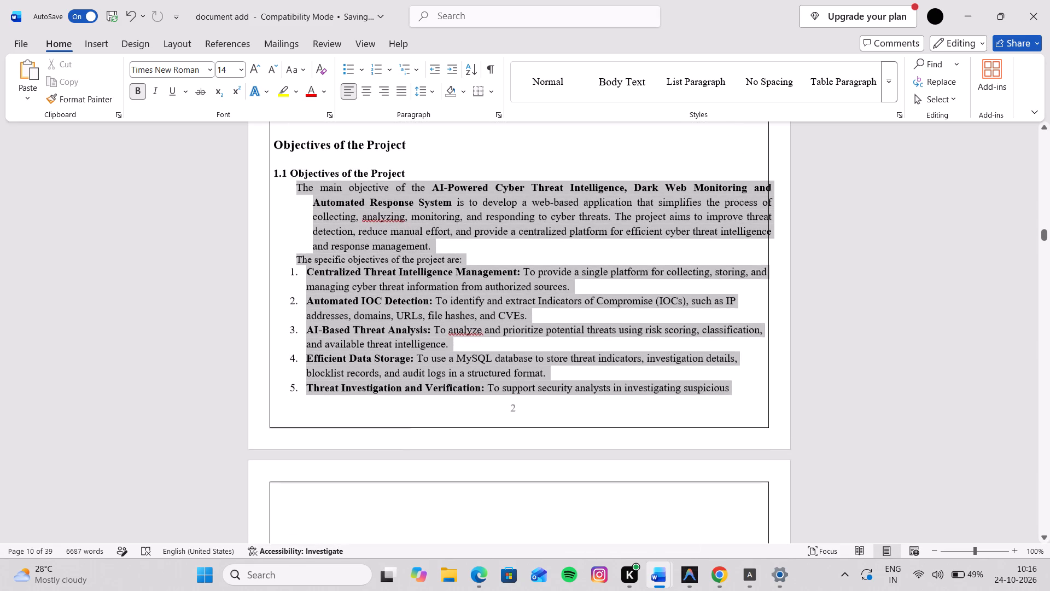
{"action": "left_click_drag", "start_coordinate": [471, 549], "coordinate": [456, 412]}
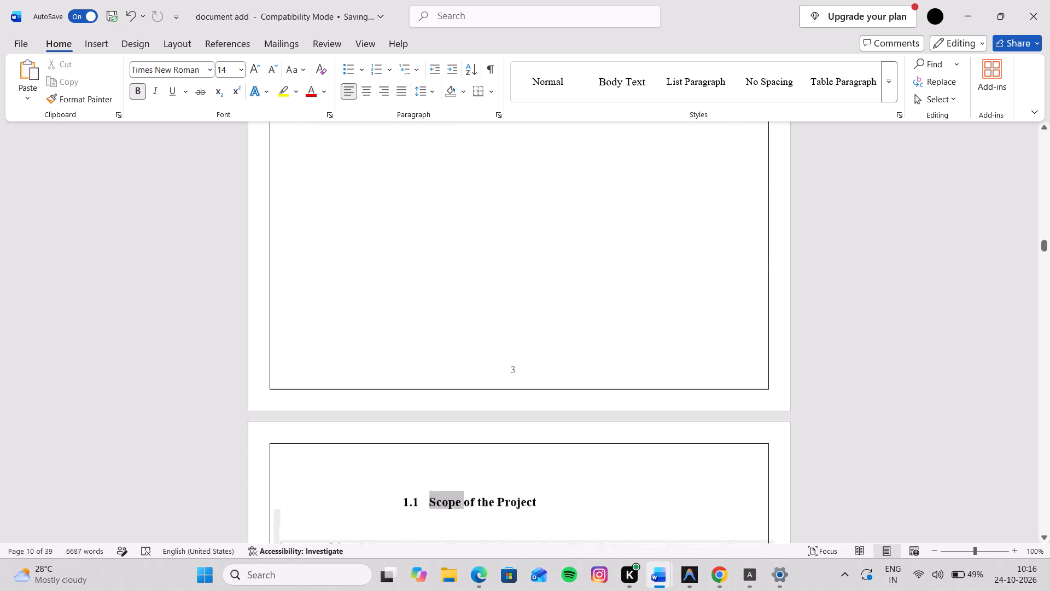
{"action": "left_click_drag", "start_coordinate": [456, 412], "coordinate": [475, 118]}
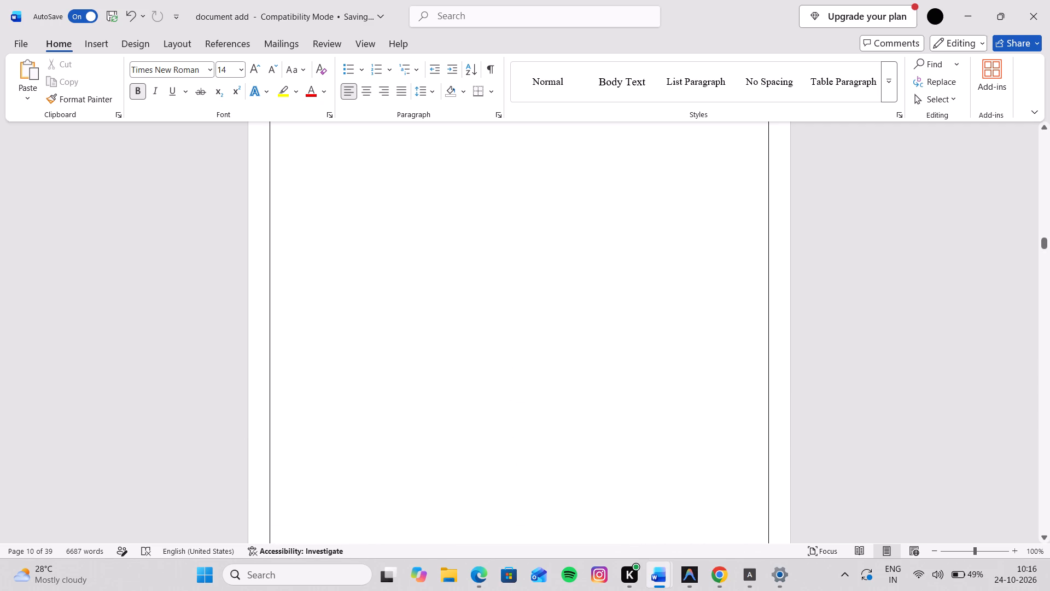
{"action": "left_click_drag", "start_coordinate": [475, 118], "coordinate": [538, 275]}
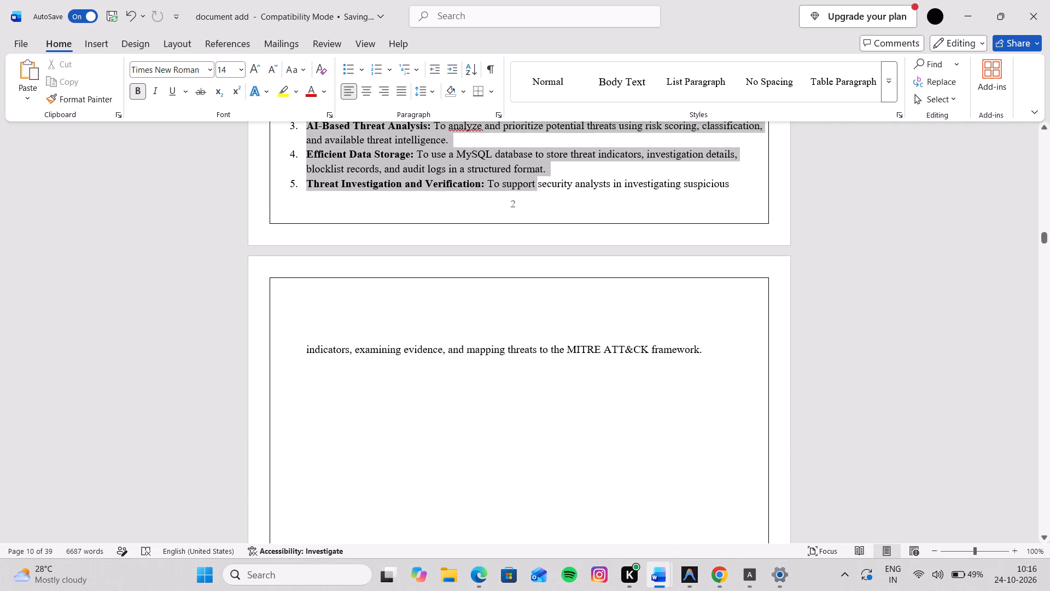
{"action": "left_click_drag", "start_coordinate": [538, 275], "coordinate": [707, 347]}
Delete the whole fifth objective, "Threat Investigation and Verification", and its empty line from the end of the objectives list.
{"action": "left_click", "coordinate": [707, 347]}
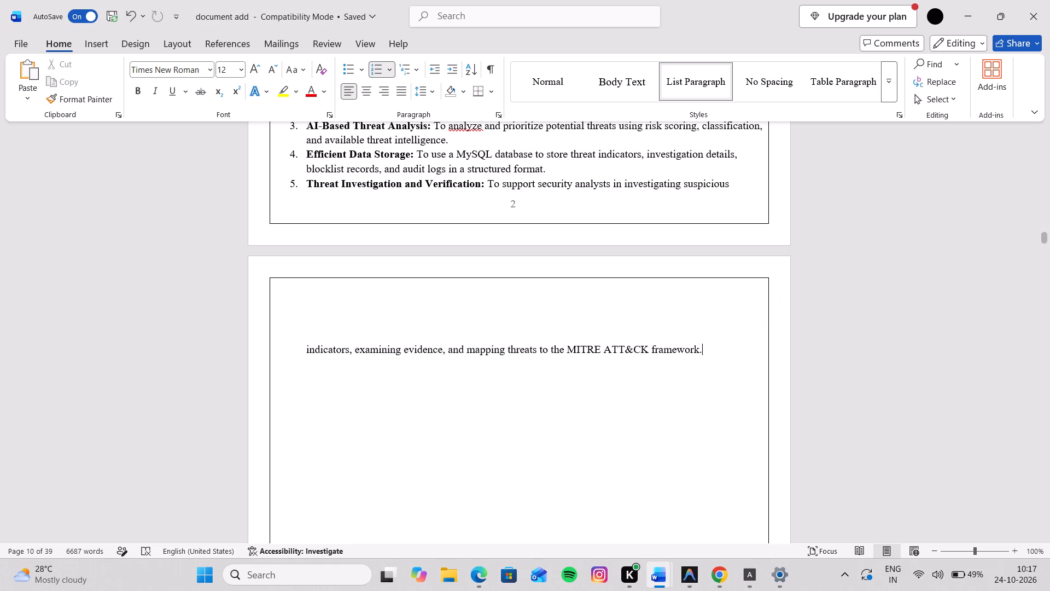
{"action": "key", "text": "BackSpace"}
{"action": "key", "text": "BackSpace"}
{"action": "key", "text": "BackSpace"}
{"action": "key", "text": "BackSpace"}
{"action": "key", "text": "BackSpace"}
{"action": "key", "text": "BackSpace"}
{"action": "key", "text": "BackSpace"}
{"action": "key", "text": "BackSpace"}
{"action": "key", "text": "BackSpace"}
{"action": "key", "text": "BackSpace"}
{"action": "key", "text": "BackSpace"}
{"action": "key", "text": "BackSpace"}
{"action": "key", "text": "BackSpace"}
{"action": "key", "text": "BackSpace"}
{"action": "key", "text": "BackSpace"}
{"action": "key", "text": "BackSpace"}
{"action": "key", "text": "BackSpace"}
{"action": "key", "text": "BackSpace"}
{"action": "key", "text": "BackSpace"}
{"action": "key", "text": "BackSpace"}
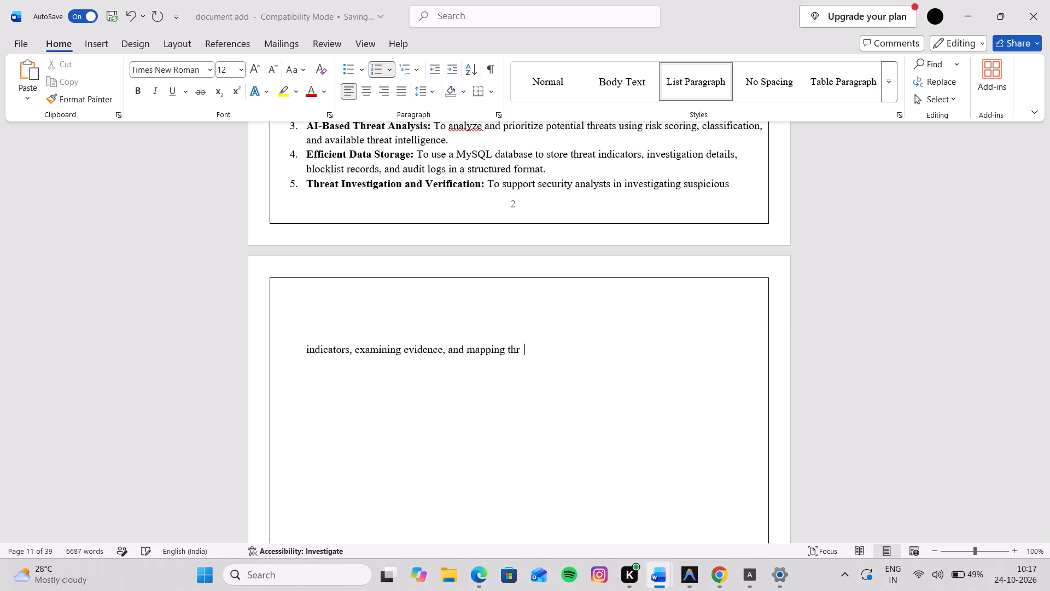
{"action": "key", "text": "BackSpace"}
{"action": "key", "text": "BackSpace"}
{"action": "key", "text": "BackSpace"}
{"action": "key", "text": "BackSpace"}
{"action": "key", "text": "BackSpace"}
{"action": "key", "text": "BackSpace"}
{"action": "key", "text": "BackSpace"}
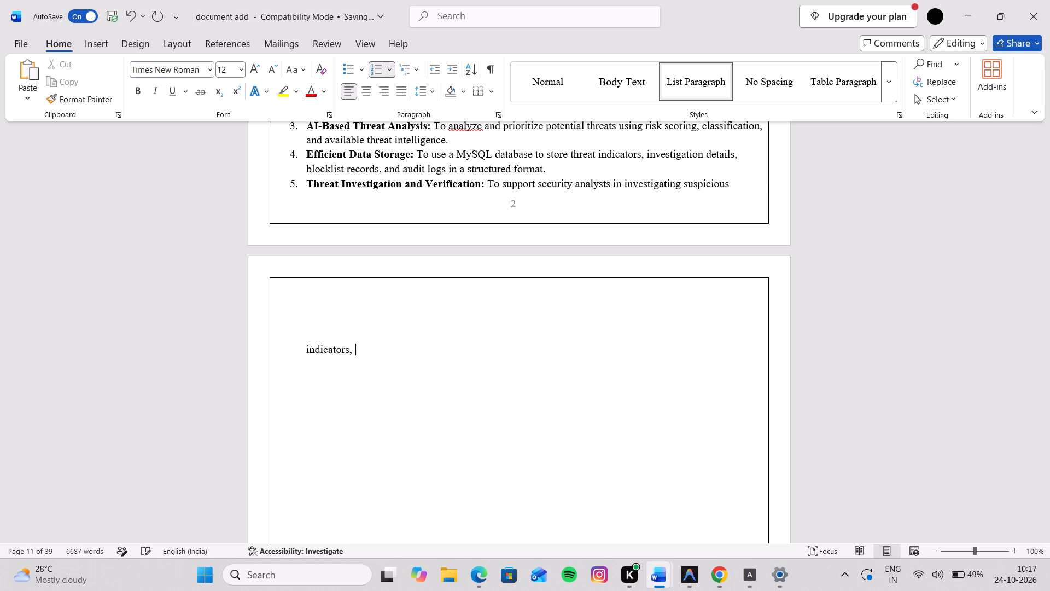
{"action": "key", "text": "BackSpace"}
{"action": "key", "text": "BackSpace"}
{"action": "key", "text": "BackSpace"}
{"action": "key", "text": "BackSpace"}
{"action": "key", "text": "BackSpace"}
{"action": "key", "text": "BackSpace"}
{"action": "key", "text": "BackSpace"}
{"action": "key", "text": "BackSpace"}
{"action": "key", "text": "BackSpace"}
{"action": "key", "text": "BackSpace"}
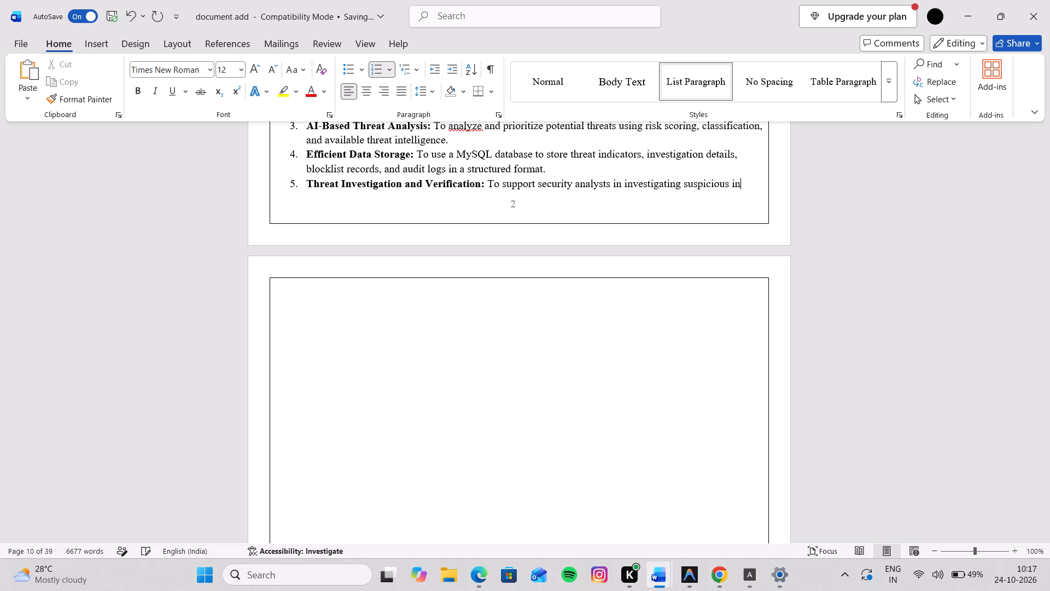
{"action": "key", "text": "BackSpace"}
{"action": "key", "text": "BackSpace"}
{"action": "key", "text": "BackSpace"}
{"action": "key", "text": "BackSpace"}
{"action": "key", "text": "BackSpace"}
{"action": "key", "text": "BackSpace"}
{"action": "key", "text": "BackSpace"}
{"action": "key", "text": "BackSpace"}
{"action": "key", "text": "BackSpace"}
{"action": "key", "text": "BackSpace"}
{"action": "key", "text": "BackSpace"}
{"action": "key", "text": "BackSpace"}
{"action": "key", "text": "BackSpace"}
{"action": "key", "text": "BackSpace"}
{"action": "key", "text": "BackSpace"}
{"action": "key", "text": "BackSpace"}
{"action": "key", "text": "BackSpace"}
{"action": "key", "text": "BackSpace"}
{"action": "key", "text": "BackSpace"}
{"action": "key", "text": "BackSpace"}
{"action": "key", "text": "BackSpace"}
{"action": "key", "text": "BackSpace"}
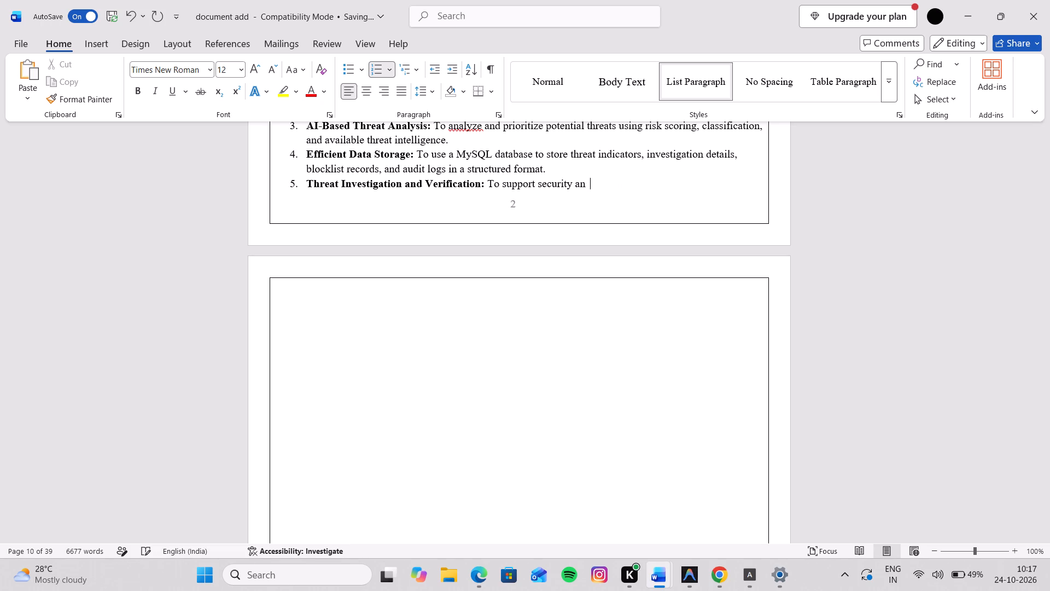
{"action": "key", "text": "BackSpace"}
{"action": "key", "text": "BackSpace"}
{"action": "key", "text": "BackSpace"}
{"action": "key", "text": "BackSpace"}
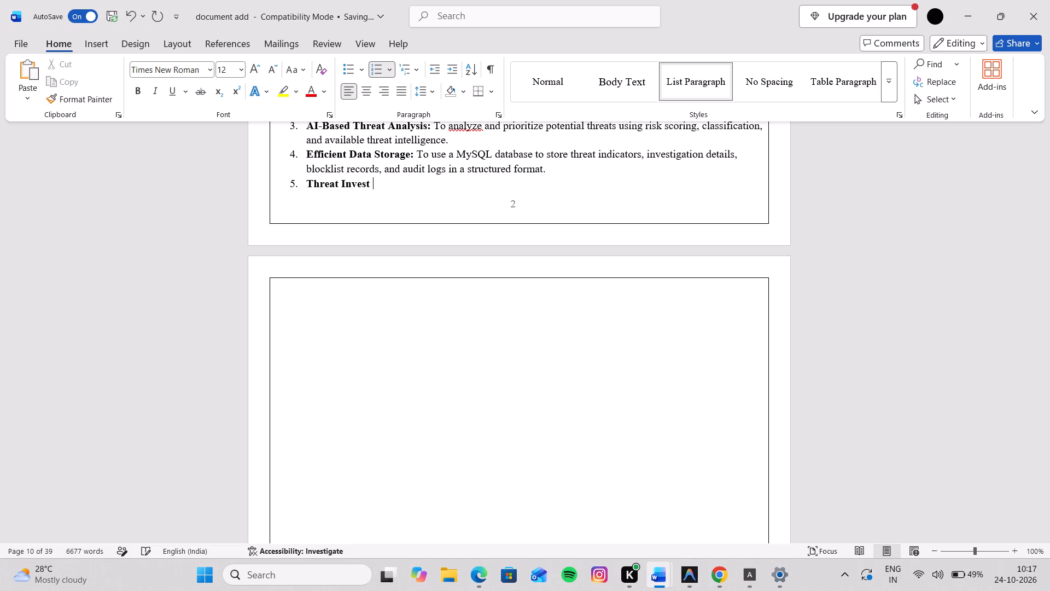
{"action": "key", "text": "BackSpace"}
{"action": "key", "text": "BackSpace"}
{"action": "key", "text": "BackSpace"}
{"action": "key", "text": "BackSpace"}
{"action": "key", "text": "BackSpace"}
{"action": "key", "text": "BackSpace"}
{"action": "key", "text": "BackSpace"}
{"action": "key", "text": "BackSpace"}
{"action": "key", "text": "BackSpace"}
{"action": "key", "text": "BackSpace"}
{"action": "key", "text": "BackSpace"}
{"action": "key", "text": "BackSpace"}
{"action": "key", "text": "BackSpace"}
{"action": "key", "text": "BackSpace"}
{"action": "key", "text": "BackSpace"}
{"action": "key", "text": "BackSpace"}
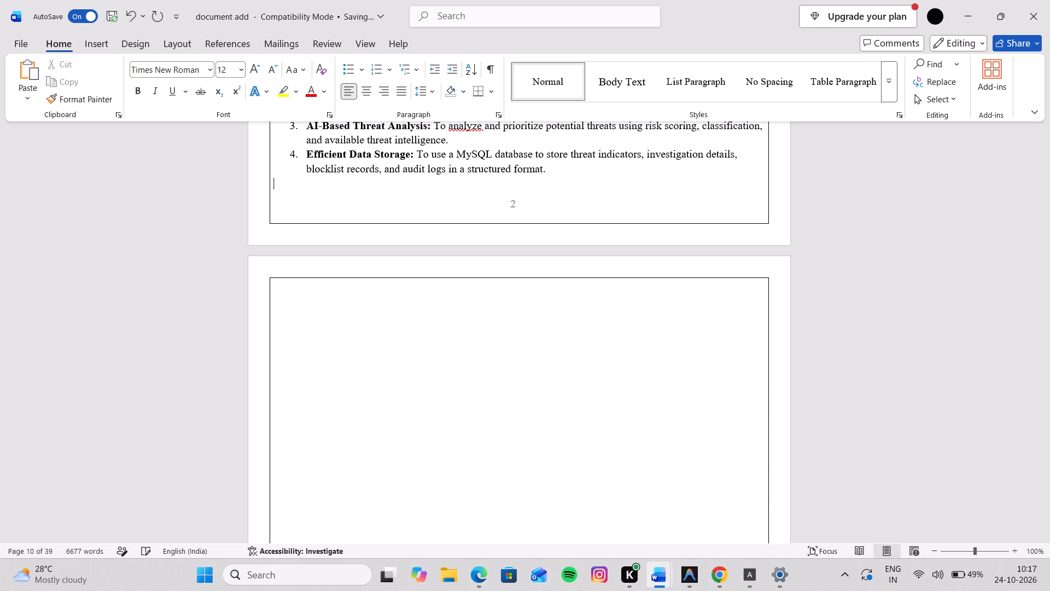
{"action": "key", "text": "BackSpace"}
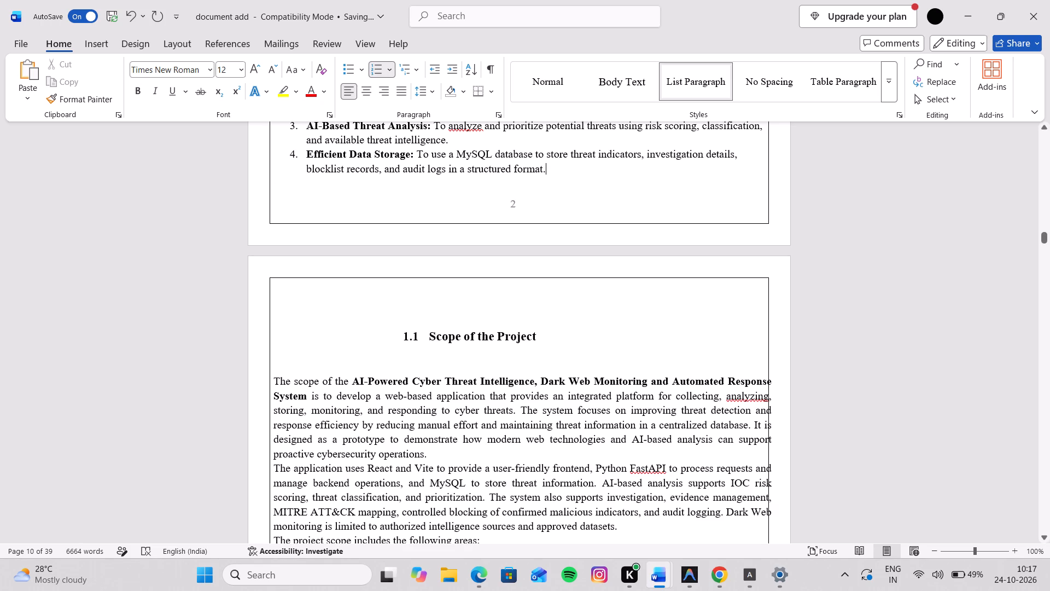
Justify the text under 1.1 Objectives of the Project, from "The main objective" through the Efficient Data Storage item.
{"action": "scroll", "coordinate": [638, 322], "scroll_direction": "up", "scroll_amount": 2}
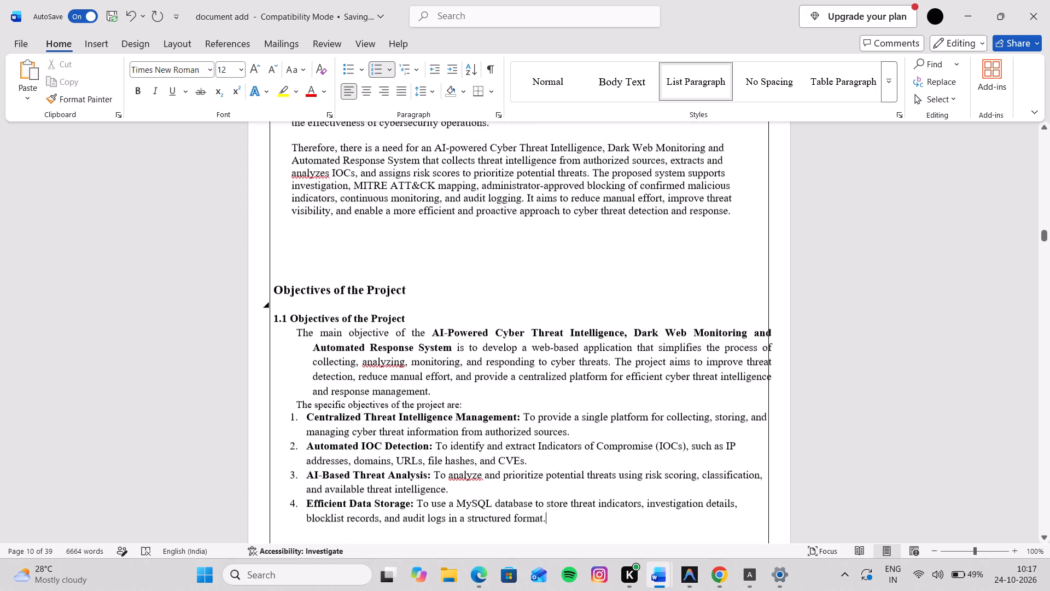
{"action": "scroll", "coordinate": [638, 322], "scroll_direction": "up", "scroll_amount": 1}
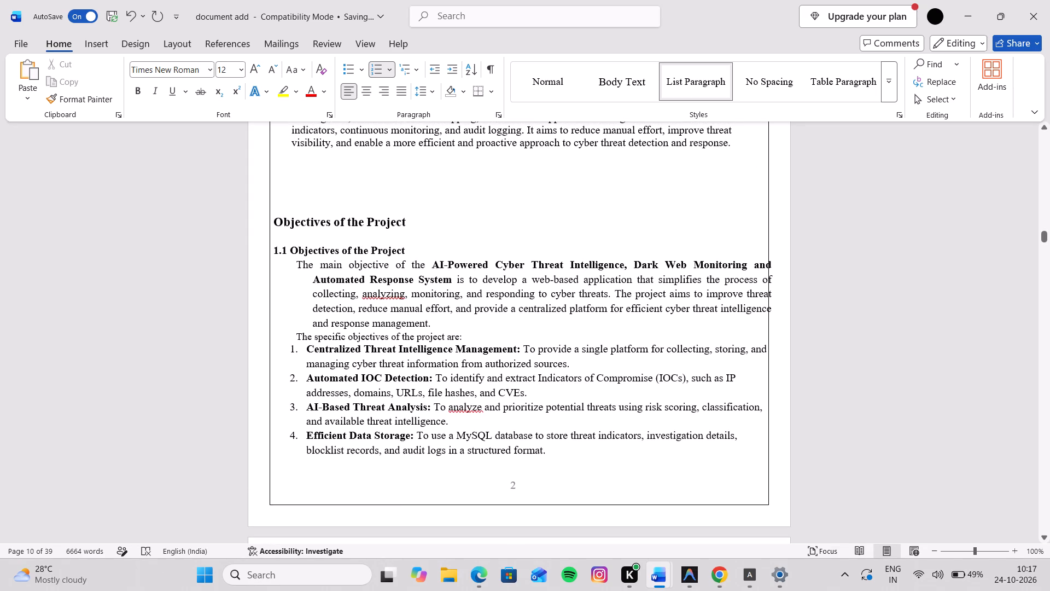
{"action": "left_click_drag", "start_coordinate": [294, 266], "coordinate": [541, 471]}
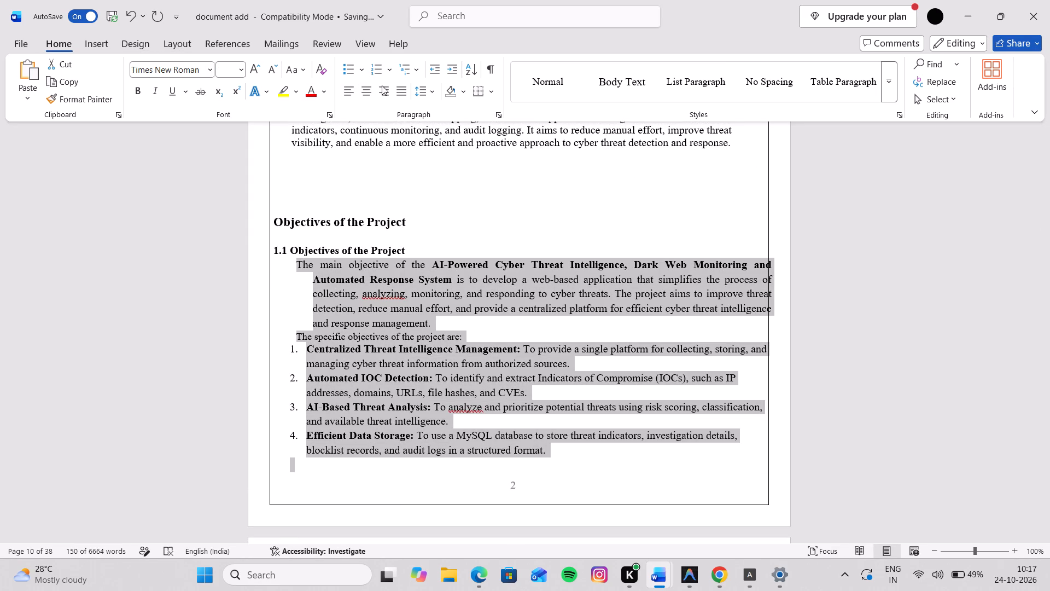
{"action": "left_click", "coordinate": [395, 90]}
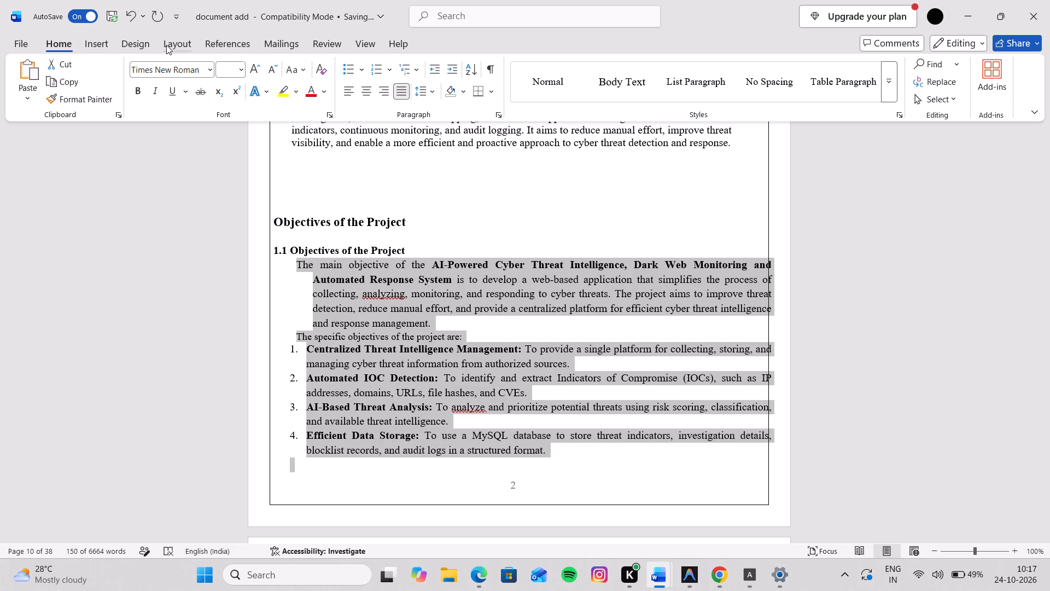
Set the left and right indents of the paragraphs and numbered list under 1.1 Objectives of the Project to 0.7 cm.
{"action": "left_click", "coordinate": [179, 46]}
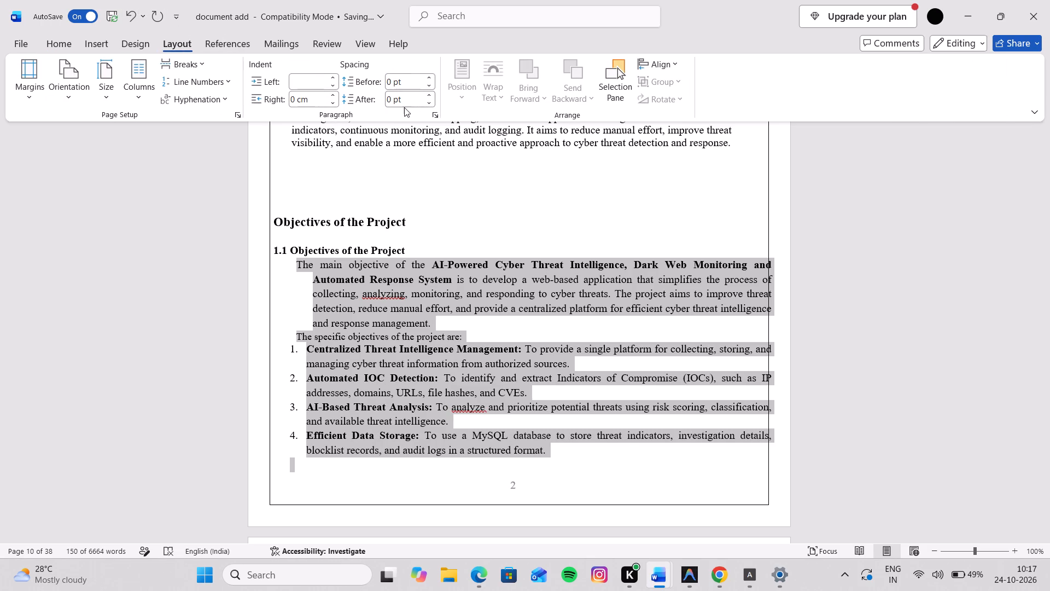
{"action": "left_click", "coordinate": [436, 111]}
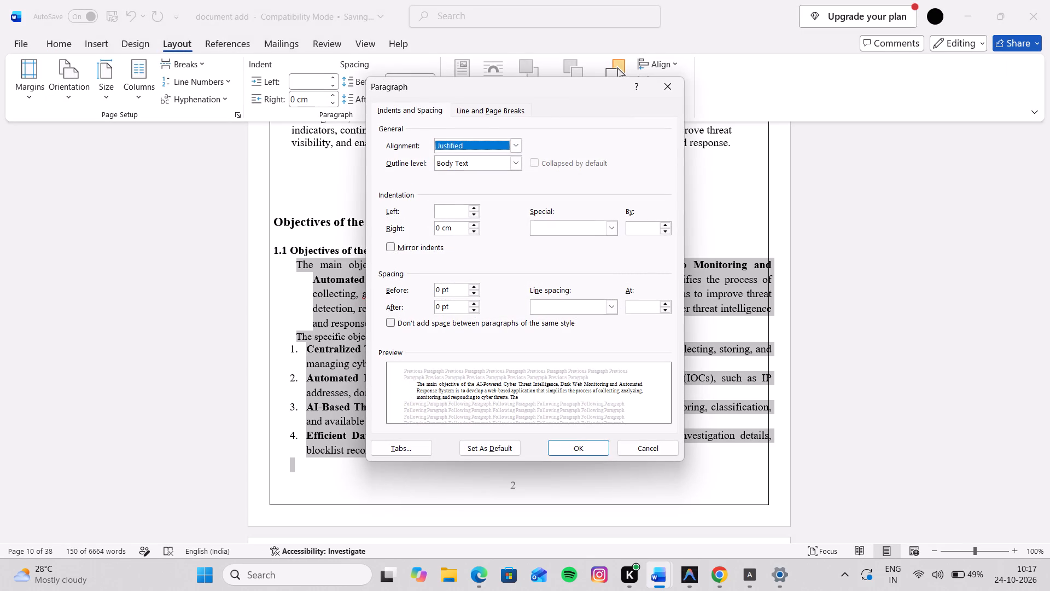
{"action": "left_click", "coordinate": [446, 216]}
{"action": "type", "text": "0.7"}
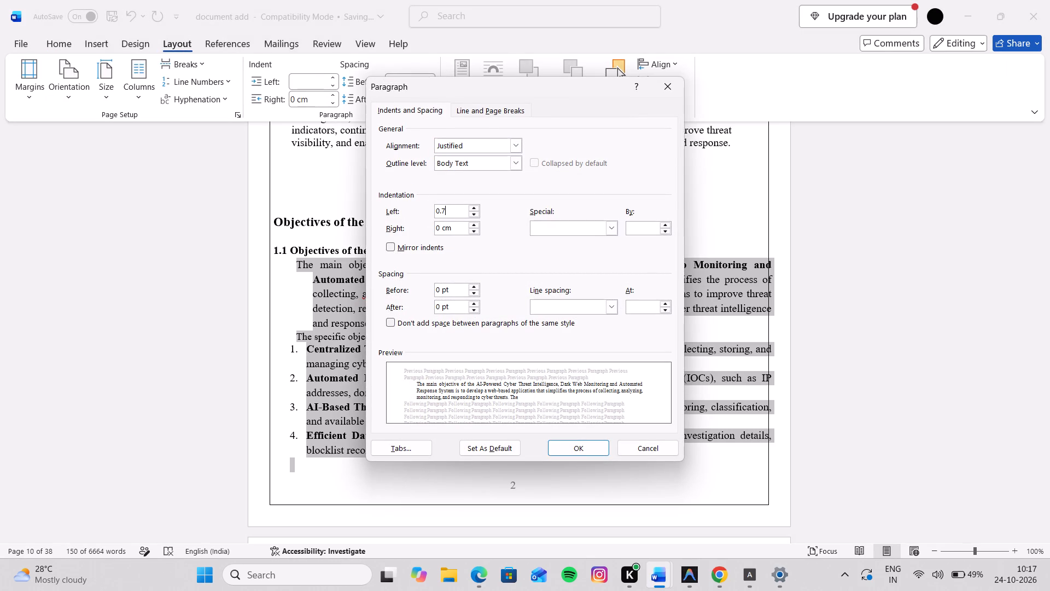
{"action": "key", "text": "space"}
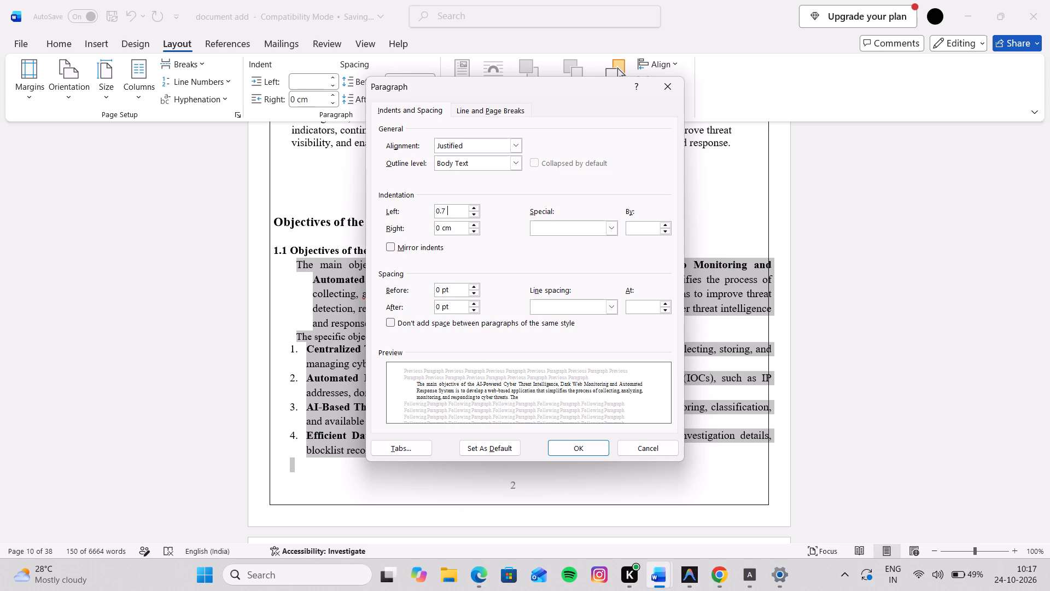
{"action": "type", "text": "cm"}
{"action": "left_click", "coordinate": [453, 225]}
{"action": "key", "text": "Left"}
{"action": "key", "text": "Left"}
{"action": "key", "text": "Left"}
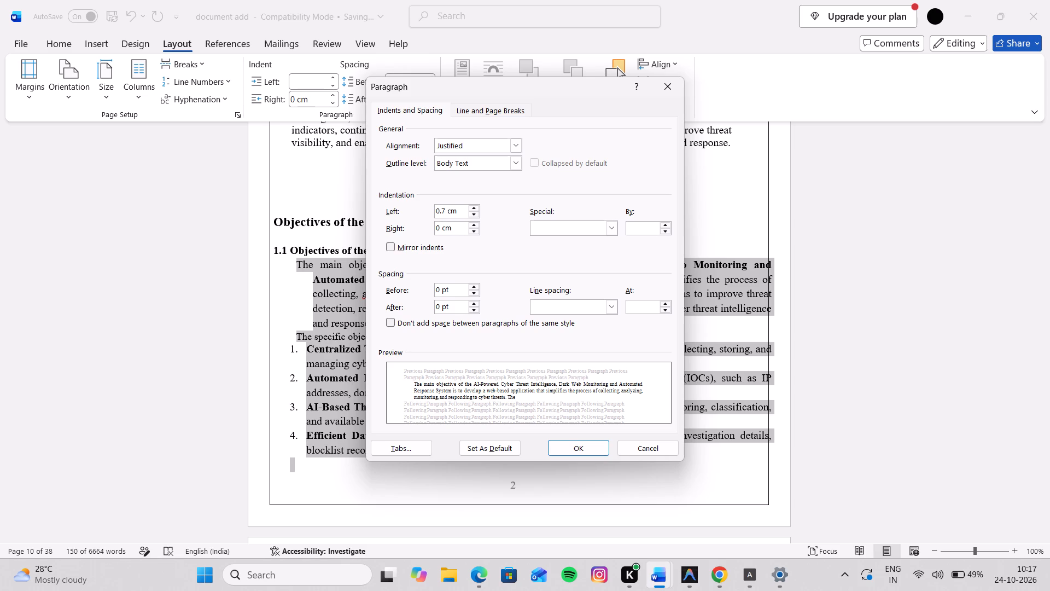
{"action": "type", "text": ".7"}
{"action": "left_click", "coordinate": [588, 451]}
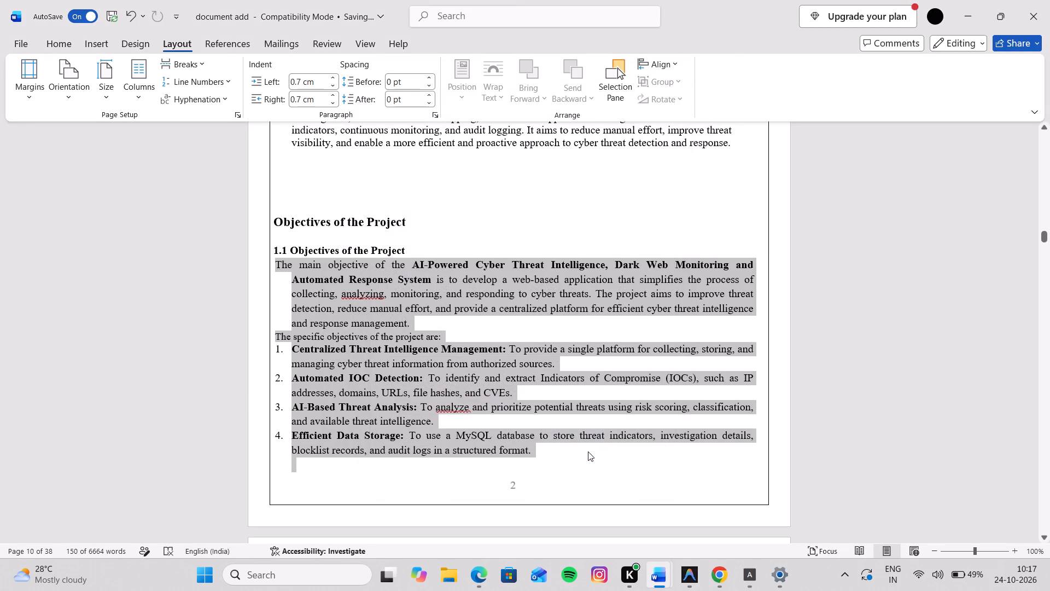
{"action": "left_click", "coordinate": [535, 483]}
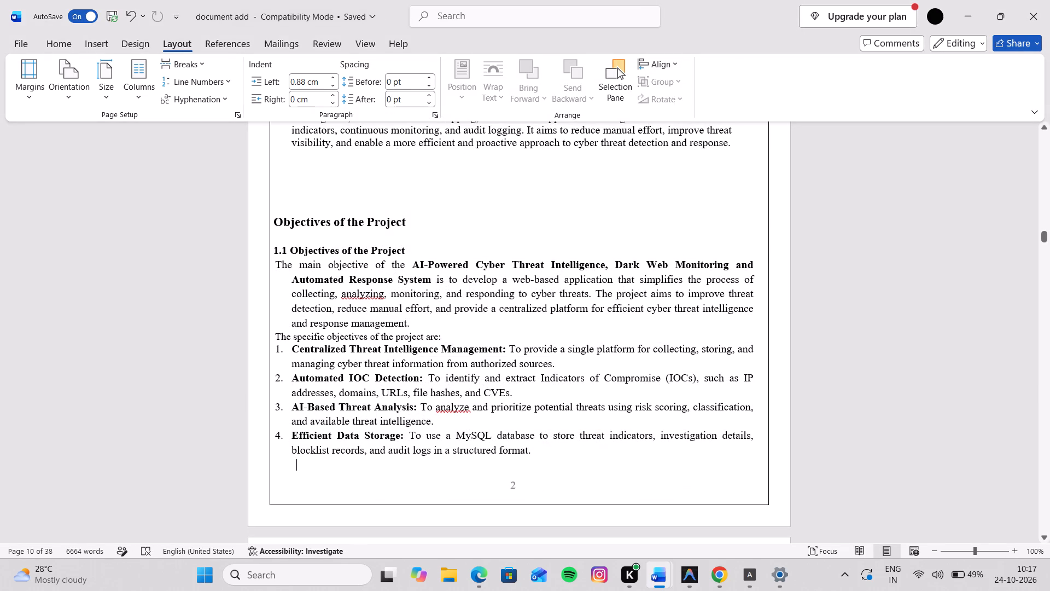
Switch the paragraphs and numbered list under 1.1 Objectives of the Project from justified to left alignment.
{"action": "left_click", "coordinate": [70, 45]}
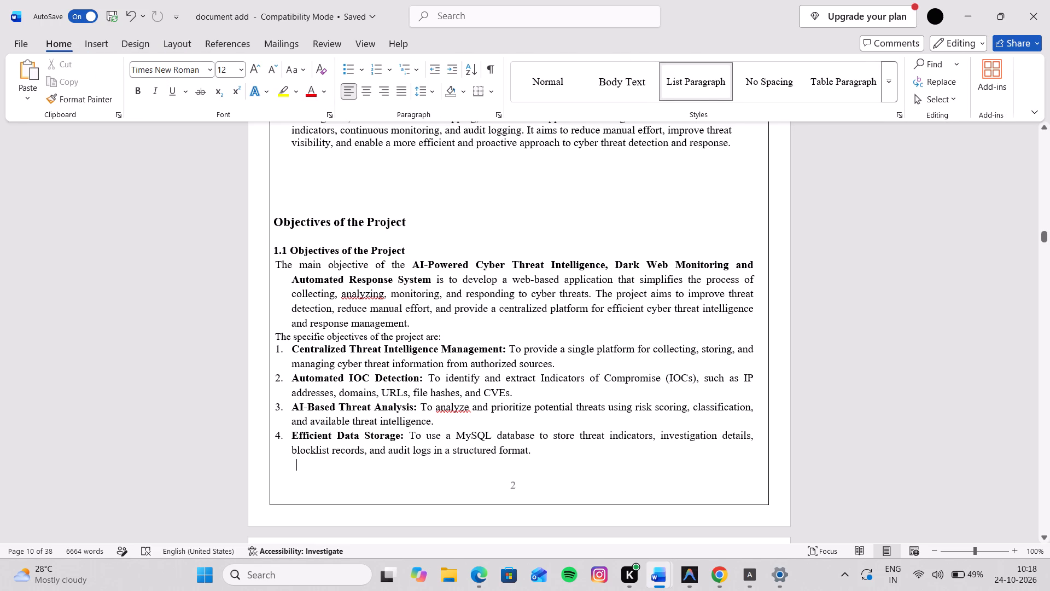
{"action": "left_click_drag", "start_coordinate": [276, 260], "coordinate": [533, 465]}
{"action": "left_click", "coordinate": [405, 93]}
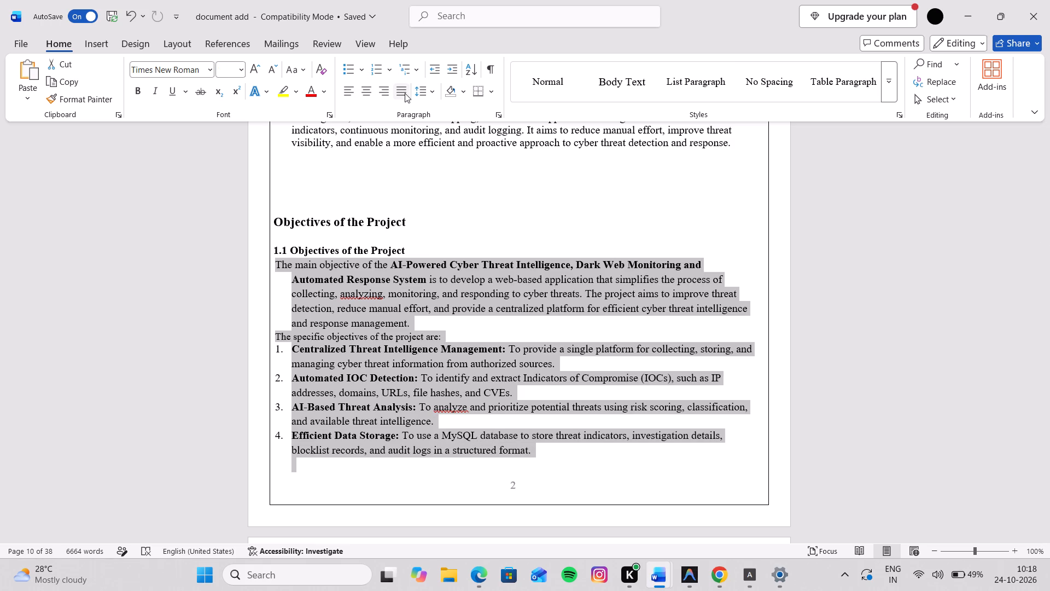
{"action": "left_click", "coordinate": [561, 466]}
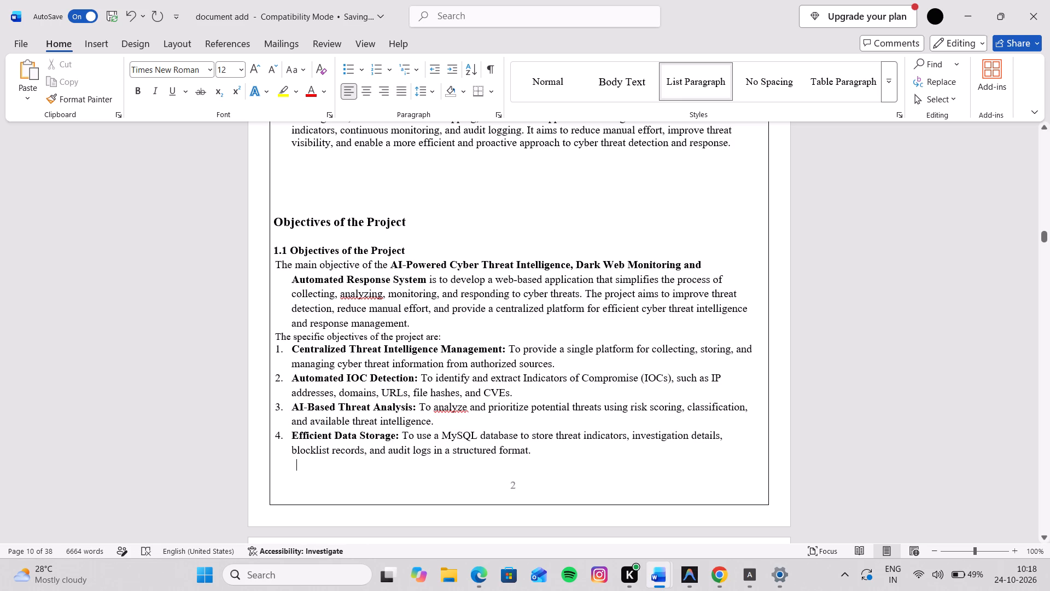
Insert five spaces before "The main objective of the" to line up the paragraph's first line with the lines below.
{"action": "left_click", "coordinate": [275, 265]}
{"action": "key", "text": "space"}
{"action": "key", "text": "space"}
{"action": "key", "text": "space"}
{"action": "key", "text": "space"}
{"action": "key", "text": "space"}
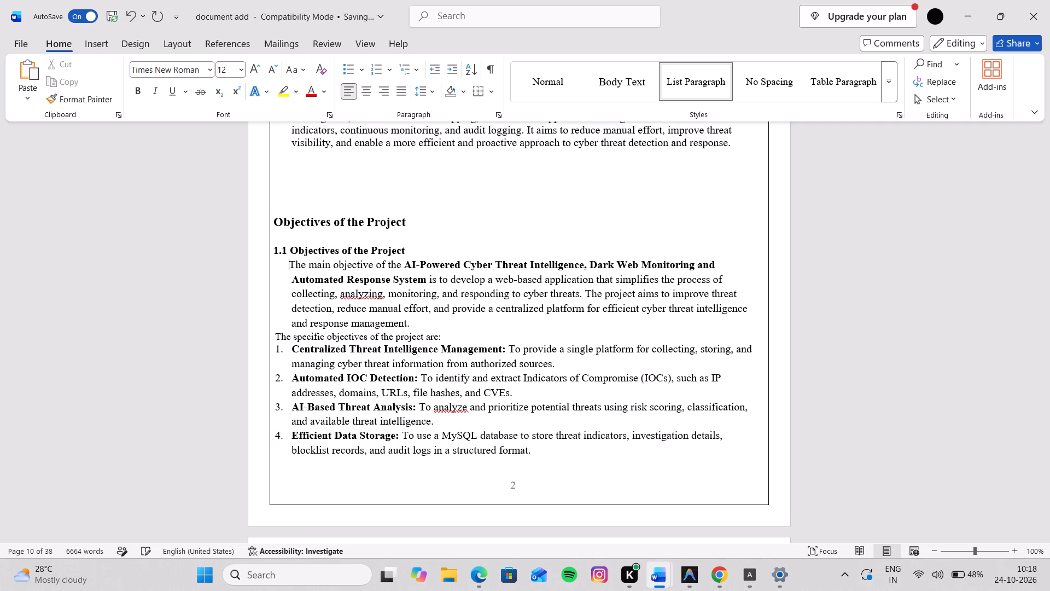
Insert six spaces before "The specific objectives of the project are:" to line it up with the paragraph above.
{"action": "left_click", "coordinate": [278, 341]}
{"action": "key", "text": "Left"}
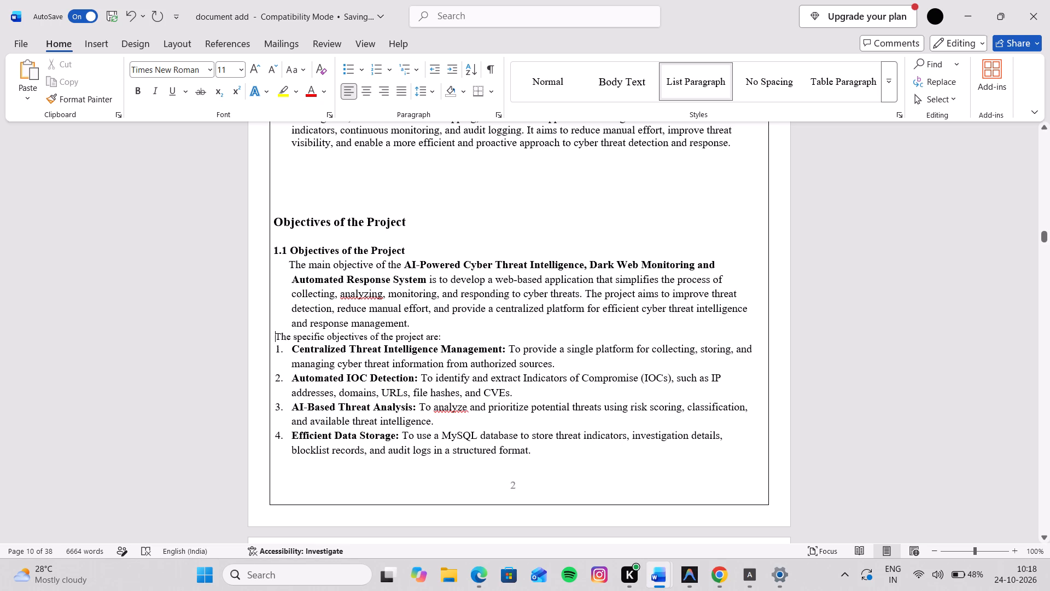
{"action": "key", "text": "space"}
{"action": "key", "text": "space"}
{"action": "key", "text": "space"}
{"action": "key", "text": "space"}
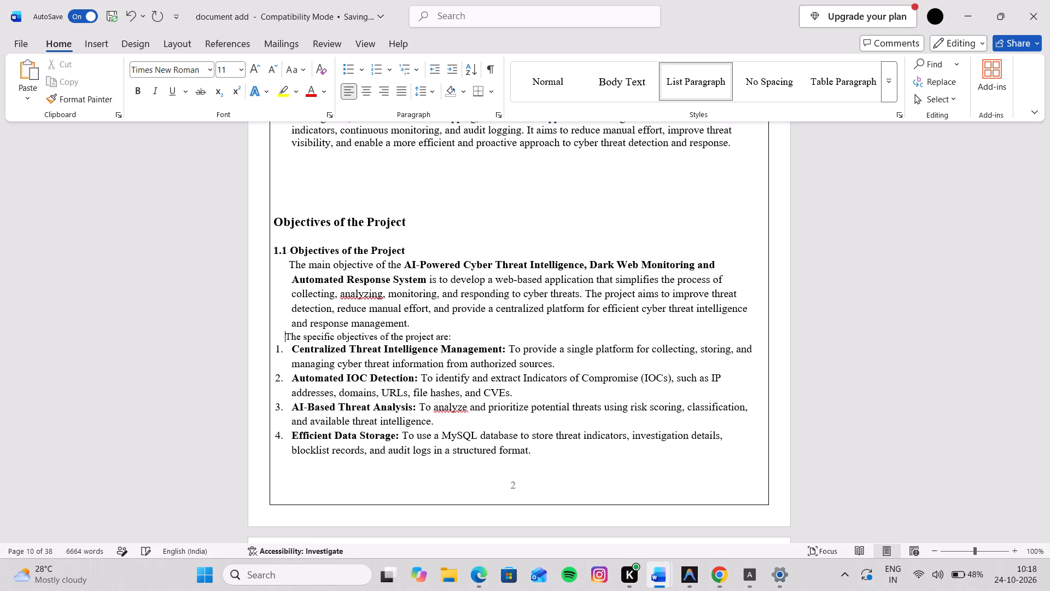
{"action": "key", "text": "space"}
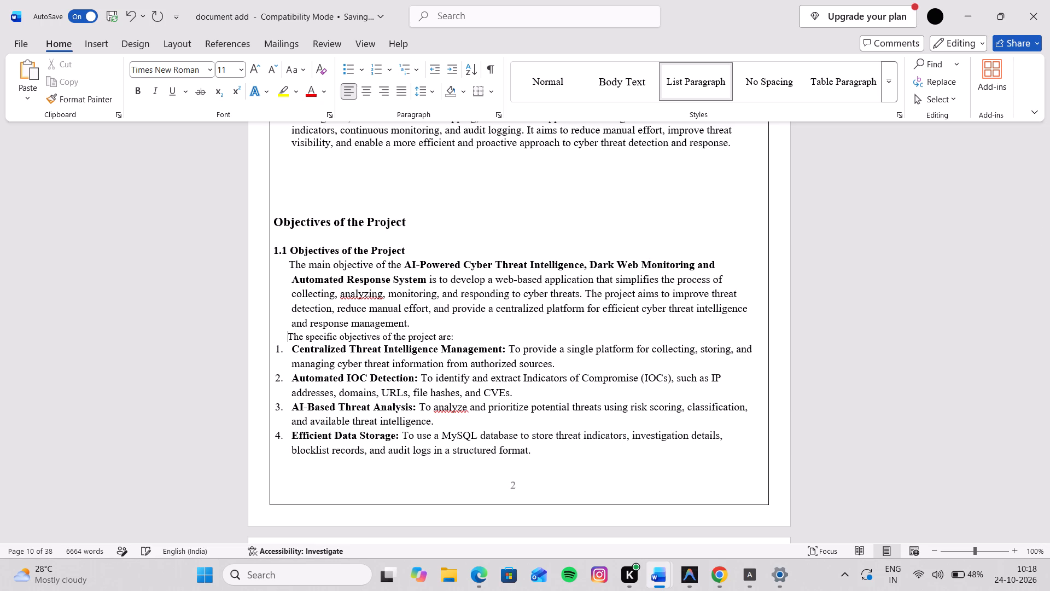
{"action": "key", "text": "space"}
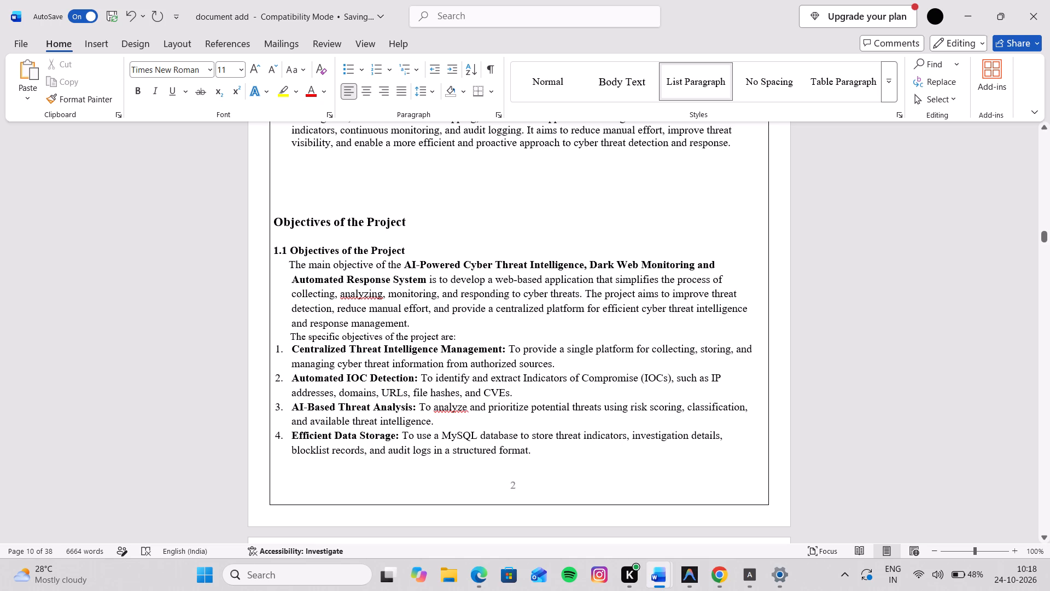
Remove the automatic numbering from the four objectives, Centralized Threat Intelligence Management through Efficient Data Storage, keeping their text indented.
{"action": "left_click", "coordinate": [283, 345]}
{"action": "key", "text": "Left"}
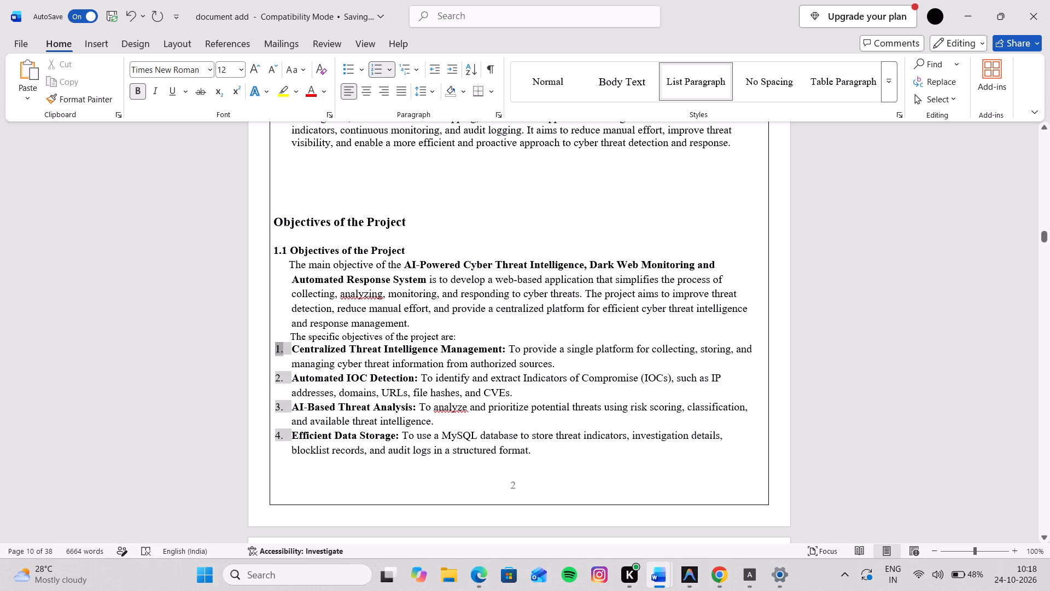
{"action": "key", "text": "BackSpace"}
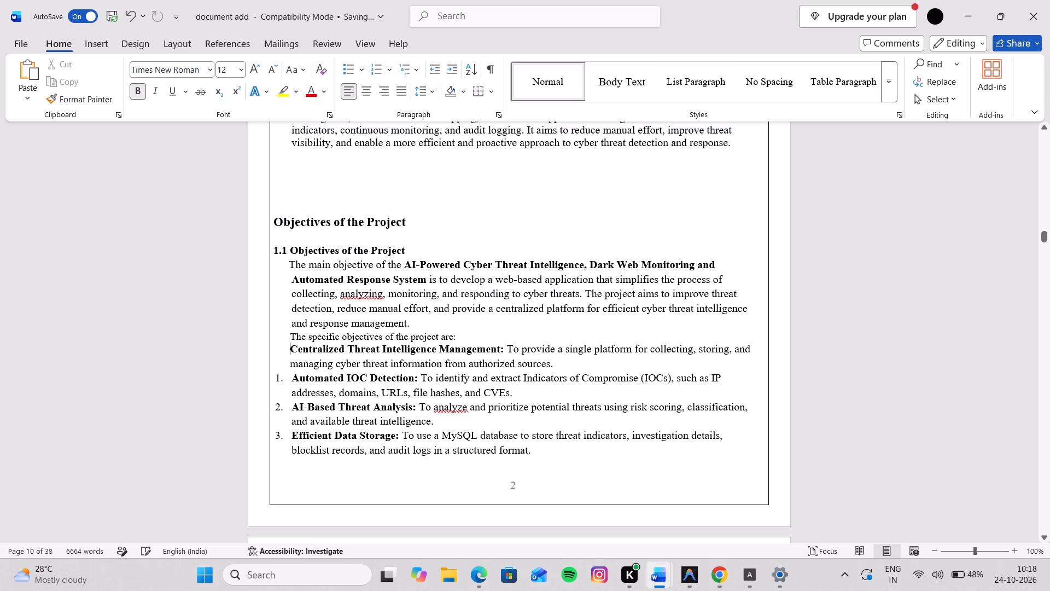
{"action": "left_click", "coordinate": [287, 379]}
{"action": "key", "text": "BackSpace"}
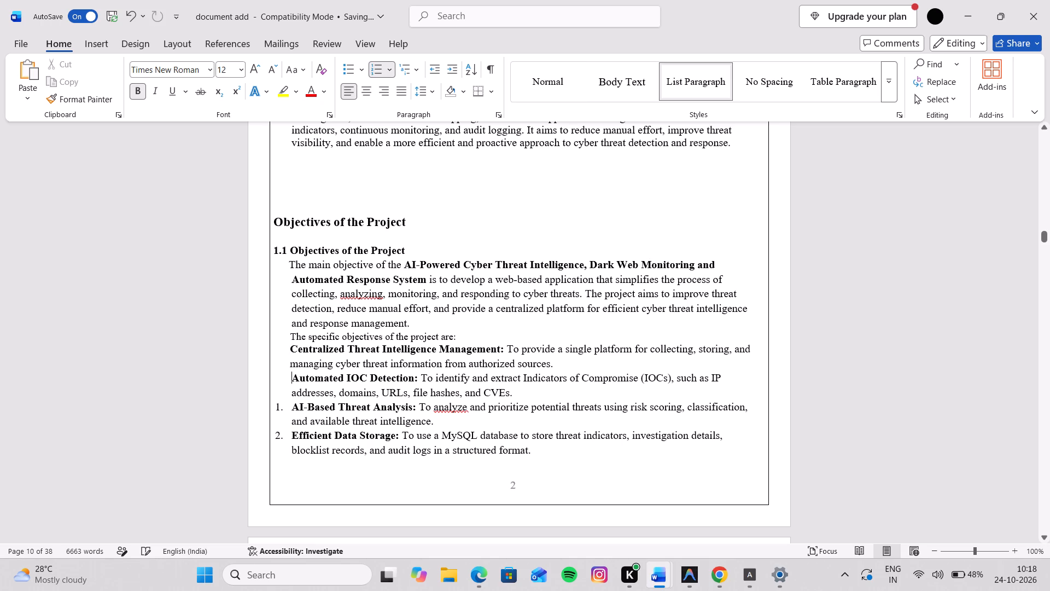
{"action": "key", "text": "Down"}
{"action": "key", "text": "Down"}
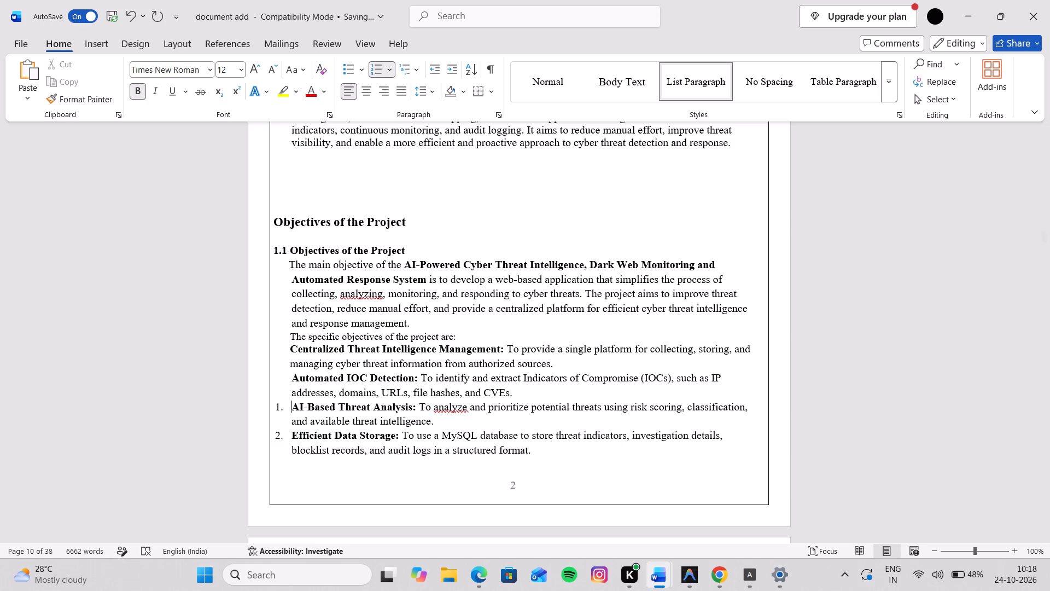
{"action": "key", "text": "BackSpace"}
{"action": "key", "text": "Down"}
{"action": "key", "text": "Down"}
{"action": "key", "text": "BackSpace"}
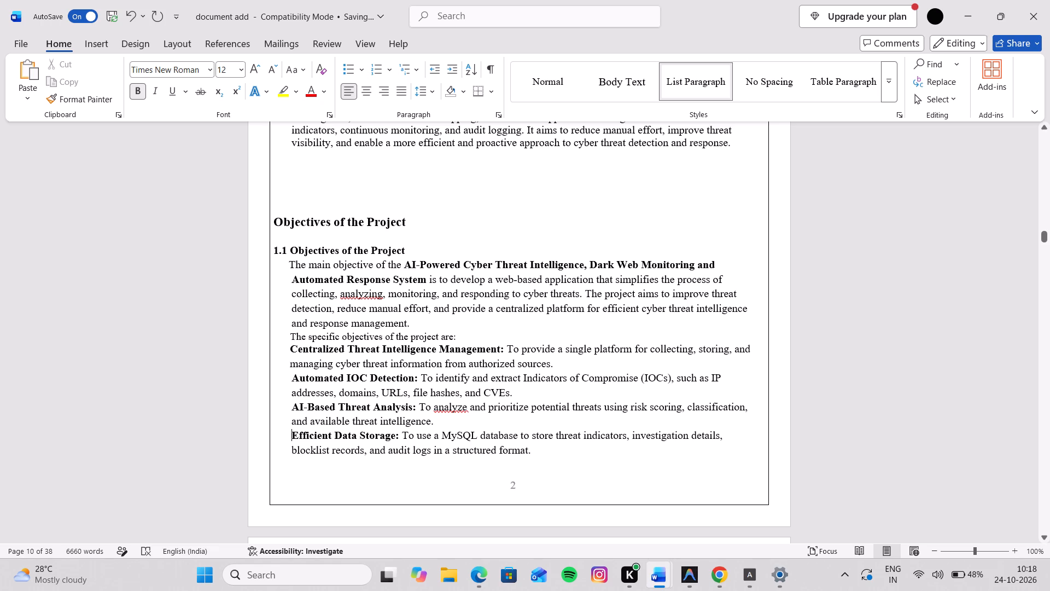
{"action": "left_click", "coordinate": [371, 473]}
Set the left and right indents of all paragraphs and the numbered list under Scope of the Project to 0.7 cm.
{"action": "scroll", "coordinate": [371, 473], "scroll_direction": "down", "scroll_amount": 1}
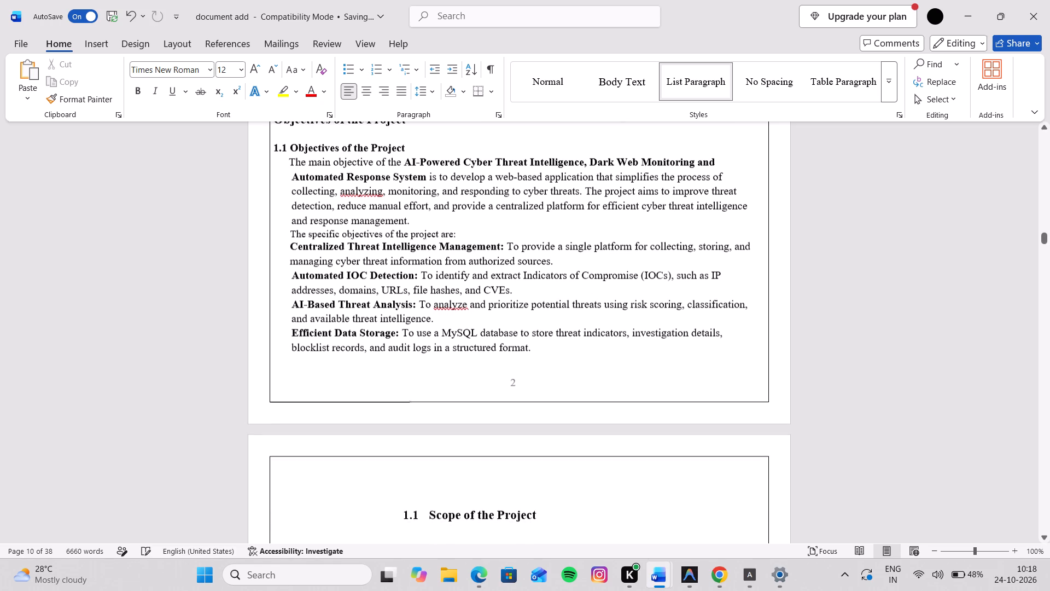
{"action": "scroll", "coordinate": [371, 473], "scroll_direction": "down", "scroll_amount": 4}
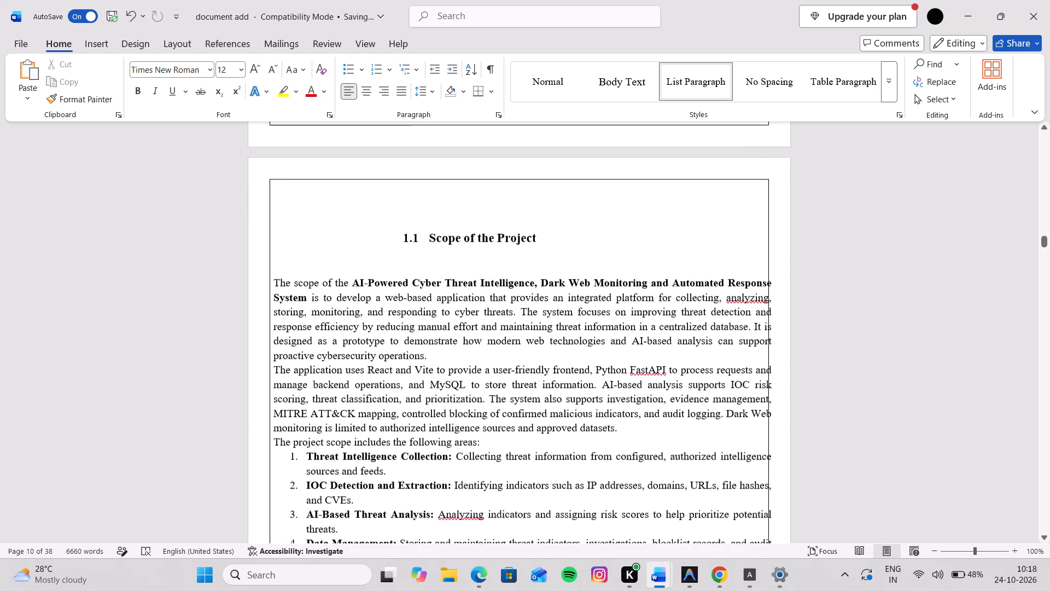
{"action": "scroll", "coordinate": [371, 473], "scroll_direction": "down", "scroll_amount": 1}
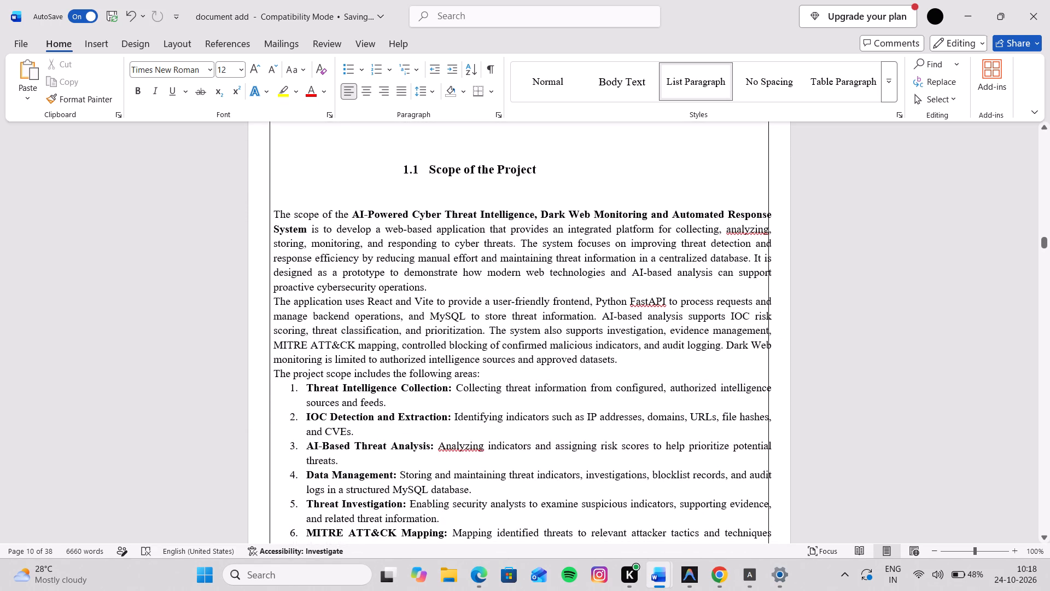
{"action": "scroll", "coordinate": [276, 205], "scroll_direction": "down", "scroll_amount": 2}
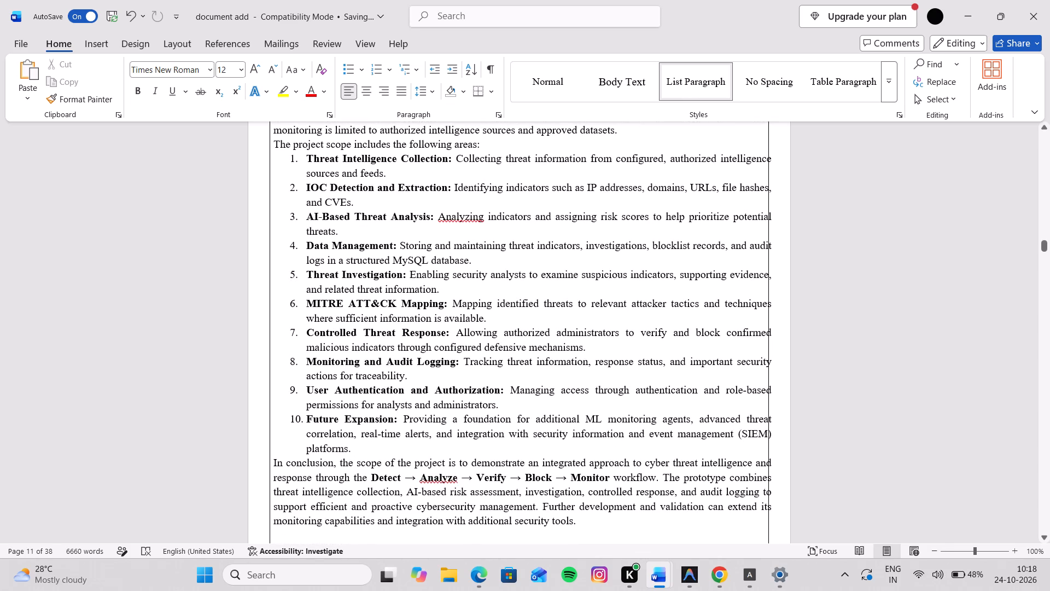
{"action": "scroll", "coordinate": [299, 397], "scroll_direction": "up", "scroll_amount": 3}
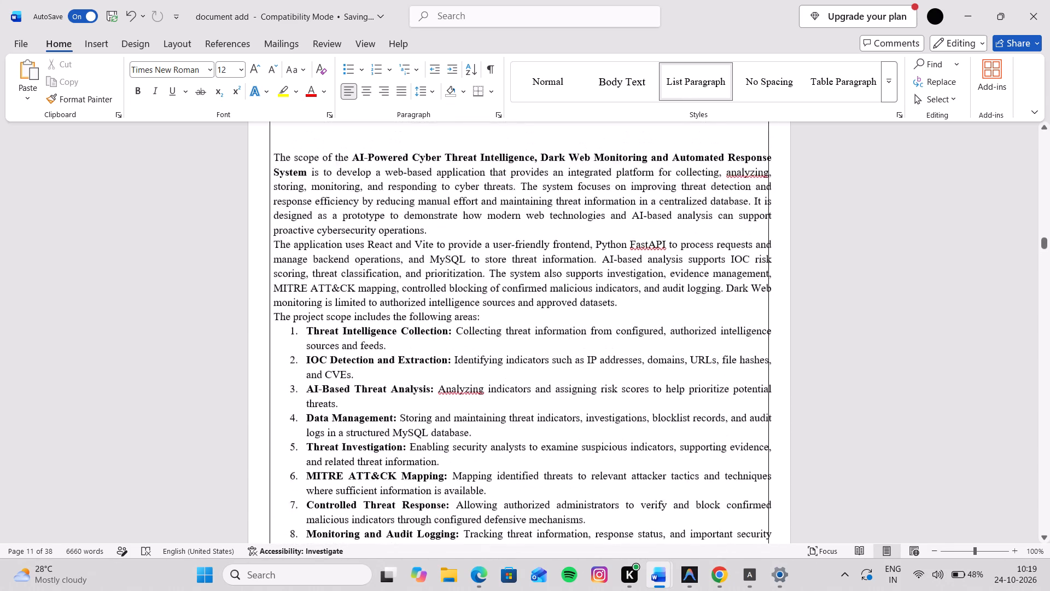
{"action": "scroll", "coordinate": [299, 397], "scroll_direction": "up", "scroll_amount": 1}
{"action": "left_click_drag", "start_coordinate": [271, 236], "coordinate": [271, 243]}
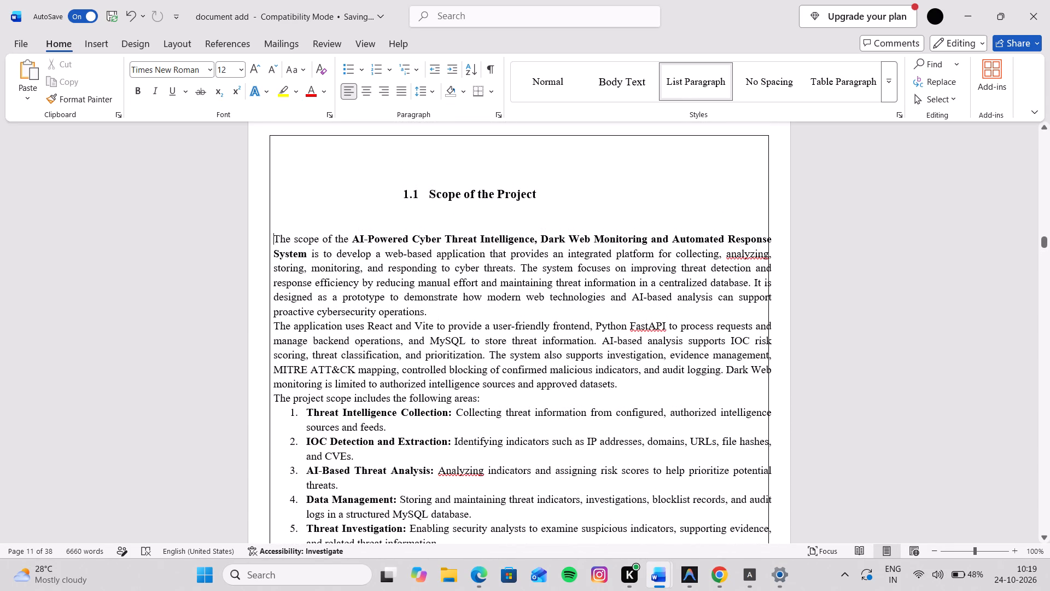
{"action": "left_click_drag", "start_coordinate": [271, 243], "coordinate": [435, 533]}
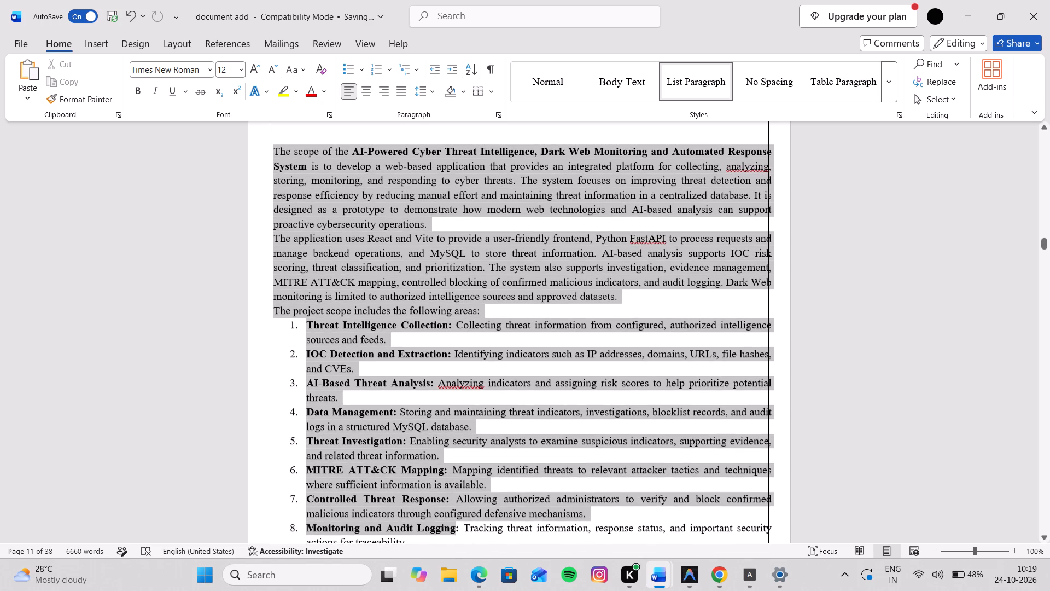
{"action": "left_click_drag", "start_coordinate": [435, 533], "coordinate": [442, 524]}
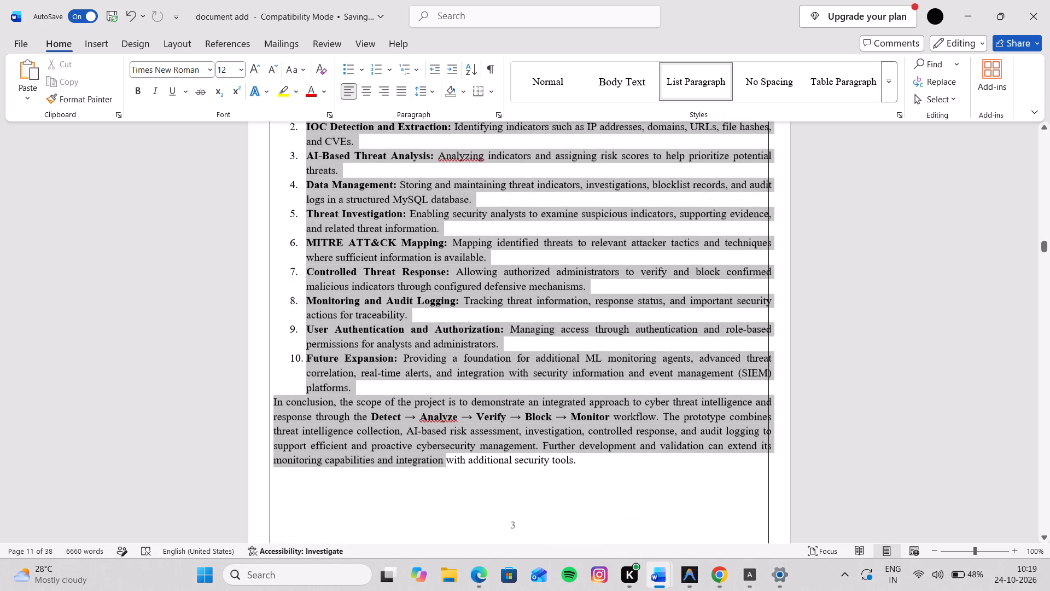
{"action": "left_click_drag", "start_coordinate": [442, 524], "coordinate": [588, 462]}
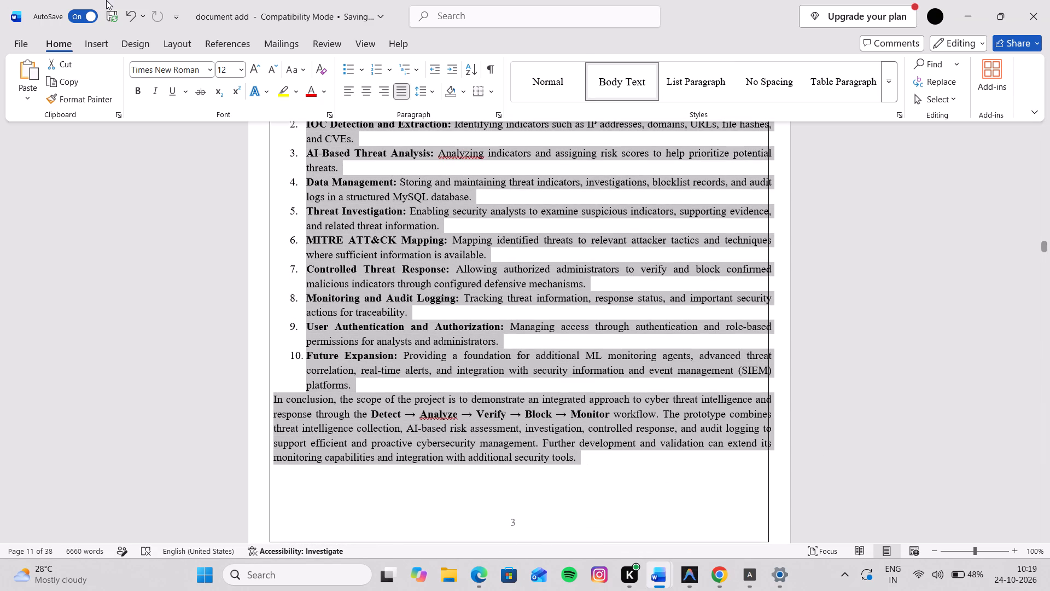
{"action": "left_click", "coordinate": [173, 33]}
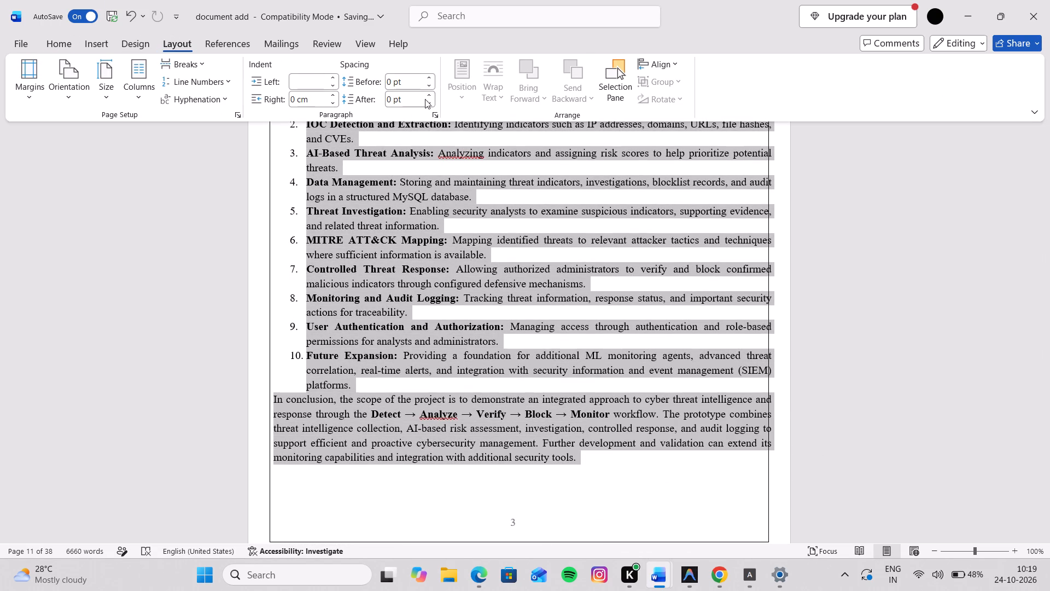
{"action": "left_click", "coordinate": [429, 114]}
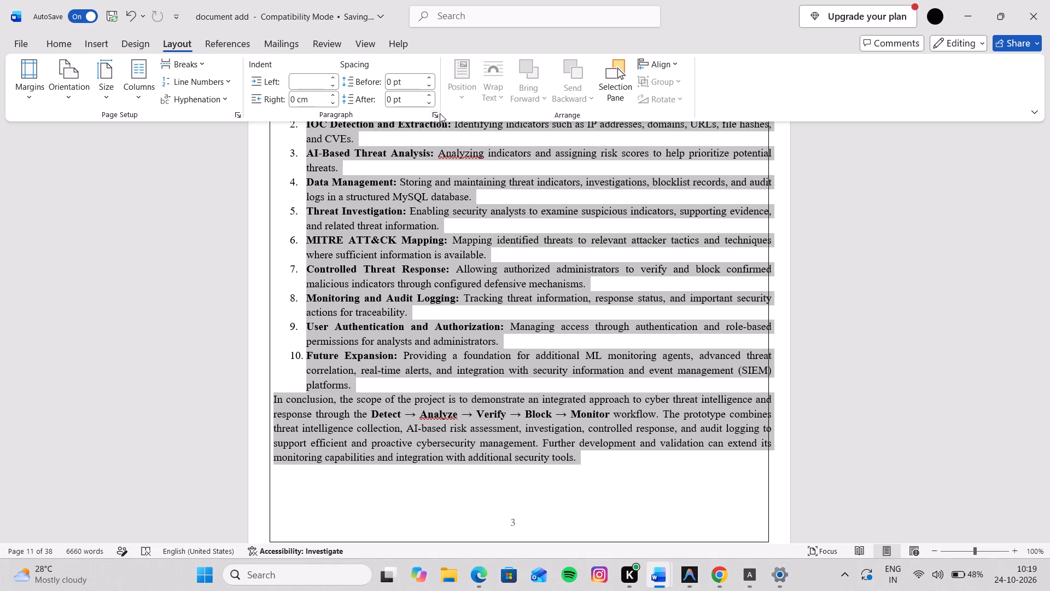
{"action": "left_click", "coordinate": [434, 114]}
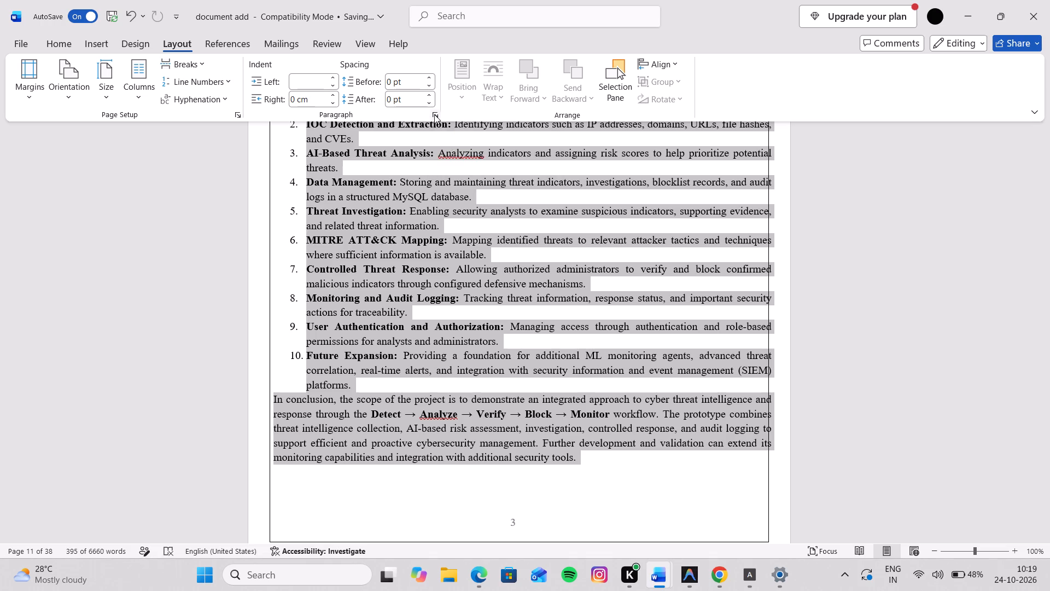
{"action": "left_click", "coordinate": [447, 211]}
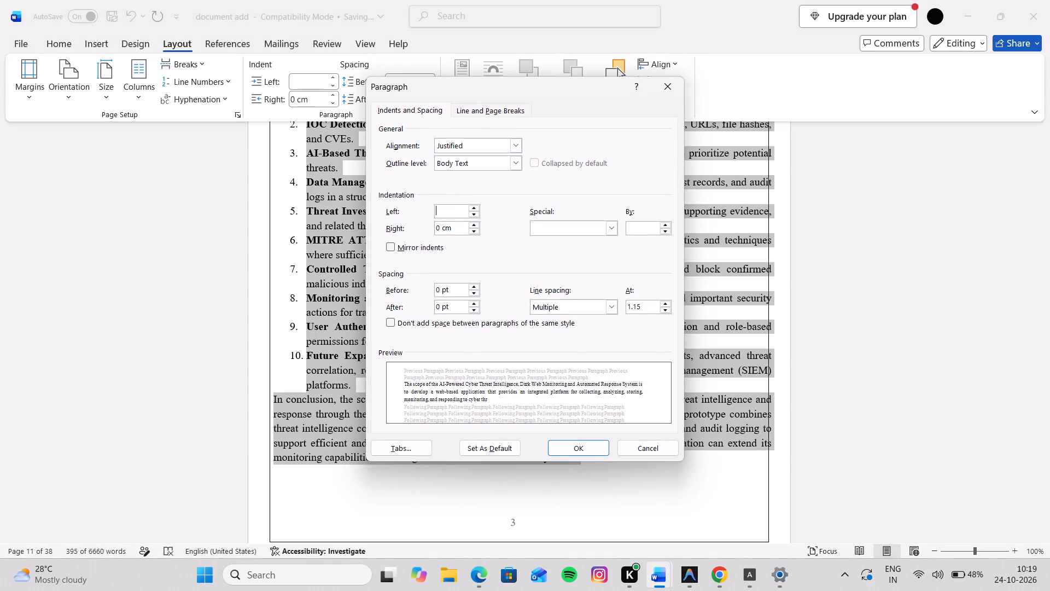
{"action": "type", "text": "0.7"}
{"action": "key", "text": "space"}
{"action": "type", "text": "cm"}
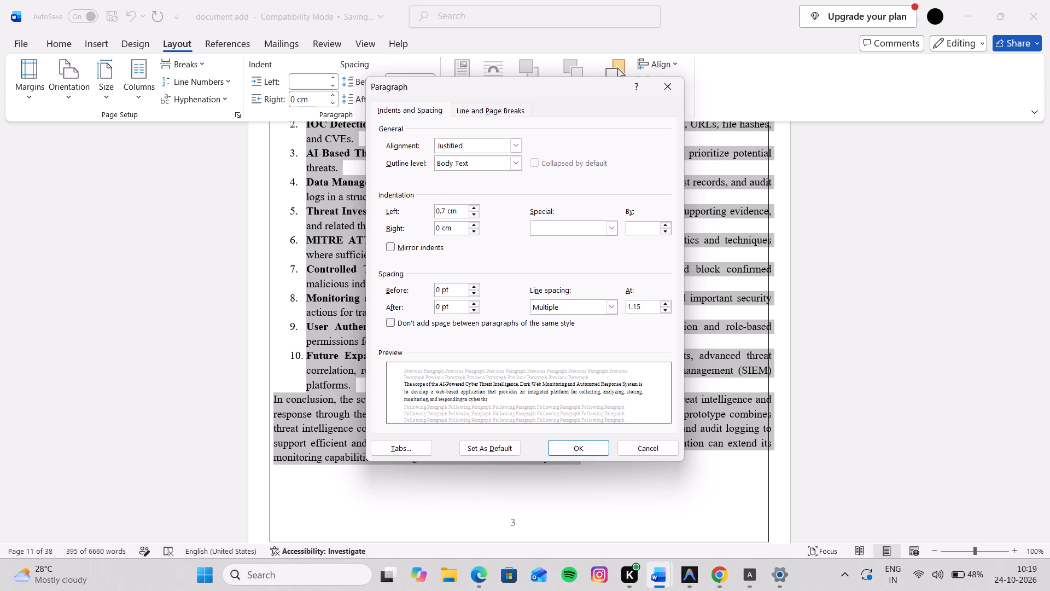
{"action": "left_click", "coordinate": [439, 228]}
{"action": "type", "text": ".7"}
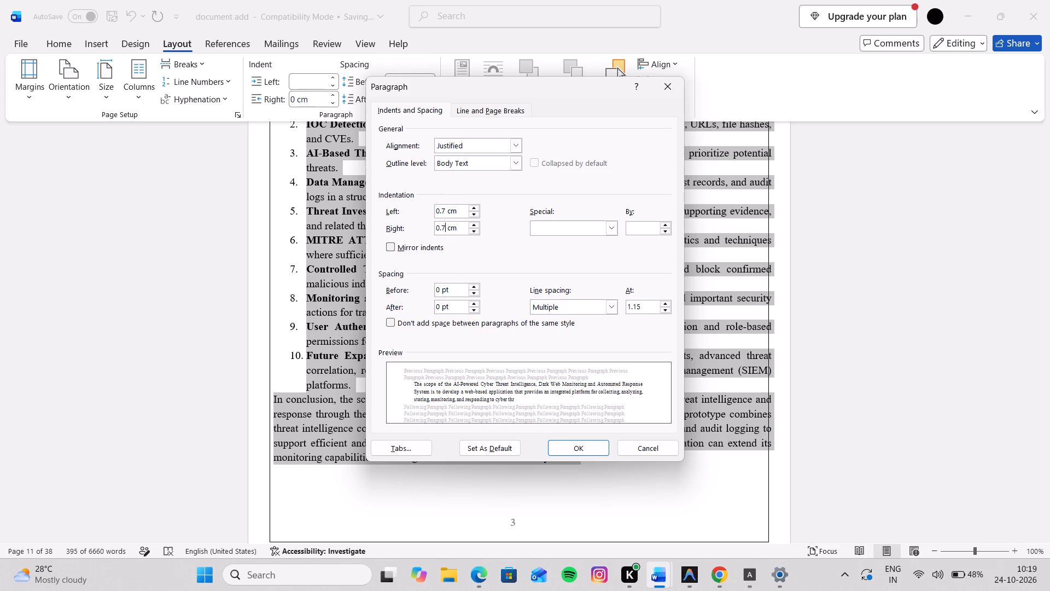
{"action": "left_click", "coordinate": [579, 445]}
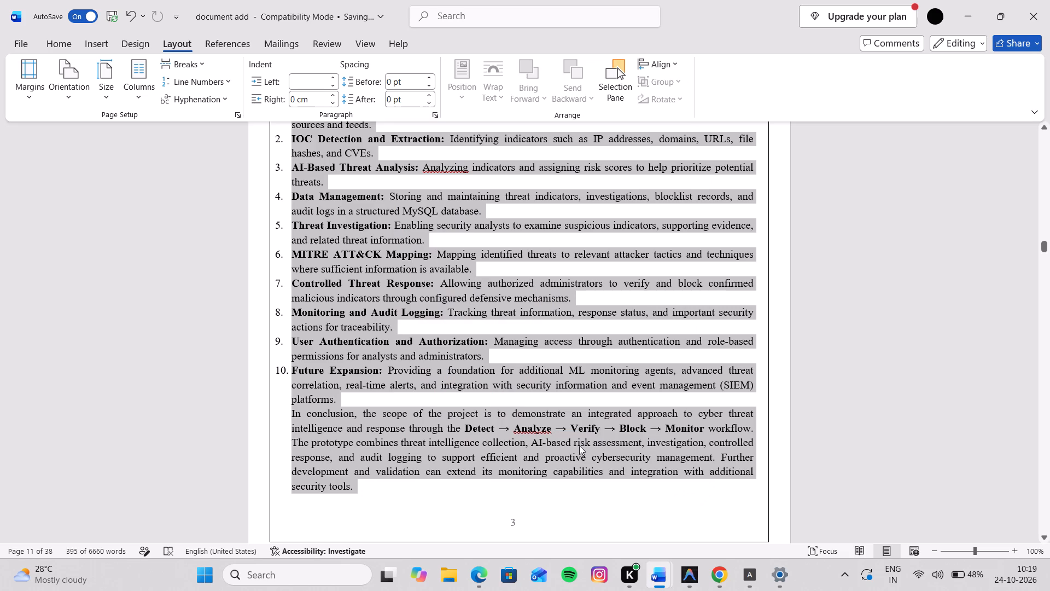
Switch the paragraphs and numbered list under Scope of the Project from justified to left alignment.
{"action": "left_click", "coordinate": [52, 42]}
{"action": "left_click", "coordinate": [398, 92]}
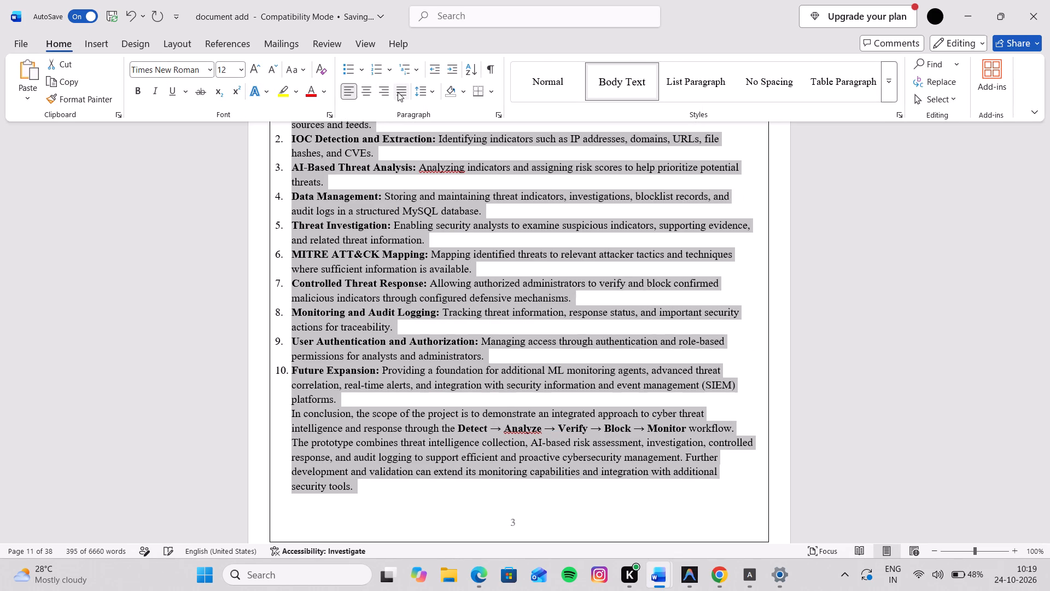
{"action": "left_click", "coordinate": [370, 499]}
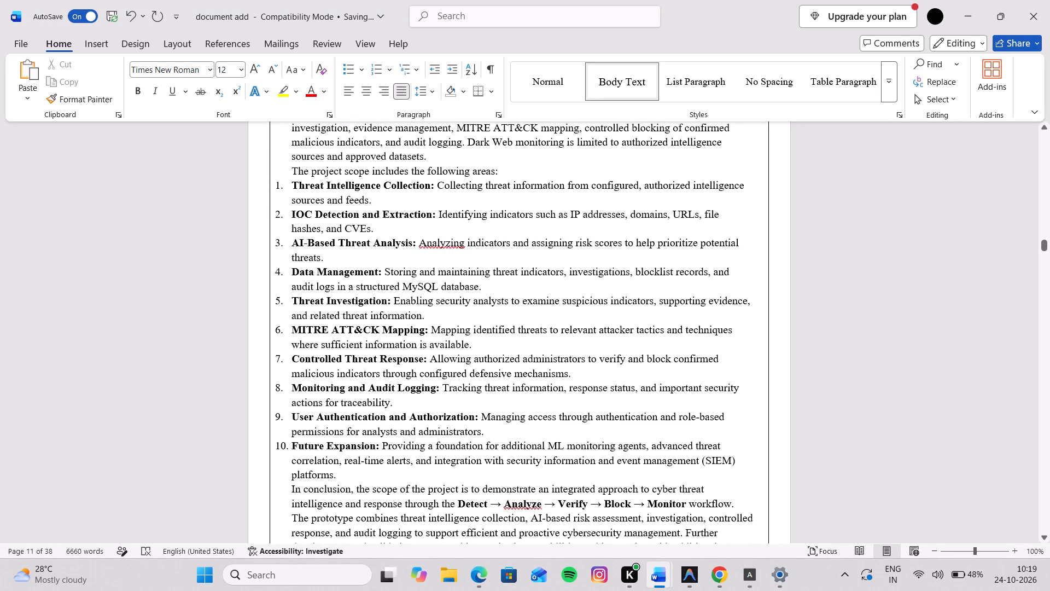
Remove the automatic numbering from the first five scope items, Threat Intelligence Collection through Threat Investigation, keeping their text indented.
{"action": "left_click", "coordinate": [285, 182]}
{"action": "key", "text": "BackSpace"}
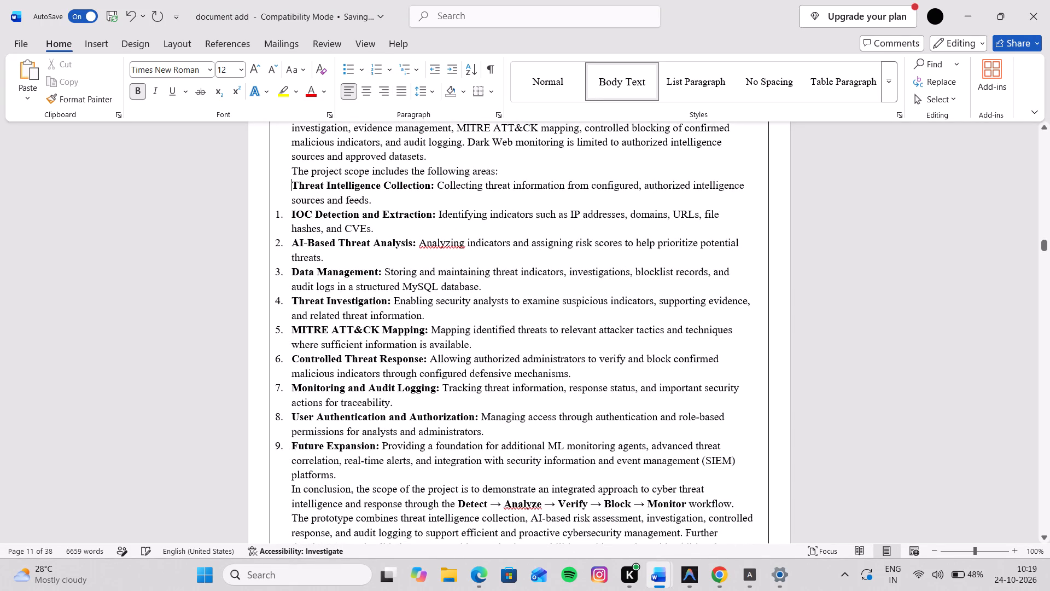
{"action": "key", "text": "Down"}
{"action": "key", "text": "Down"}
{"action": "key", "text": "BackSpace"}
{"action": "key", "text": "Down"}
{"action": "key", "text": "Down"}
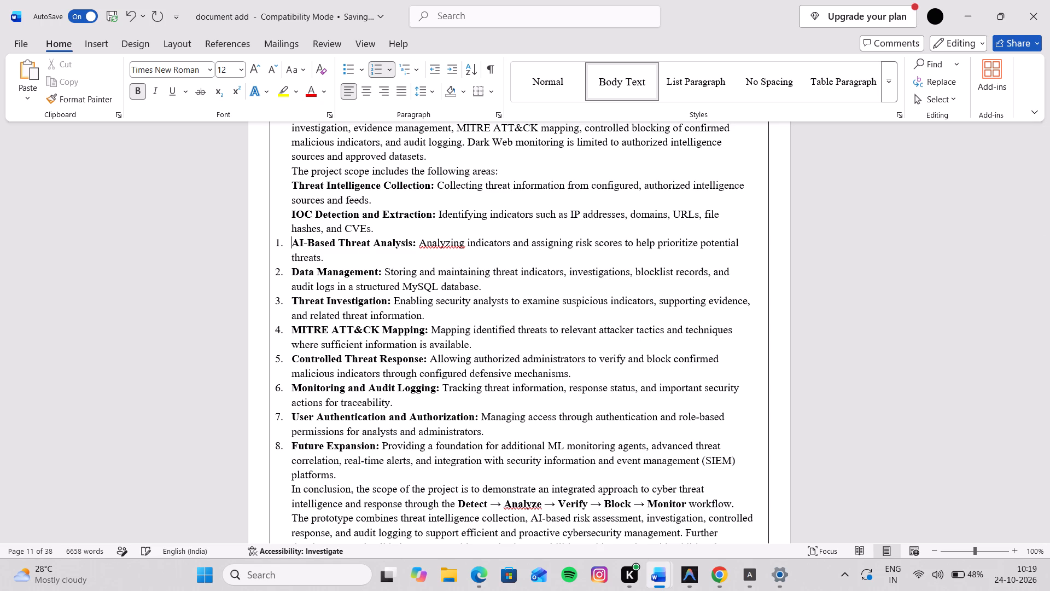
{"action": "key", "text": "BackSpace"}
{"action": "key", "text": "Down"}
{"action": "key", "text": "Down"}
{"action": "key", "text": "BackSpace"}
{"action": "key", "text": "Down"}
{"action": "key", "text": "Down"}
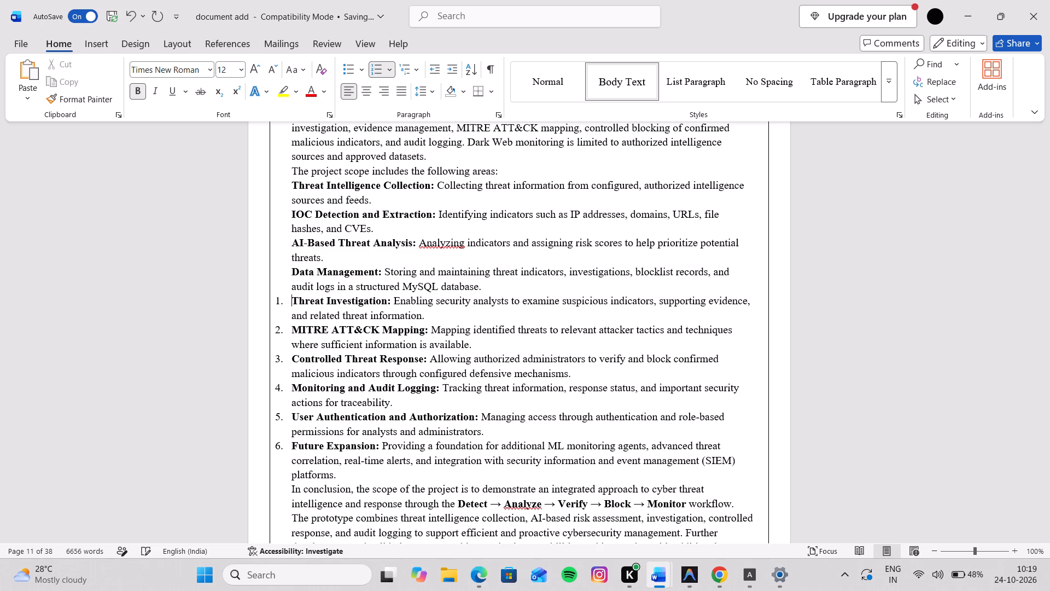
{"action": "key", "text": "BackSpace"}
Remove the automatic numbering from the remaining five scope items, MITRE ATT&CK Mapping through Future Expansion, keeping their text indented.
{"action": "key", "text": "Down"}
{"action": "key", "text": "Down"}
{"action": "key", "text": "BackSpace"}
{"action": "key", "text": "Down"}
{"action": "key", "text": "Down"}
{"action": "key", "text": "BackSpace"}
{"action": "key", "text": "Down"}
{"action": "key", "text": "Down"}
{"action": "key", "text": "BackSpace"}
{"action": "key", "text": "Down"}
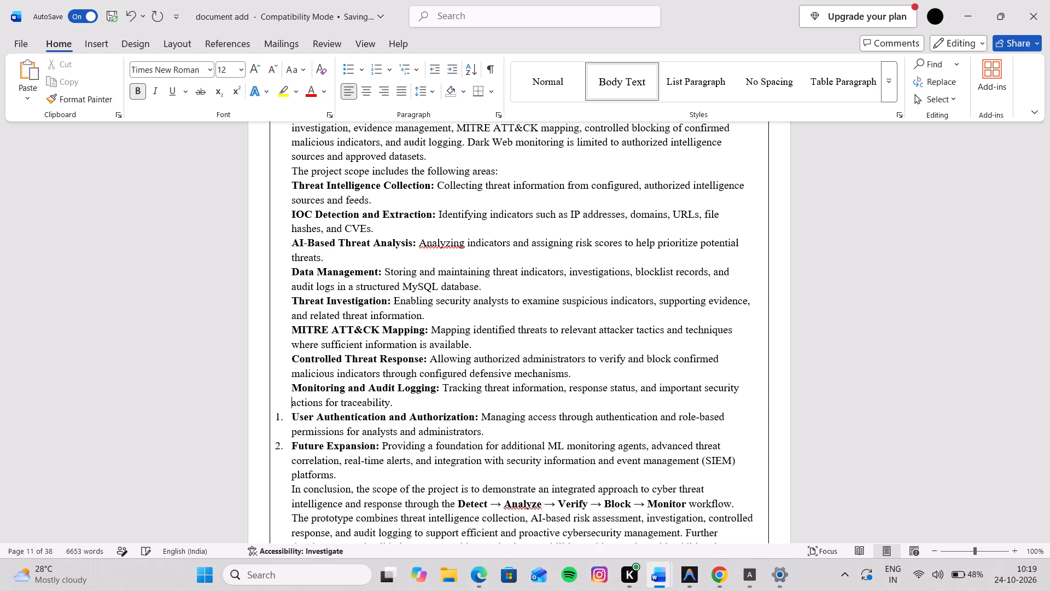
{"action": "key", "text": "Down"}
{"action": "key", "text": "BackSpace"}
{"action": "key", "text": "Down"}
{"action": "key", "text": "Up"}
{"action": "key", "text": "Down"}
{"action": "key", "text": "Down"}
{"action": "key", "text": "BackSpace"}
Justify all the text under Scope of the Project, from the opening paragraph through the closing conclusion paragraph.
{"action": "scroll", "coordinate": [309, 231], "scroll_direction": "down", "scroll_amount": 1}
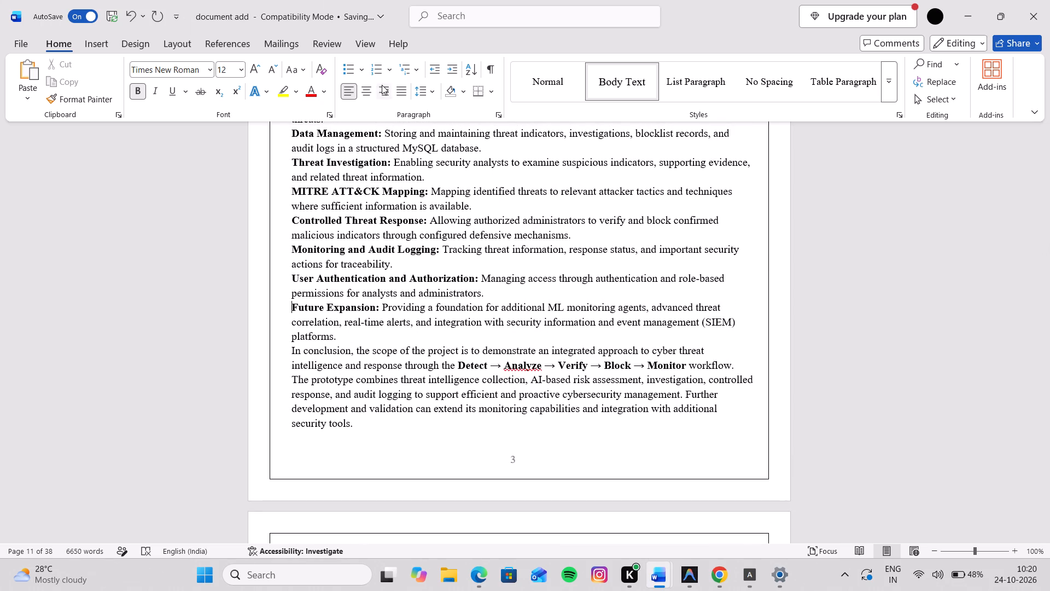
{"action": "left_click", "coordinate": [407, 86]}
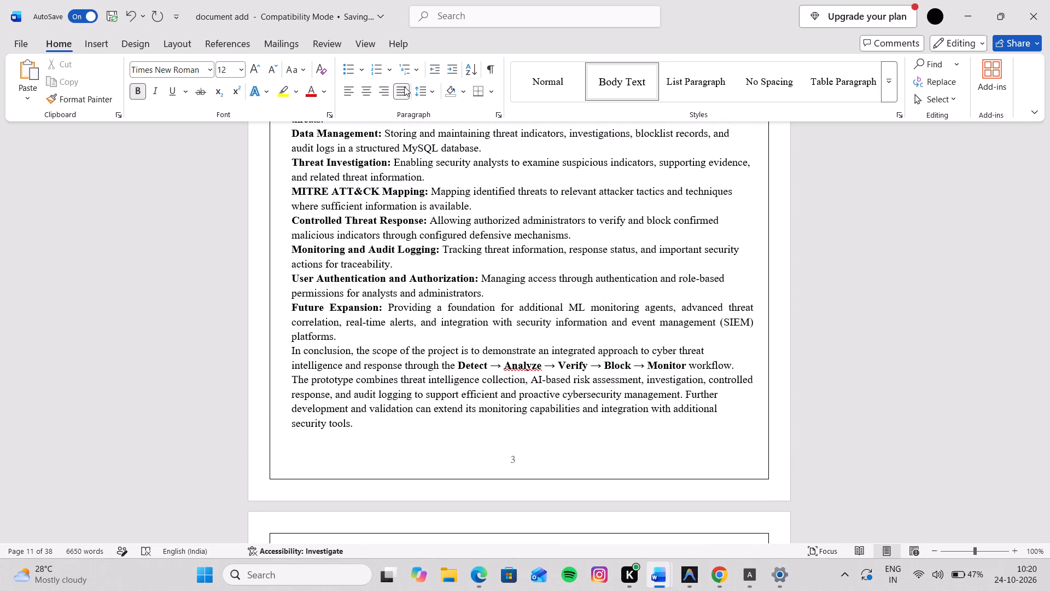
{"action": "scroll", "coordinate": [405, 256], "scroll_direction": "up", "scroll_amount": 2}
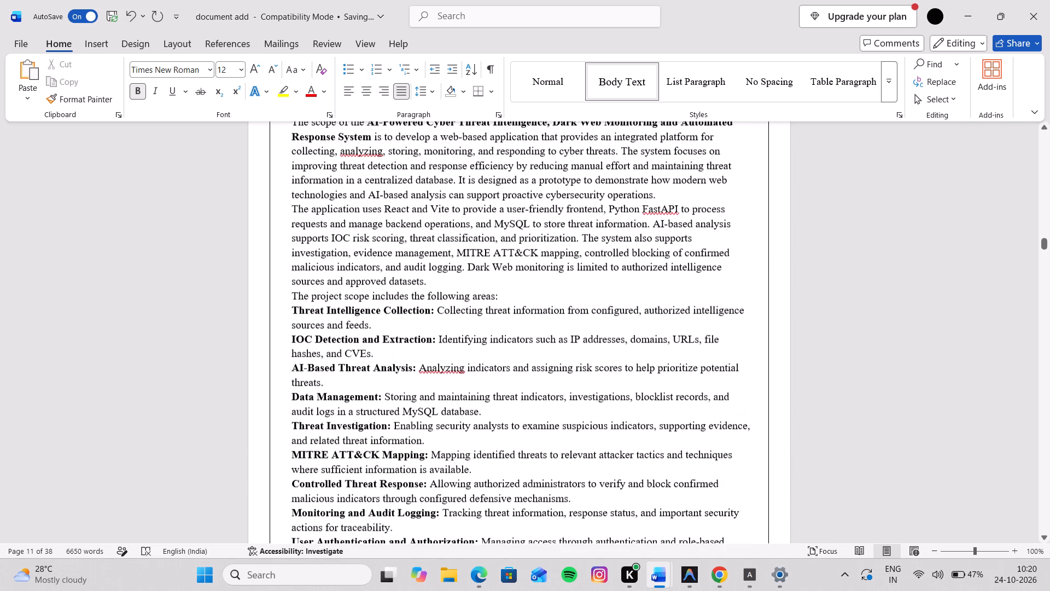
{"action": "scroll", "coordinate": [405, 256], "scroll_direction": "up", "scroll_amount": 1}
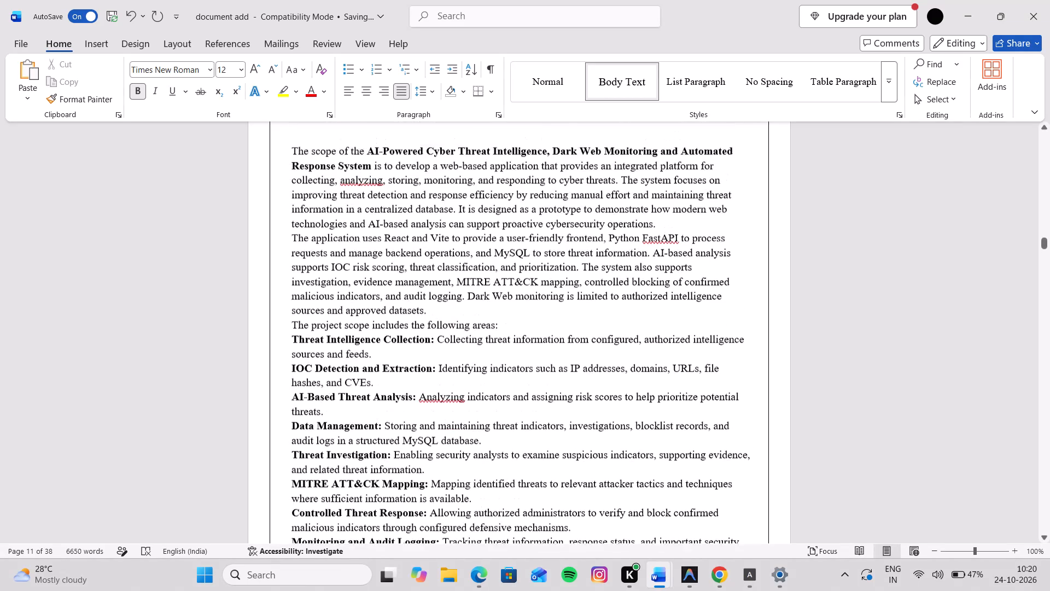
{"action": "scroll", "coordinate": [405, 256], "scroll_direction": "up", "scroll_amount": 1}
{"action": "left_click_drag", "start_coordinate": [290, 200], "coordinate": [490, 535]}
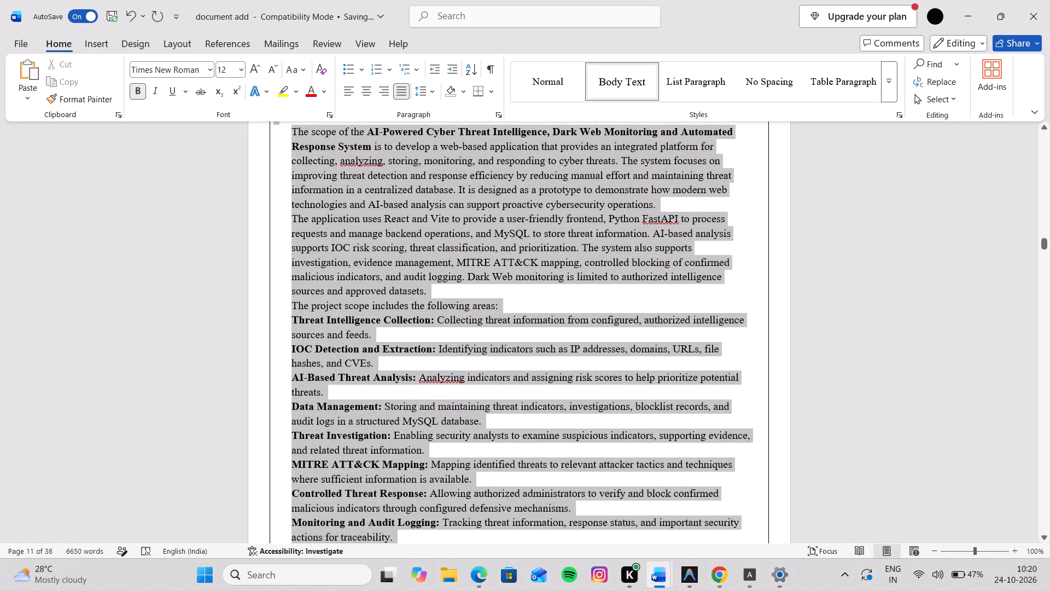
{"action": "left_click_drag", "start_coordinate": [490, 535], "coordinate": [622, 177]}
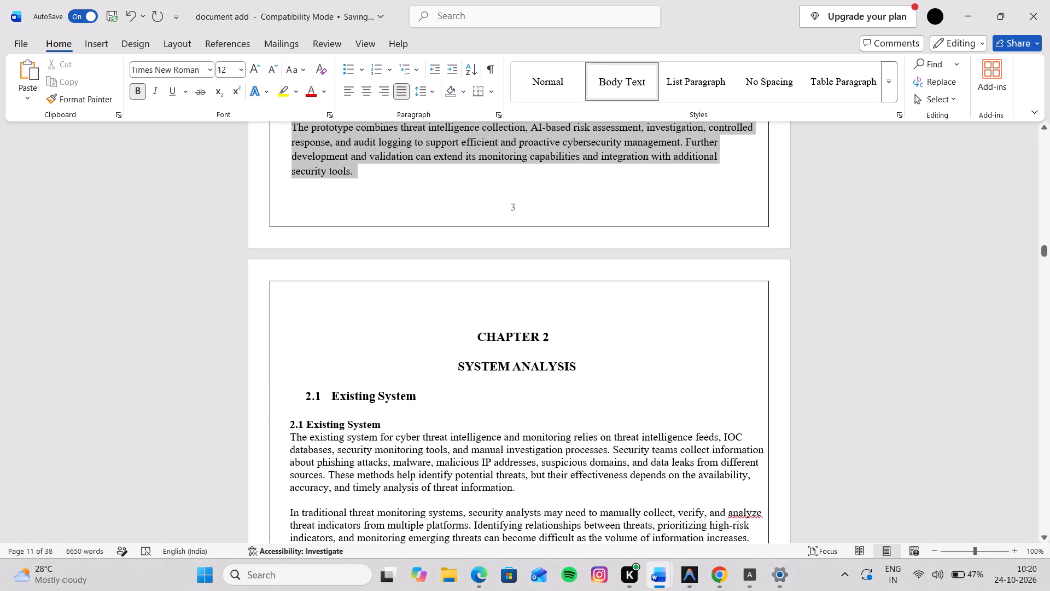
{"action": "left_click_drag", "start_coordinate": [622, 177], "coordinate": [639, 179]}
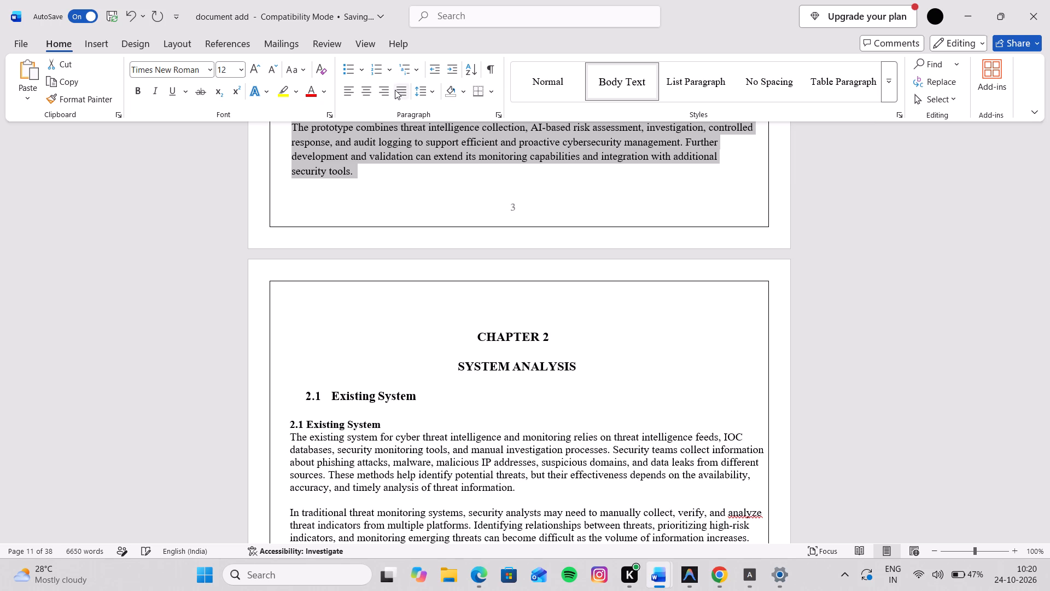
{"action": "left_click", "coordinate": [395, 90]}
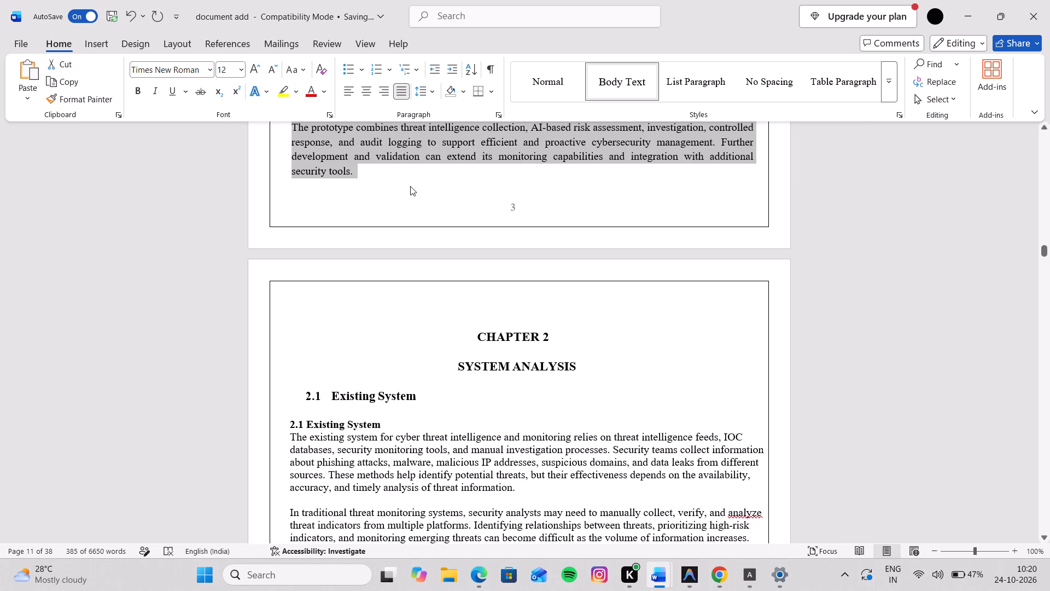
{"action": "left_click", "coordinate": [412, 198]}
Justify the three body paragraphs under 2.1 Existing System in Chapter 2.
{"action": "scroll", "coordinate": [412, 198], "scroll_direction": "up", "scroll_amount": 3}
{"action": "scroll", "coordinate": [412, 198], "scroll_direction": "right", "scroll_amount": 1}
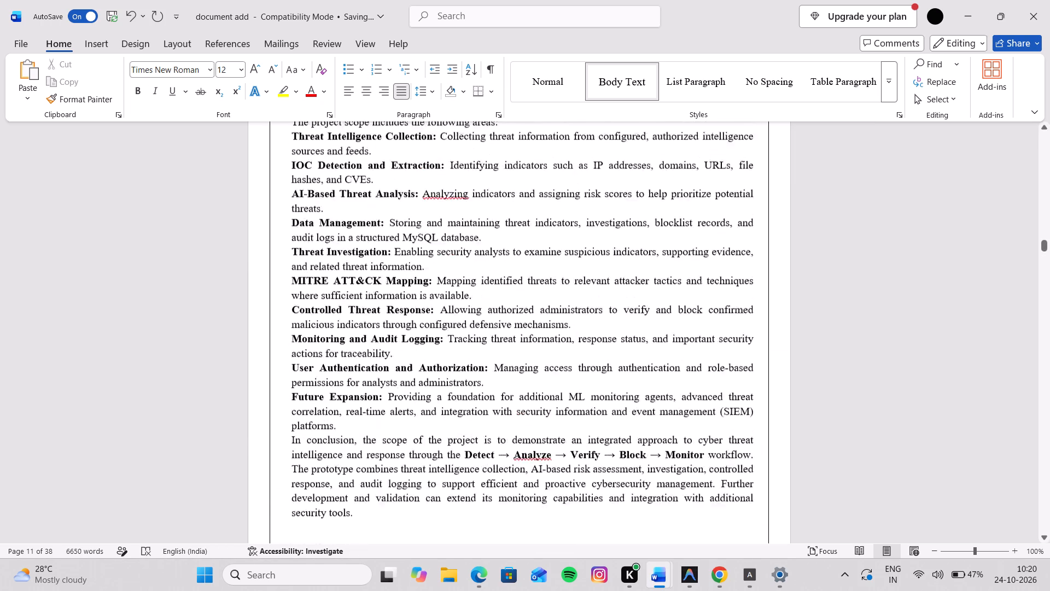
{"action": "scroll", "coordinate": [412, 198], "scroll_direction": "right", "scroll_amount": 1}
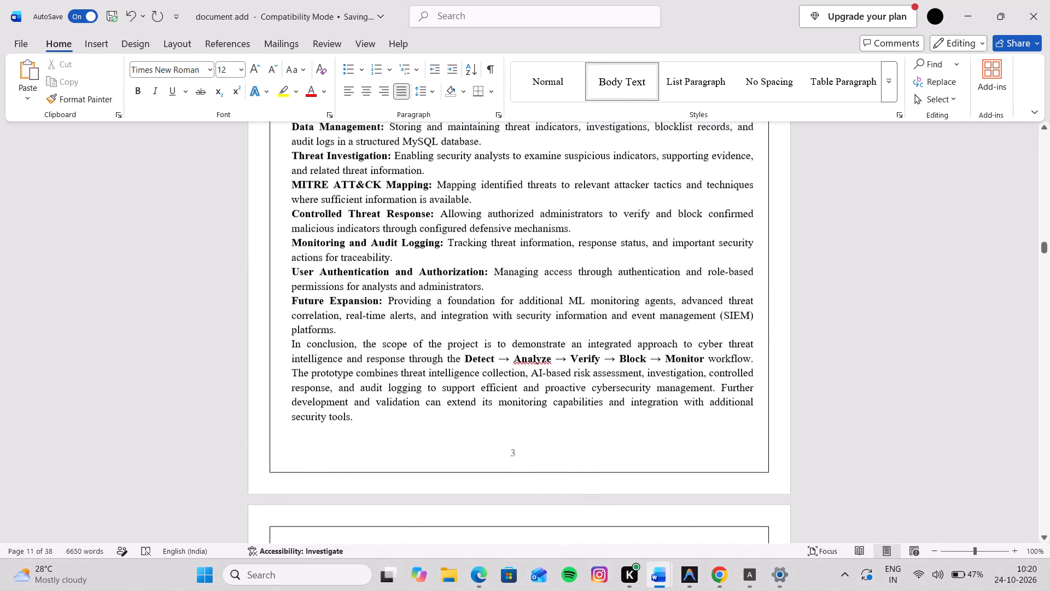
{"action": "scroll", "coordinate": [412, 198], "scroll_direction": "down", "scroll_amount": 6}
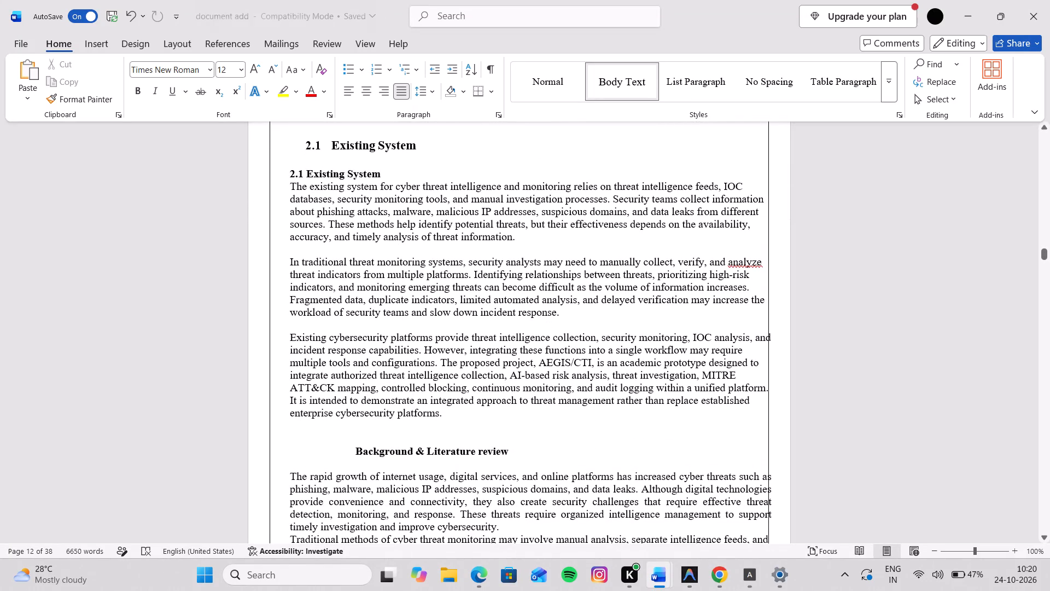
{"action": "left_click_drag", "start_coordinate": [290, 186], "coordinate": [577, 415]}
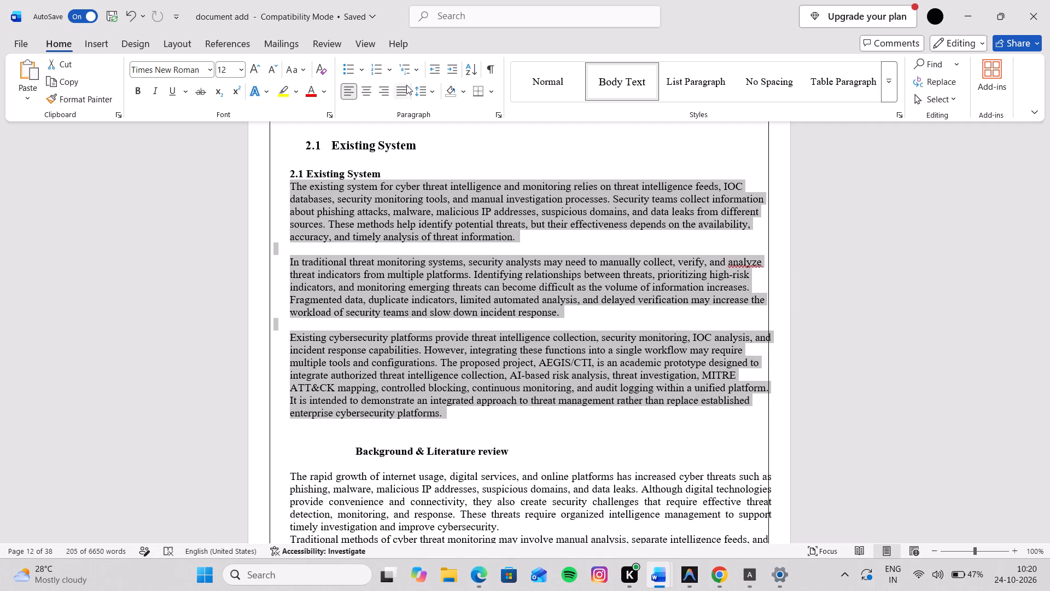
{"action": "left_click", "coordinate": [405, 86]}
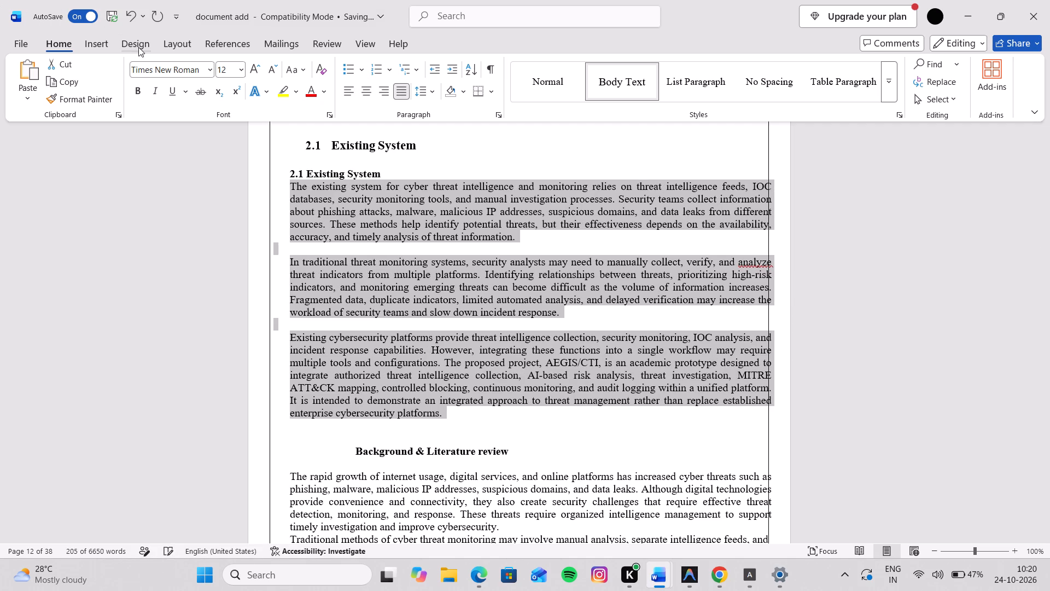
Set the left and right indents of the three body paragraphs under 2.1 Existing System to 0.7 cm.
{"action": "left_click", "coordinate": [177, 44]}
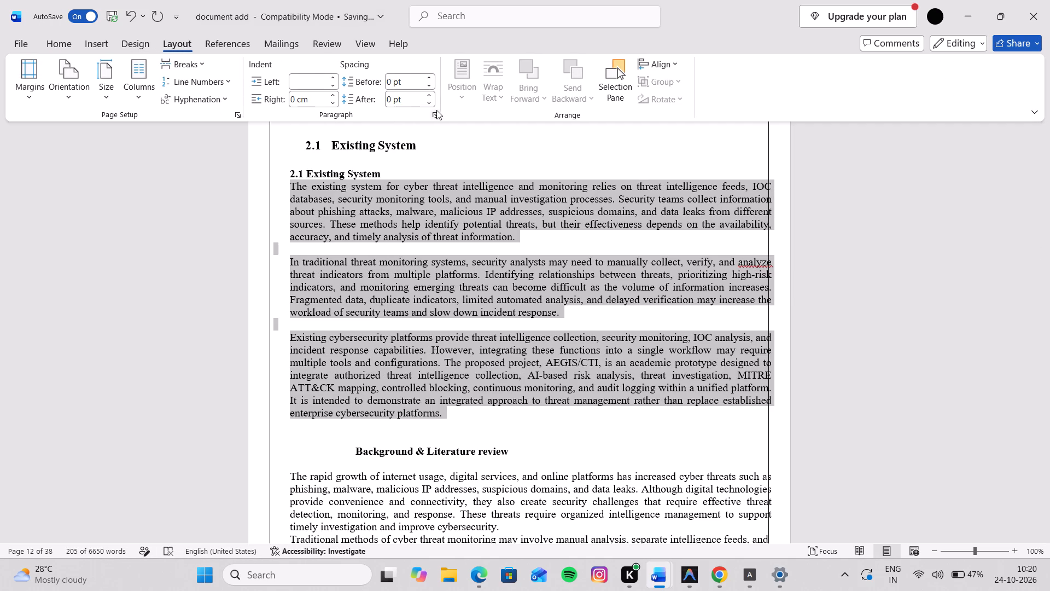
{"action": "left_click", "coordinate": [436, 111]}
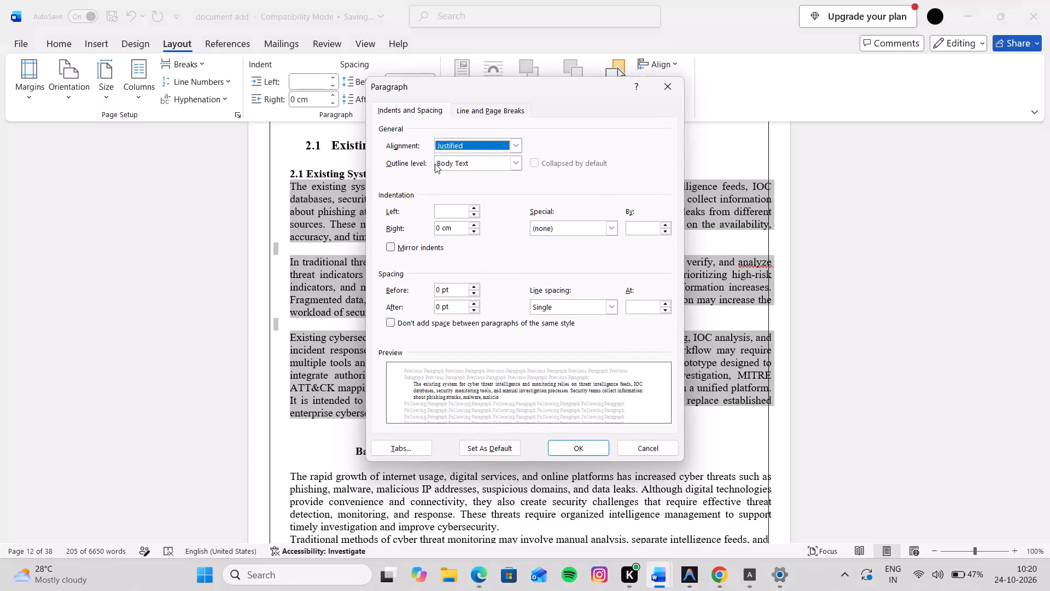
{"action": "left_click", "coordinate": [444, 216]}
{"action": "type", "text": ".7"}
{"action": "key", "text": "space"}
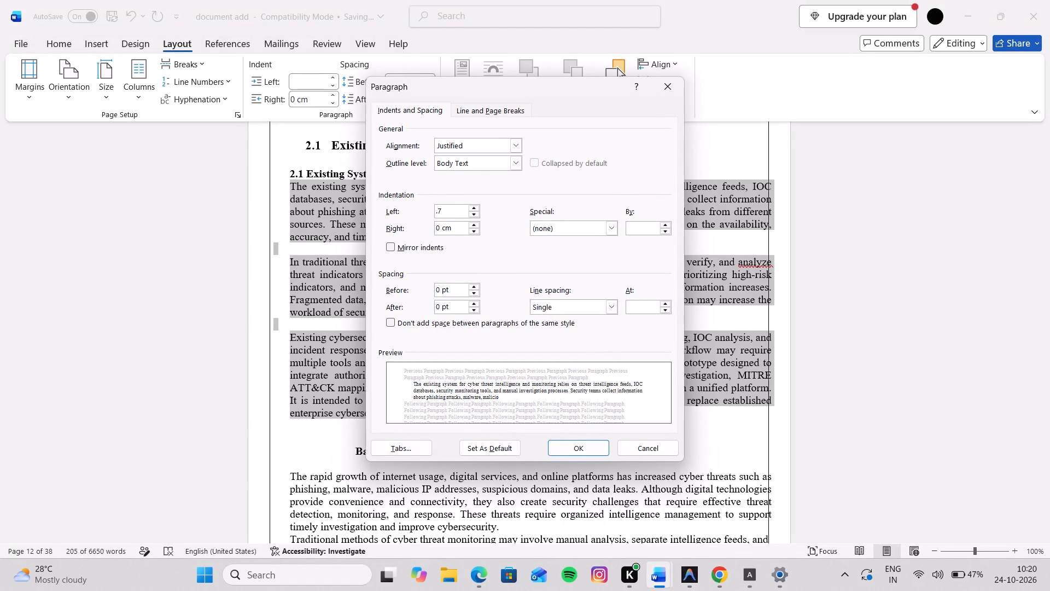
{"action": "type", "text": "cm"}
{"action": "left_click", "coordinate": [457, 229]}
{"action": "key", "text": "Left"}
{"action": "key", "text": "Left"}
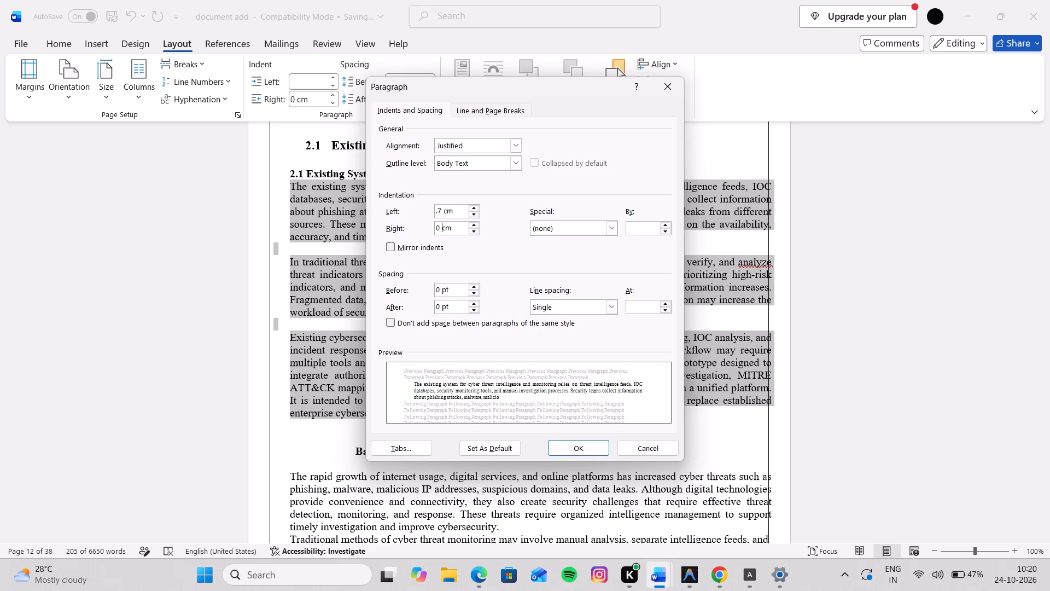
{"action": "key", "text": "Left"}
{"action": "key", "text": "BackSpace"}
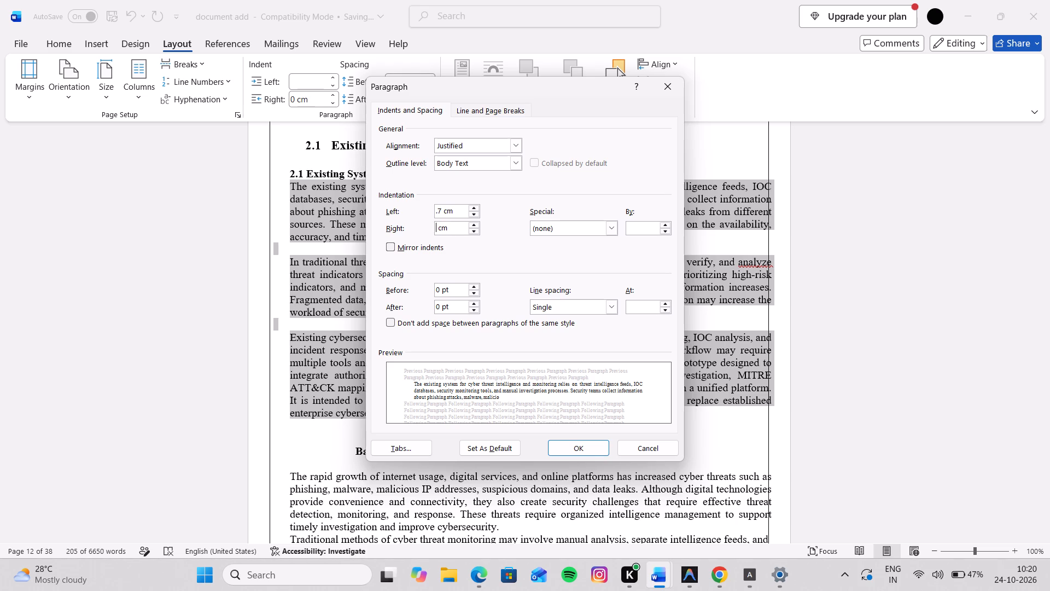
{"action": "type", "text": ".7"}
{"action": "key", "text": "Return"}
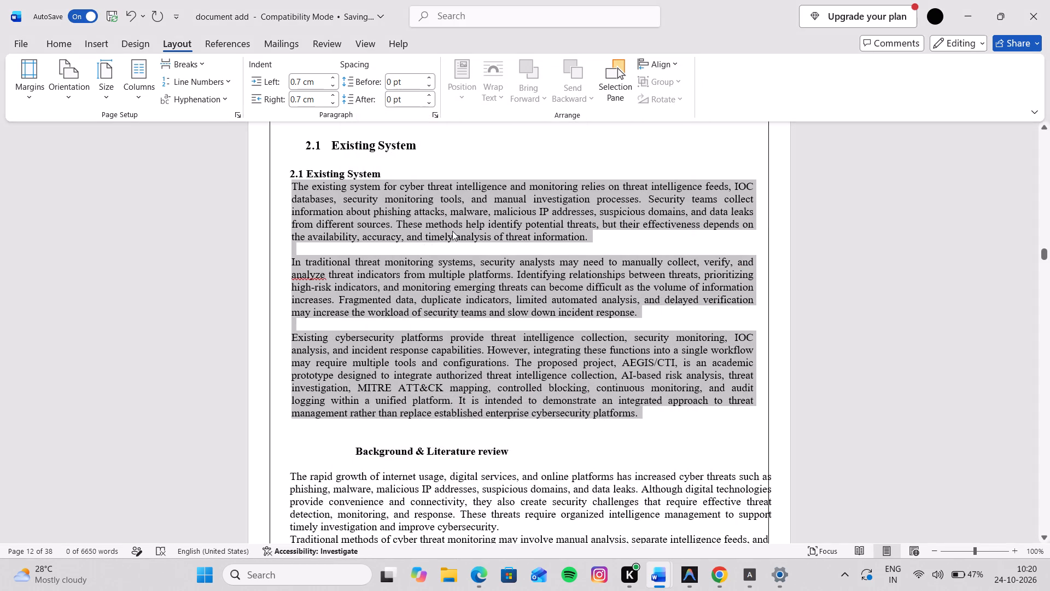
Switch the three body paragraphs under 2.1 Existing System from justified to left alignment.
{"action": "left_click", "coordinate": [51, 36]}
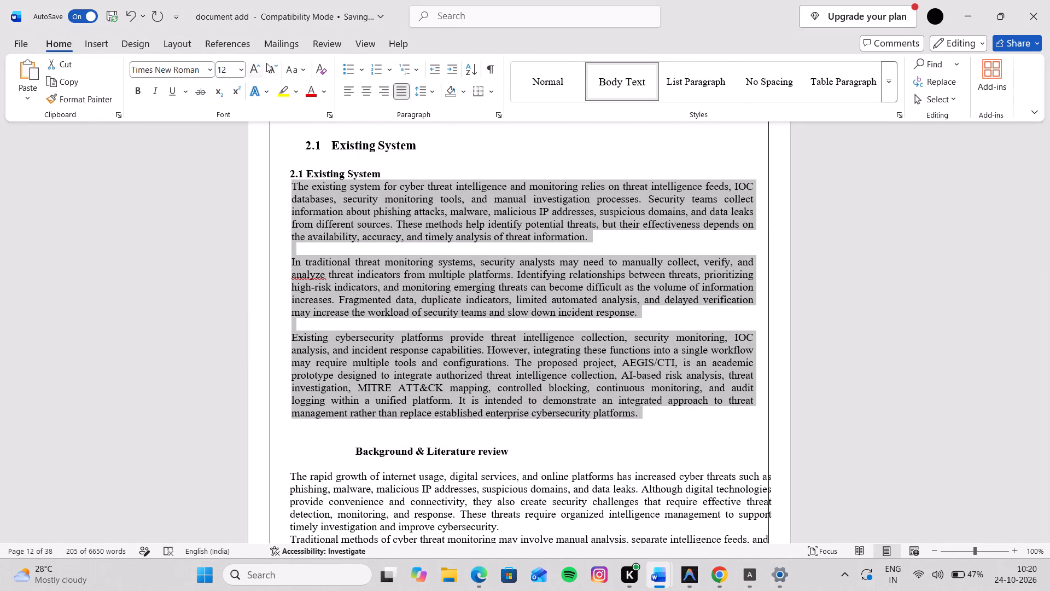
{"action": "left_click", "coordinate": [400, 90]}
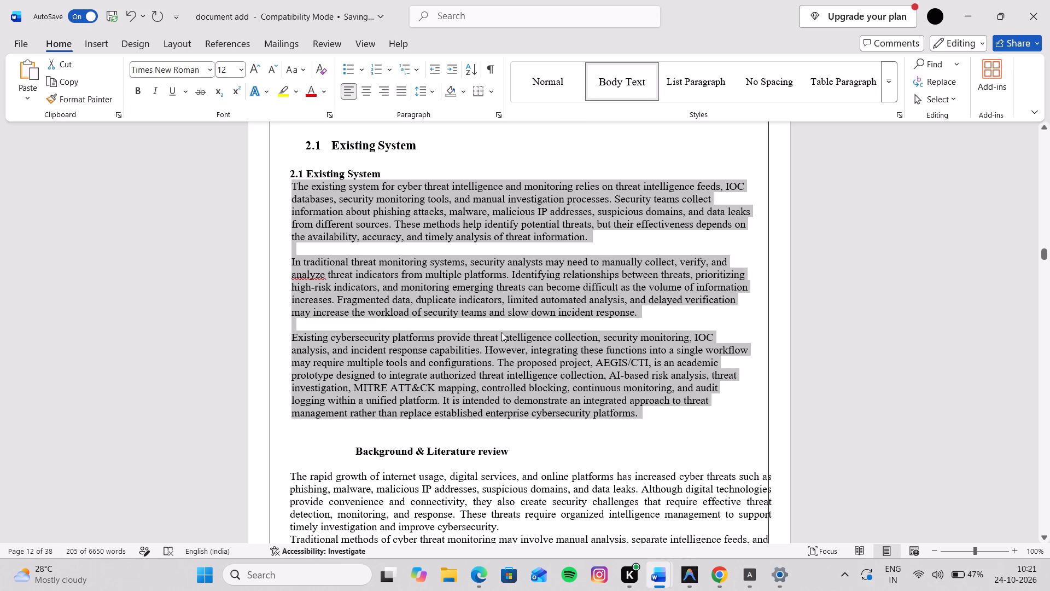
{"action": "left_click", "coordinate": [589, 448]}
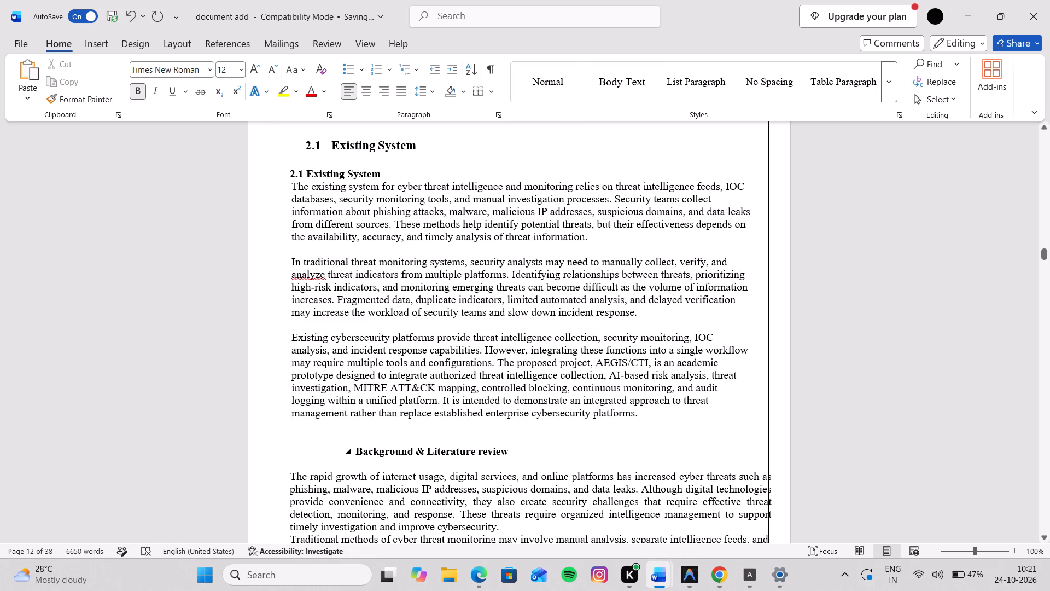
Insert a blank line between the Literature Survey heading and the Cyber Threat Intelligence (CTI) subheading.
{"action": "scroll", "coordinate": [589, 448], "scroll_direction": "down", "scroll_amount": 2}
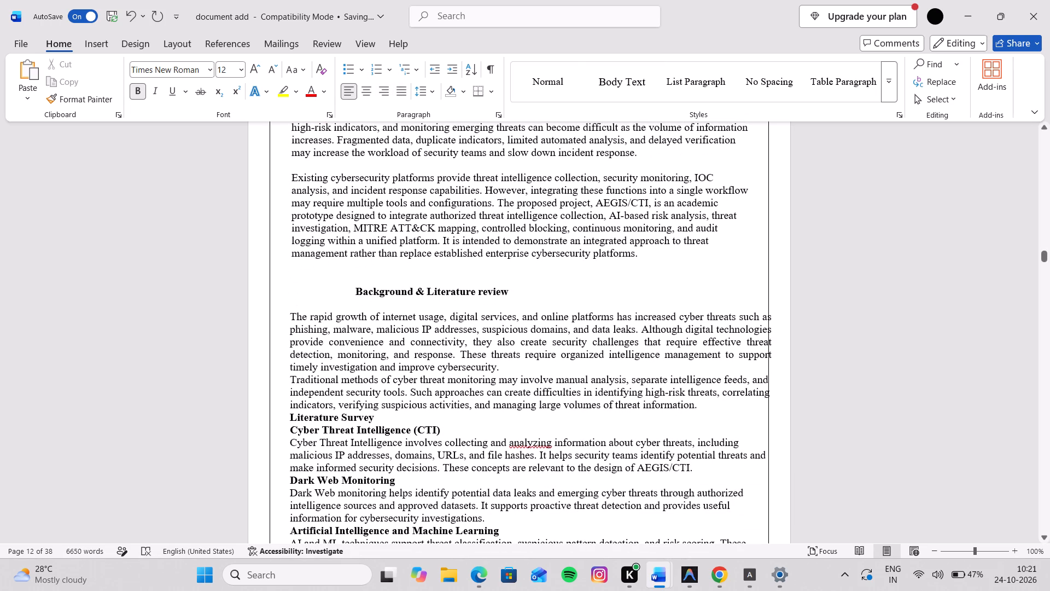
{"action": "scroll", "coordinate": [589, 448], "scroll_direction": "down", "scroll_amount": 1}
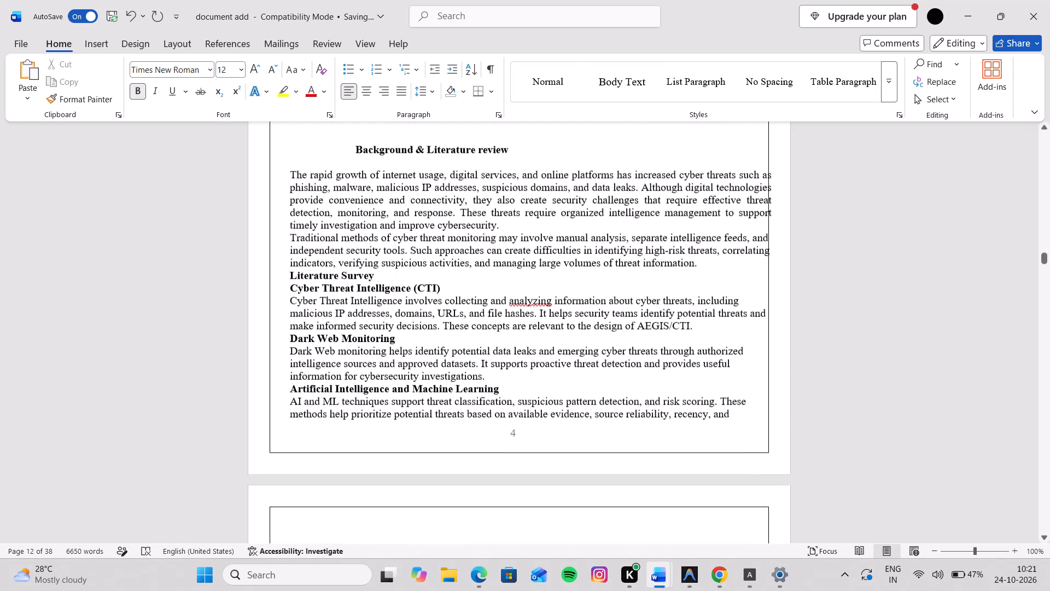
{"action": "scroll", "coordinate": [589, 448], "scroll_direction": "down", "scroll_amount": 1}
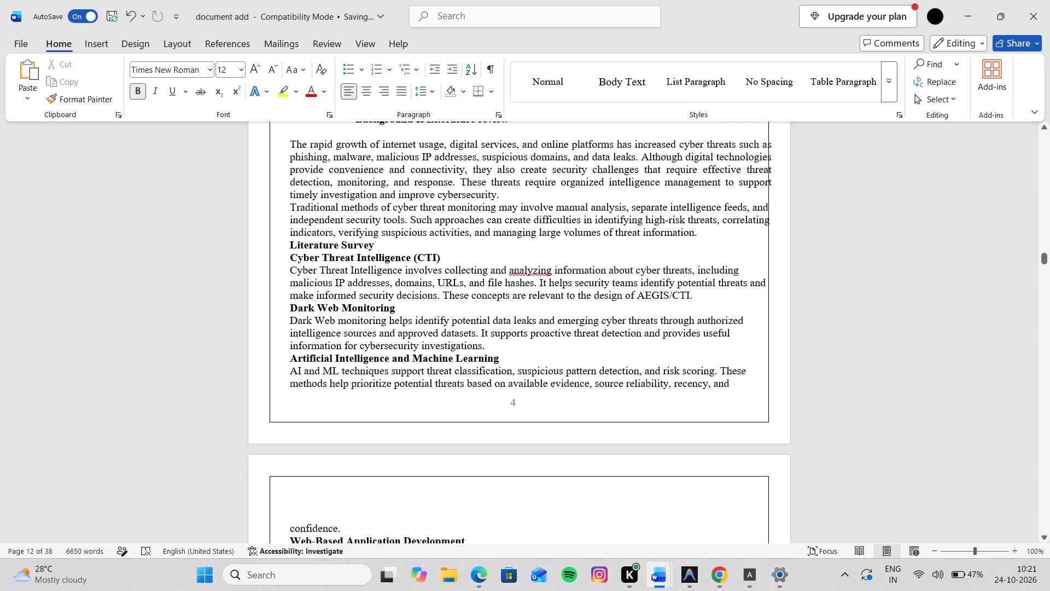
{"action": "left_click", "coordinate": [389, 245]}
{"action": "key", "text": "Return"}
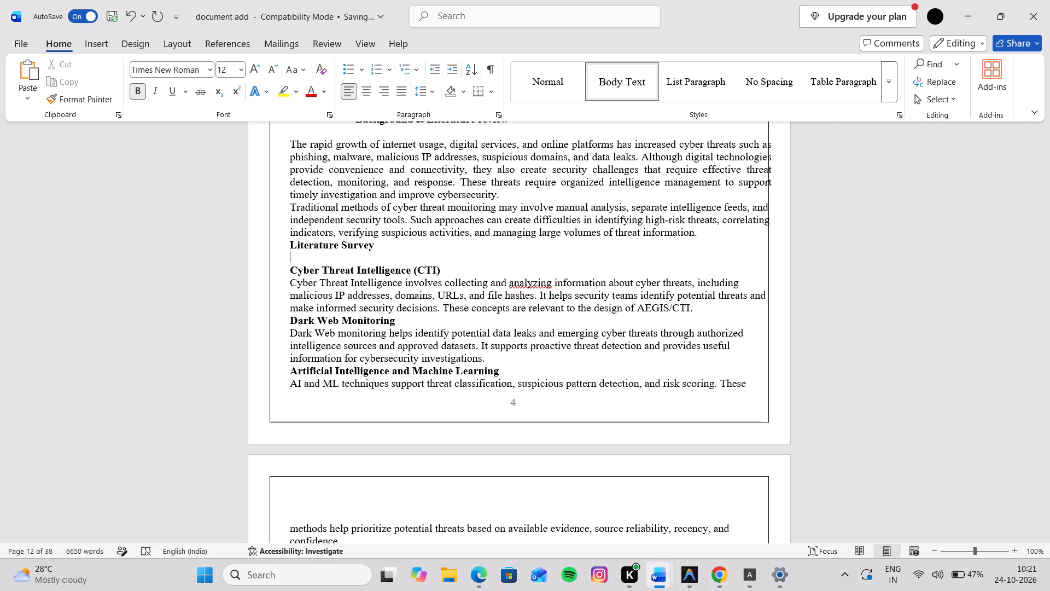
Insert a blank line after the Cyber Threat Intelligence (CTI) paragraph and another after the Dark Web Monitoring paragraph.
{"action": "scroll", "coordinate": [389, 245], "scroll_direction": "up", "scroll_amount": 1}
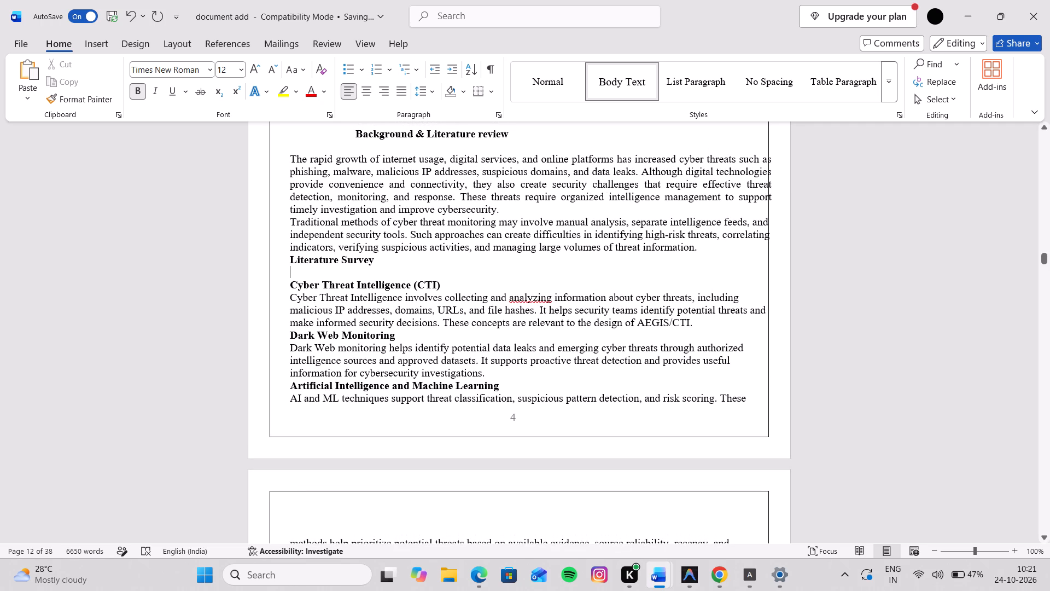
{"action": "left_click", "coordinate": [423, 341]}
{"action": "left_click", "coordinate": [401, 336]}
{"action": "key", "text": "Up"}
{"action": "key", "text": "Right"}
{"action": "key", "text": "Right"}
{"action": "key", "text": "Right"}
{"action": "key", "text": "Right"}
{"action": "key", "text": "Right"}
{"action": "key", "text": "Right"}
{"action": "key", "text": "Right"}
{"action": "key", "text": "Right"}
{"action": "key", "text": "Right"}
{"action": "key", "text": "Right"}
{"action": "key", "text": "Right"}
{"action": "key", "text": "Right"}
{"action": "key", "text": "Right"}
{"action": "key", "text": "Right"}
{"action": "key", "text": "Right"}
{"action": "key", "text": "Right"}
{"action": "key", "text": "Right"}
{"action": "key", "text": "Right"}
{"action": "key", "text": "Right"}
{"action": "key", "text": "Right"}
{"action": "key", "text": "Right"}
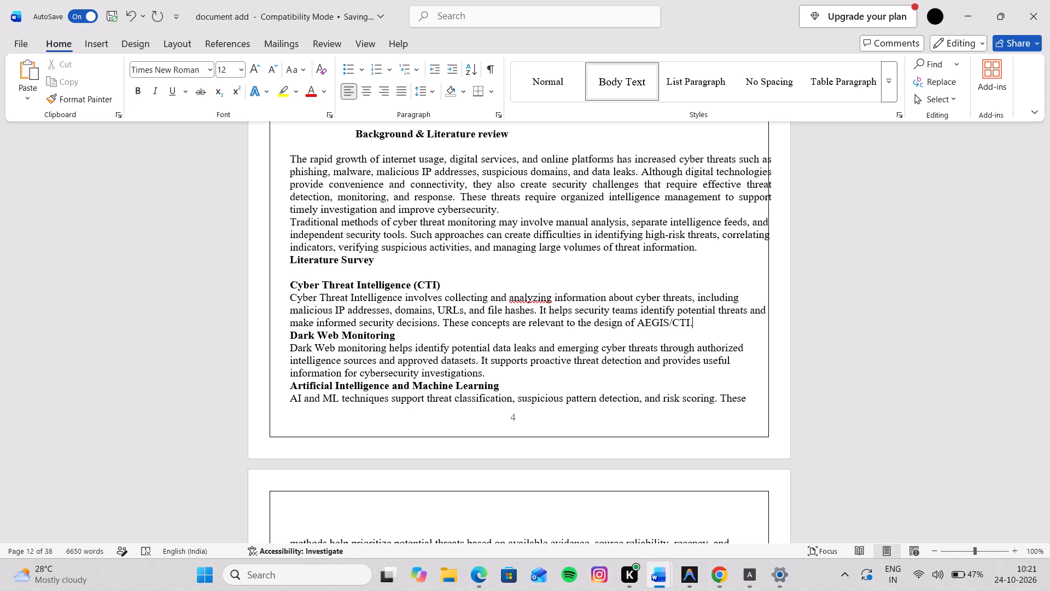
{"action": "key", "text": "Return"}
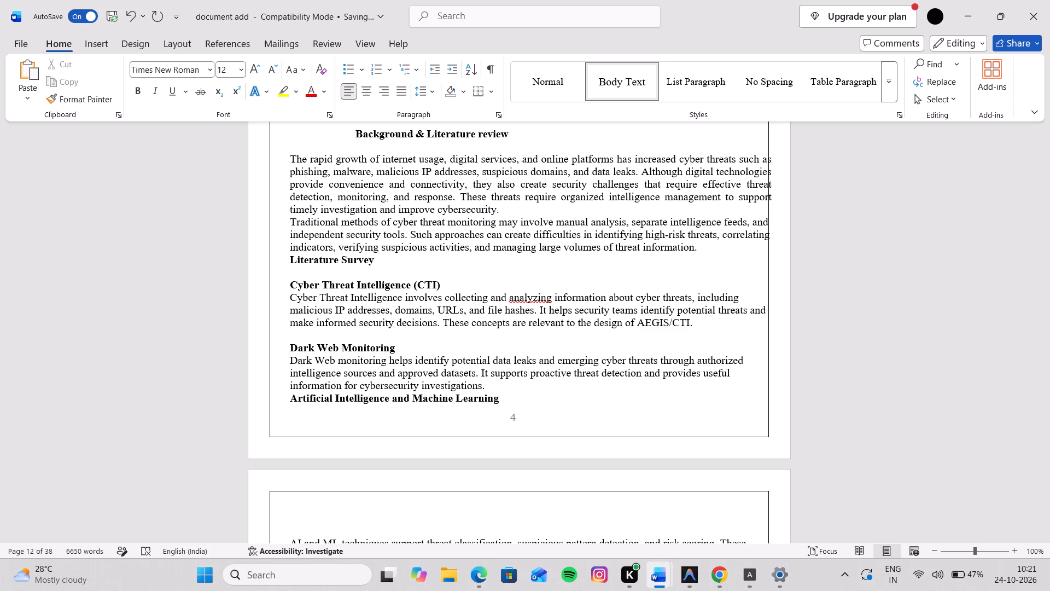
{"action": "left_click", "coordinate": [490, 389]}
{"action": "key", "text": "Return"}
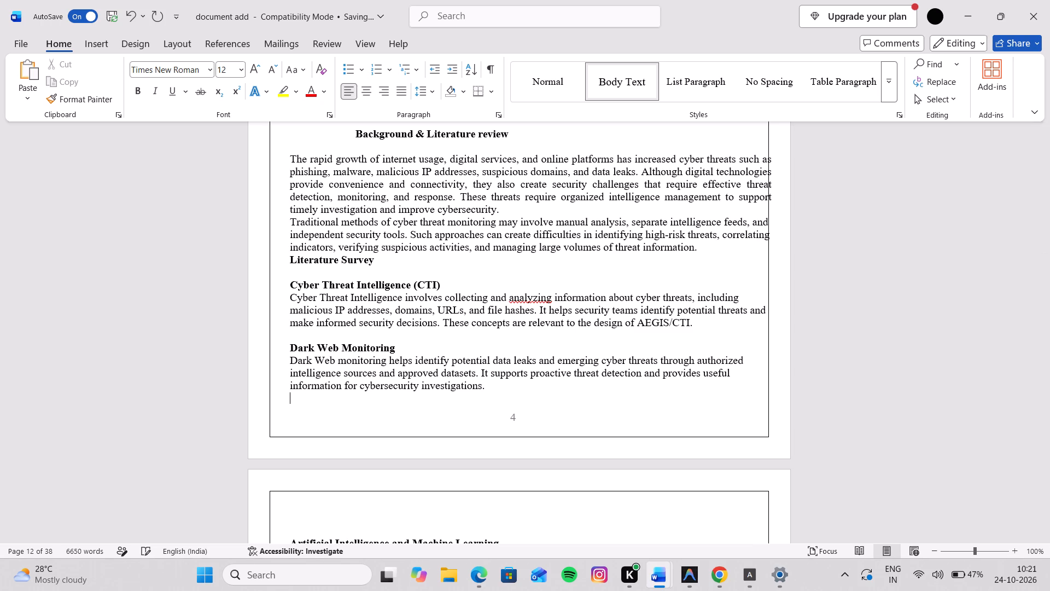
Insert a blank line between the traditional methods paragraph and the Literature Survey heading.
{"action": "scroll", "coordinate": [490, 389], "scroll_direction": "up", "scroll_amount": 1}
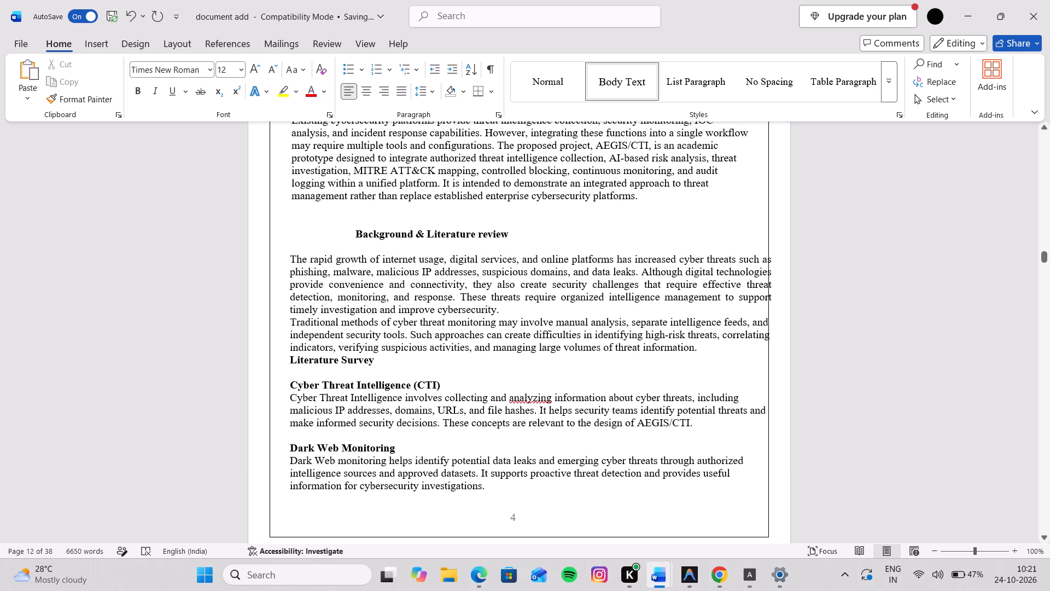
{"action": "left_click", "coordinate": [707, 349]}
{"action": "key", "text": "Return"}
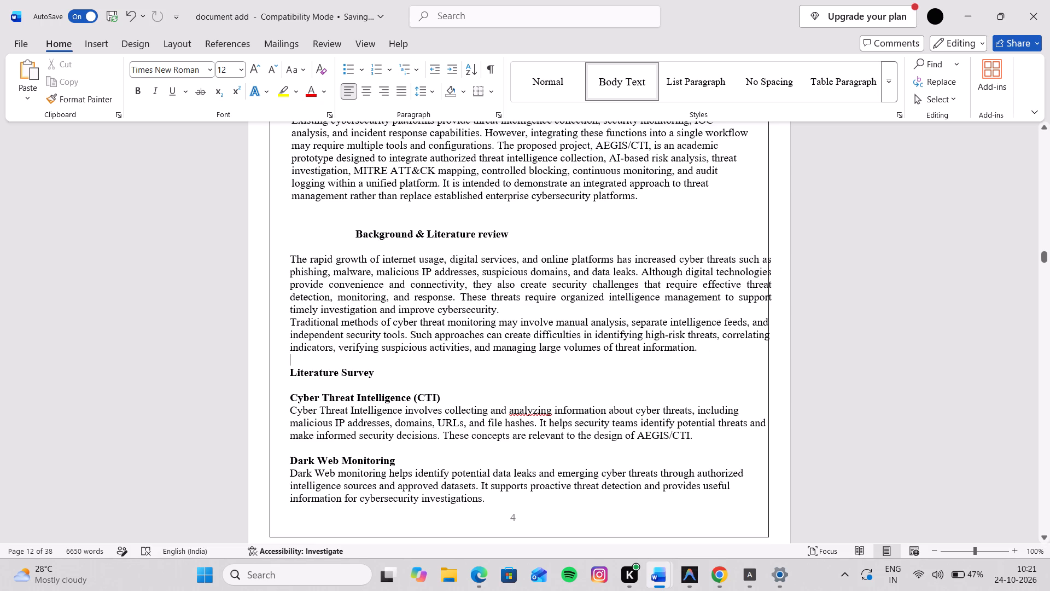
Remove the Background & Literature review heading's indent and put six spaces before it so it lines up with the body text.
{"action": "scroll", "coordinate": [475, 268], "scroll_direction": "up", "scroll_amount": 1}
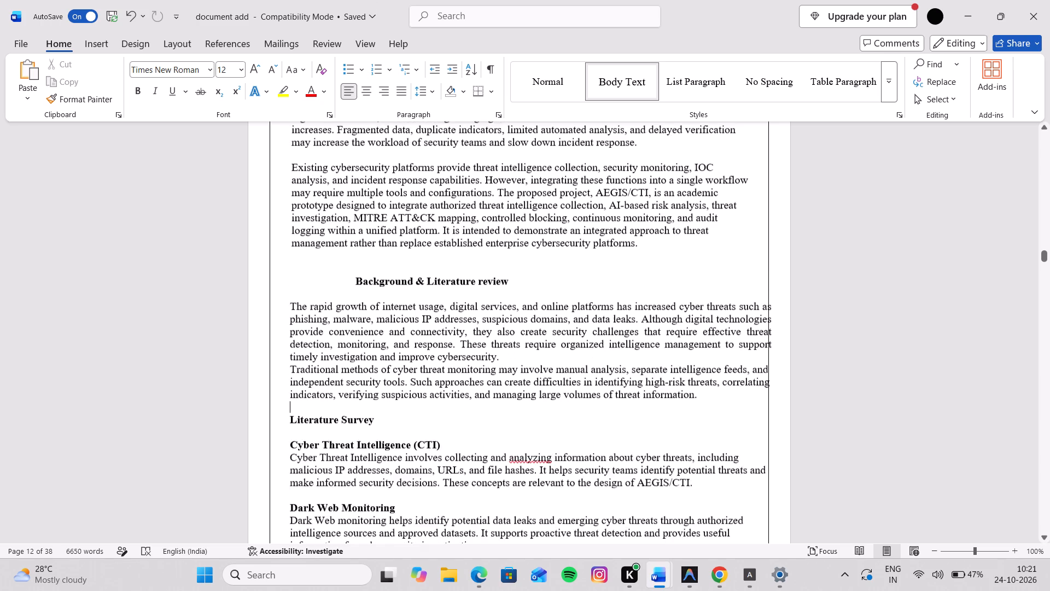
{"action": "scroll", "coordinate": [475, 268], "scroll_direction": "up", "scroll_amount": 2}
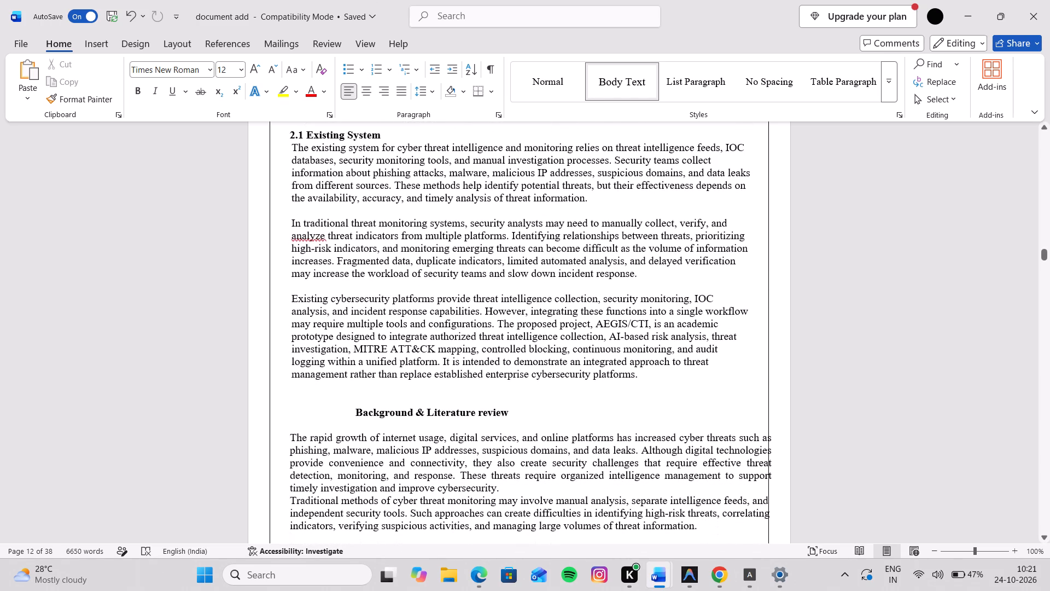
{"action": "left_click", "coordinate": [360, 407]}
{"action": "key", "text": "Left"}
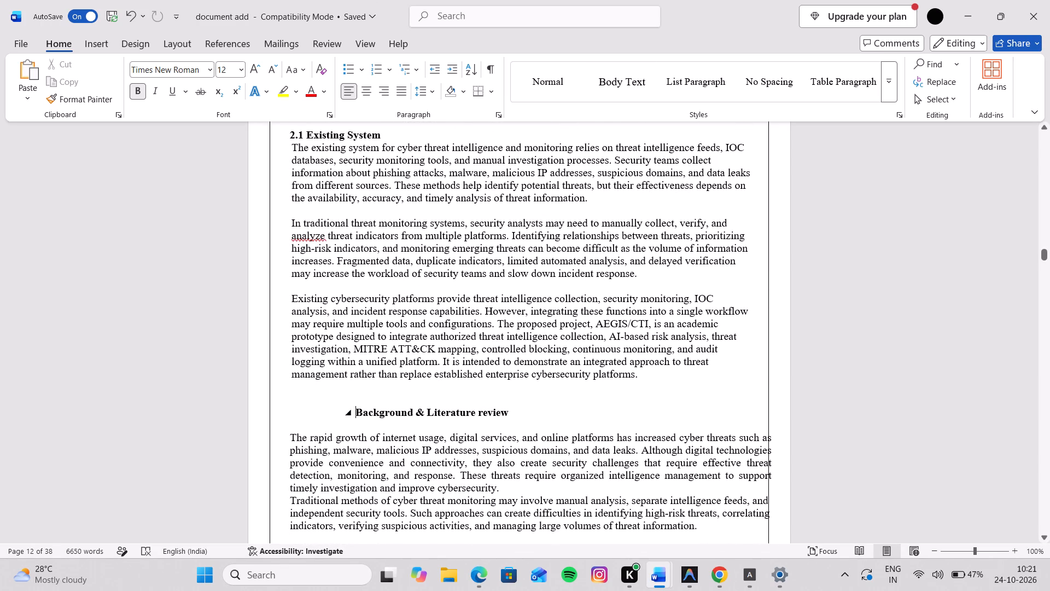
{"action": "key", "text": "BackSpace"}
{"action": "key", "text": "BackSpace"}
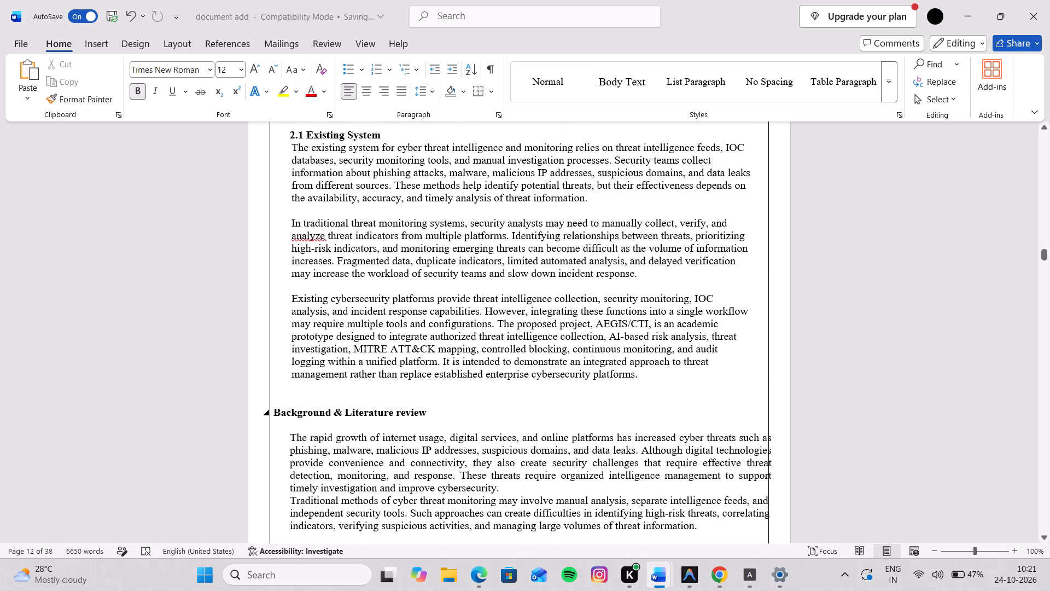
{"action": "key", "text": "space"}
{"action": "key", "text": "space"}
{"action": "key", "text": "space"}
{"action": "key", "text": "space"}
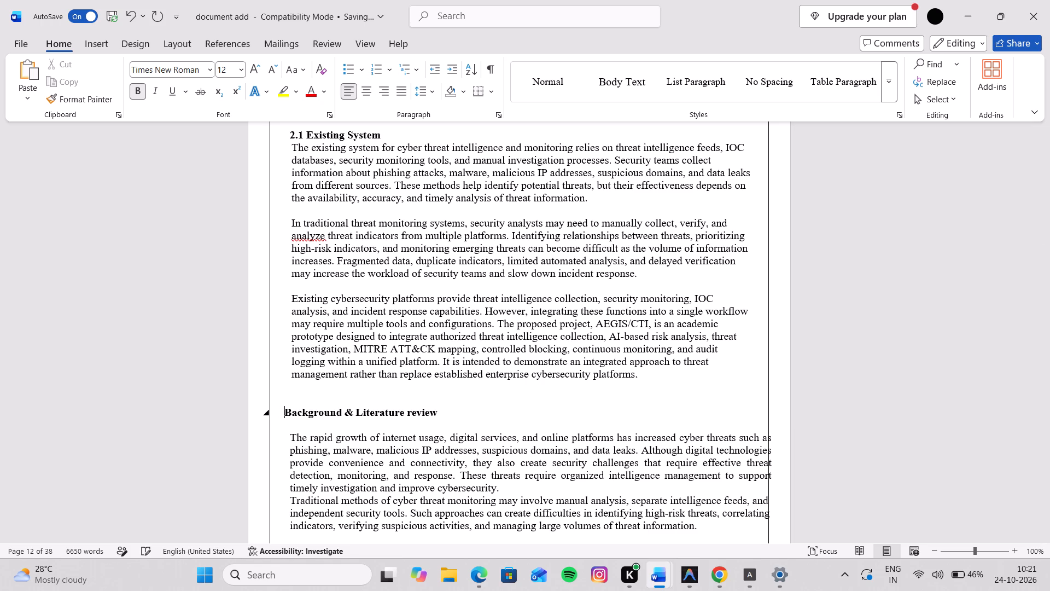
{"action": "key", "text": "space"}
{"action": "key", "text": "space"}
{"action": "key", "text": "space"}
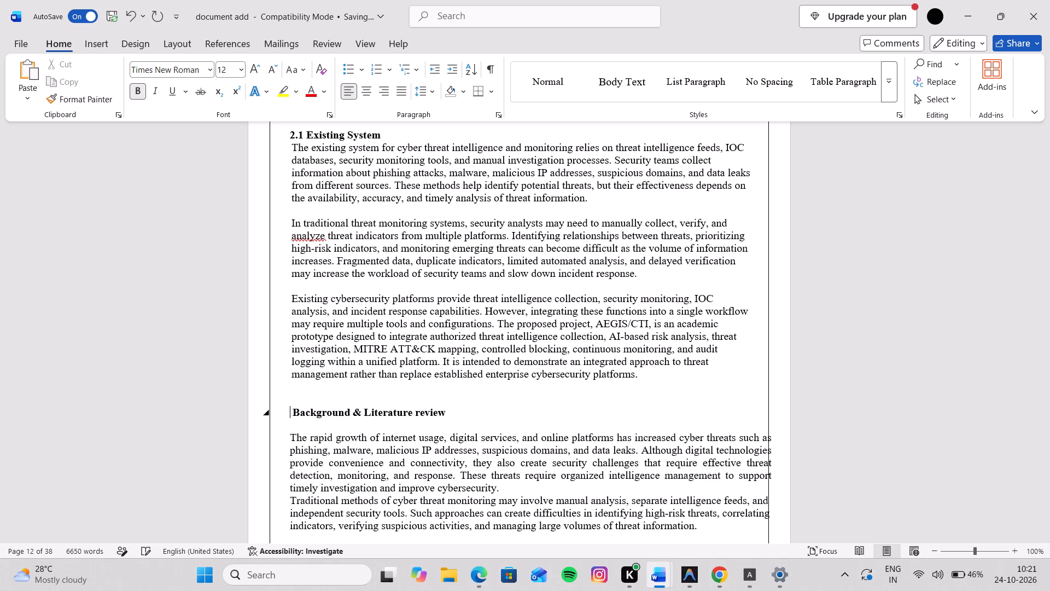
{"action": "key", "text": "BackSpace"}
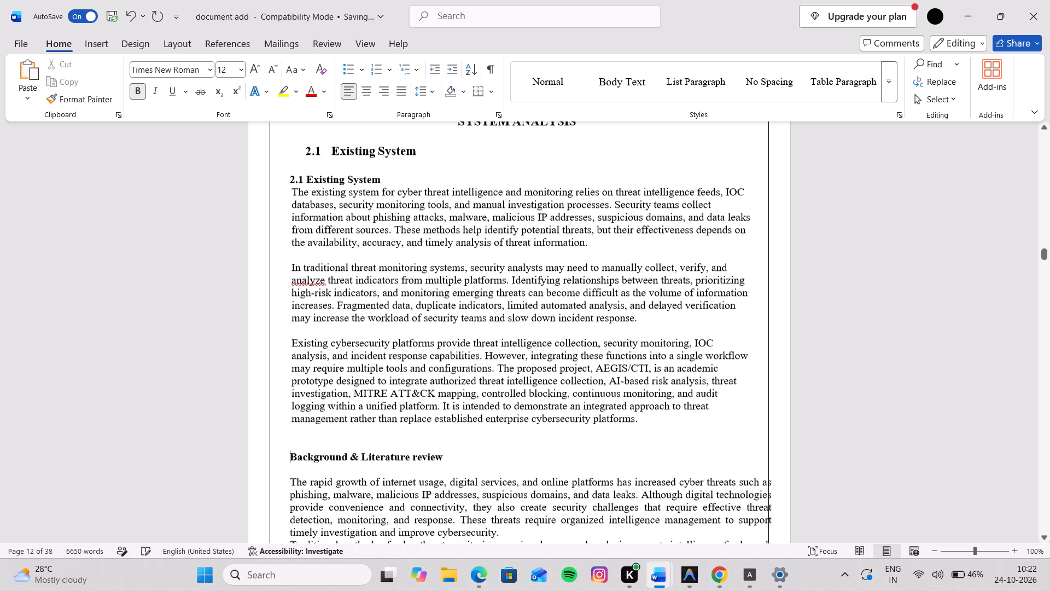
Review the layout of the Chapter 2 pages from Background & Literature review through 2.2 Proposed System.
{"action": "scroll", "coordinate": [385, 409], "scroll_direction": "down", "scroll_amount": 3}
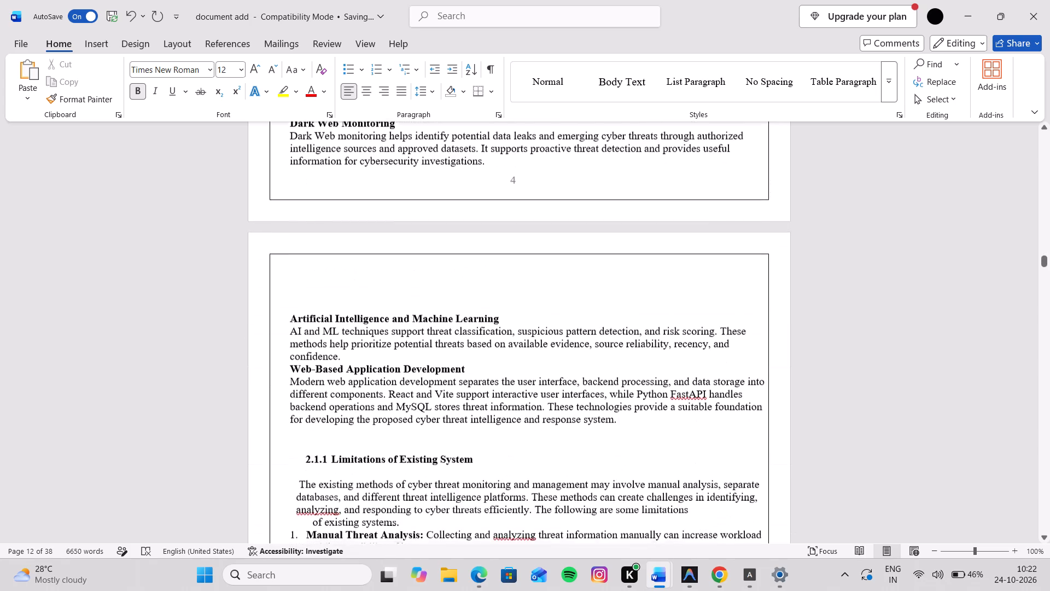
{"action": "scroll", "coordinate": [385, 409], "scroll_direction": "down", "scroll_amount": 2}
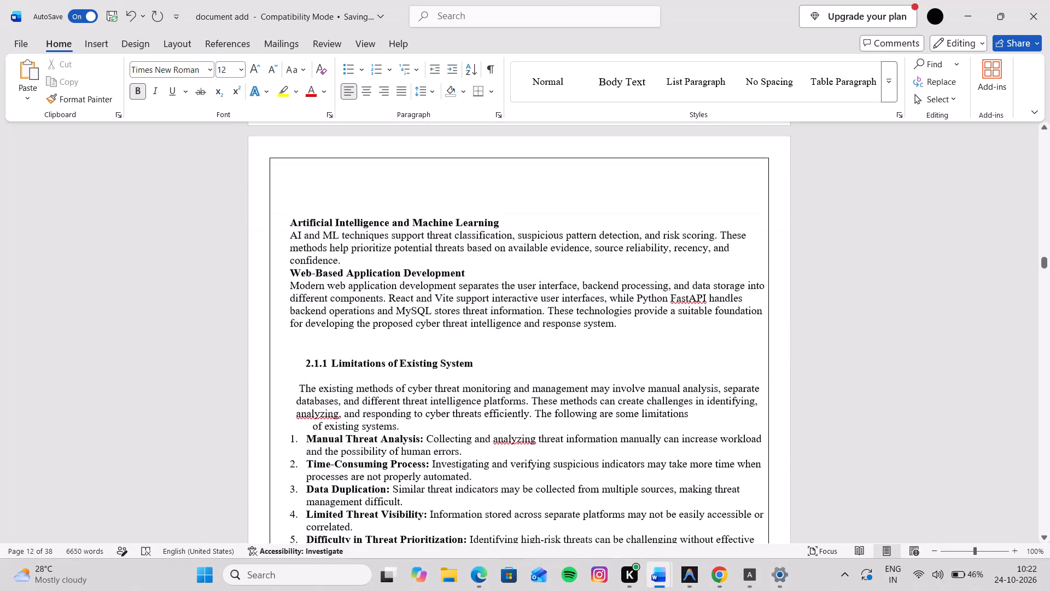
{"action": "scroll", "coordinate": [385, 409], "scroll_direction": "down", "scroll_amount": 1}
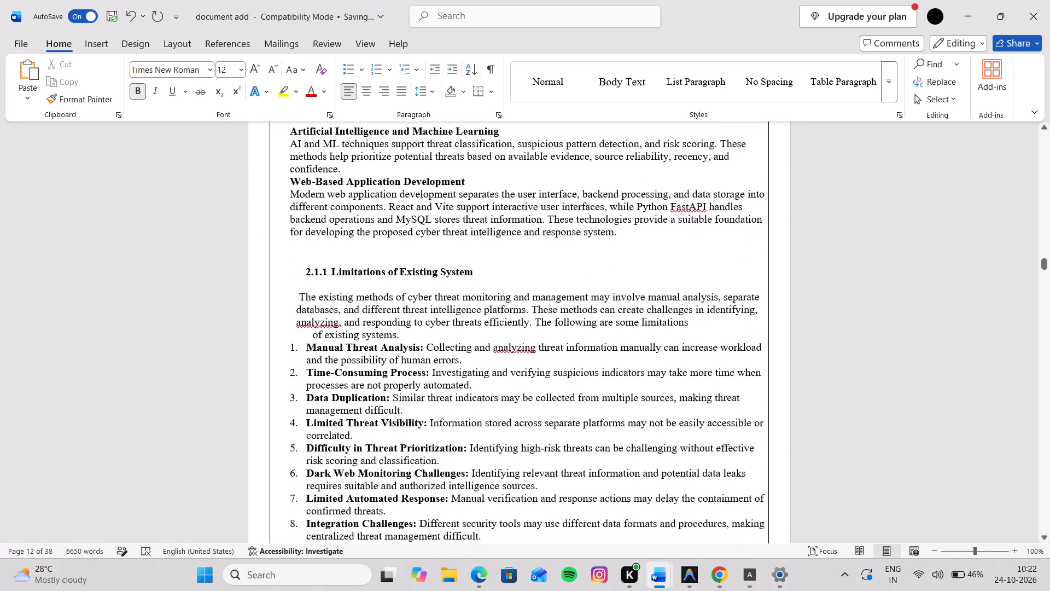
{"action": "scroll", "coordinate": [385, 409], "scroll_direction": "down", "scroll_amount": 2}
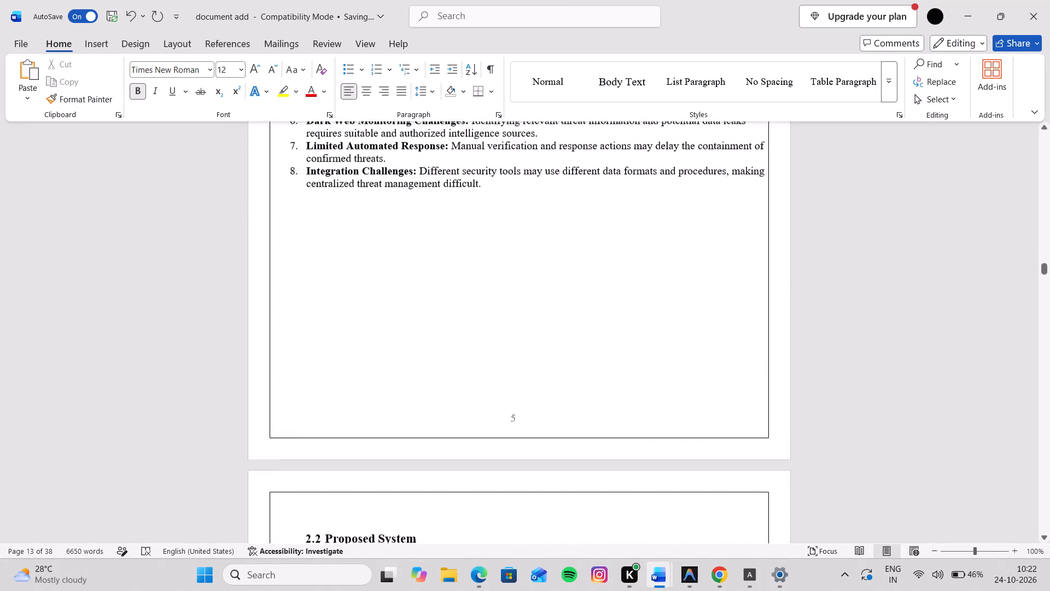
{"action": "scroll", "coordinate": [385, 409], "scroll_direction": "down", "scroll_amount": 2}
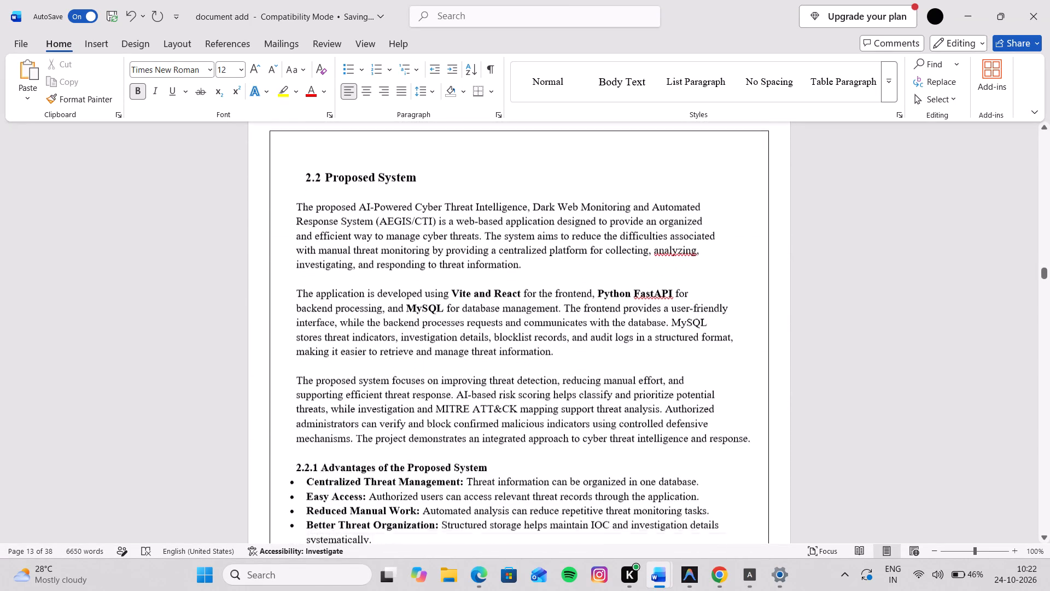
{"action": "scroll", "coordinate": [385, 409], "scroll_direction": "down", "scroll_amount": 1}
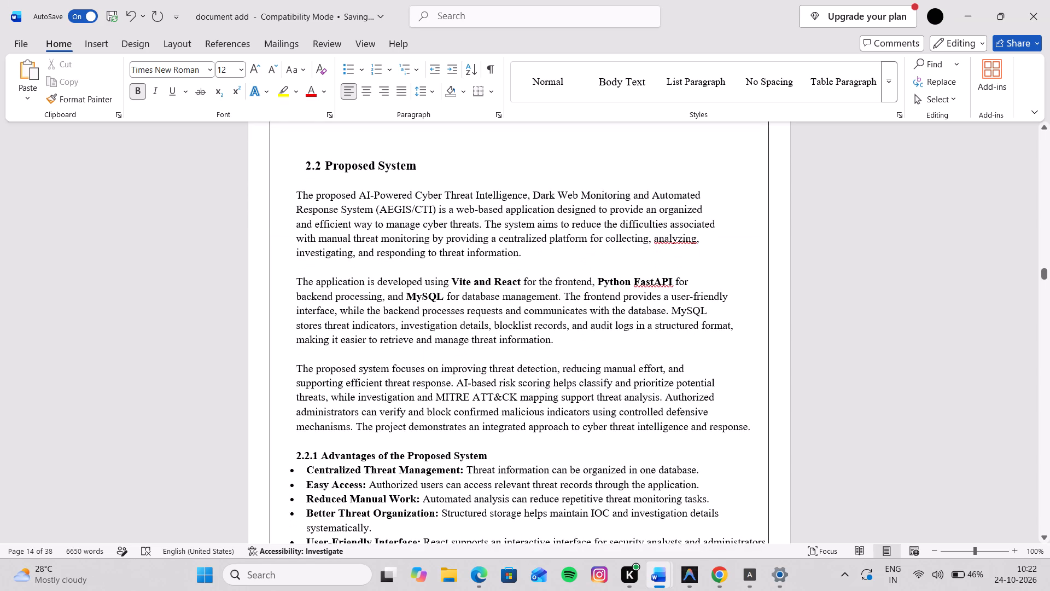
{"action": "scroll", "coordinate": [385, 409], "scroll_direction": "up", "scroll_amount": 5}
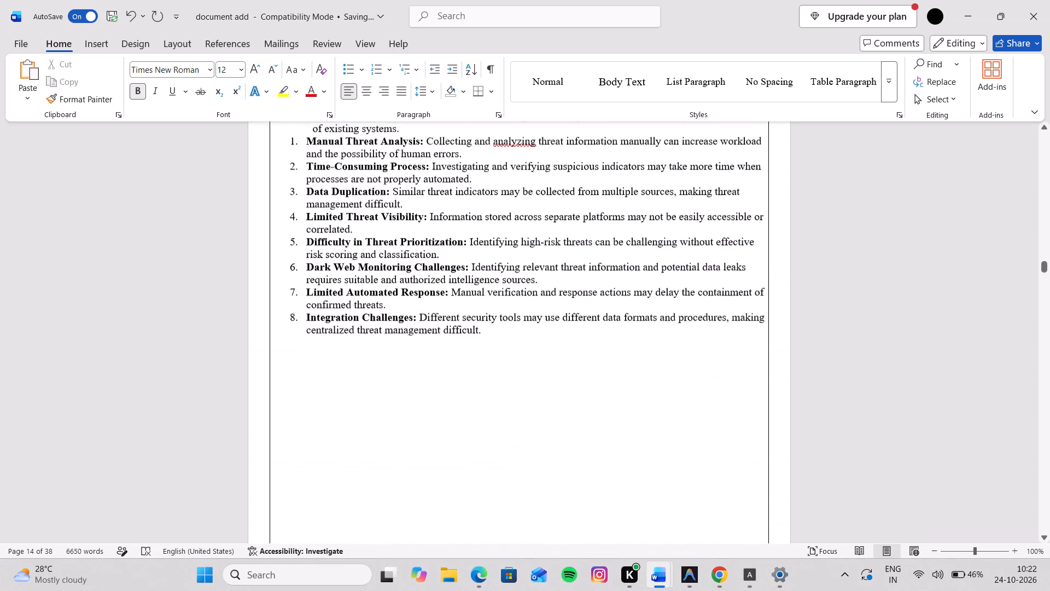
{"action": "scroll", "coordinate": [385, 409], "scroll_direction": "up", "scroll_amount": 4}
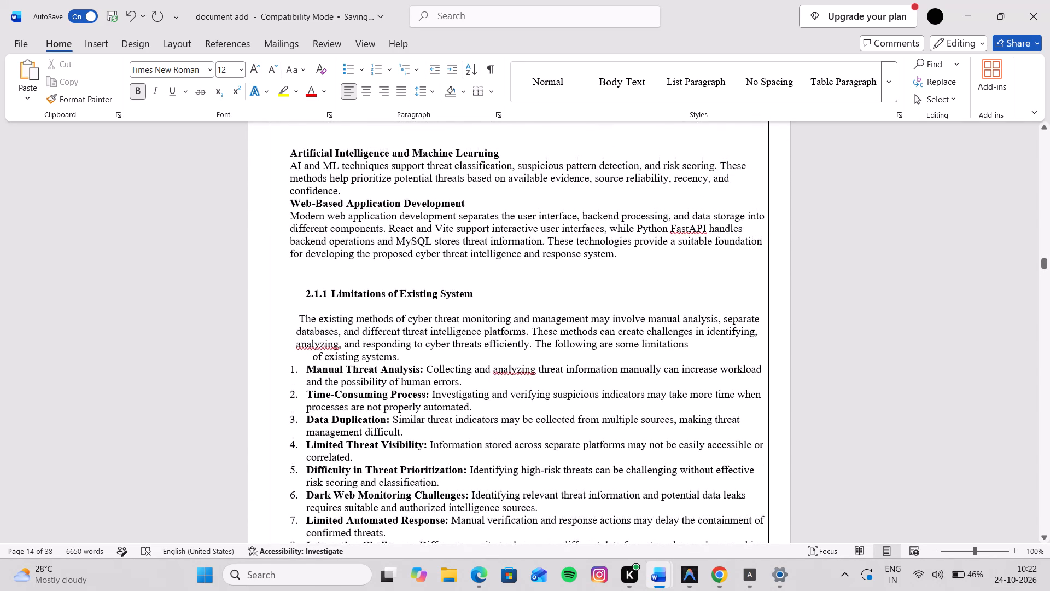
{"action": "scroll", "coordinate": [385, 409], "scroll_direction": "up", "scroll_amount": 2}
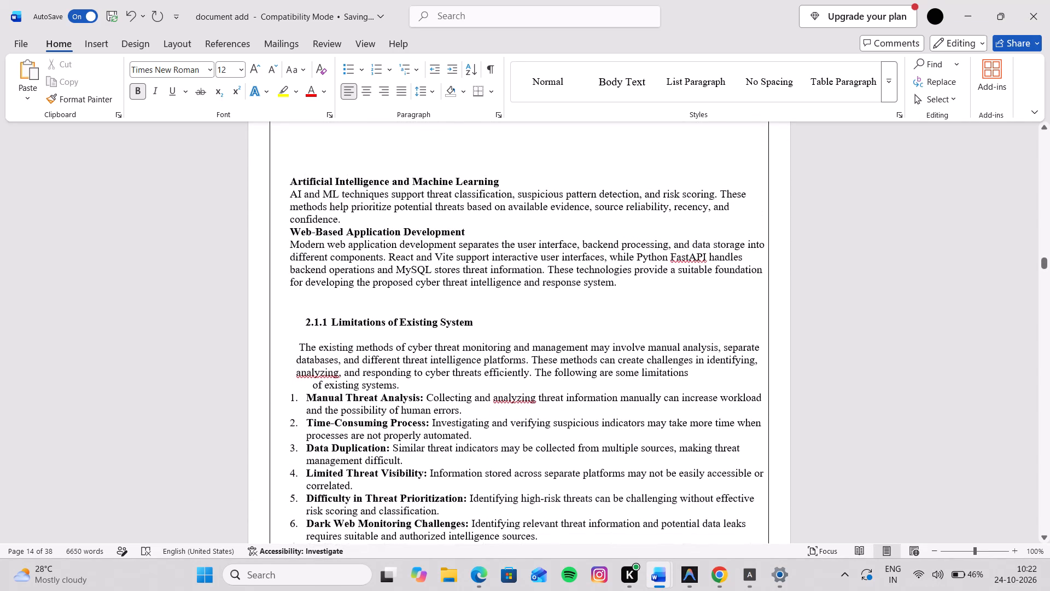
{"action": "scroll", "coordinate": [385, 409], "scroll_direction": "up", "scroll_amount": 2}
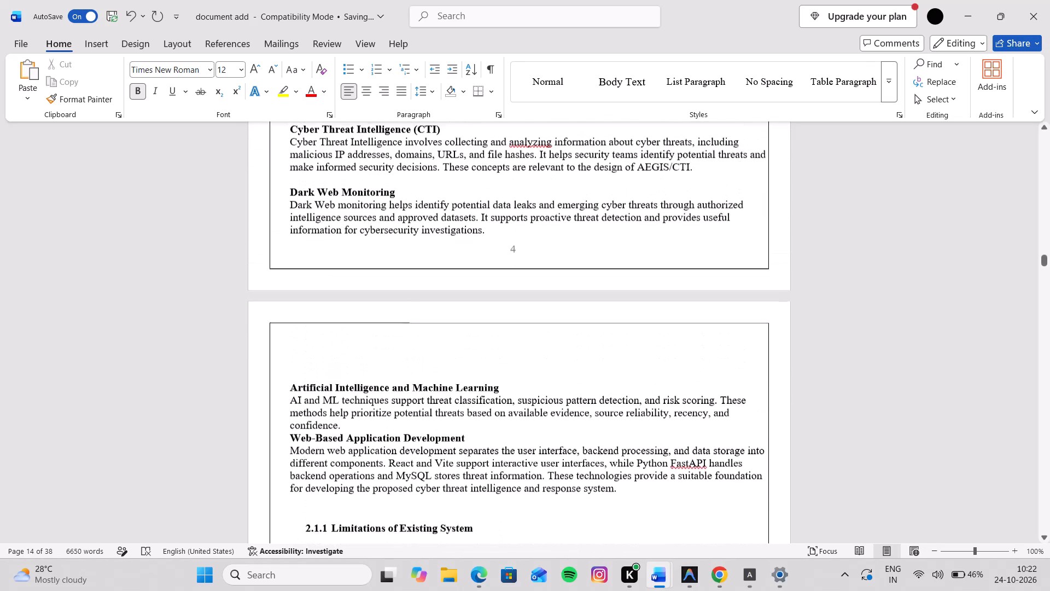
{"action": "scroll", "coordinate": [385, 409], "scroll_direction": "up", "scroll_amount": 2}
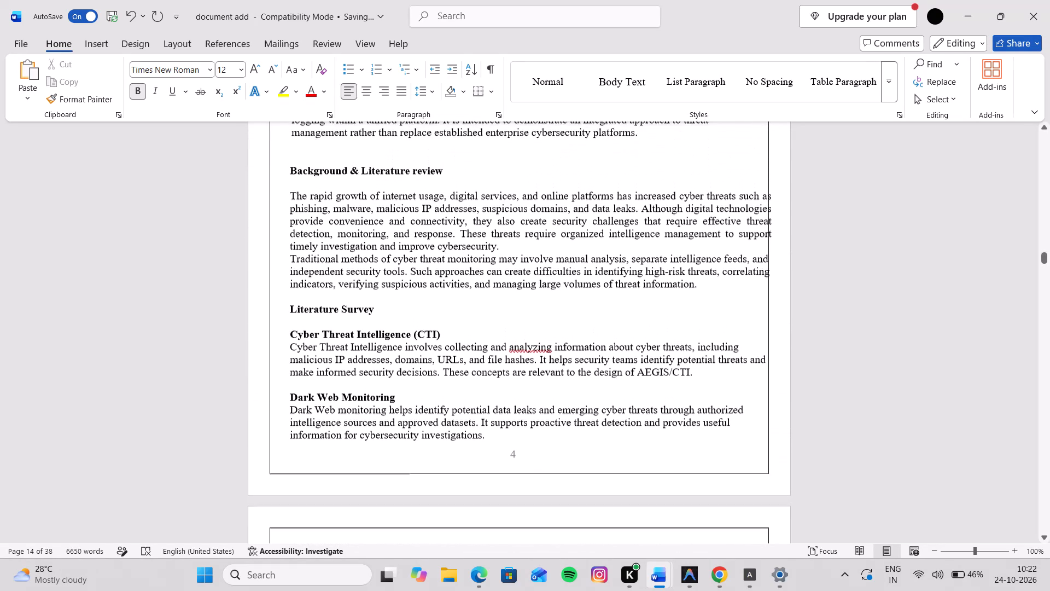
{"action": "scroll", "coordinate": [385, 409], "scroll_direction": "up", "scroll_amount": 2}
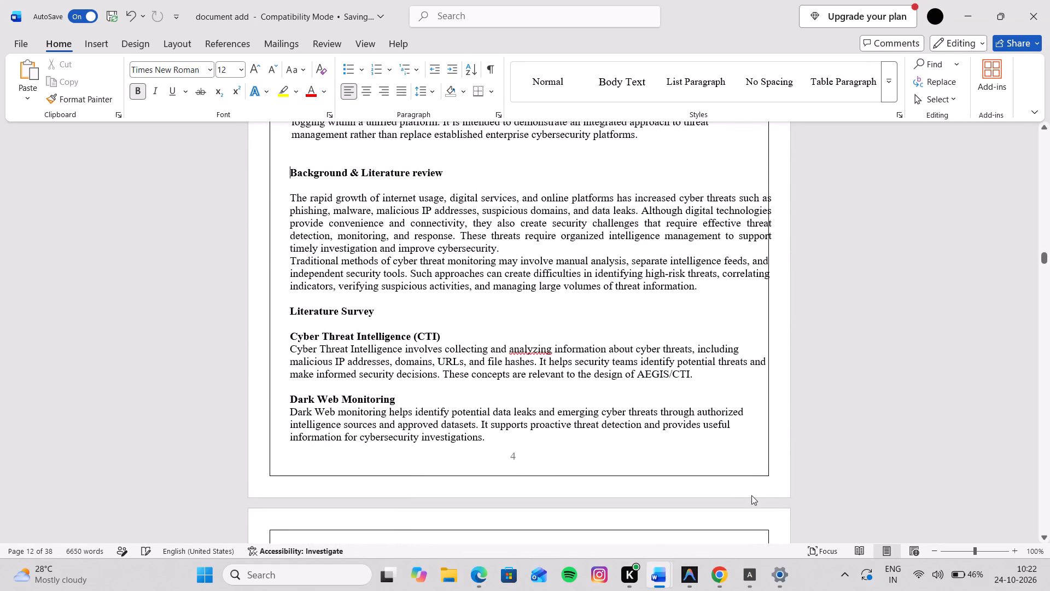
Break the second line of the Cyber Threat Intelligence (CTI) paragraph before "and", after "identify potential threats".
{"action": "left_click", "coordinate": [753, 358]}
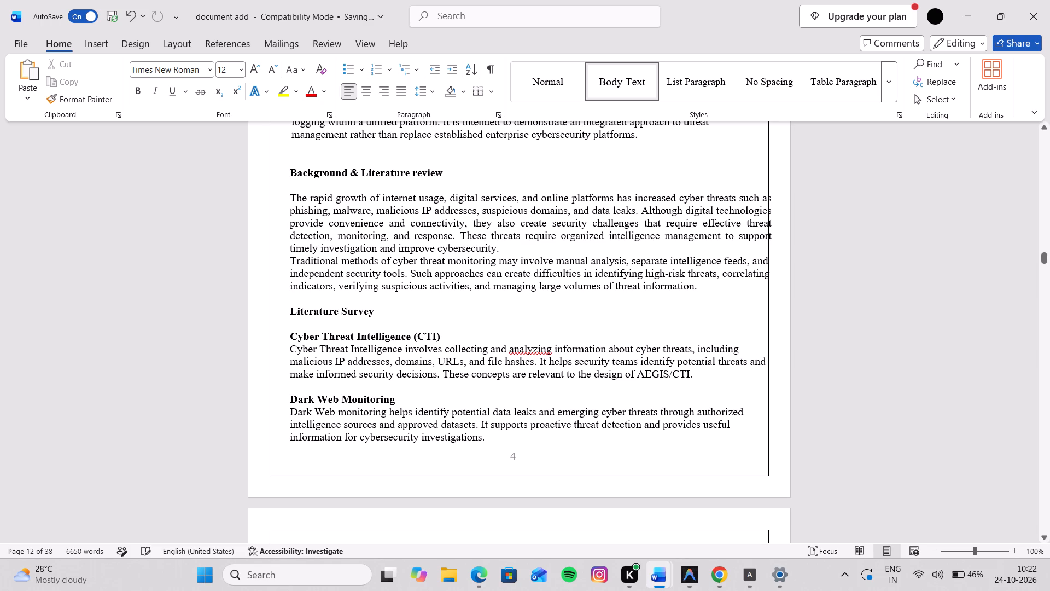
{"action": "key", "text": "Left"}
{"action": "key", "text": "Return"}
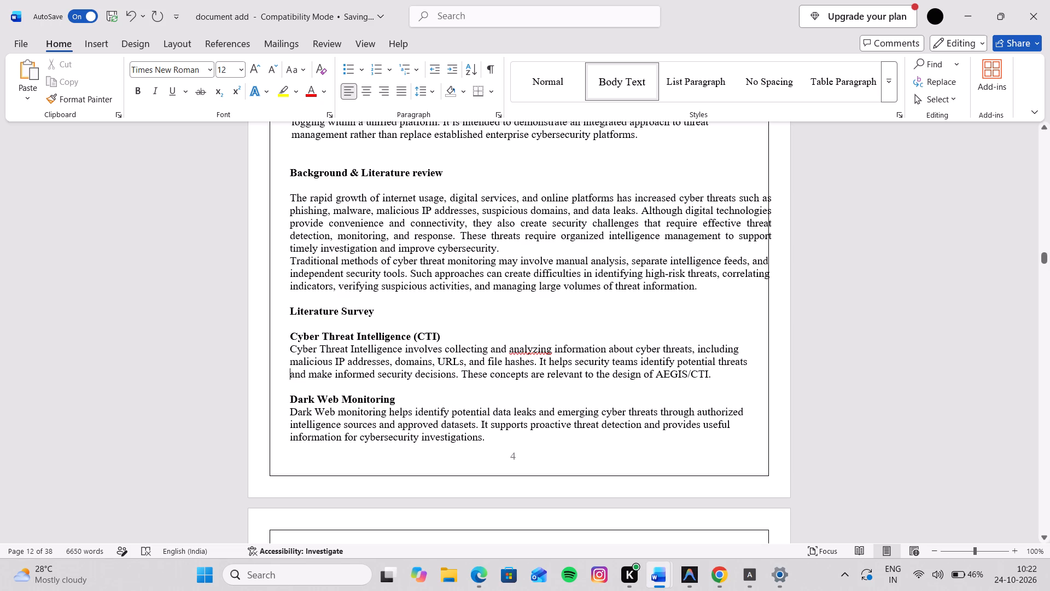
Justify the two Background & Literature review paragraphs and set their right indent to 0.7 cm.
{"action": "scroll", "coordinate": [702, 283], "scroll_direction": "up", "scroll_amount": 1}
{"action": "scroll", "coordinate": [702, 283], "scroll_direction": "left", "scroll_amount": 1}
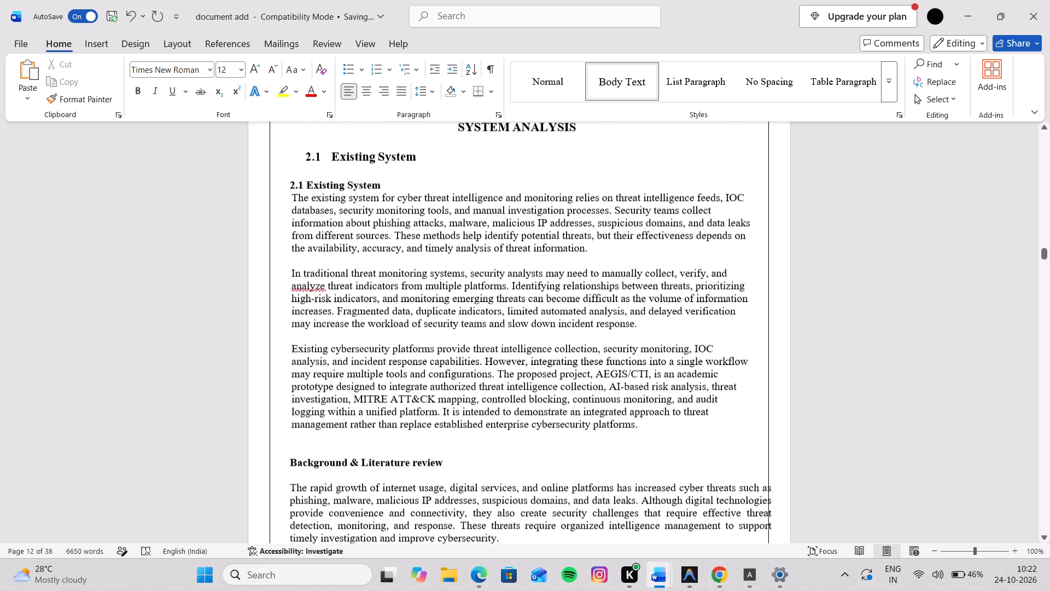
{"action": "scroll", "coordinate": [702, 283], "scroll_direction": "left", "scroll_amount": 1}
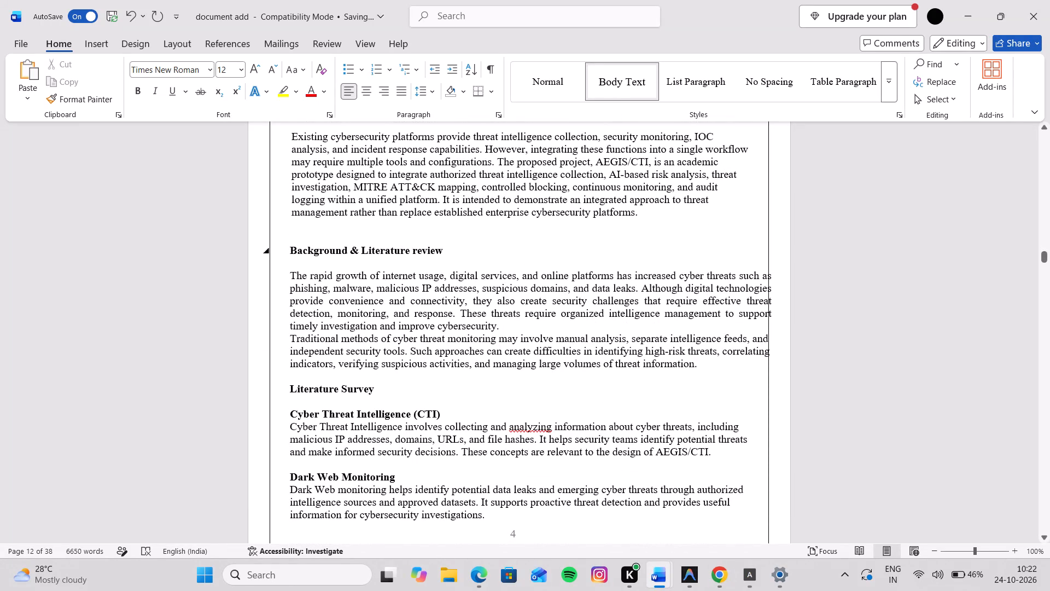
{"action": "left_click_drag", "start_coordinate": [290, 273], "coordinate": [714, 371]}
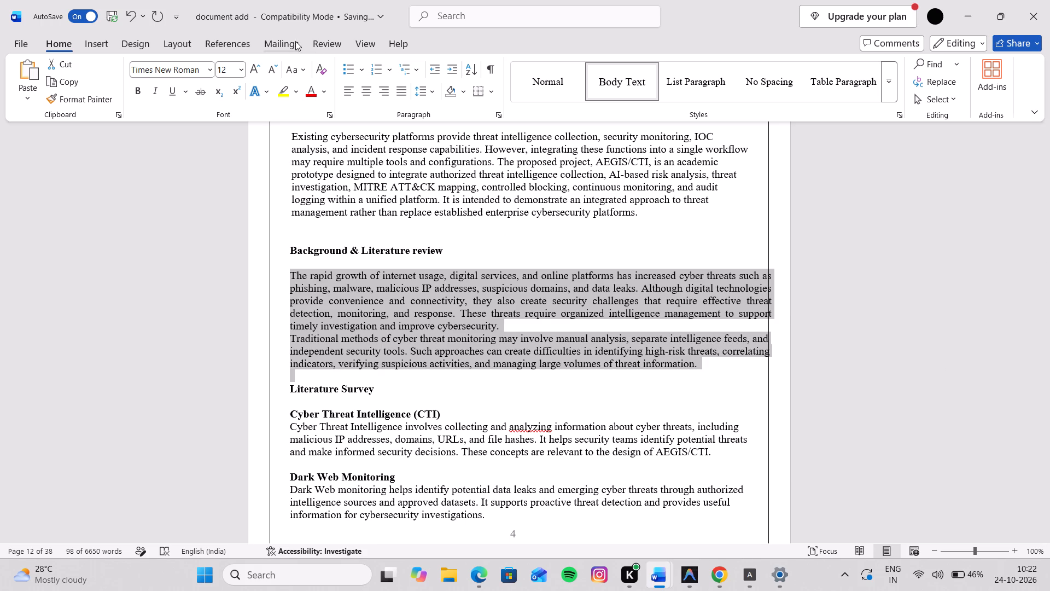
{"action": "left_click", "coordinate": [403, 89]}
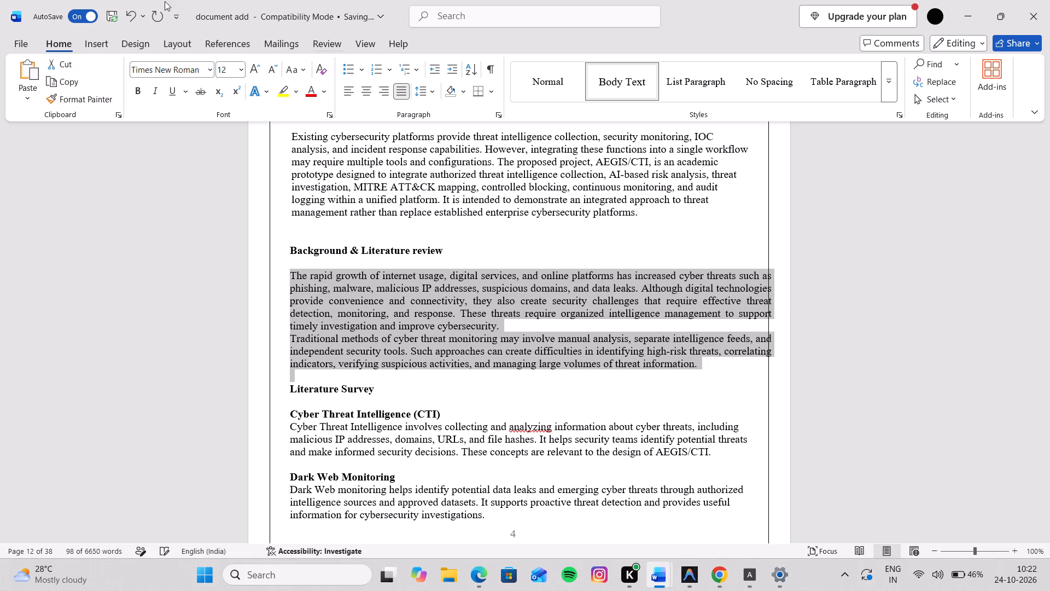
{"action": "left_click", "coordinate": [171, 39]}
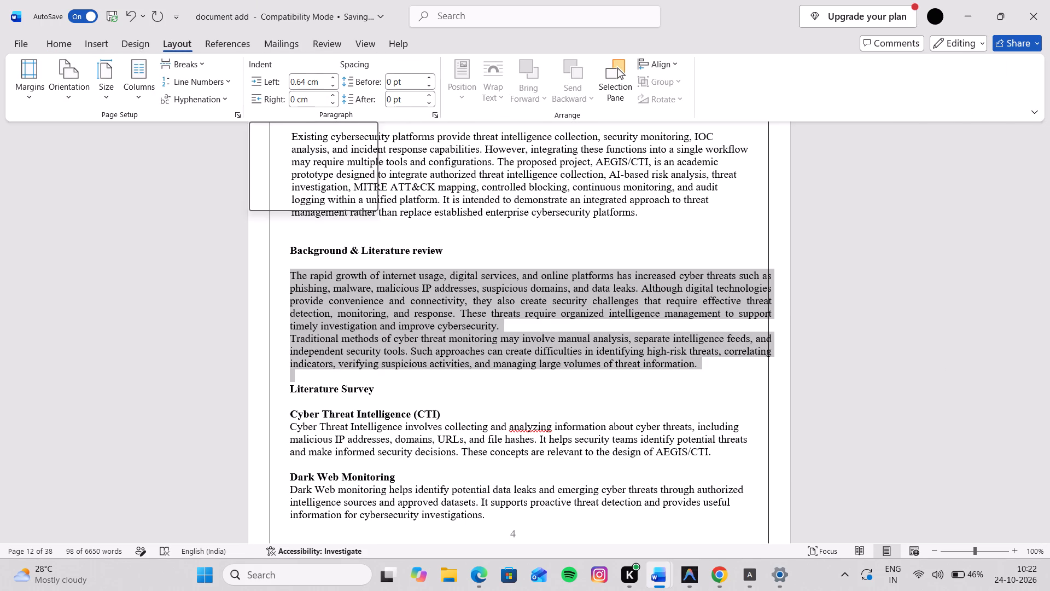
{"action": "left_click", "coordinate": [296, 96]}
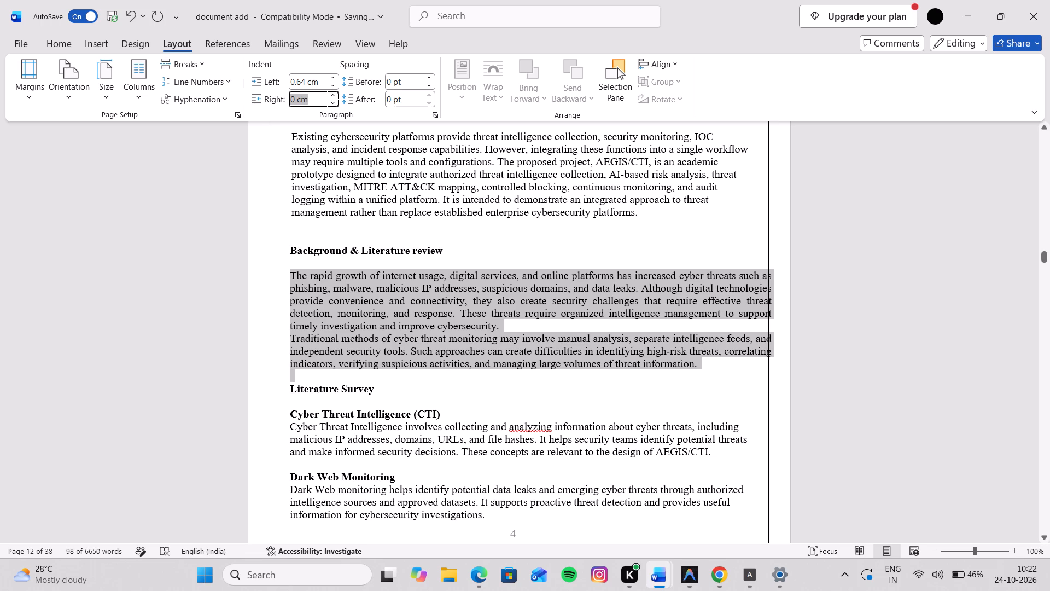
{"action": "key", "text": "period"}
{"action": "type", "text": "7"}
{"action": "key", "text": "space"}
{"action": "type", "text": "cm"}
{"action": "key", "text": "Return"}
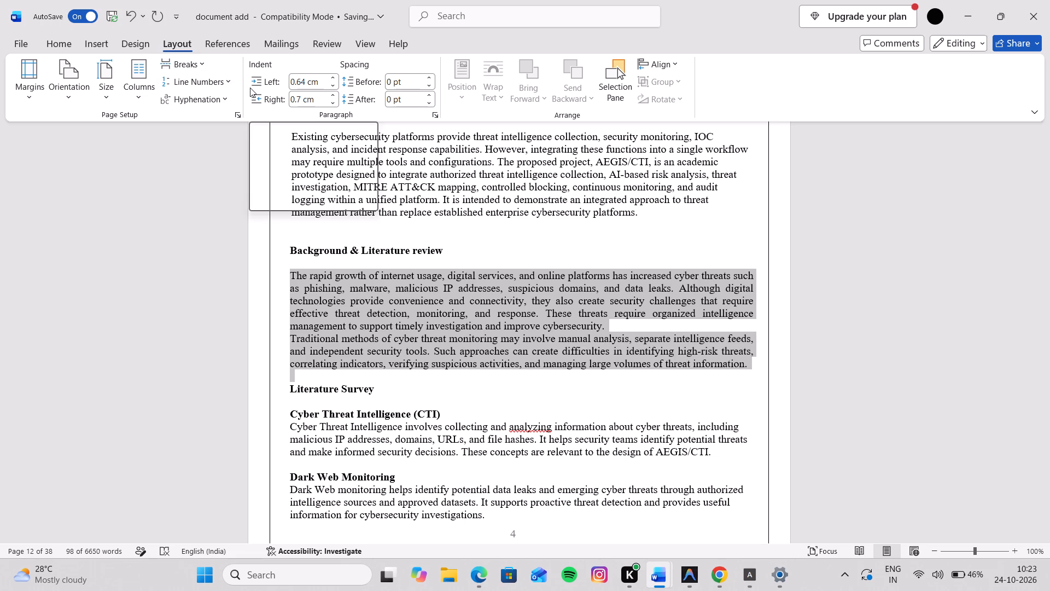
{"action": "left_click", "coordinate": [56, 36]}
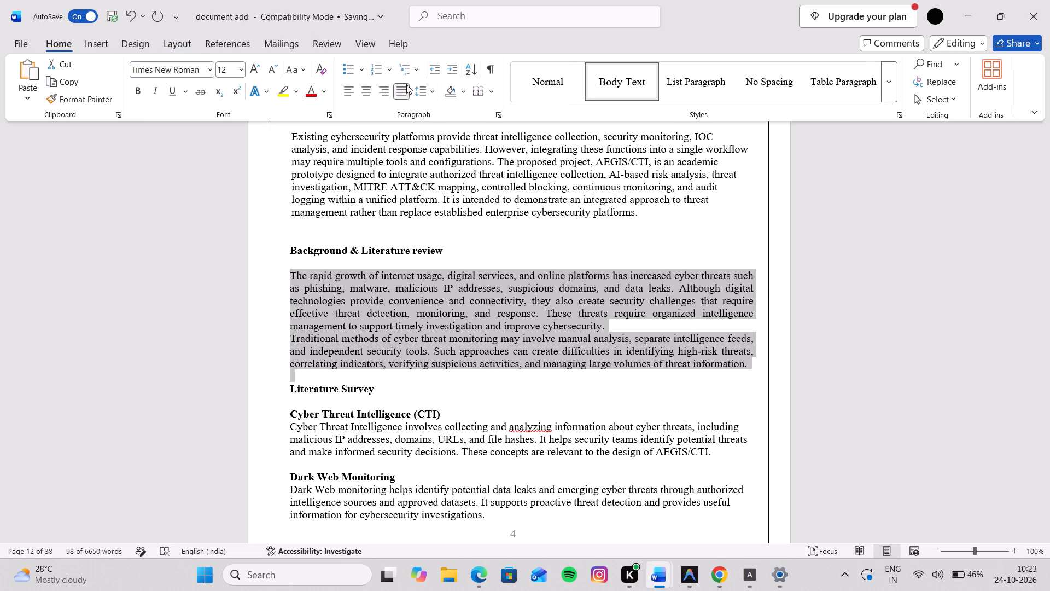
{"action": "left_click", "coordinate": [405, 86]}
{"action": "left_click", "coordinate": [405, 86]}
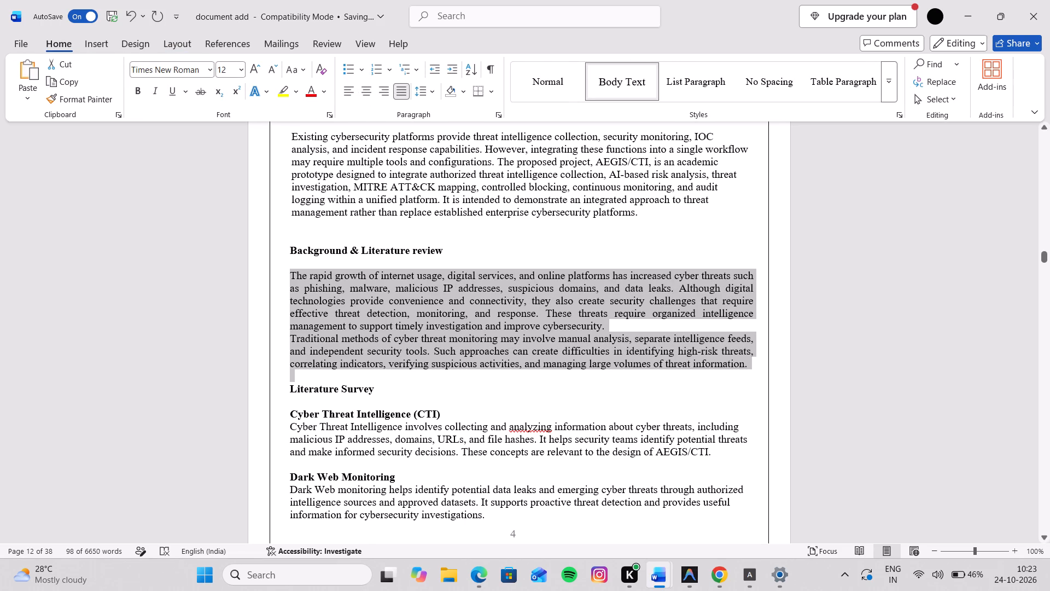
{"action": "left_click", "coordinate": [478, 408]}
Insert a blank line between the Artificial Intelligence and Machine Learning paragraph and the Web-Based Application Development heading.
{"action": "scroll", "coordinate": [478, 408], "scroll_direction": "down", "scroll_amount": 1}
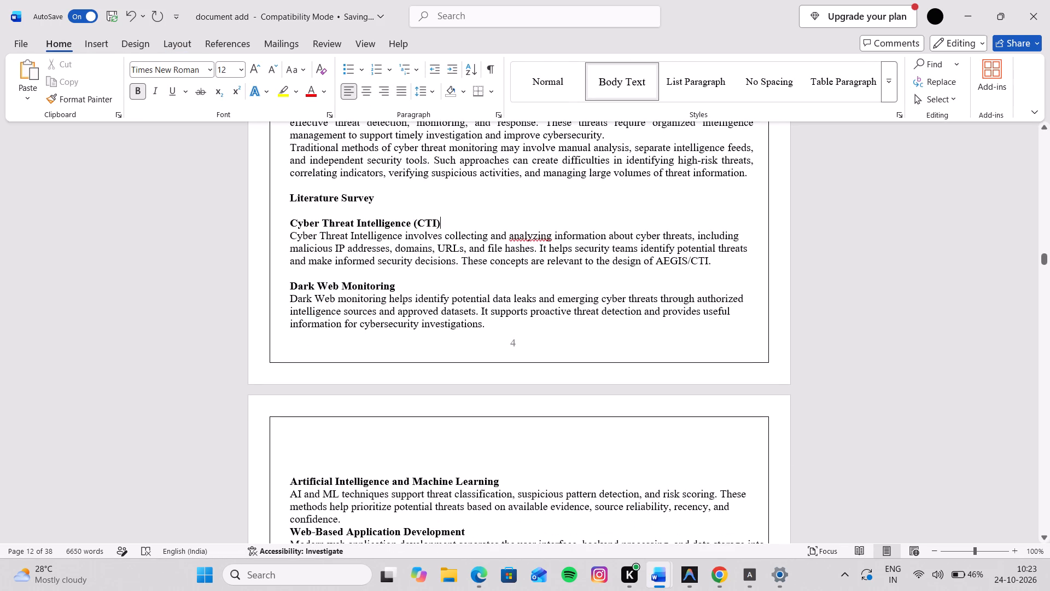
{"action": "scroll", "coordinate": [478, 408], "scroll_direction": "down", "scroll_amount": 1}
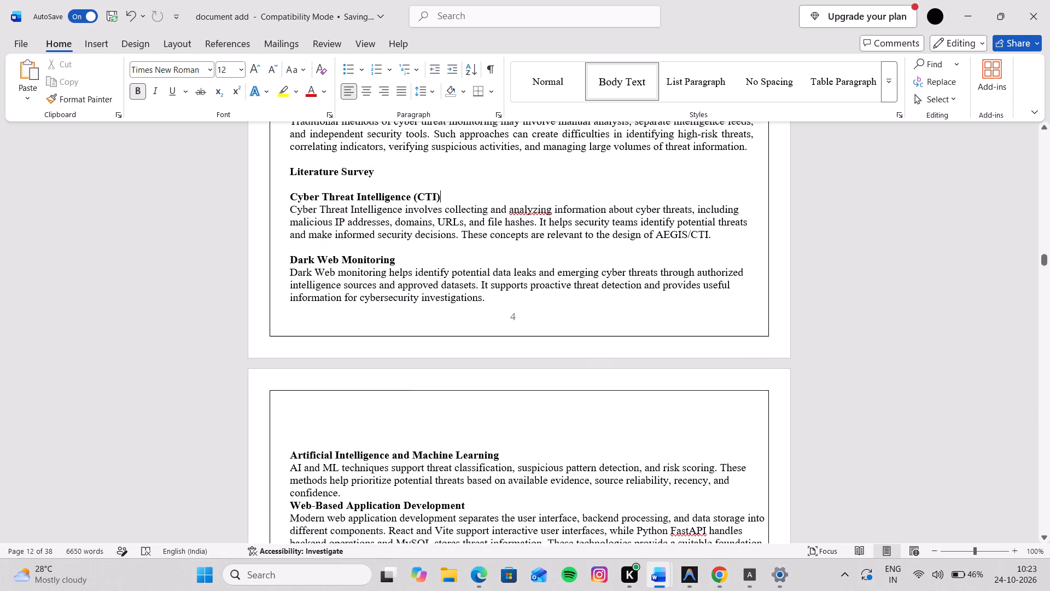
{"action": "scroll", "coordinate": [478, 408], "scroll_direction": "down", "scroll_amount": 1}
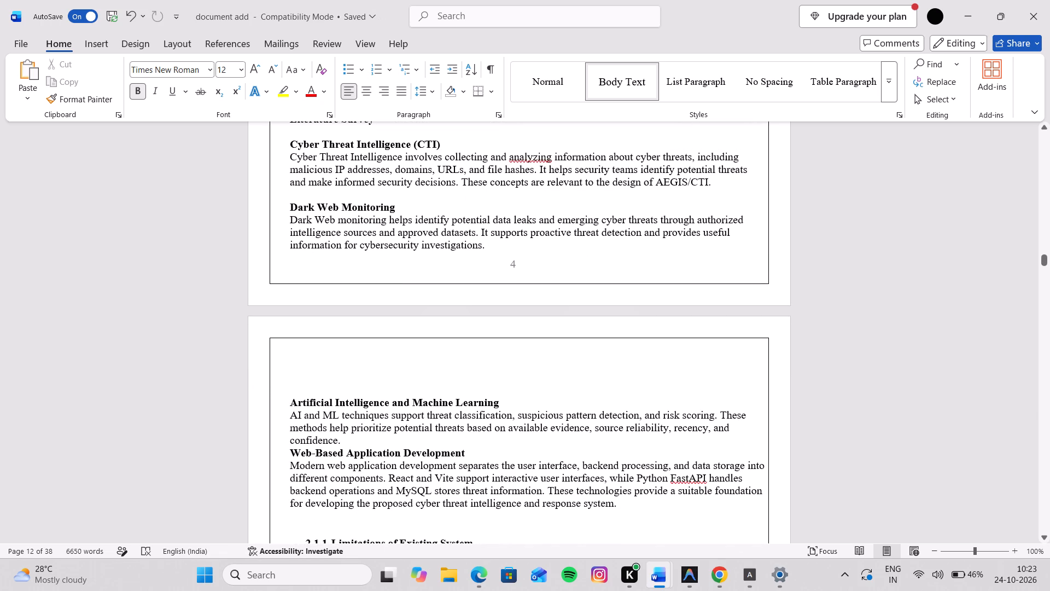
{"action": "scroll", "coordinate": [478, 408], "scroll_direction": "down", "scroll_amount": 1}
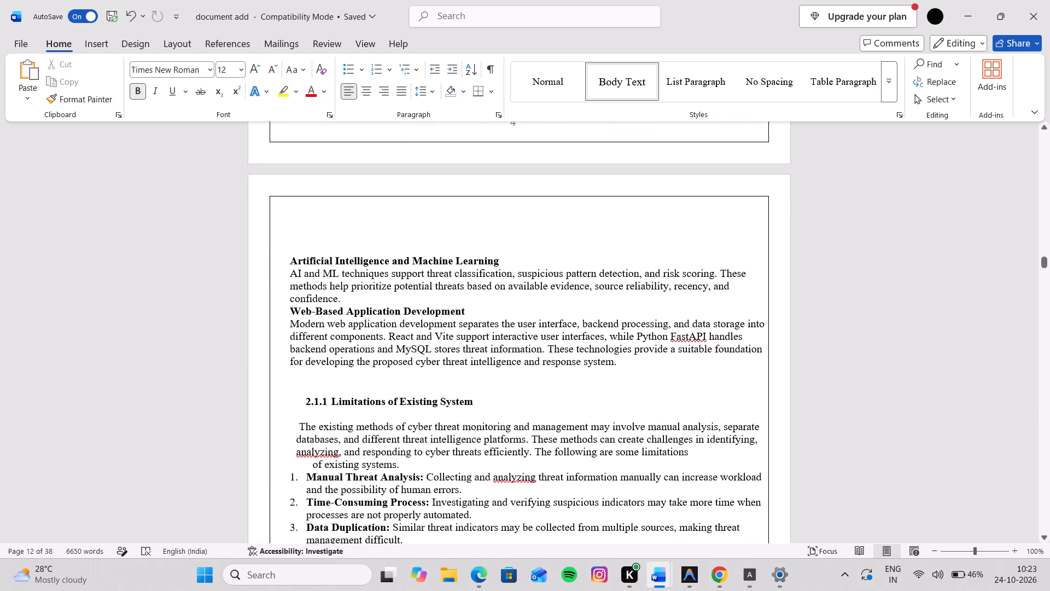
{"action": "left_click", "coordinate": [349, 303]}
{"action": "left_click", "coordinate": [343, 297]}
{"action": "left_click", "coordinate": [349, 301]}
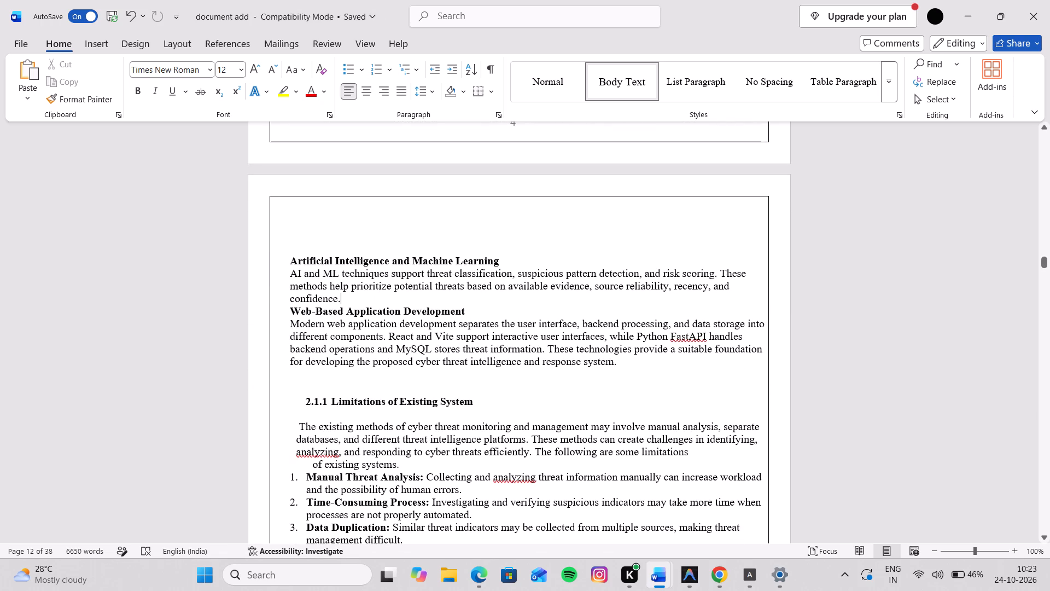
{"action": "key", "text": "Return"}
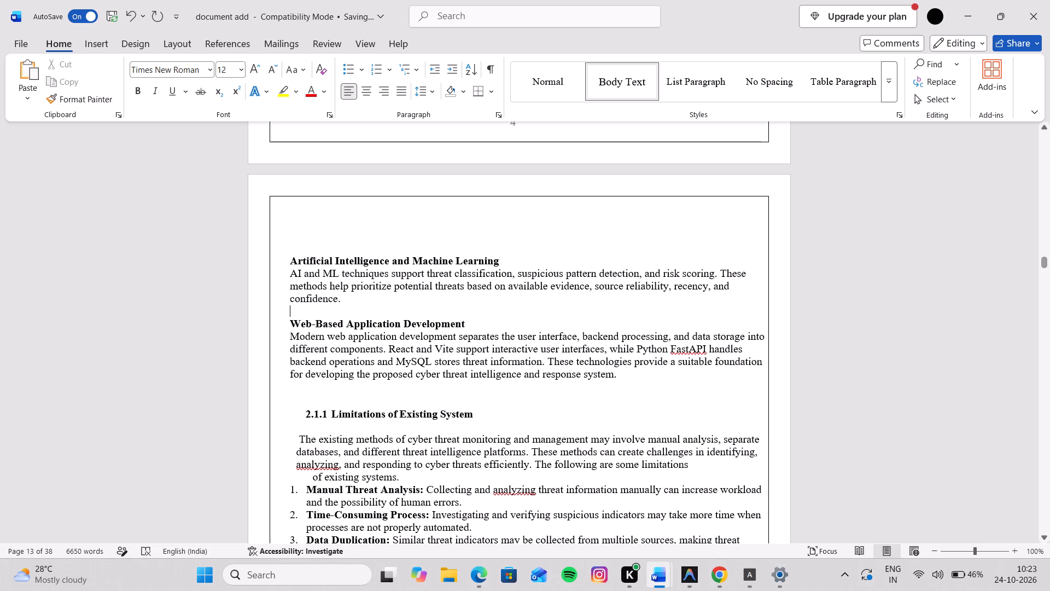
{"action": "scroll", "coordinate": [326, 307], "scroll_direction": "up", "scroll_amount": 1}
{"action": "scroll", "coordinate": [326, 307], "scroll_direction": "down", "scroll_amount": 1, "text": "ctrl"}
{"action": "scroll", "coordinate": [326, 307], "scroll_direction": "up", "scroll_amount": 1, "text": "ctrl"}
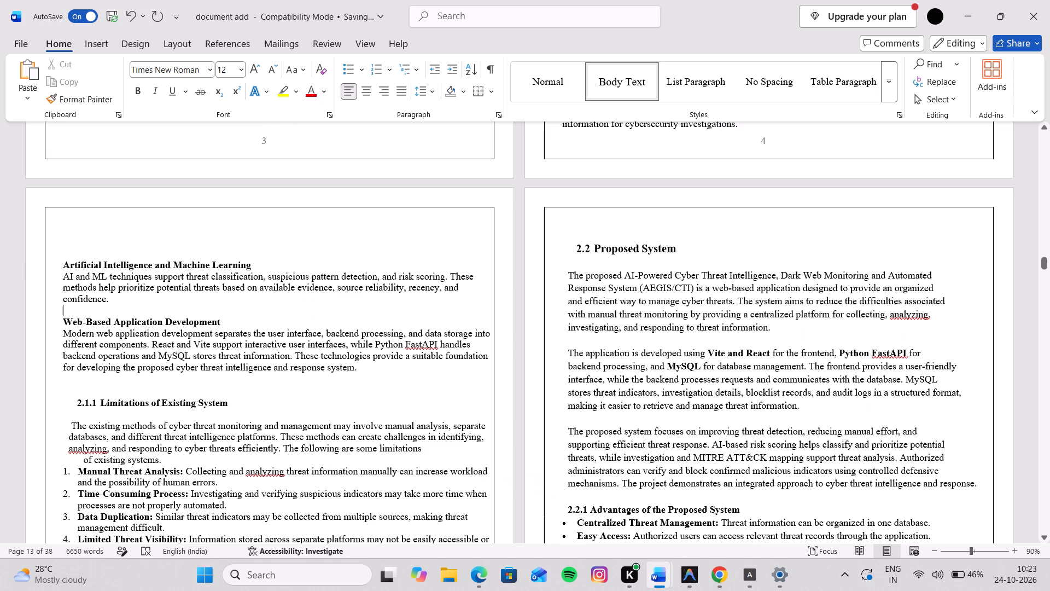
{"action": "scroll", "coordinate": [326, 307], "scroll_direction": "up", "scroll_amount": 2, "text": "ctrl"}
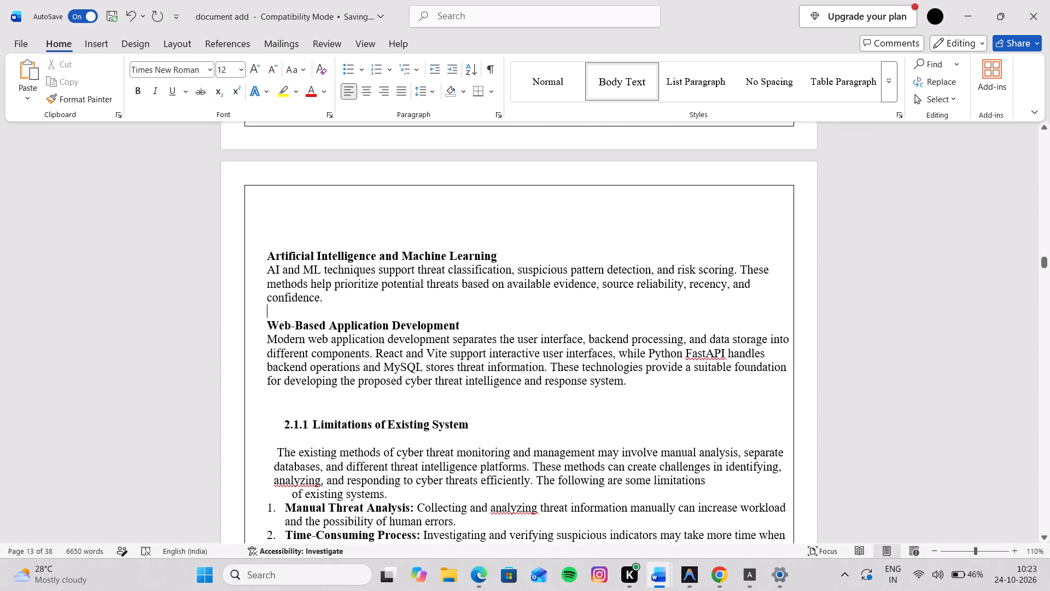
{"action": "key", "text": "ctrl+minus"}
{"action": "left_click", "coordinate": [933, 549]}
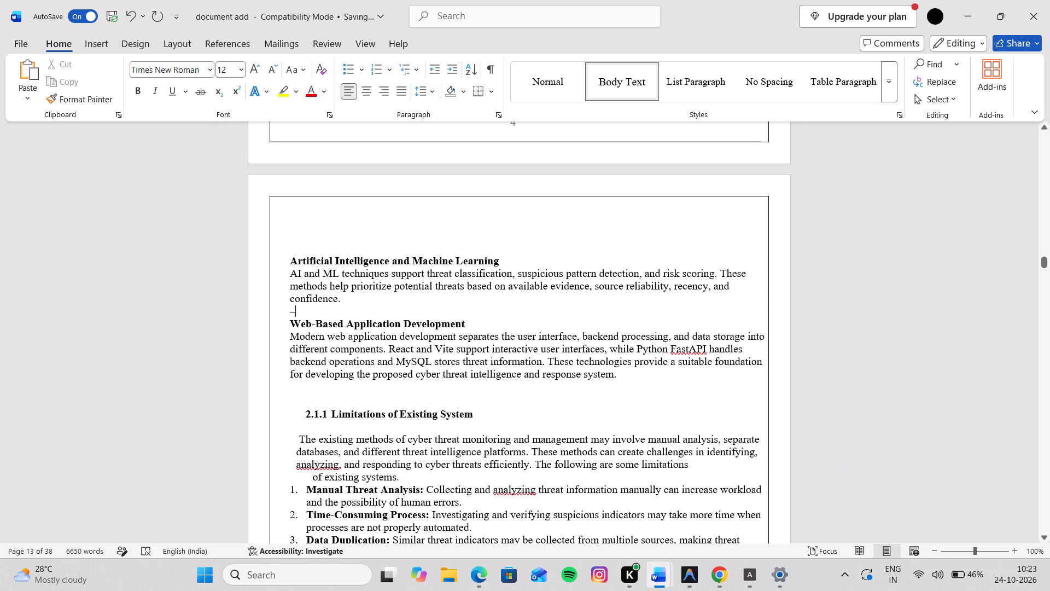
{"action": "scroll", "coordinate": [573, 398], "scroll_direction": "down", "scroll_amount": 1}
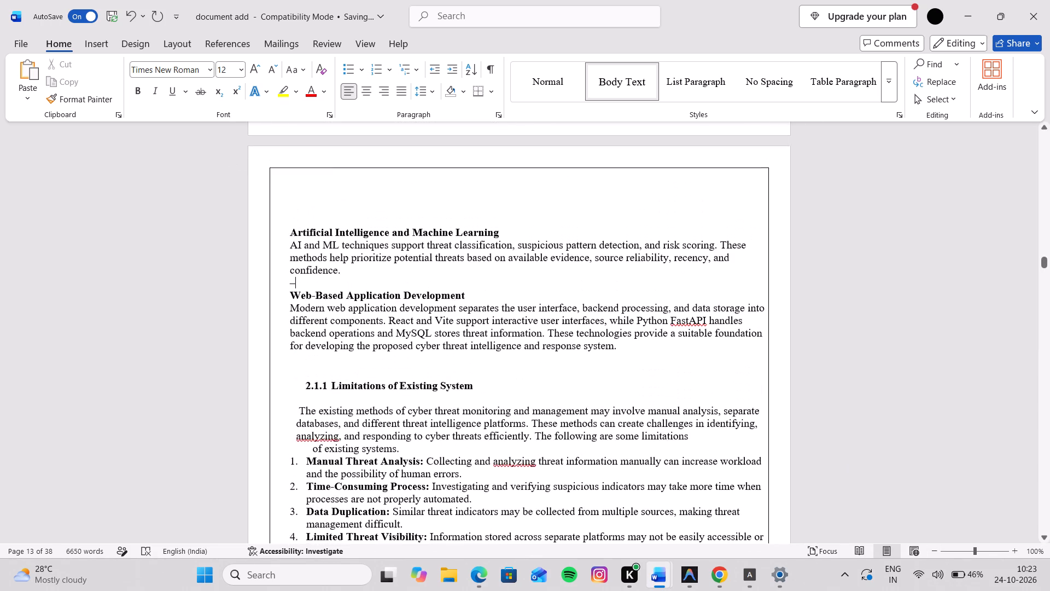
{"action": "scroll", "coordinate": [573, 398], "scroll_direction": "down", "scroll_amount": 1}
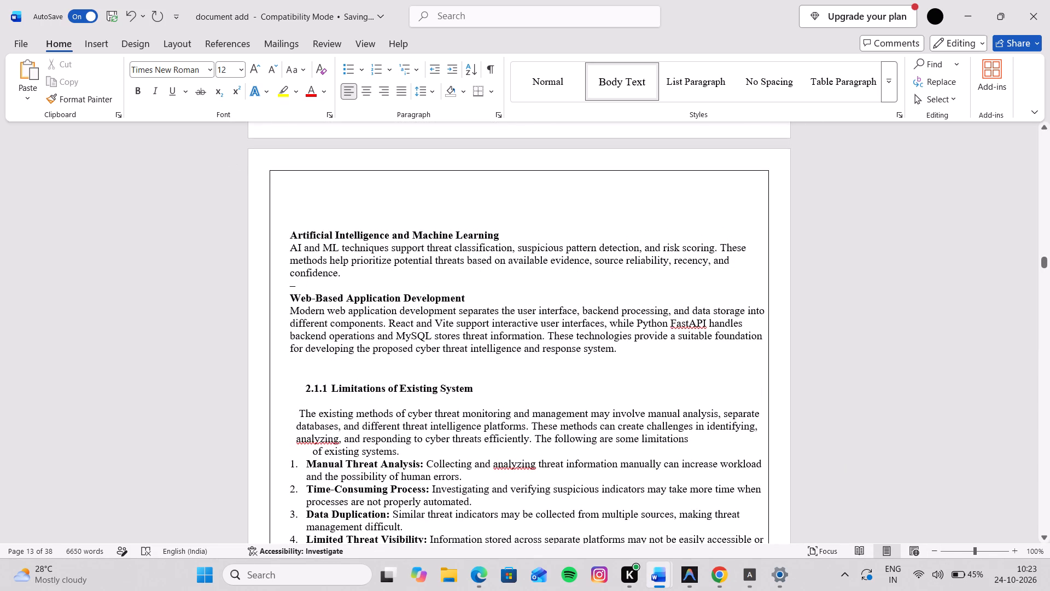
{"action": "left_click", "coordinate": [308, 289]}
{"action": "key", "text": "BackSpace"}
Justify the Web-Based Application Development paragraph and set its right indent to 0.7 cm.
{"action": "left_click_drag", "start_coordinate": [288, 308], "coordinate": [348, 339]}
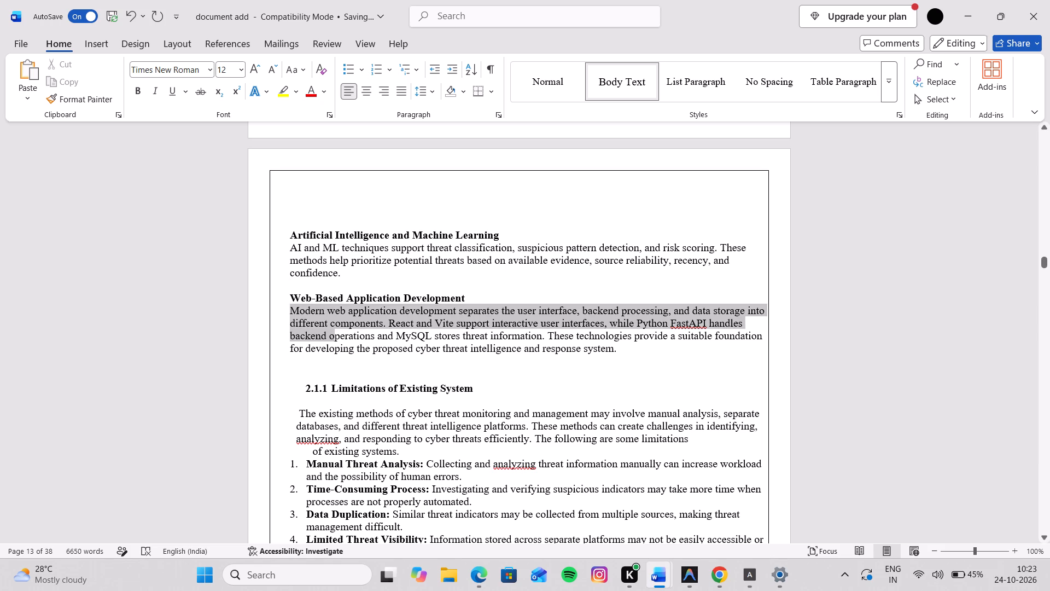
{"action": "left_click_drag", "start_coordinate": [348, 339], "coordinate": [621, 349]}
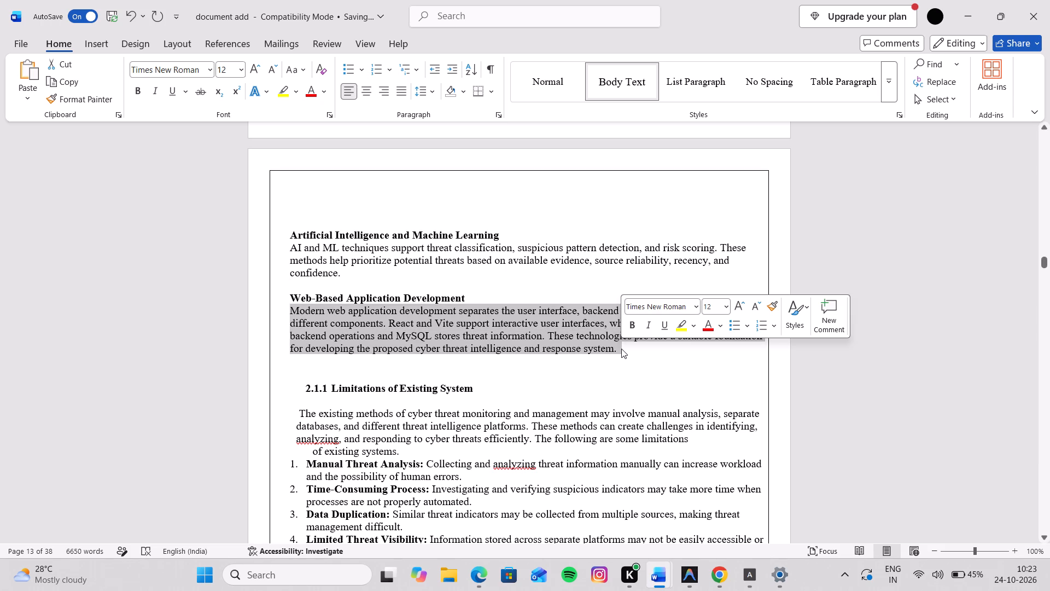
{"action": "left_click", "coordinate": [401, 89]}
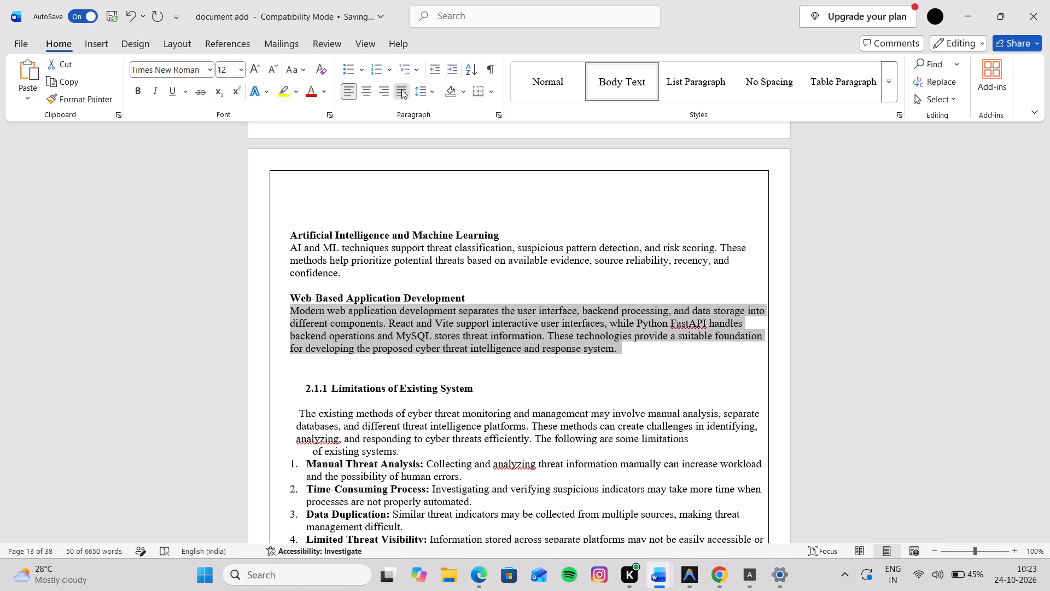
{"action": "left_click", "coordinate": [181, 43]}
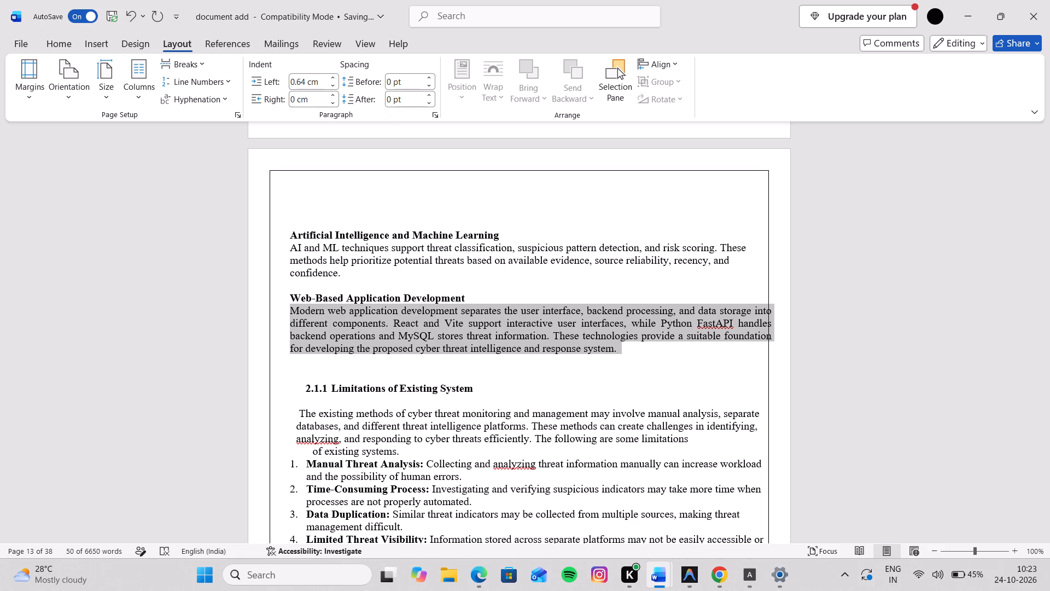
{"action": "left_click", "coordinate": [297, 99]}
{"action": "left_click", "coordinate": [293, 97]}
{"action": "key", "text": "Right"}
{"action": "type", "text": ".7"}
{"action": "key", "text": "Return"}
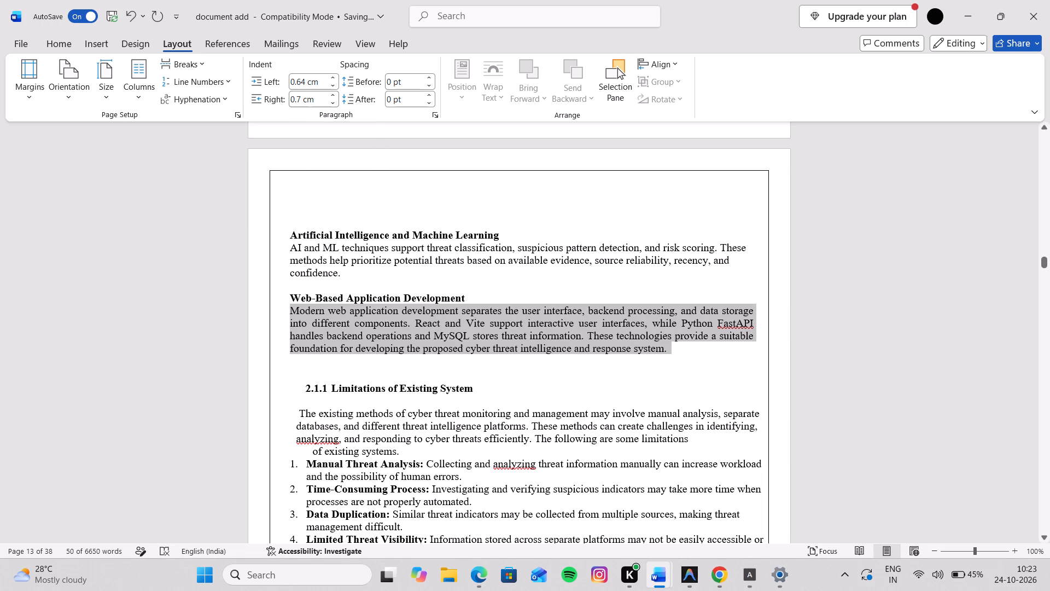
{"action": "left_click", "coordinate": [73, 39]}
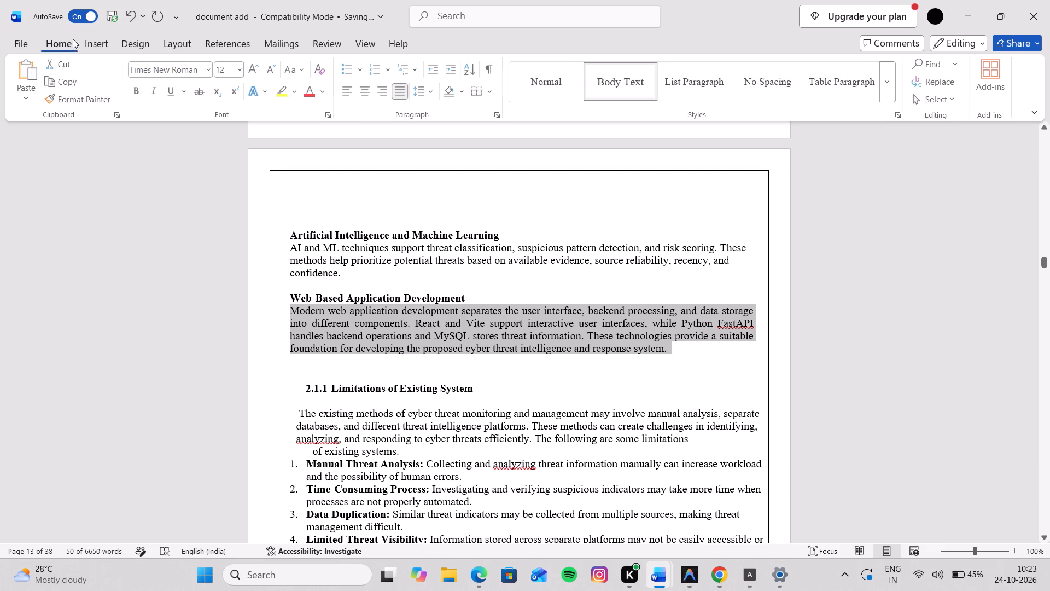
{"action": "left_click", "coordinate": [400, 201]}
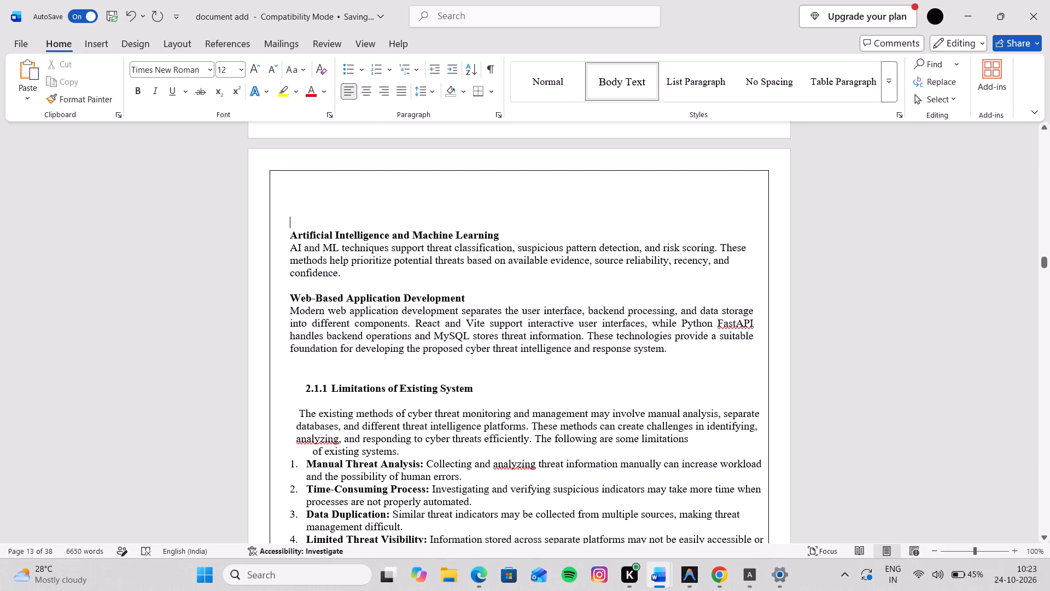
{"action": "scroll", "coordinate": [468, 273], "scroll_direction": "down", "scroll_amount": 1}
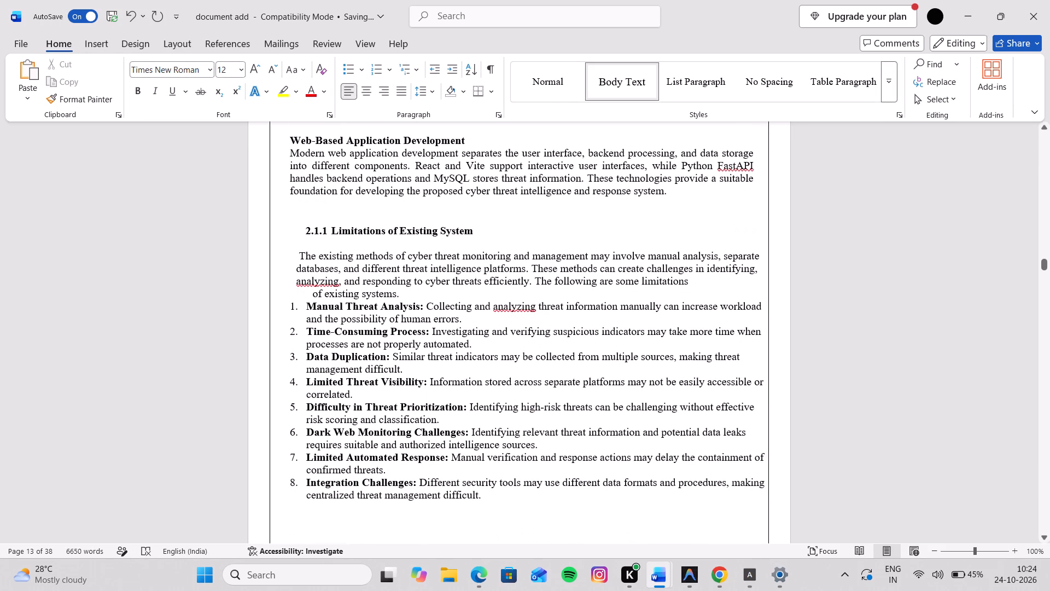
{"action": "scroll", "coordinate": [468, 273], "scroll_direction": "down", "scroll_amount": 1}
Justify the introductory paragraph and the numbered list under 2.1.1 Limitations of Existing System.
{"action": "scroll", "coordinate": [319, 271], "scroll_direction": "down", "scroll_amount": 3}
{"action": "scroll", "coordinate": [319, 271], "scroll_direction": "up", "scroll_amount": 1}
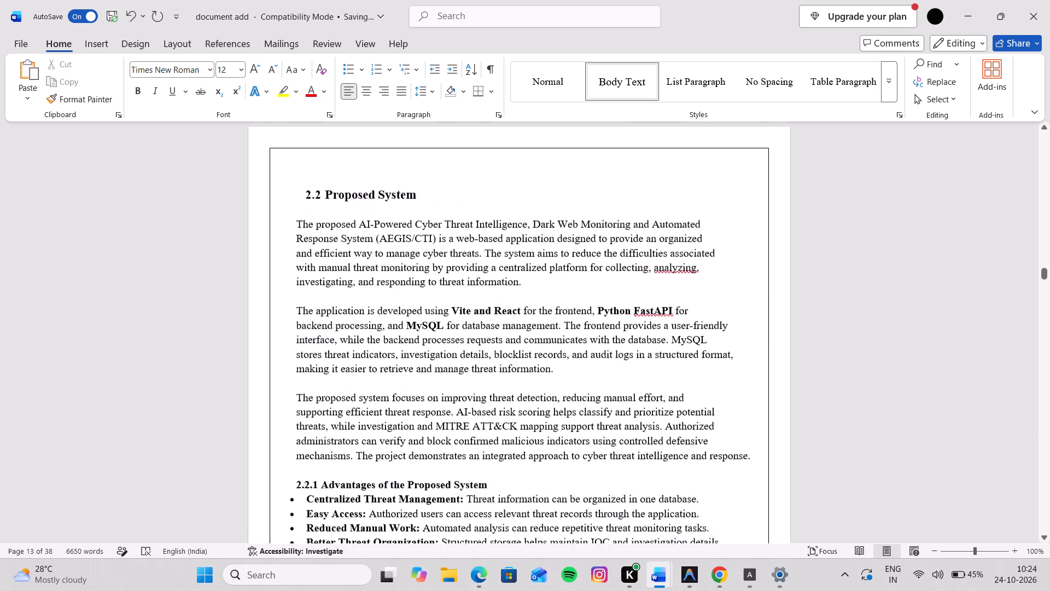
{"action": "scroll", "coordinate": [319, 271], "scroll_direction": "up", "scroll_amount": 1}
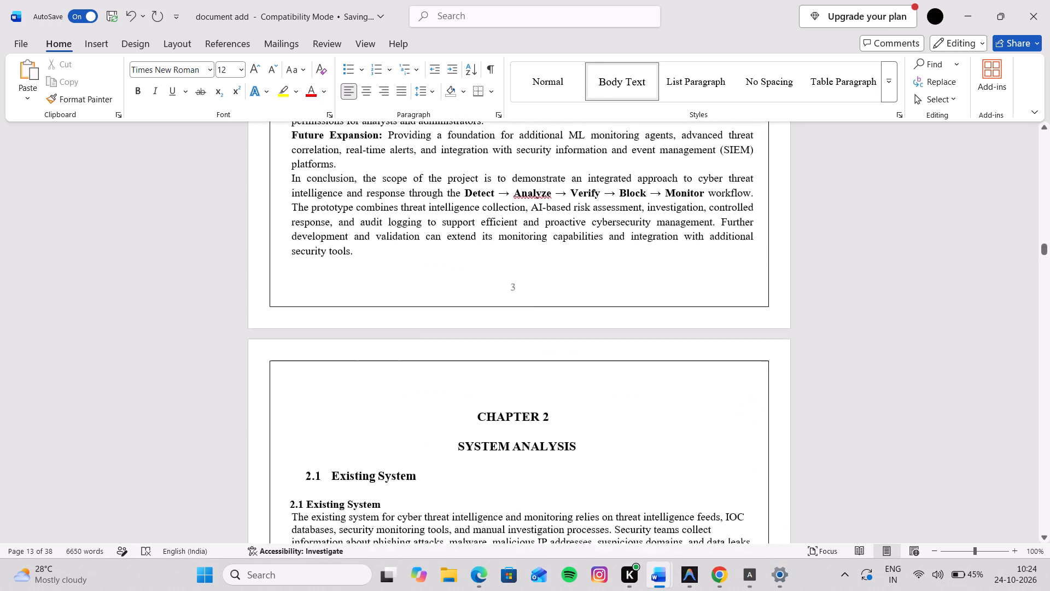
{"action": "scroll", "coordinate": [319, 271], "scroll_direction": "down", "scroll_amount": 4}
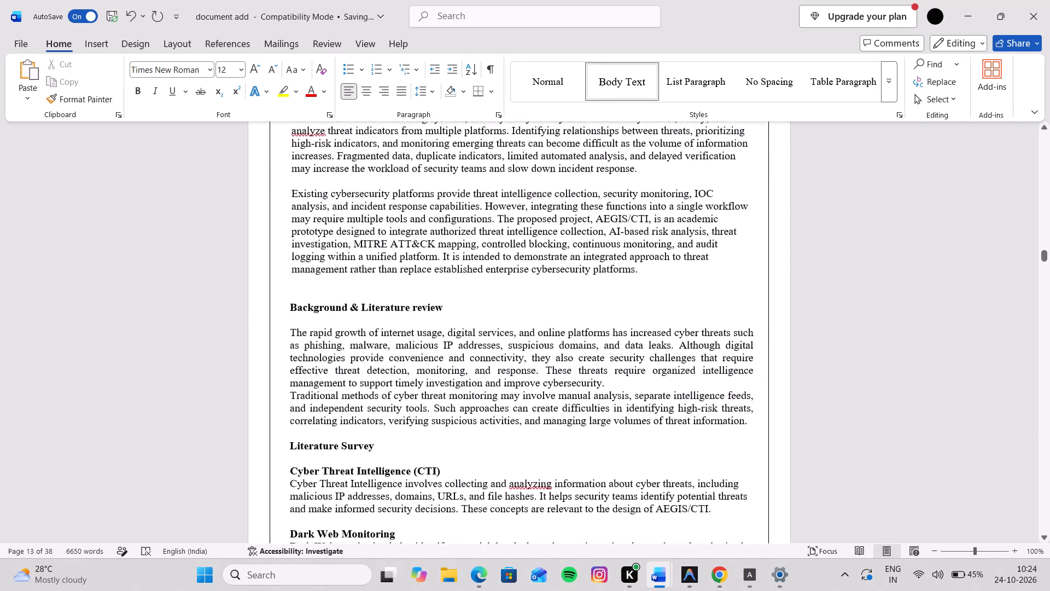
{"action": "scroll", "coordinate": [319, 271], "scroll_direction": "down", "scroll_amount": 4}
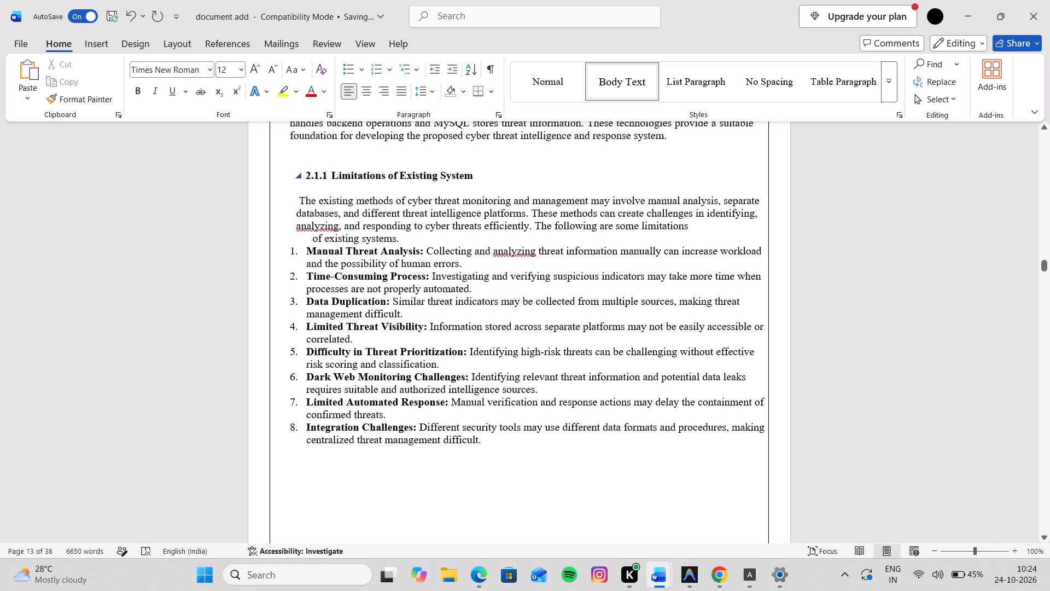
{"action": "left_click_drag", "start_coordinate": [295, 192], "coordinate": [545, 446]}
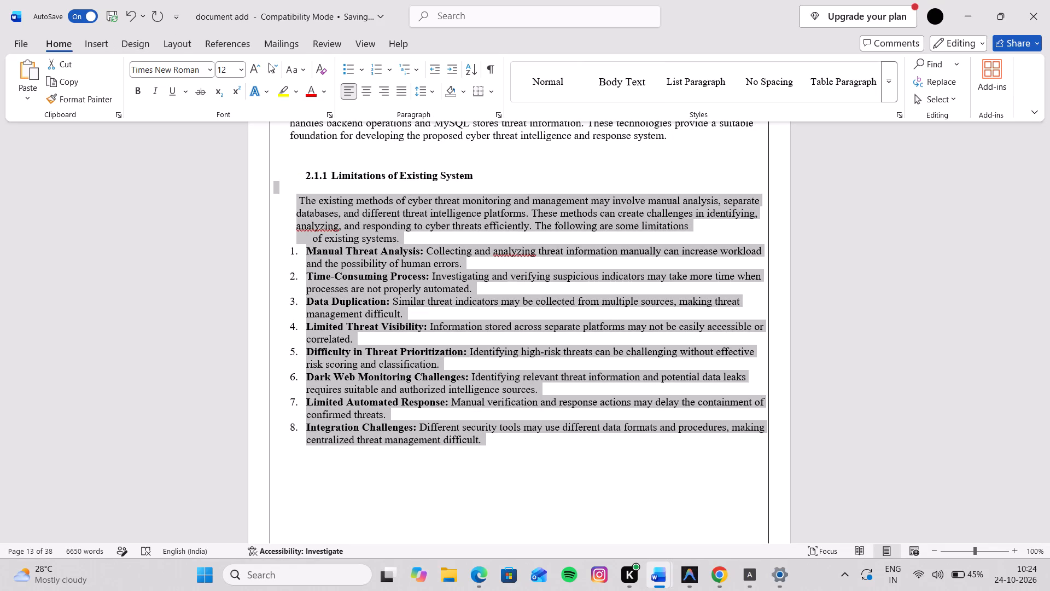
{"action": "left_click", "coordinate": [402, 92]}
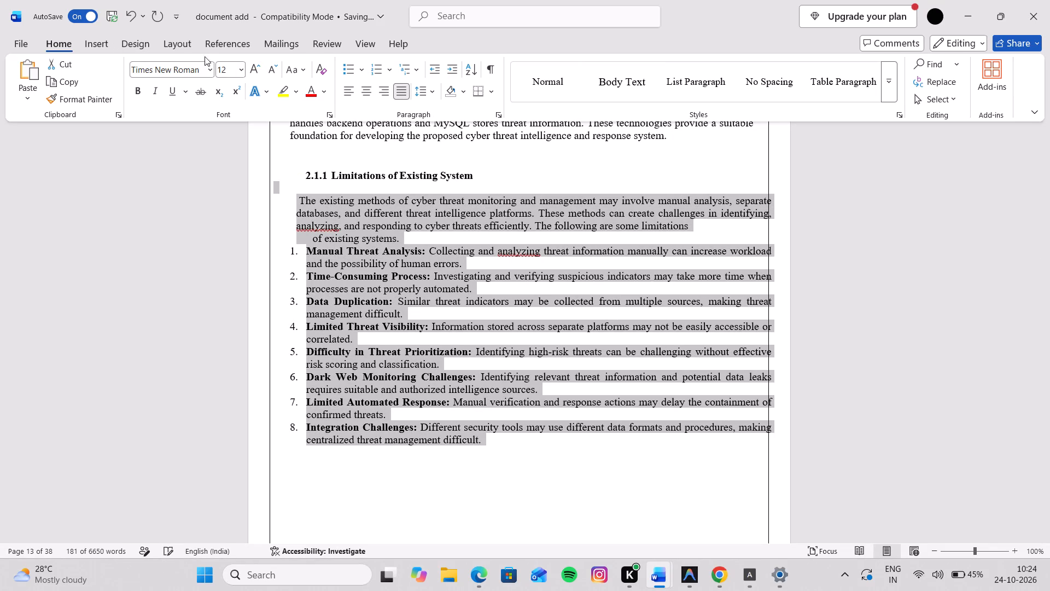
Set the left and right indents of the 2.1.1 Limitations of Existing System paragraph and list to 0.7 cm.
{"action": "left_click", "coordinate": [174, 42]}
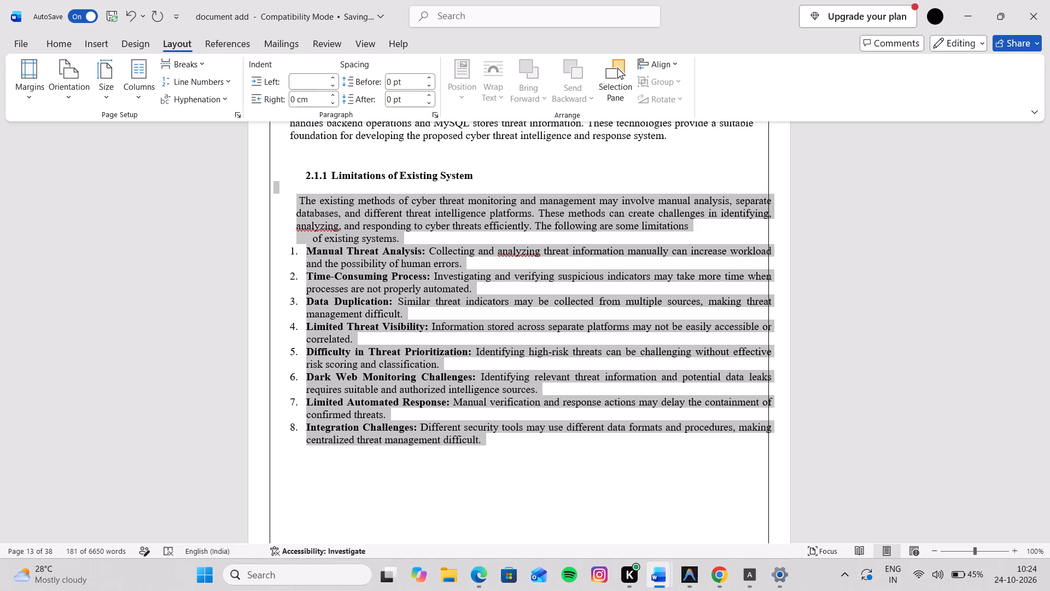
{"action": "left_click", "coordinate": [308, 86]}
{"action": "type", "text": "0.7"}
{"action": "key", "text": "space"}
{"action": "type", "text": "cm"}
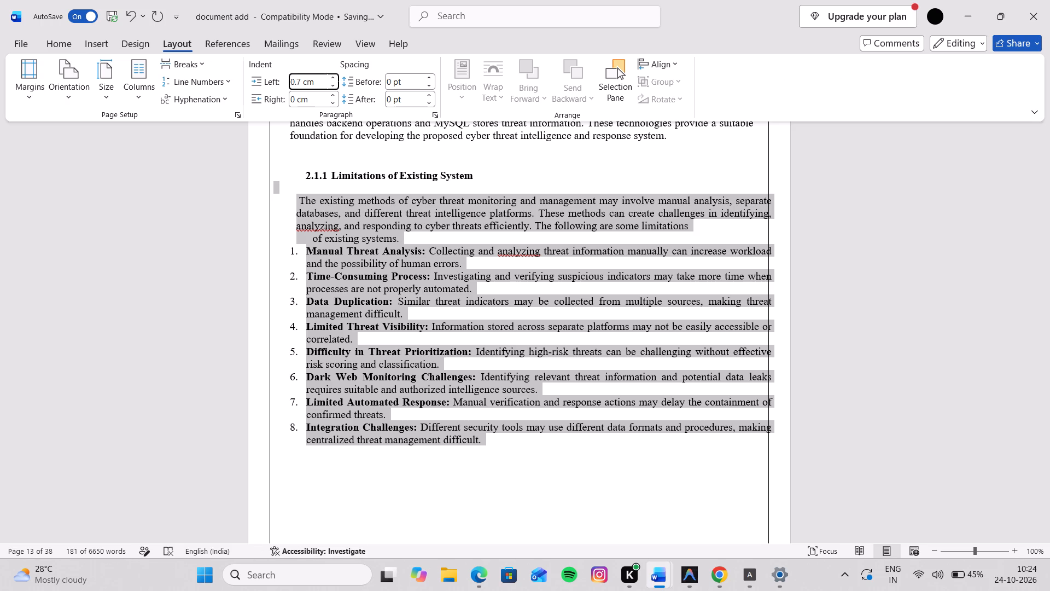
{"action": "left_click", "coordinate": [309, 98]}
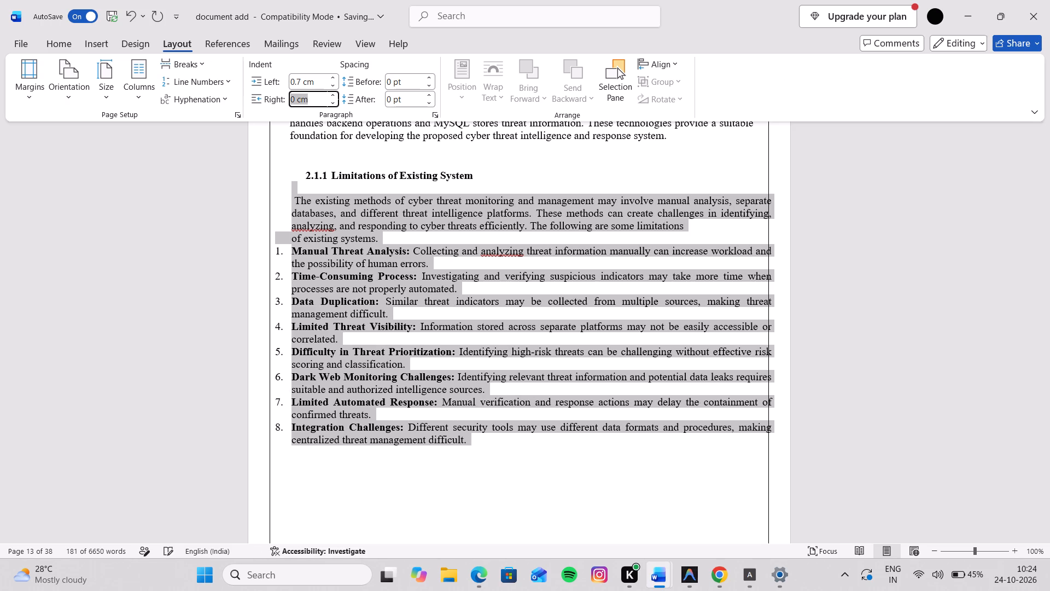
{"action": "left_click", "coordinate": [309, 98]}
{"action": "key", "text": "Left"}
{"action": "key", "text": "Left"}
{"action": "key", "text": "Left"}
{"action": "type", "text": ".7"}
{"action": "key", "text": "Return"}
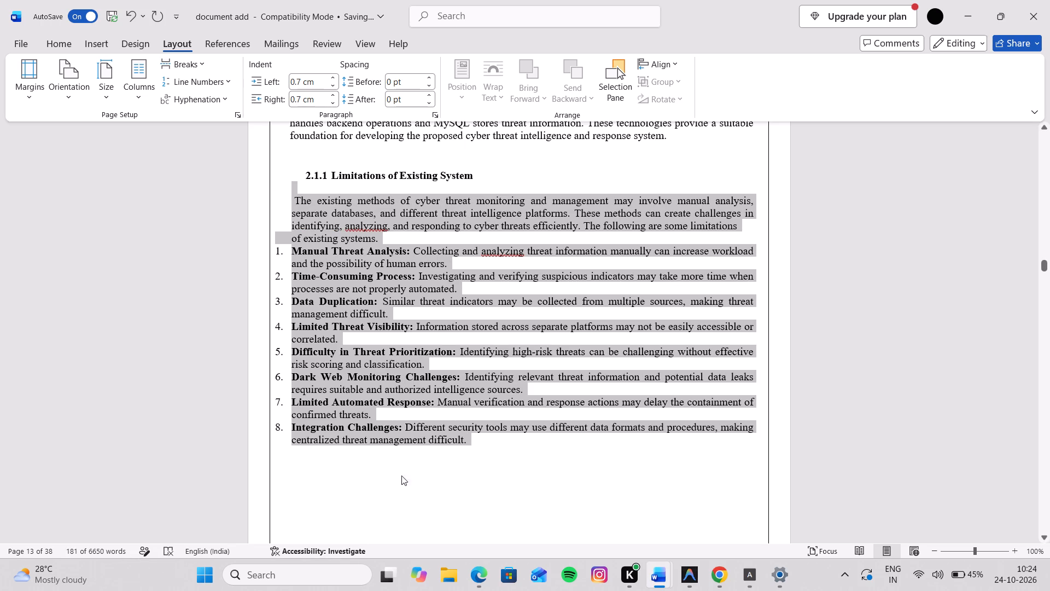
{"action": "left_click", "coordinate": [431, 520]}
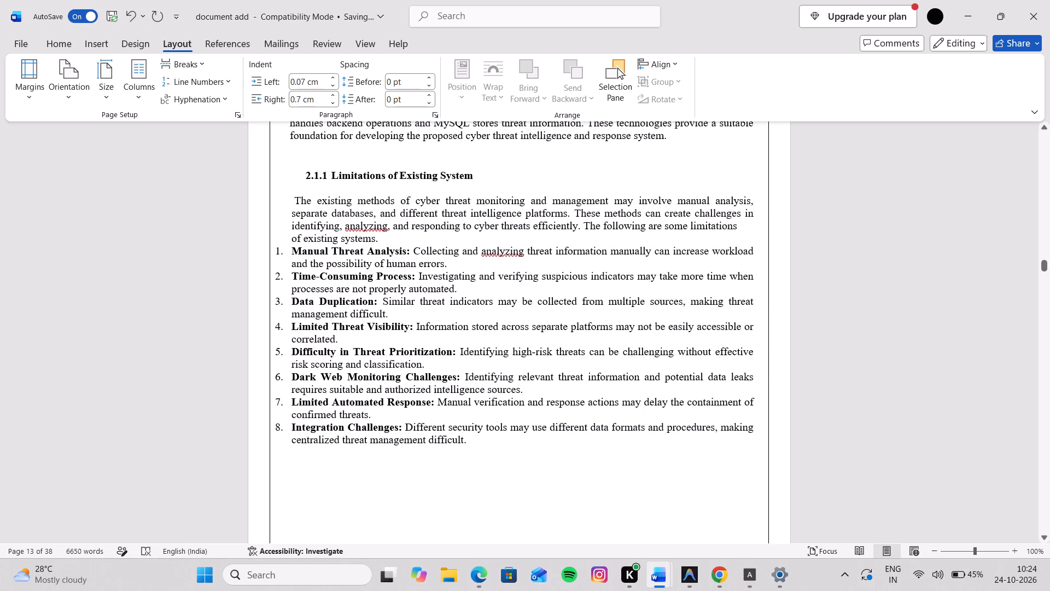
Remove the numbering from every limitations item, from Manual Threat Analysis through Integration Challenges, keeping the item text.
{"action": "left_click", "coordinate": [289, 251]}
{"action": "key", "text": "BackSpace"}
{"action": "key", "text": "Down"}
{"action": "key", "text": "Down"}
{"action": "key", "text": "BackSpace"}
{"action": "key", "text": "Down"}
{"action": "key", "text": "Down"}
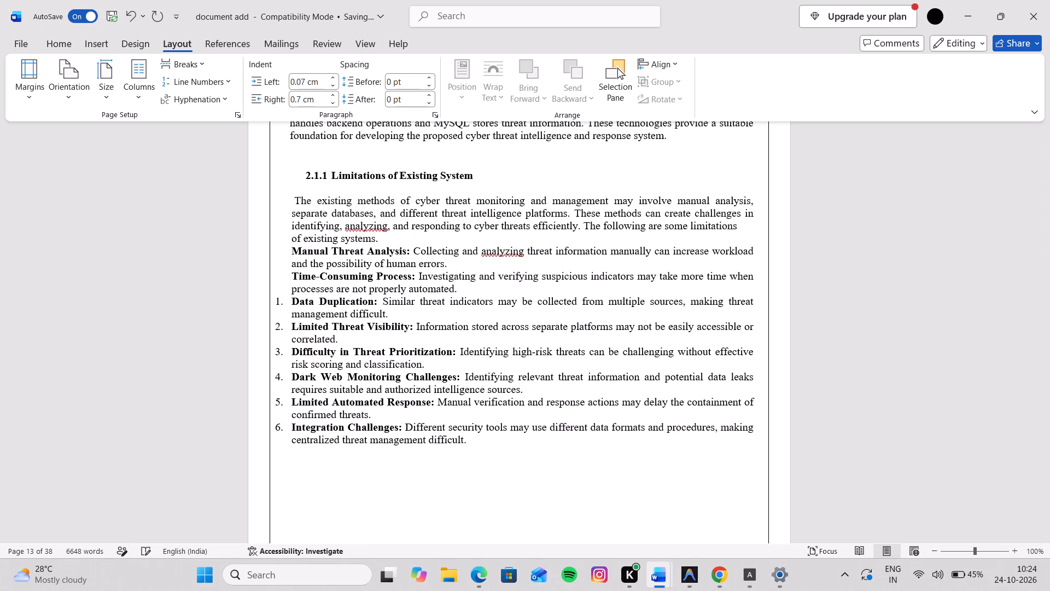
{"action": "key", "text": "BackSpace"}
{"action": "key", "text": "Down"}
{"action": "key", "text": "Down"}
{"action": "key", "text": "BackSpace"}
{"action": "key", "text": "Down"}
{"action": "key", "text": "Down"}
{"action": "key", "text": "BackSpace"}
{"action": "key", "text": "Down"}
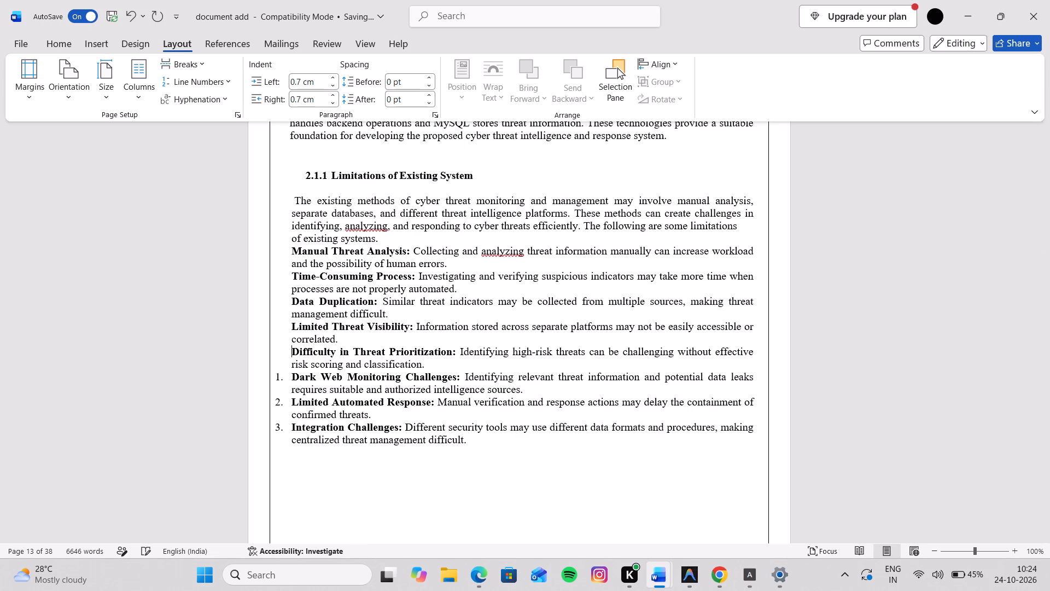
{"action": "key", "text": "Down"}
{"action": "key", "text": "BackSpace"}
{"action": "key", "text": "Down"}
{"action": "key", "text": "Down"}
{"action": "key", "text": "BackSpace"}
{"action": "key", "text": "Down"}
{"action": "key", "text": "Down"}
{"action": "key", "text": "BackSpace"}
{"action": "left_click", "coordinate": [488, 474]}
Set the left and right indents of the 2.2 Proposed System text, from its first paragraph through the Future Enhancement bullet, to 0.7 cm.
{"action": "scroll", "coordinate": [488, 474], "scroll_direction": "down", "scroll_amount": 1}
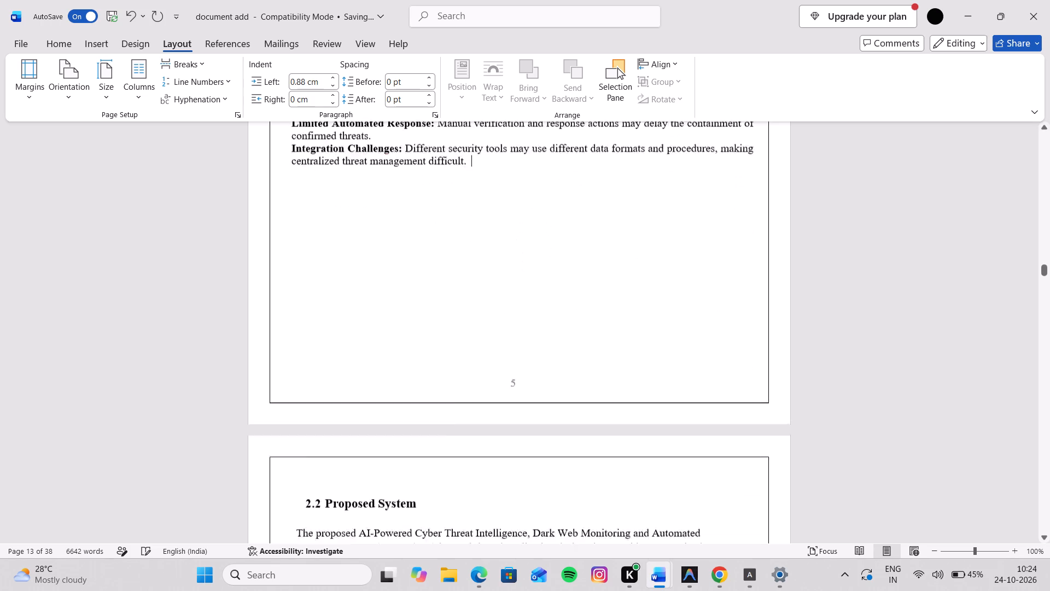
{"action": "scroll", "coordinate": [488, 474], "scroll_direction": "down", "scroll_amount": 2}
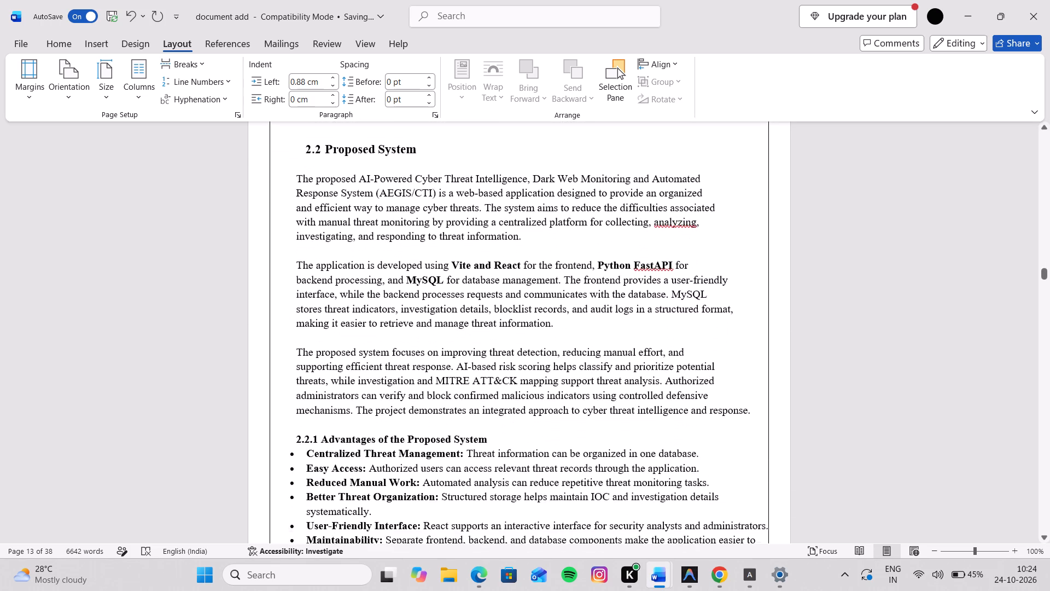
{"action": "scroll", "coordinate": [488, 474], "scroll_direction": "down", "scroll_amount": 1}
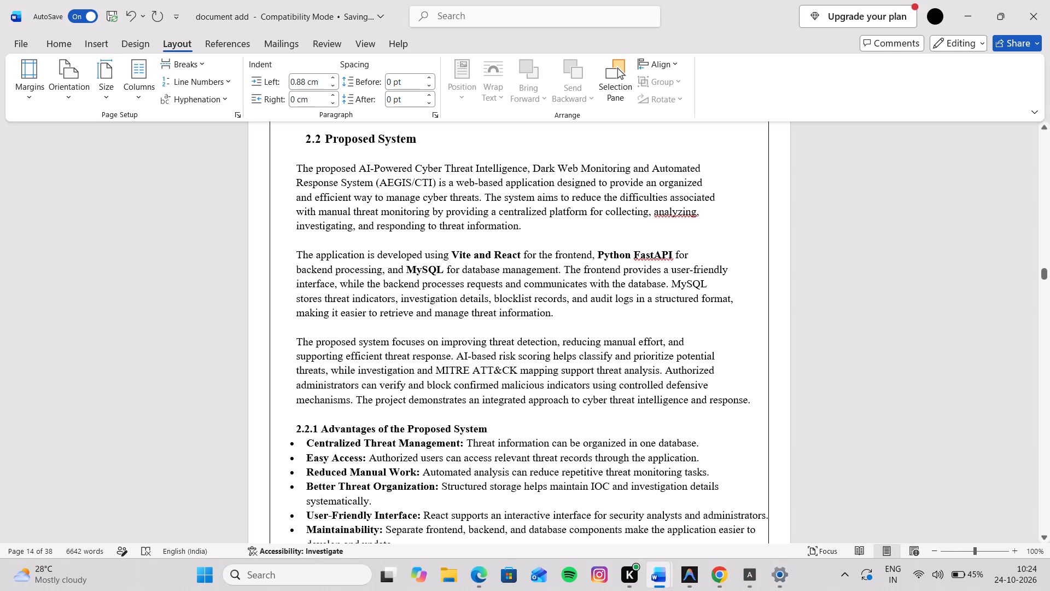
{"action": "scroll", "coordinate": [488, 474], "scroll_direction": "up", "scroll_amount": 1}
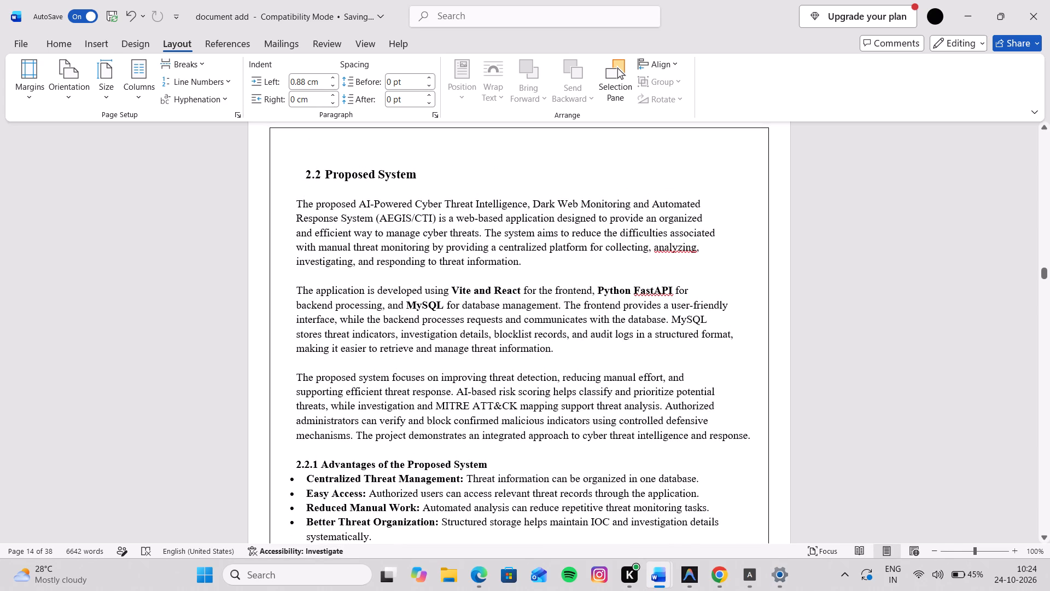
{"action": "left_click_drag", "start_coordinate": [284, 193], "coordinate": [519, 539]}
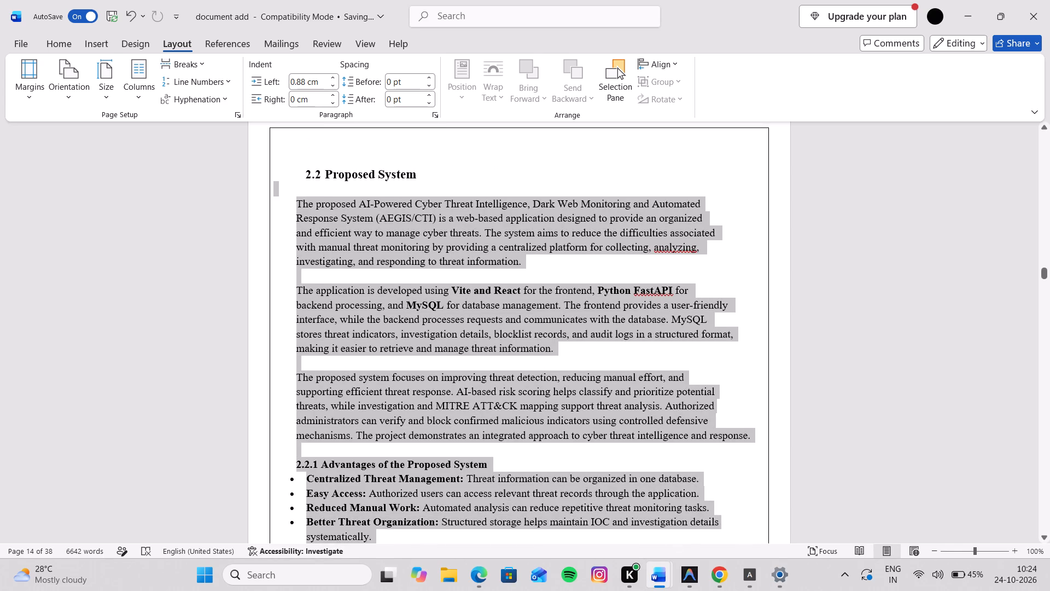
{"action": "left_click_drag", "start_coordinate": [519, 539], "coordinate": [523, 548]}
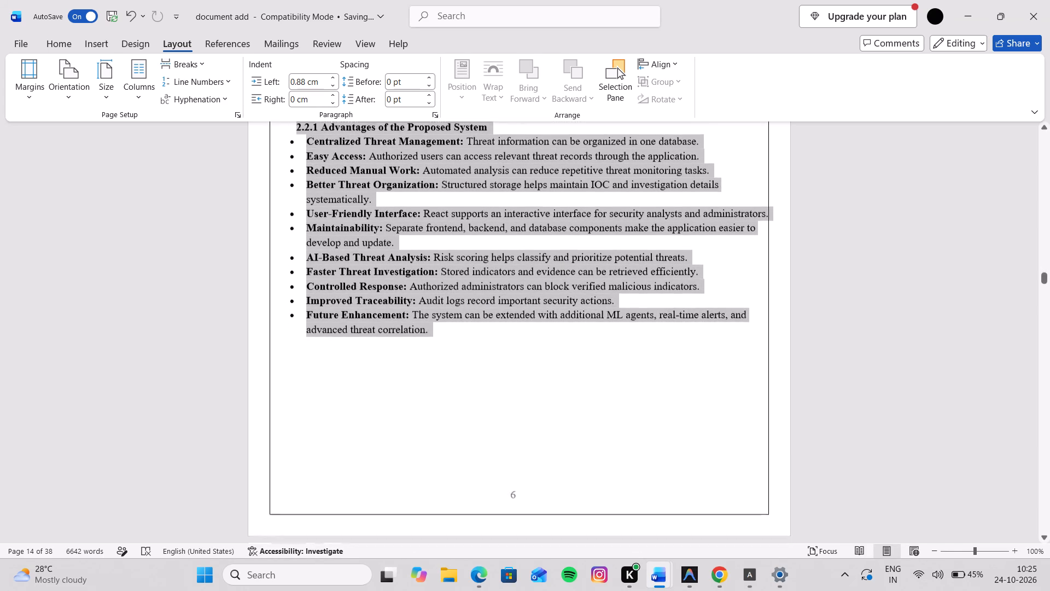
{"action": "left_click_drag", "start_coordinate": [523, 548], "coordinate": [482, 314]}
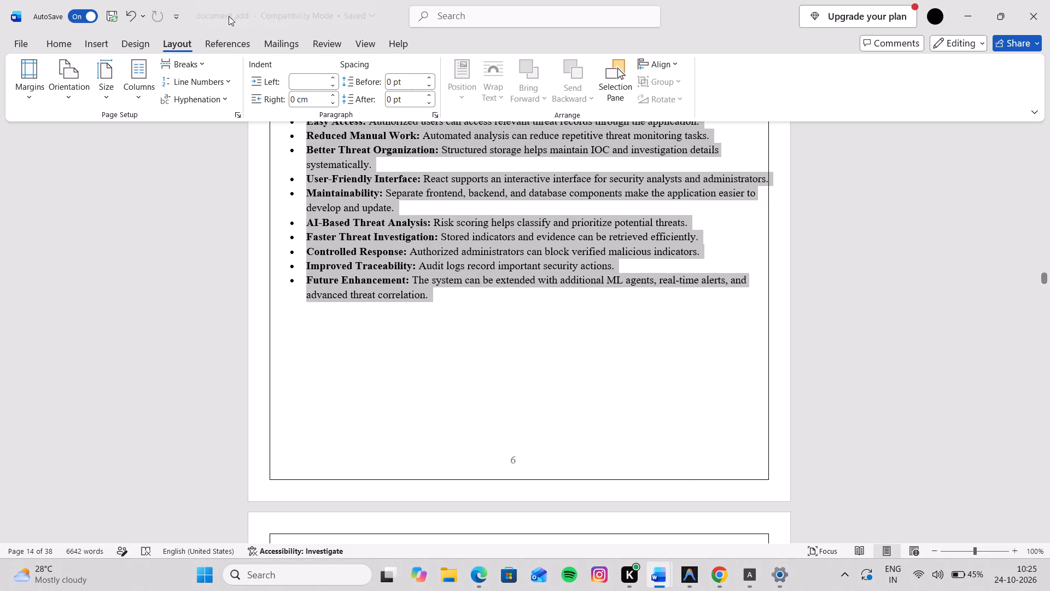
{"action": "left_click", "coordinate": [295, 77]}
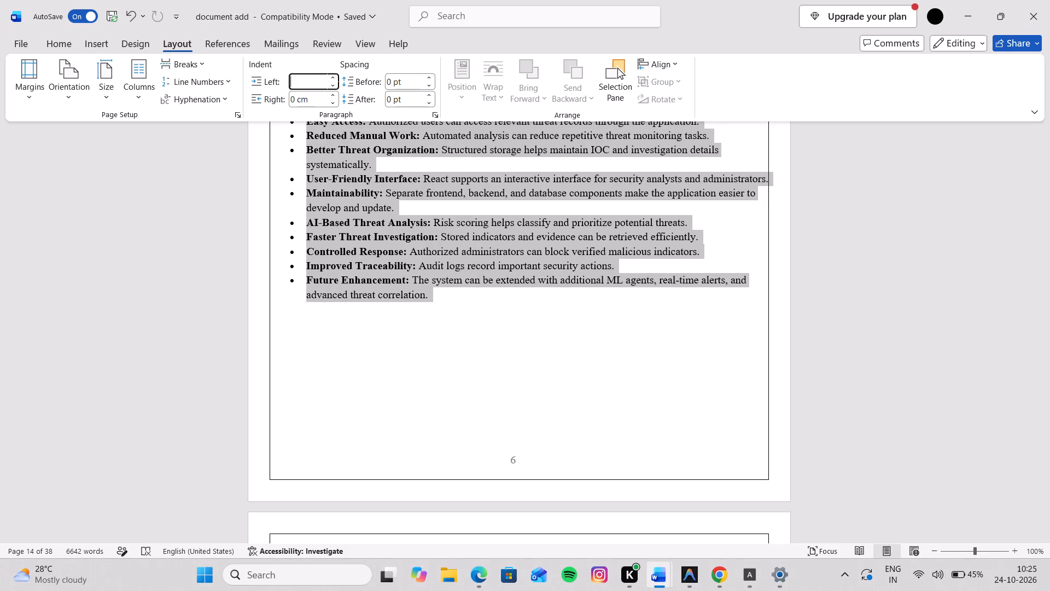
{"action": "type", "text": "0.7"}
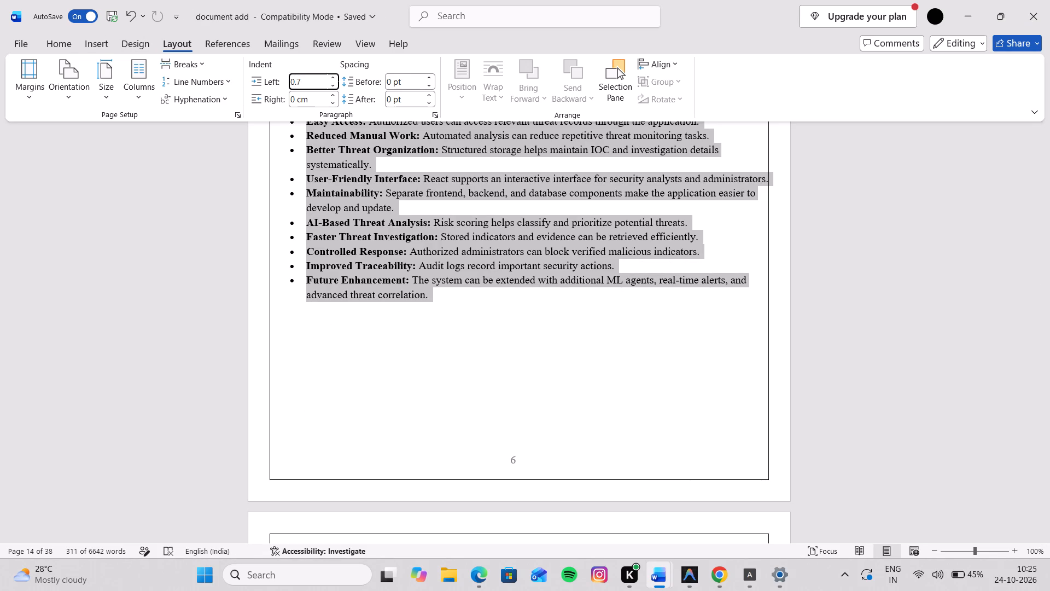
{"action": "key", "text": "space"}
{"action": "type", "text": "cm"}
{"action": "left_click_drag", "start_coordinate": [276, 77], "coordinate": [290, 85]}
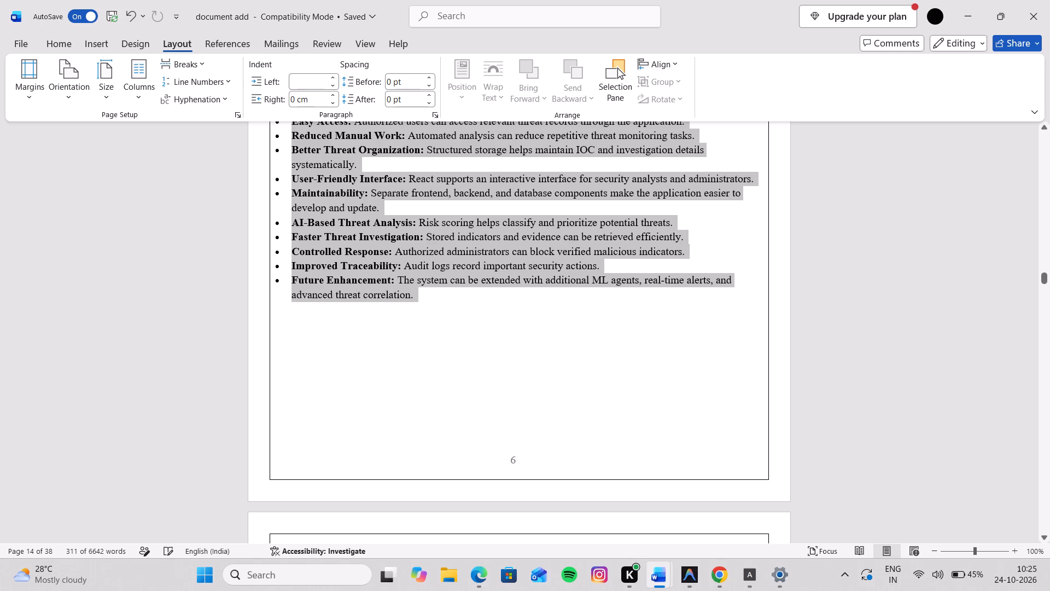
{"action": "left_click", "coordinate": [314, 99]}
{"action": "type", "text": "0.7"}
{"action": "key", "text": "space"}
{"action": "type", "text": "cm"}
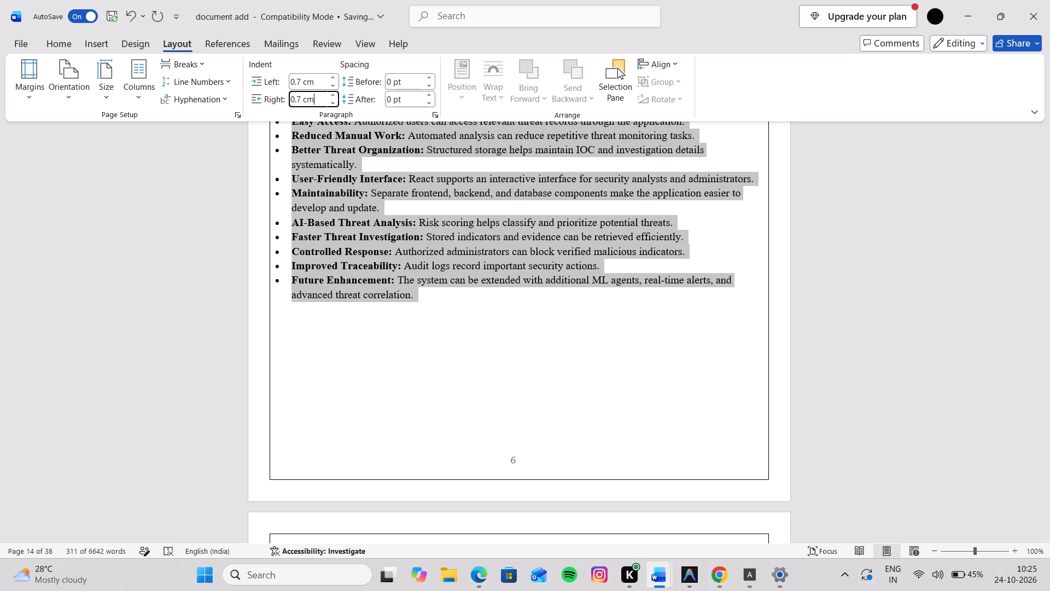
{"action": "key", "text": "Return"}
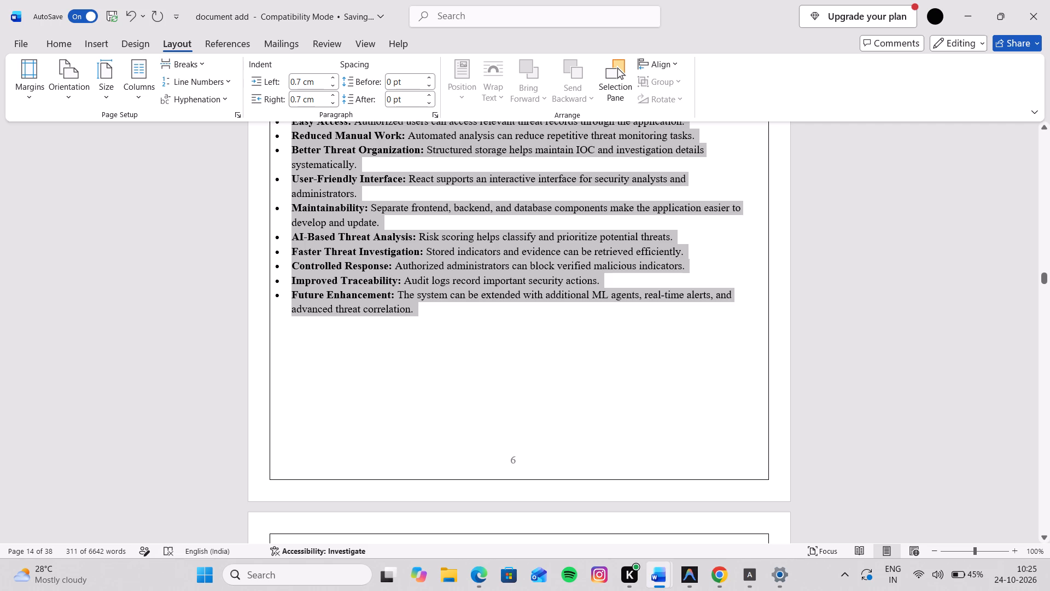
Undo the 0.7 cm indent changes on the 2.2 Proposed System text and the preceding numbering removal from the Integration Challenges item.
{"action": "left_click", "coordinate": [466, 389]}
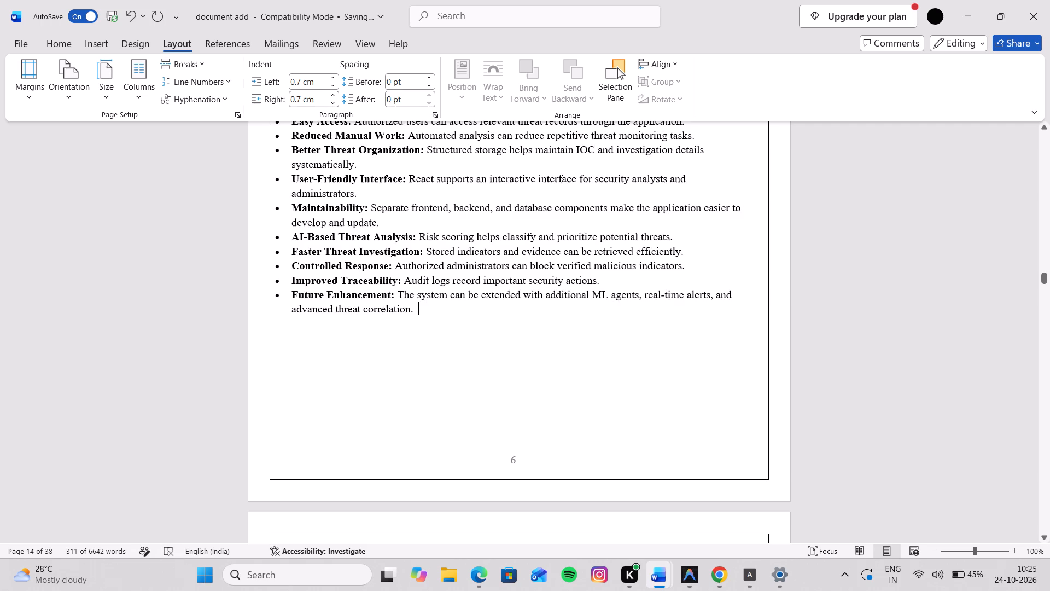
{"action": "scroll", "coordinate": [466, 385], "scroll_direction": "up", "scroll_amount": 1}
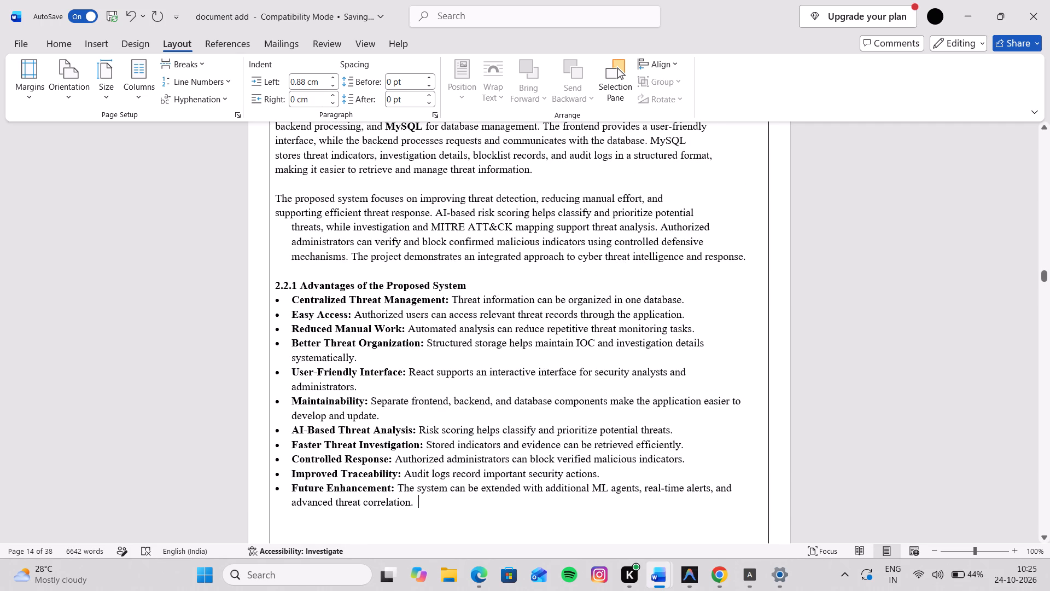
{"action": "scroll", "coordinate": [293, 262], "scroll_direction": "up", "scroll_amount": 2}
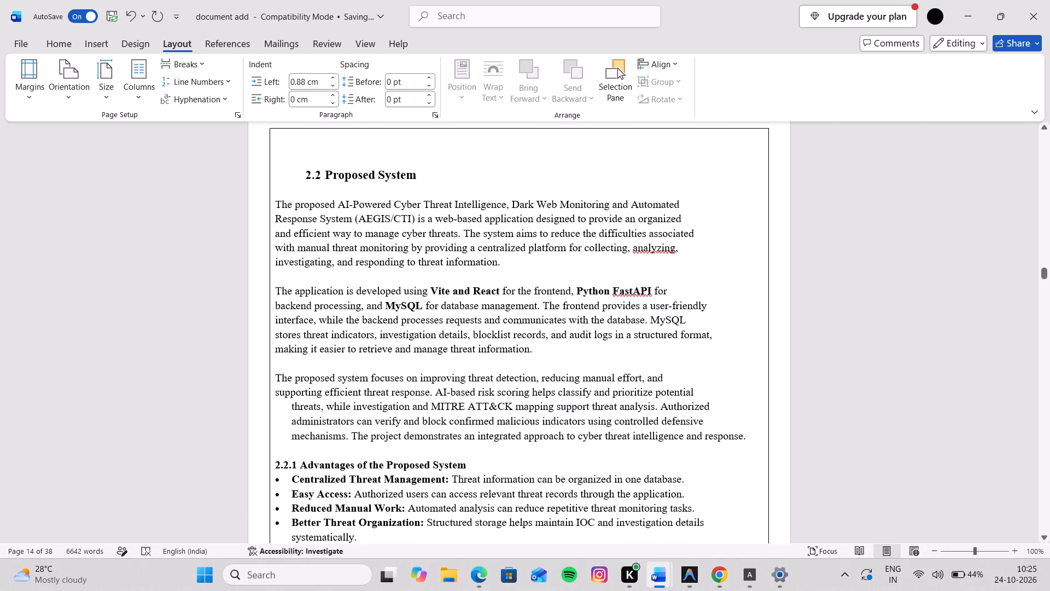
{"action": "key", "text": "ctrl+z"}
{"action": "key", "text": "ctrl+z"}
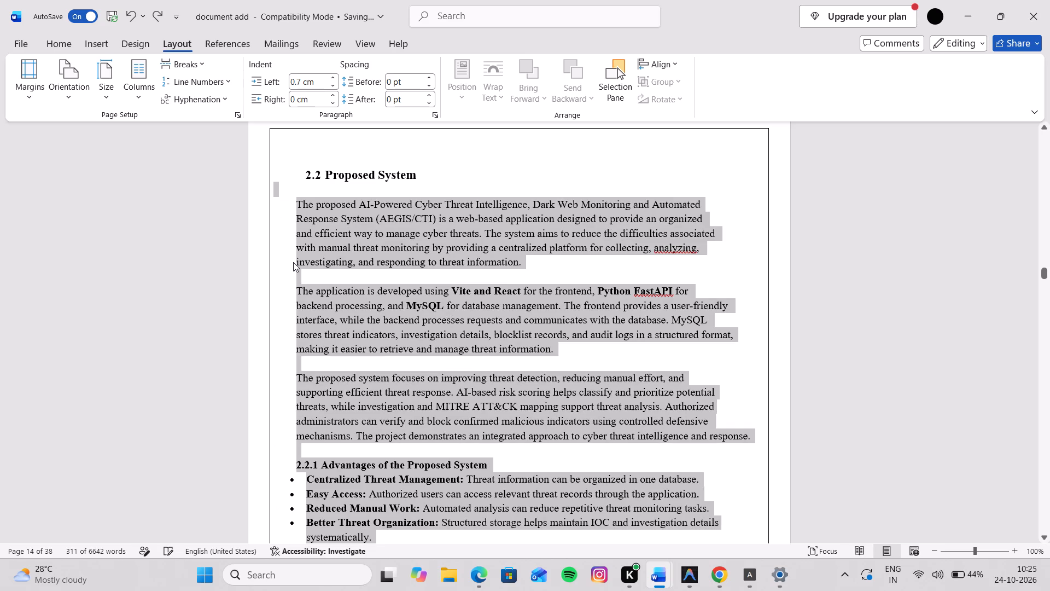
{"action": "key", "text": "ctrl+z"}
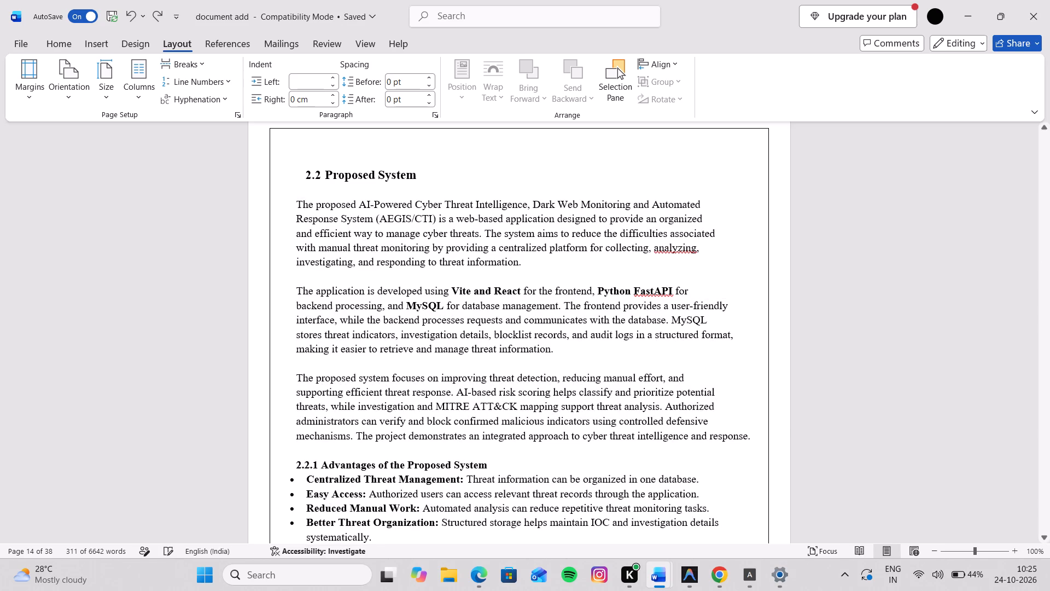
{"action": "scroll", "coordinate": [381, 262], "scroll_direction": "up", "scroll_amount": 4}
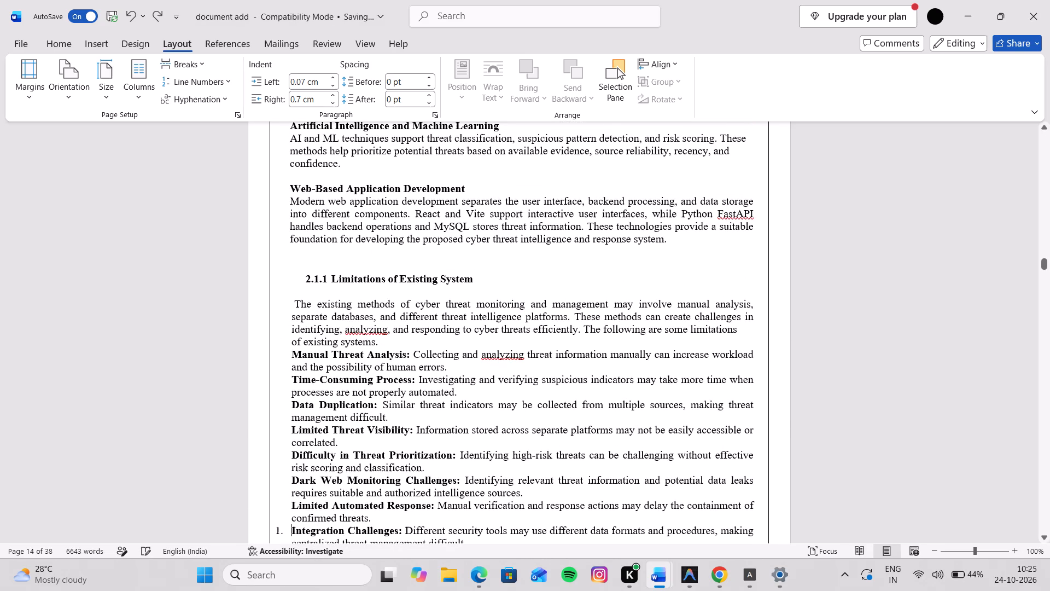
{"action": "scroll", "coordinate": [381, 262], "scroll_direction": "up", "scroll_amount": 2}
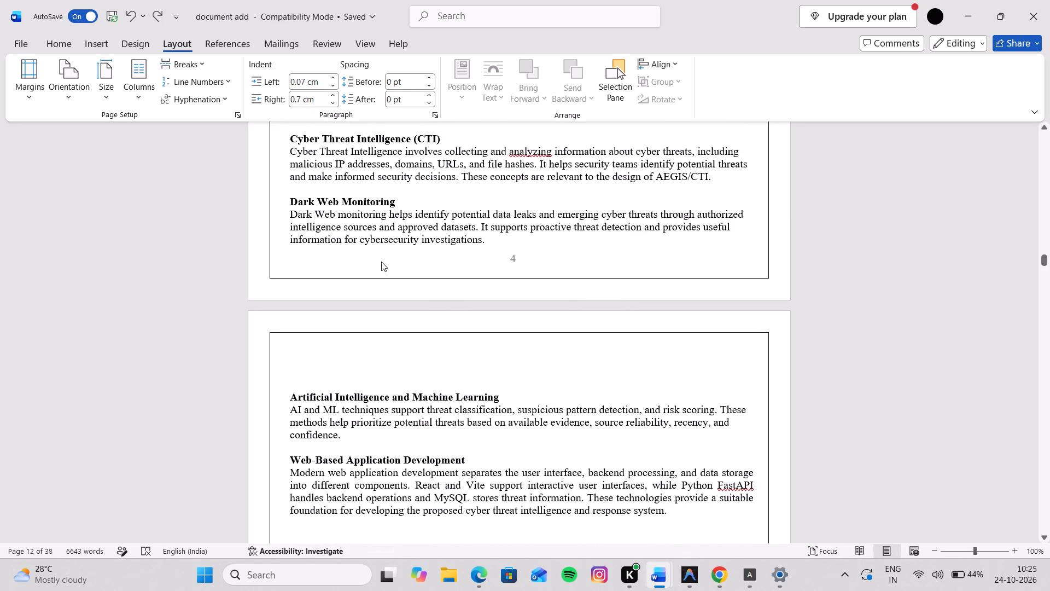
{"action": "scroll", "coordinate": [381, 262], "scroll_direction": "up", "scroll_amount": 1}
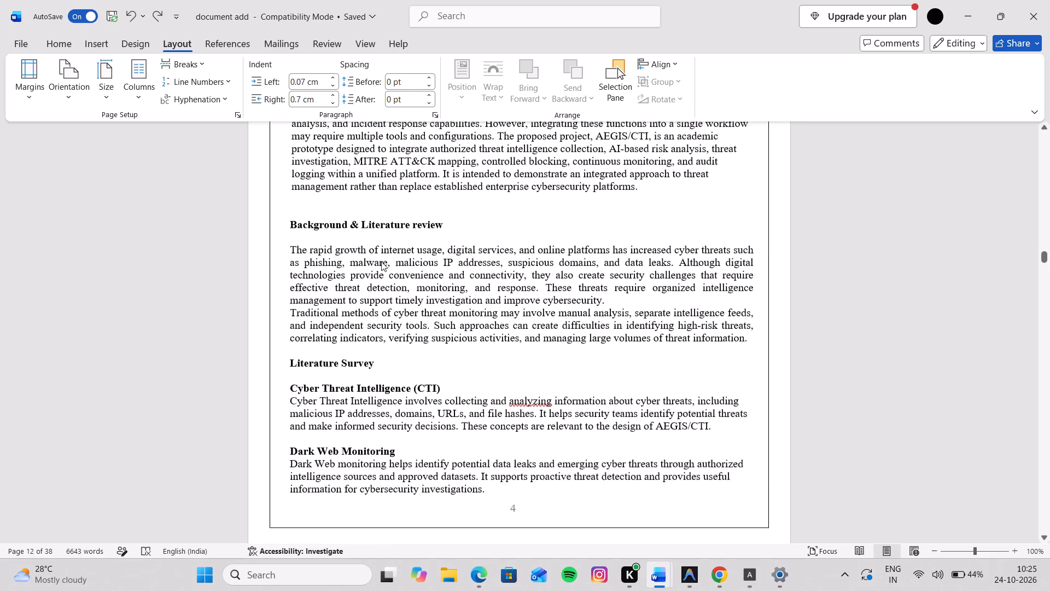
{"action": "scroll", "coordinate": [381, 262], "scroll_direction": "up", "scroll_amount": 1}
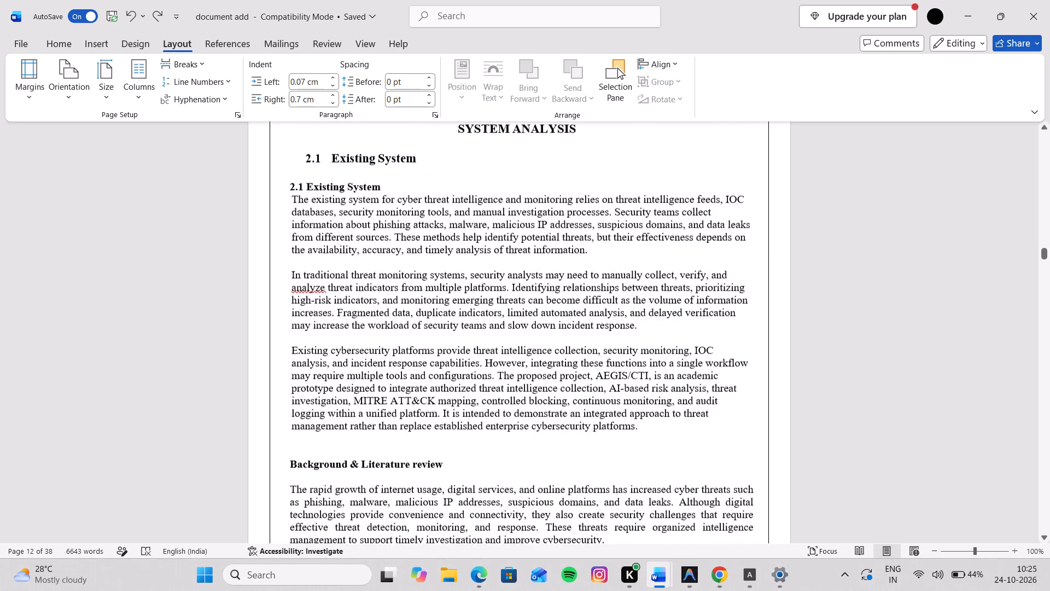
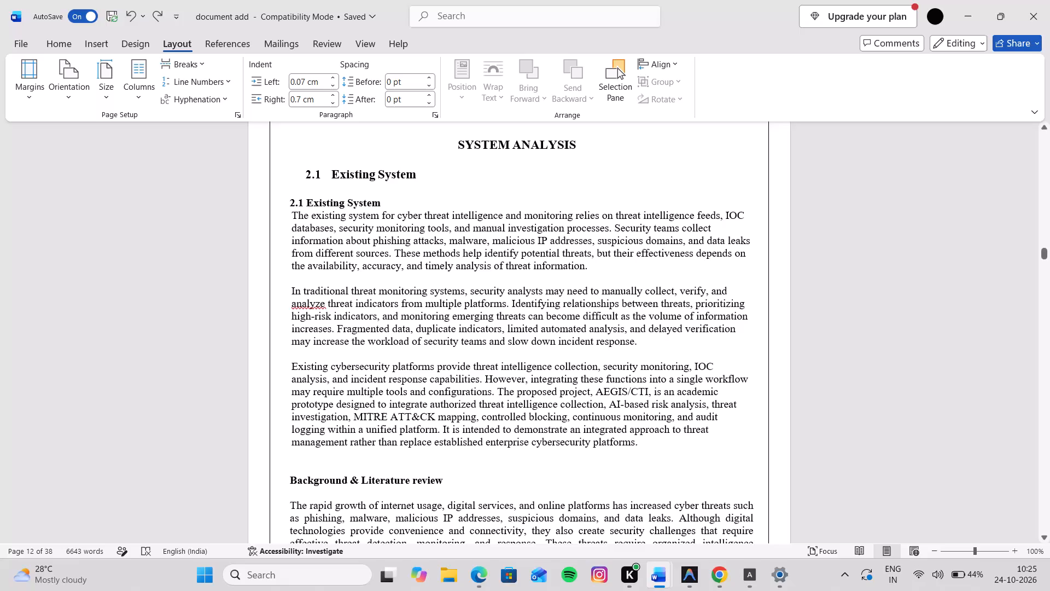
Remove the numbering from the Integration Challenges item in section 2.1.1, keeping its text.
{"action": "scroll", "coordinate": [381, 262], "scroll_direction": "up", "scroll_amount": 1}
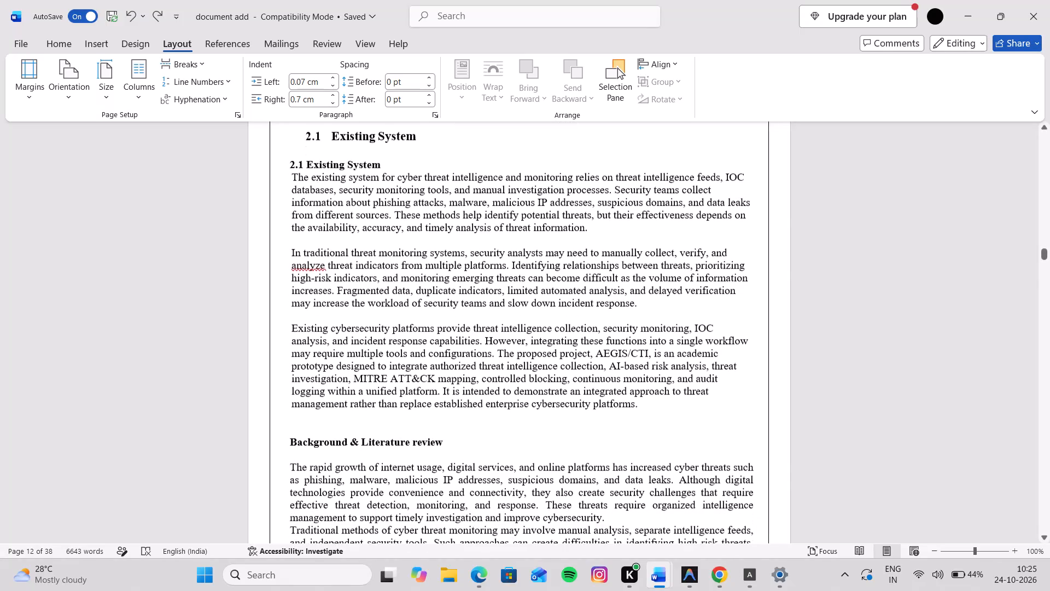
{"action": "scroll", "coordinate": [381, 262], "scroll_direction": "up", "scroll_amount": 1}
{"action": "scroll", "coordinate": [381, 262], "scroll_direction": "down", "scroll_amount": 2}
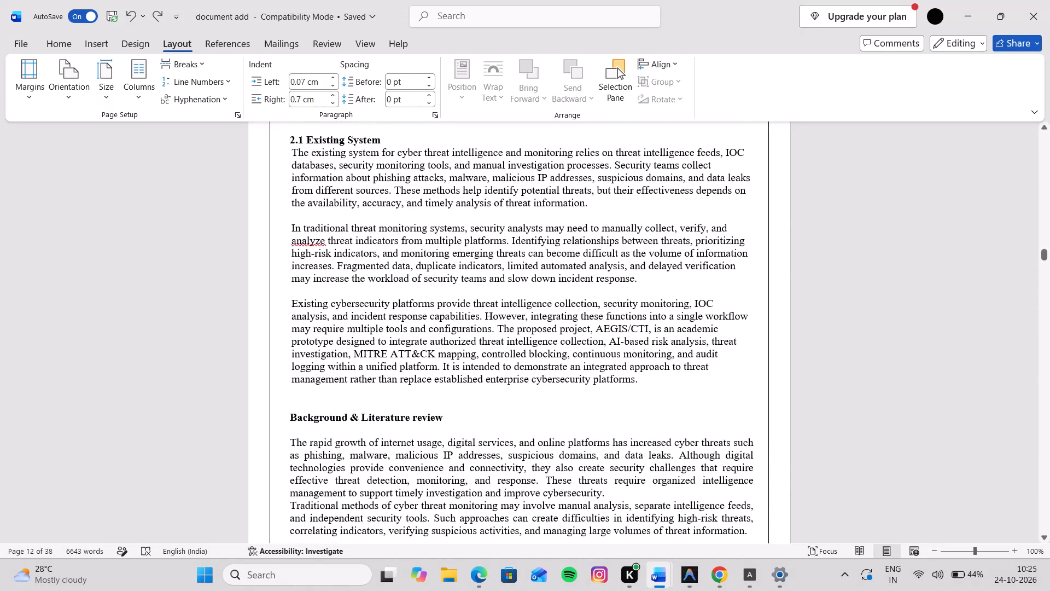
{"action": "scroll", "coordinate": [381, 262], "scroll_direction": "down", "scroll_amount": 2}
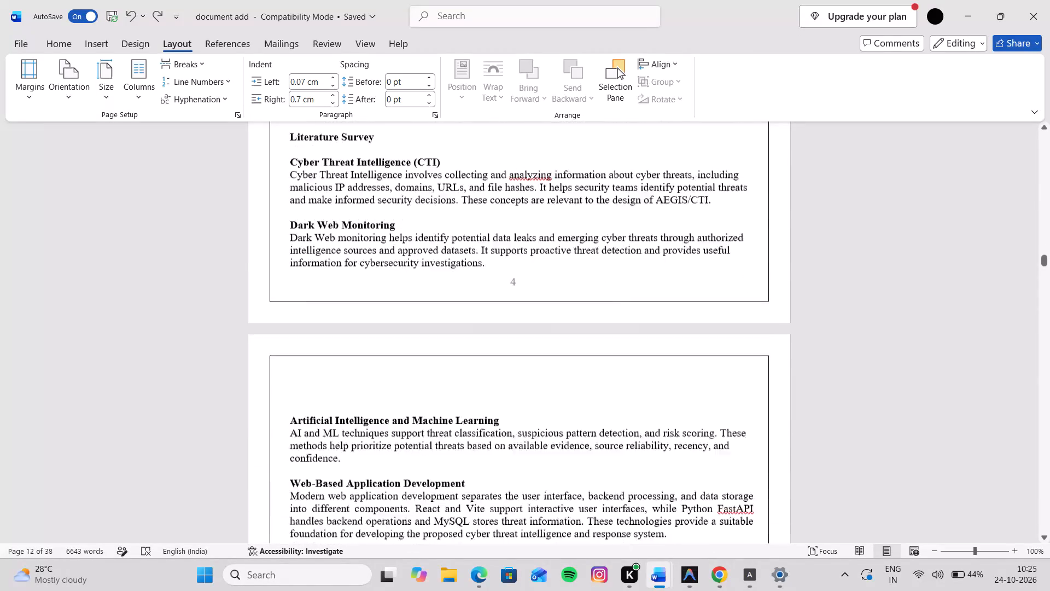
{"action": "scroll", "coordinate": [381, 262], "scroll_direction": "down", "scroll_amount": 3}
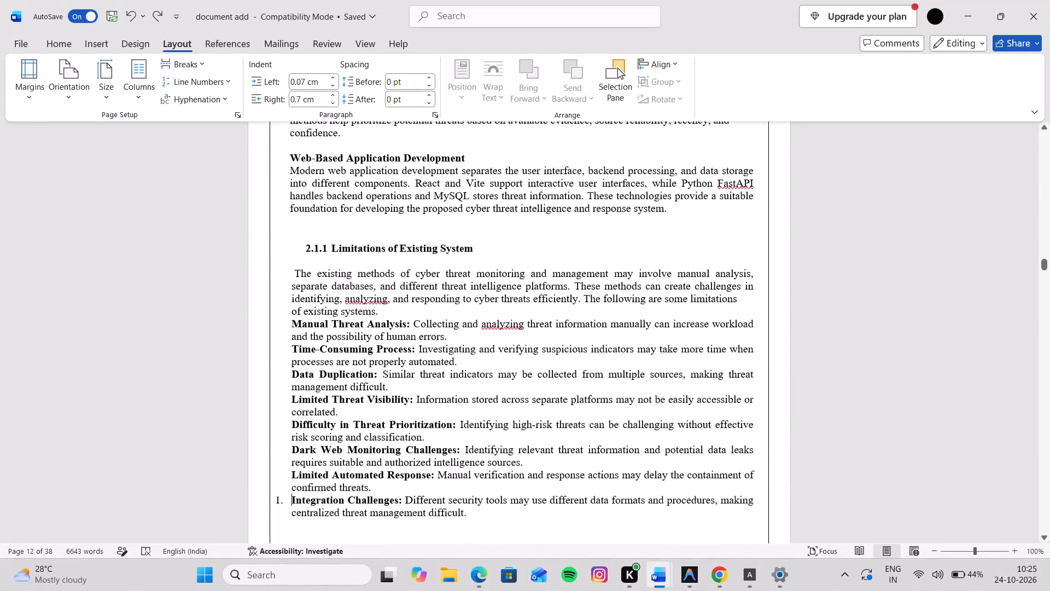
{"action": "scroll", "coordinate": [381, 262], "scroll_direction": "down", "scroll_amount": 3}
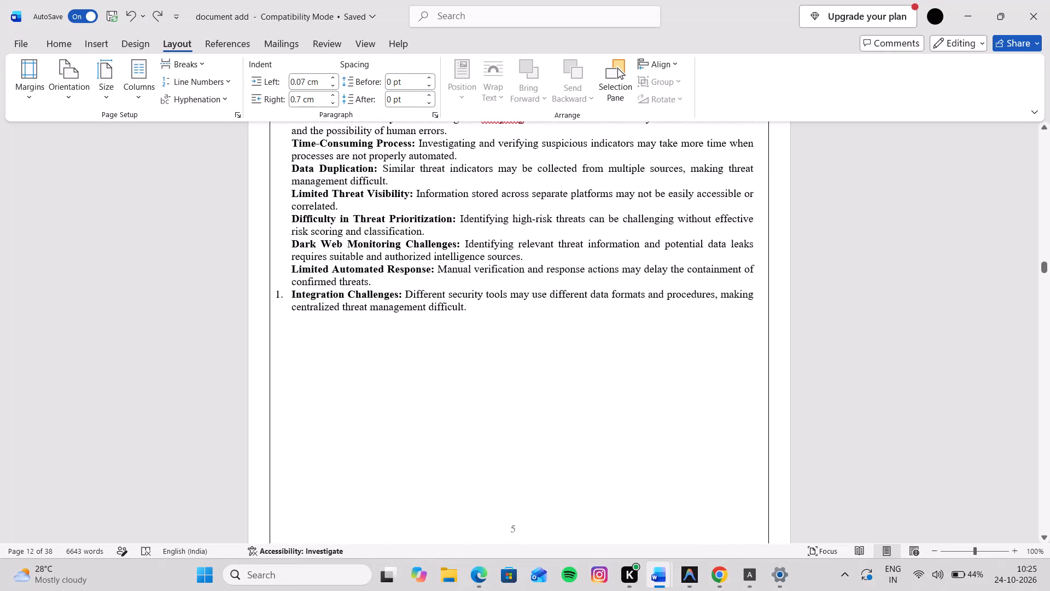
{"action": "scroll", "coordinate": [381, 262], "scroll_direction": "up", "scroll_amount": 2}
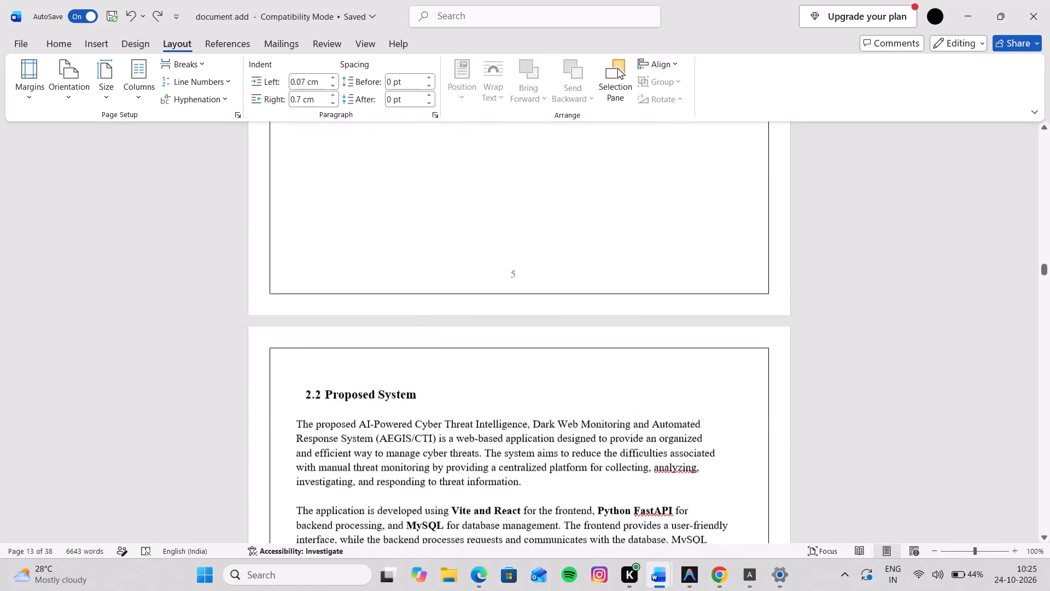
{"action": "scroll", "coordinate": [381, 262], "scroll_direction": "up", "scroll_amount": 1}
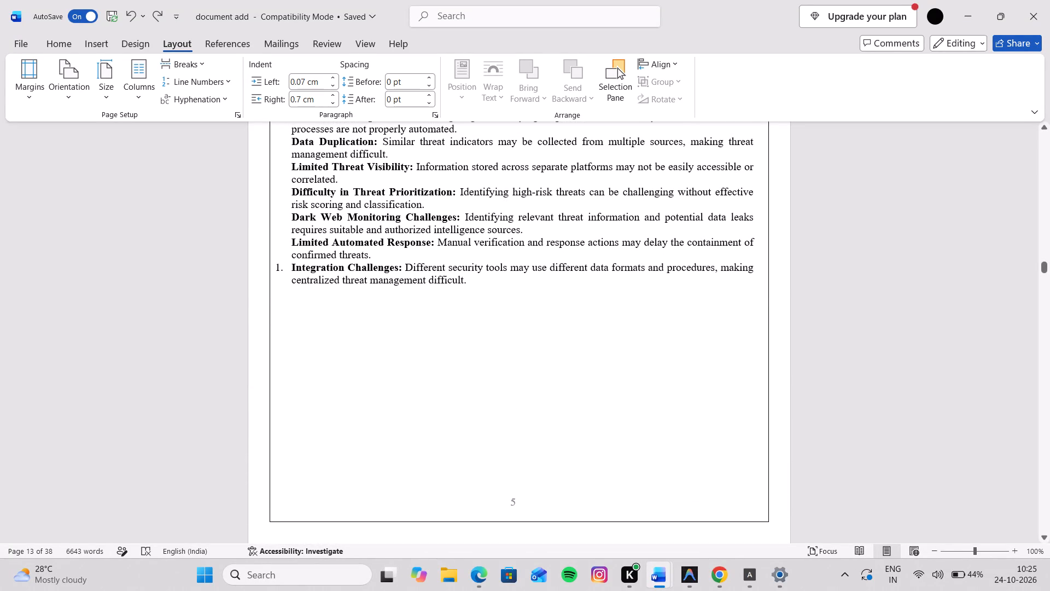
{"action": "key", "text": "BackSpace"}
Set the left and right indents of the 2.2 Proposed System text, from its first paragraph through the Future Enhancement bullet, to 0.7 cm.
{"action": "scroll", "coordinate": [341, 262], "scroll_direction": "down", "scroll_amount": 1}
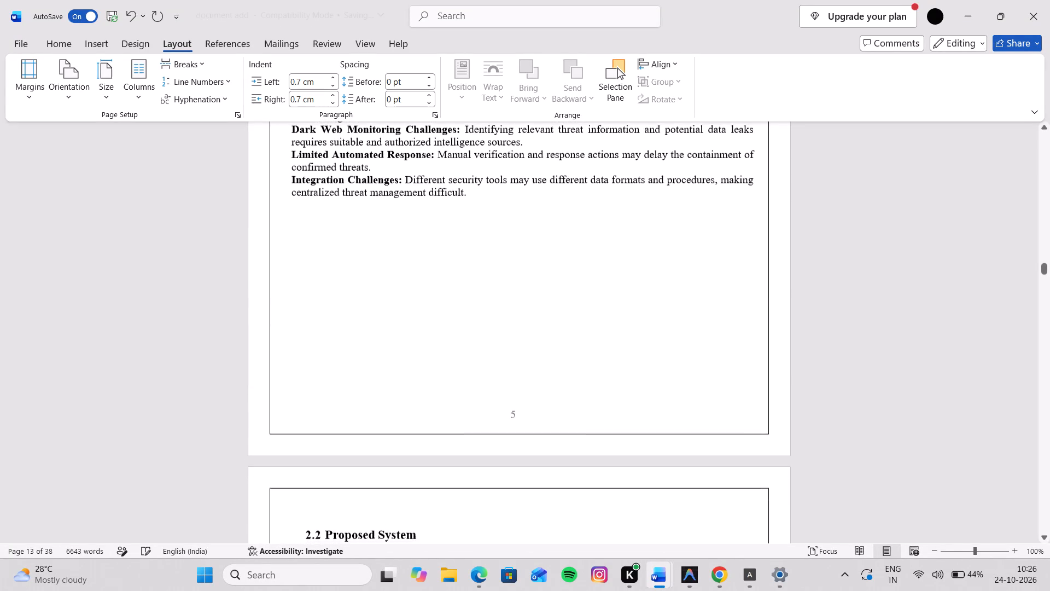
{"action": "scroll", "coordinate": [341, 262], "scroll_direction": "down", "scroll_amount": 2}
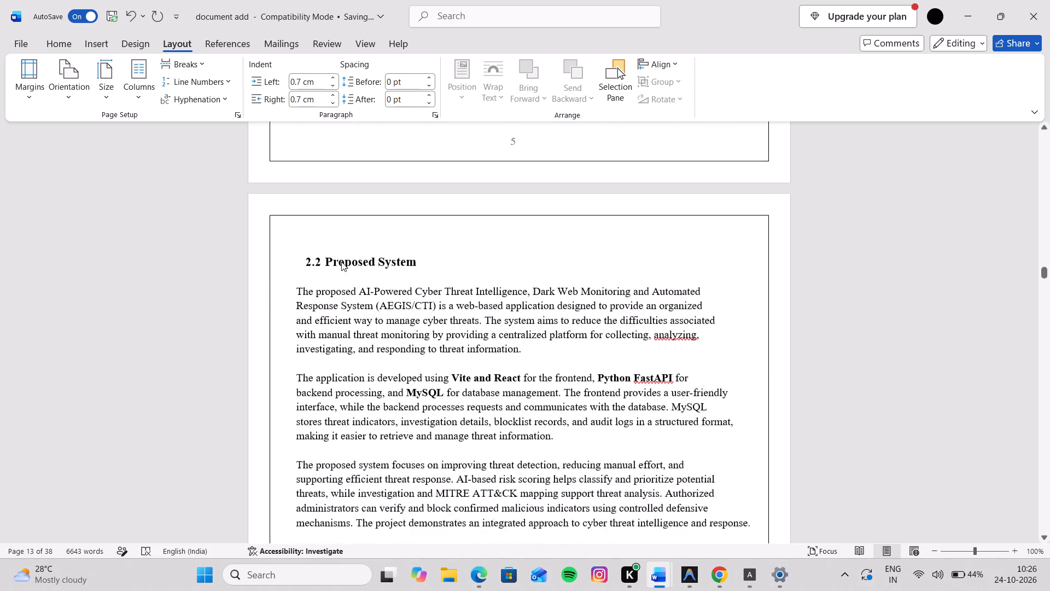
{"action": "scroll", "coordinate": [341, 262], "scroll_direction": "down", "scroll_amount": 5}
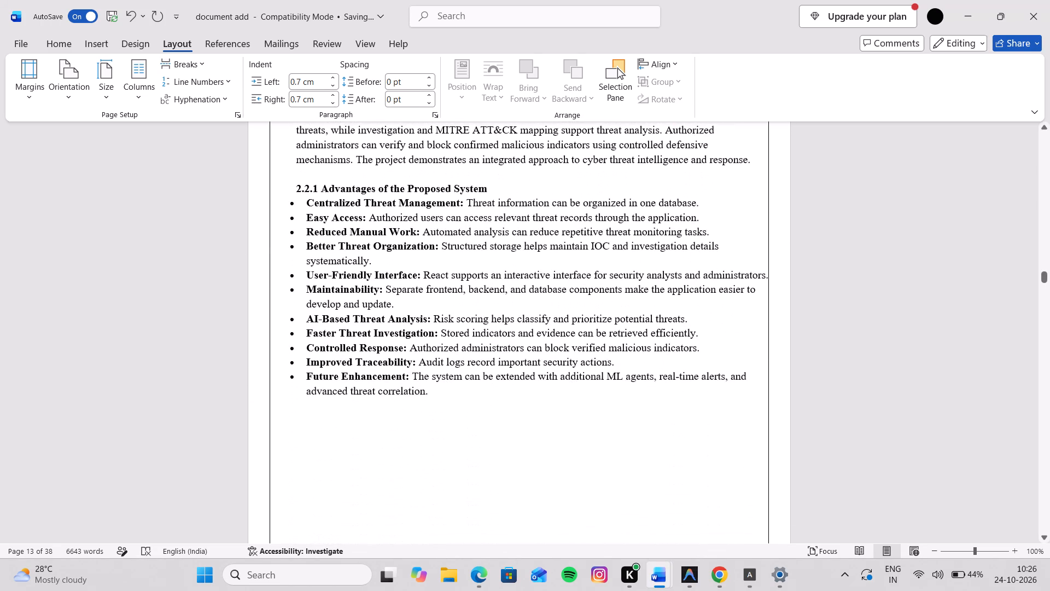
{"action": "scroll", "coordinate": [341, 262], "scroll_direction": "up", "scroll_amount": 2}
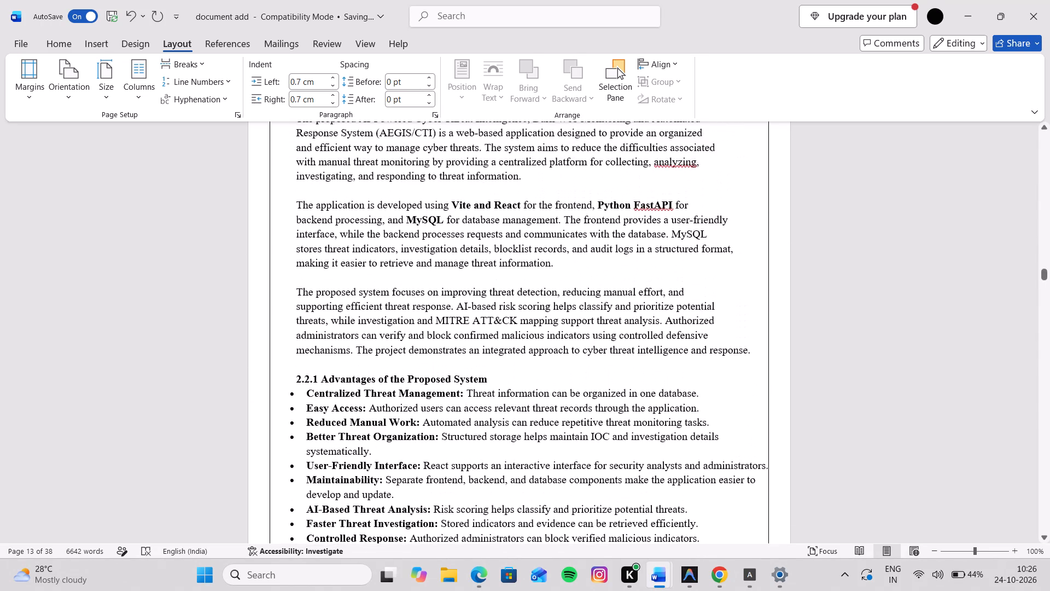
{"action": "scroll", "coordinate": [312, 240], "scroll_direction": "up", "scroll_amount": 1}
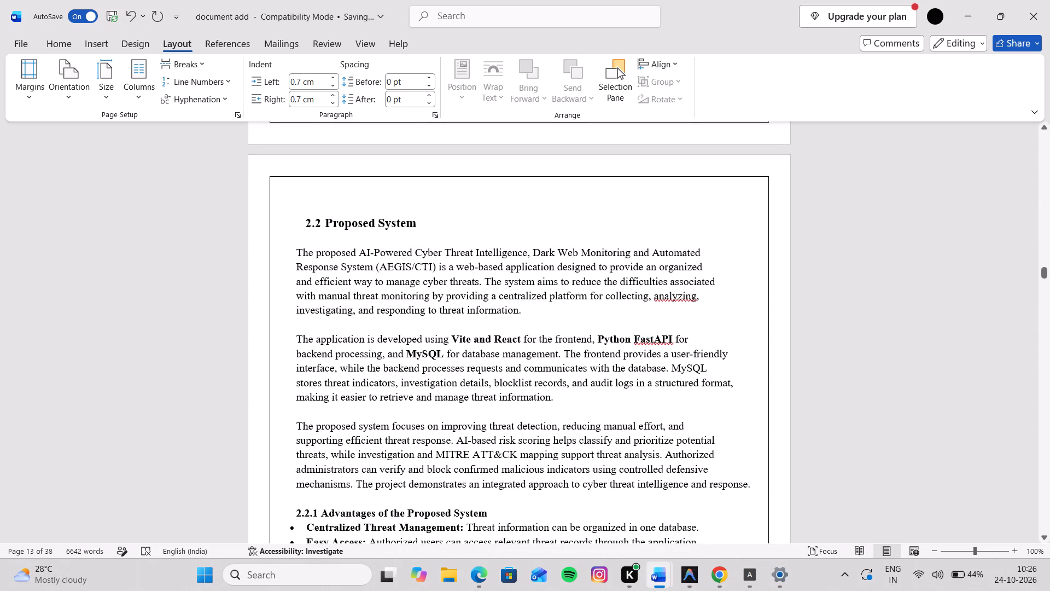
{"action": "left_click_drag", "start_coordinate": [293, 249], "coordinate": [489, 549]}
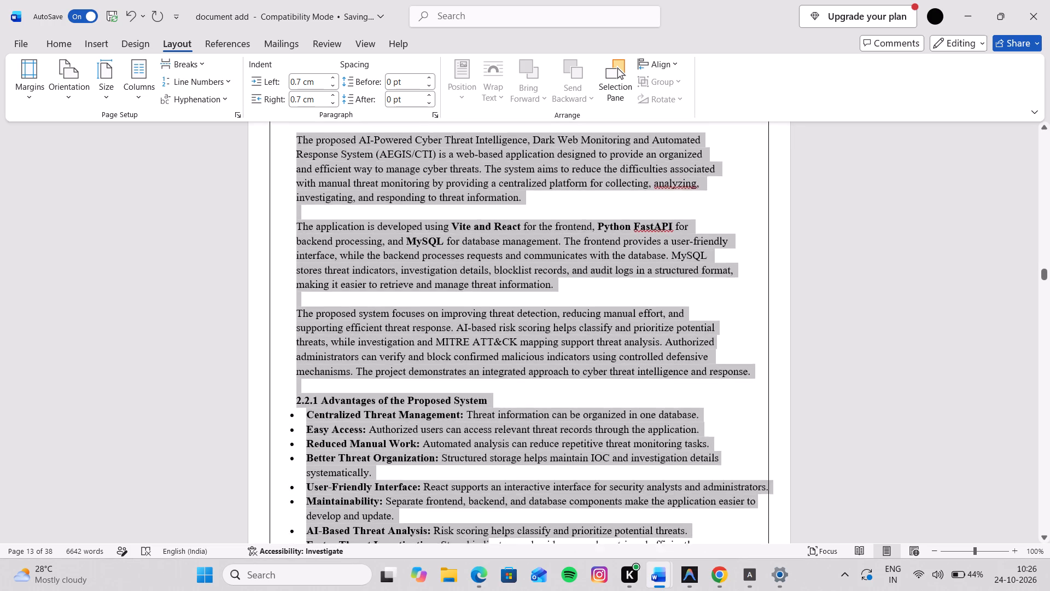
{"action": "left_click_drag", "start_coordinate": [489, 549], "coordinate": [463, 462]}
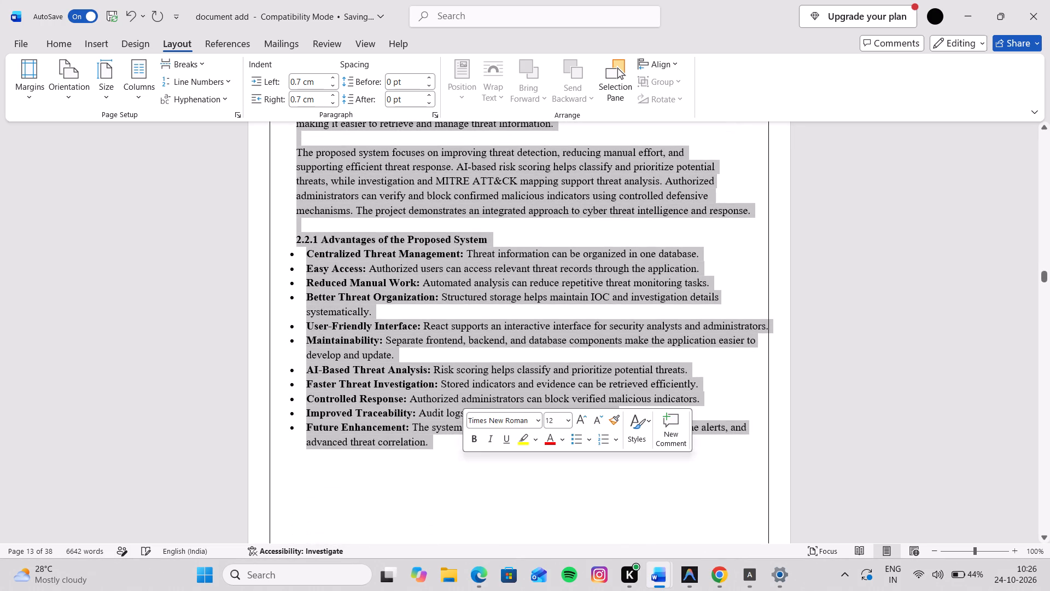
{"action": "left_click", "coordinate": [299, 79]}
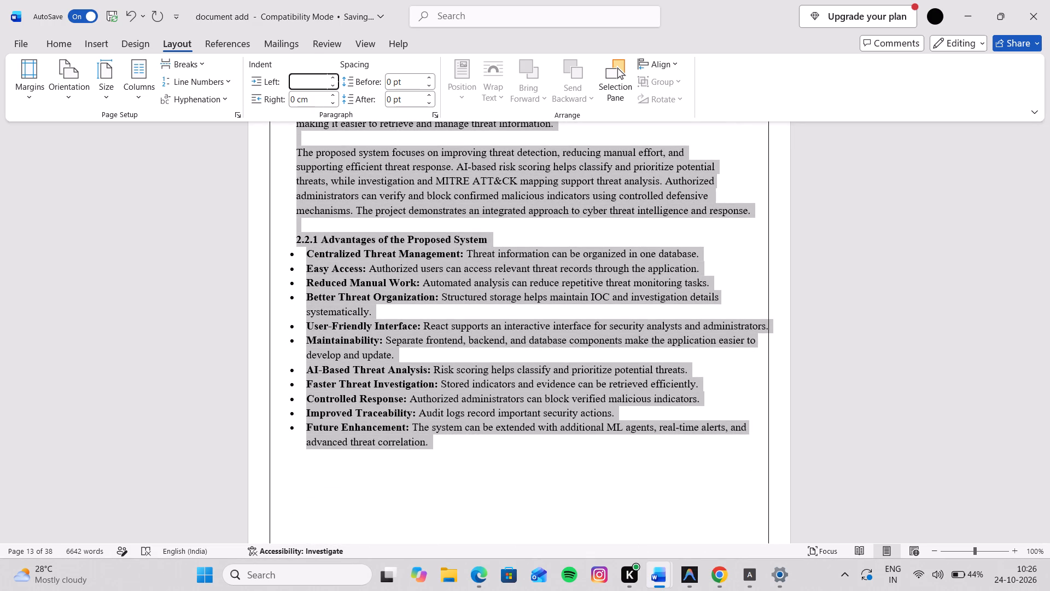
{"action": "type", "text": "0.7"}
{"action": "key", "text": "space"}
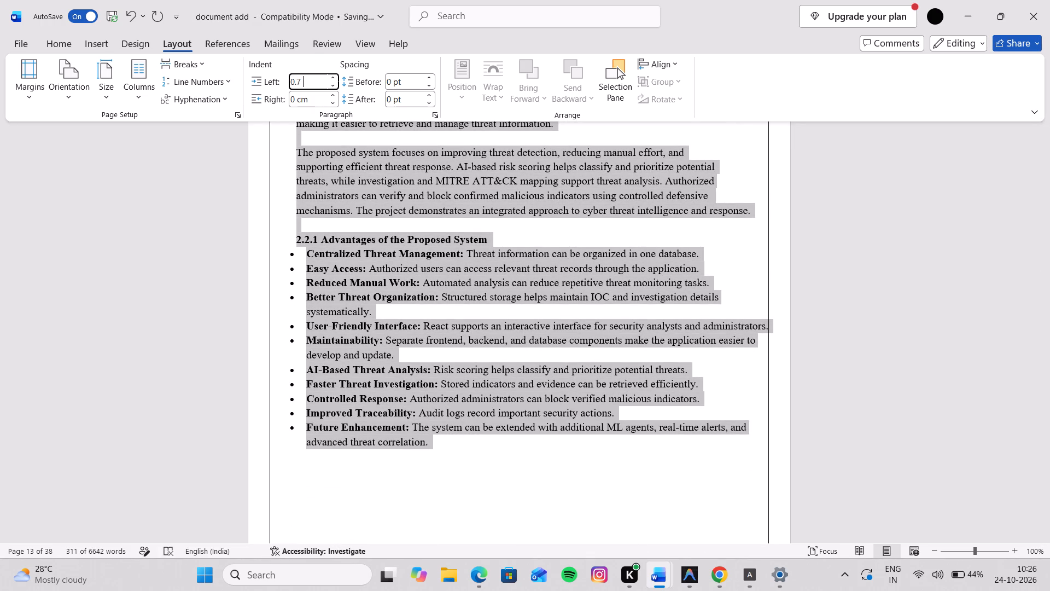
{"action": "type", "text": "cm"}
{"action": "left_click", "coordinate": [316, 97]}
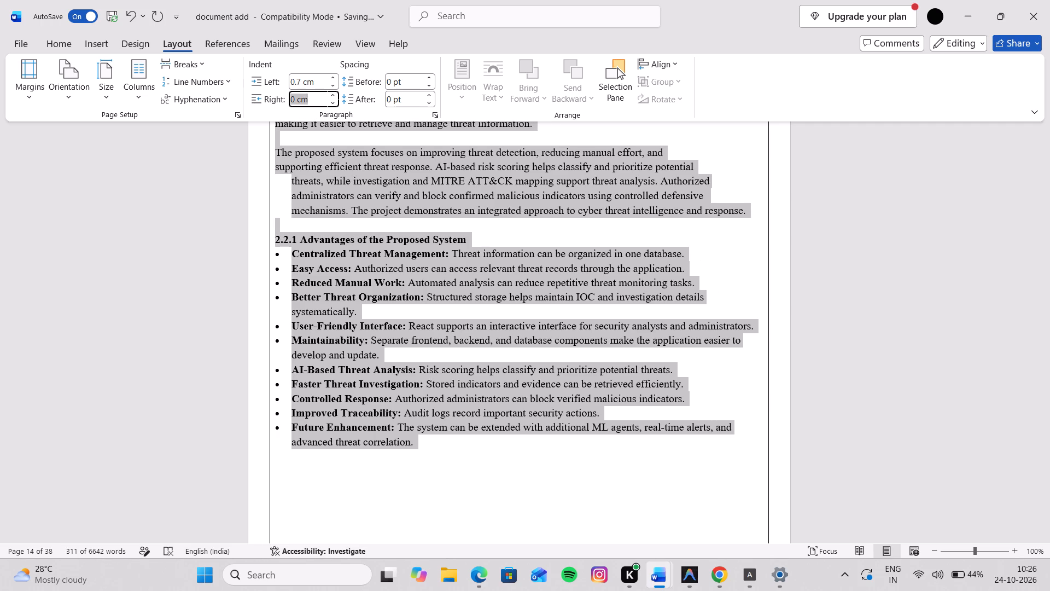
{"action": "type", "text": "0.7"}
{"action": "key", "text": "space"}
{"action": "type", "text": "cm"}
{"action": "key", "text": "Return"}
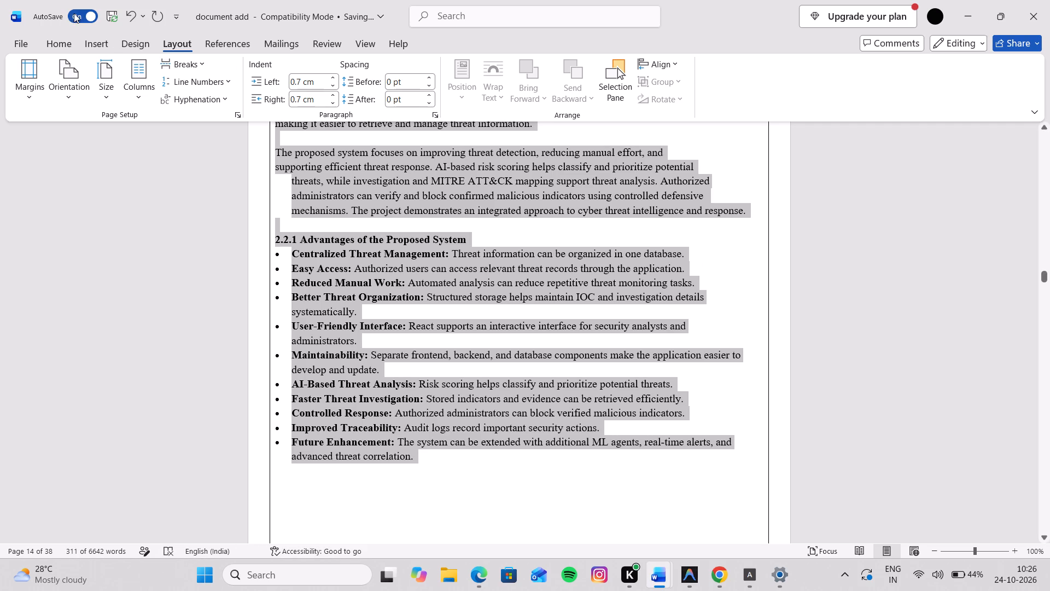
Justify the 2.2 Proposed System text from its first paragraph through the Future Enhancement bullet.
{"action": "left_click", "coordinate": [50, 44]}
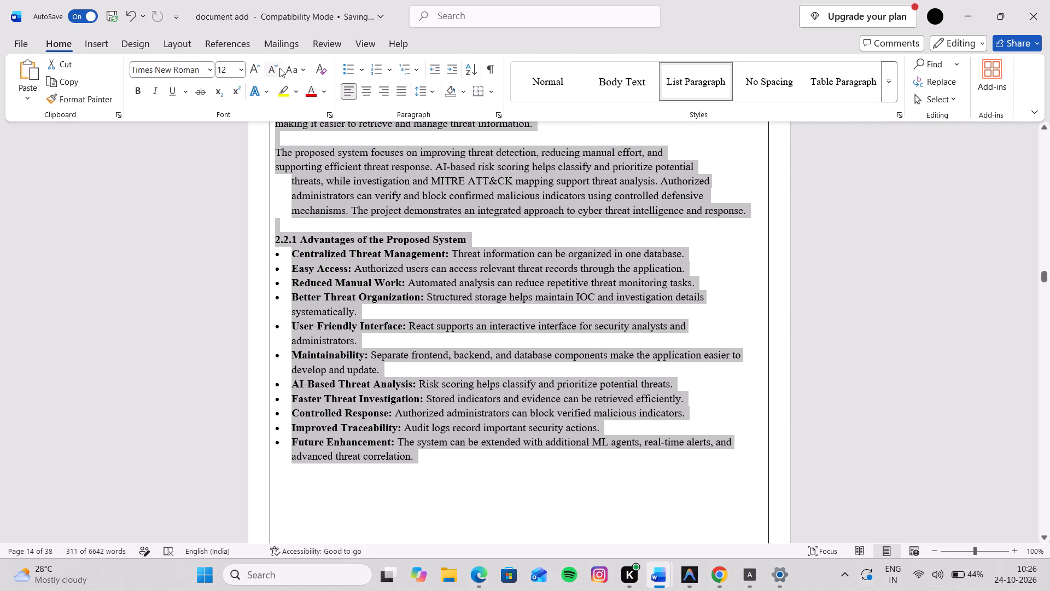
{"action": "left_click", "coordinate": [402, 86]}
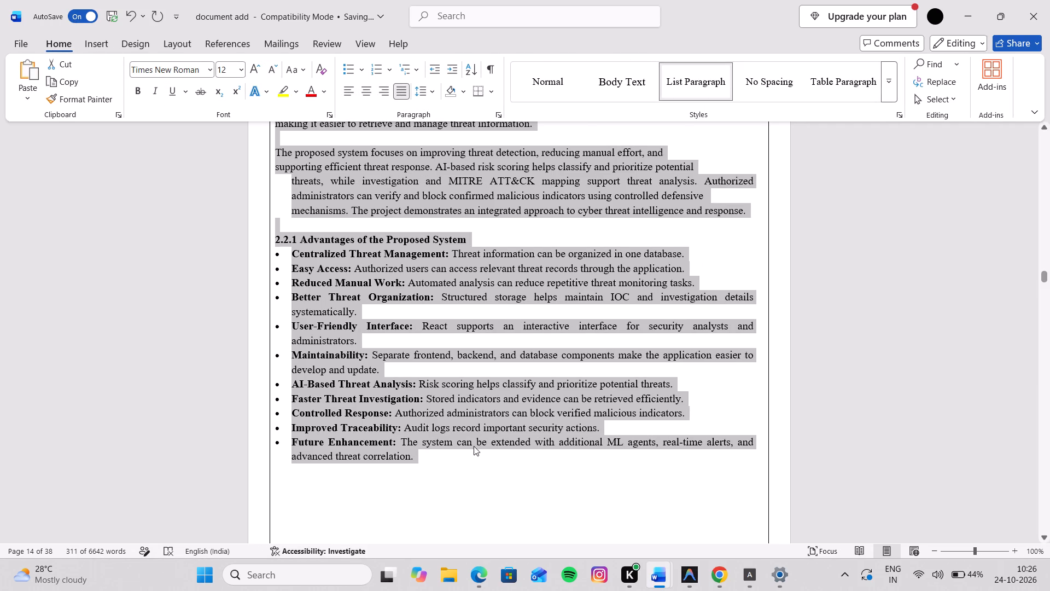
{"action": "left_click", "coordinate": [491, 510]}
Apply justified alignment to the first paragraph under 2.2 Proposed System on its own.
{"action": "scroll", "coordinate": [491, 510], "scroll_direction": "up", "scroll_amount": 2}
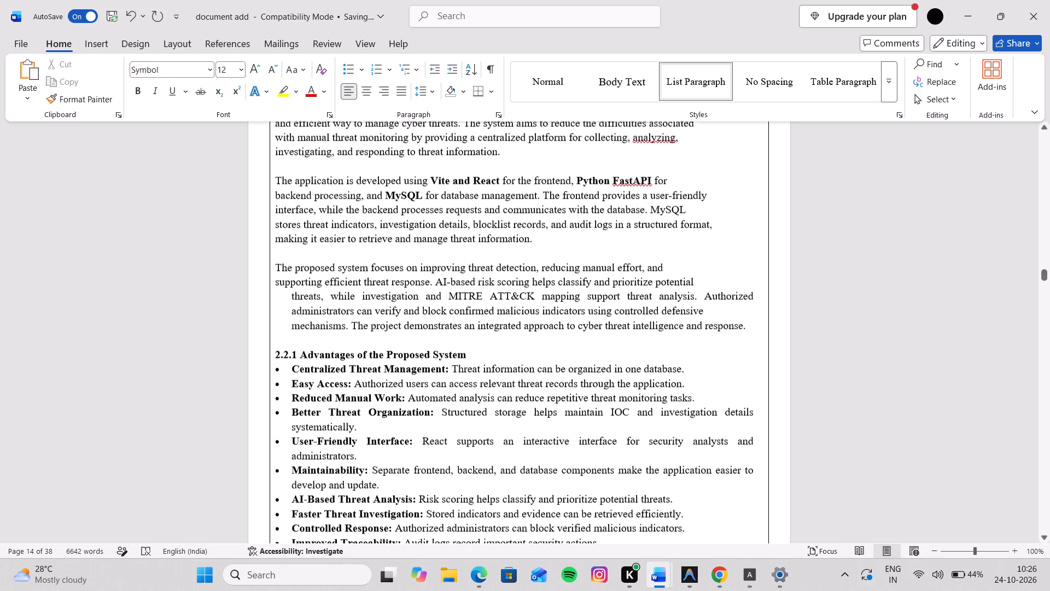
{"action": "scroll", "coordinate": [491, 510], "scroll_direction": "up", "scroll_amount": 2}
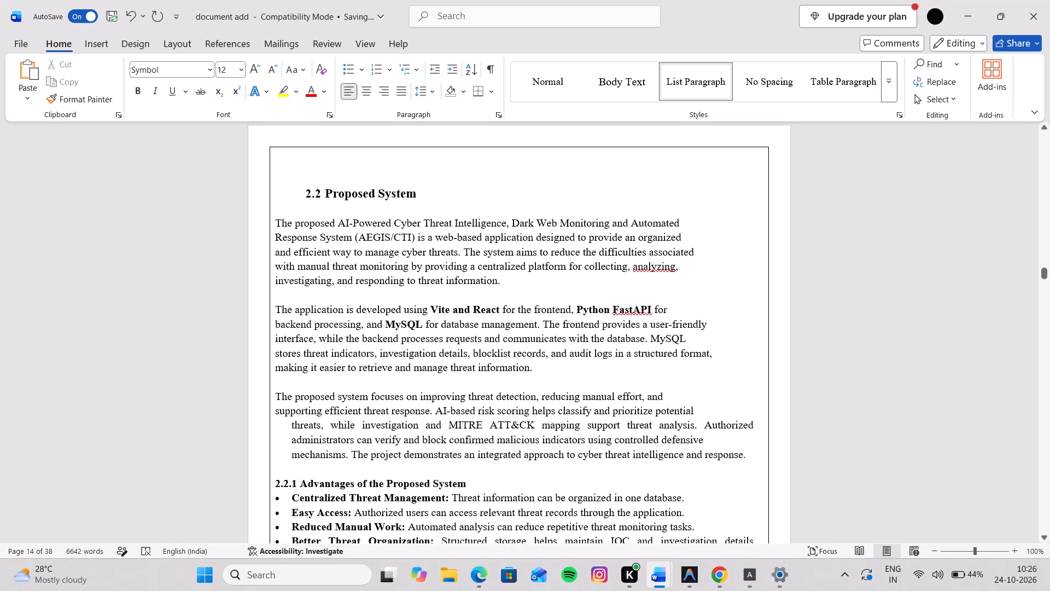
{"action": "left_click_drag", "start_coordinate": [276, 222], "coordinate": [505, 271]}
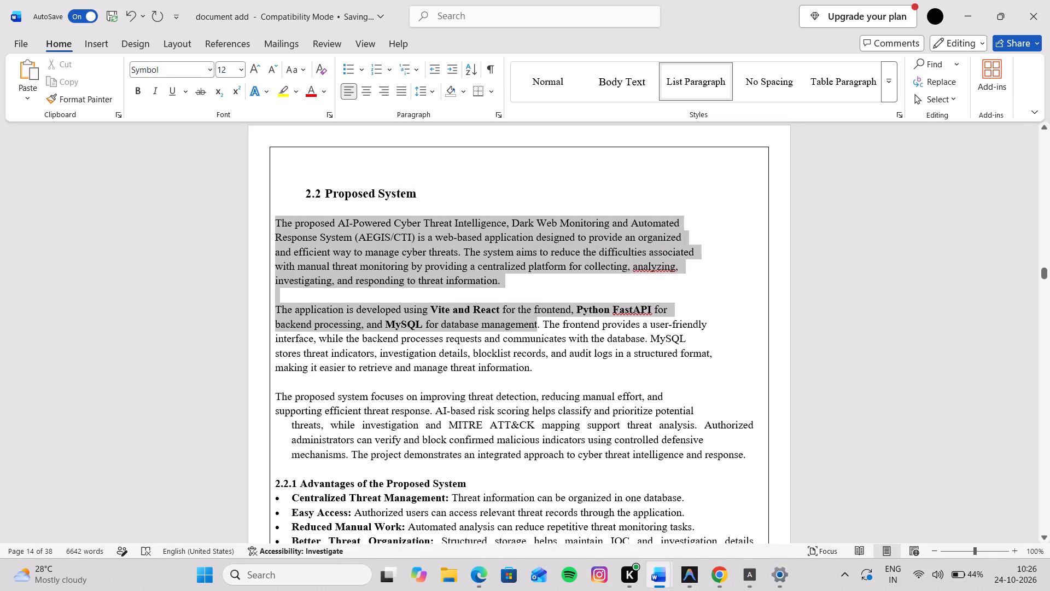
{"action": "left_click_drag", "start_coordinate": [505, 271], "coordinate": [504, 282]}
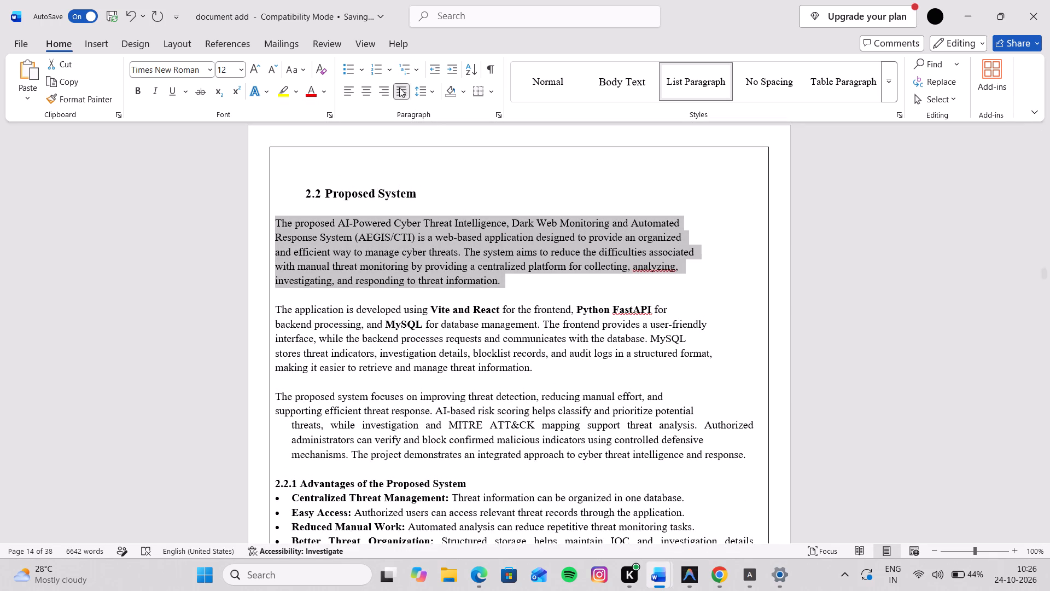
{"action": "left_click", "coordinate": [399, 88]}
{"action": "left_click", "coordinate": [399, 88]}
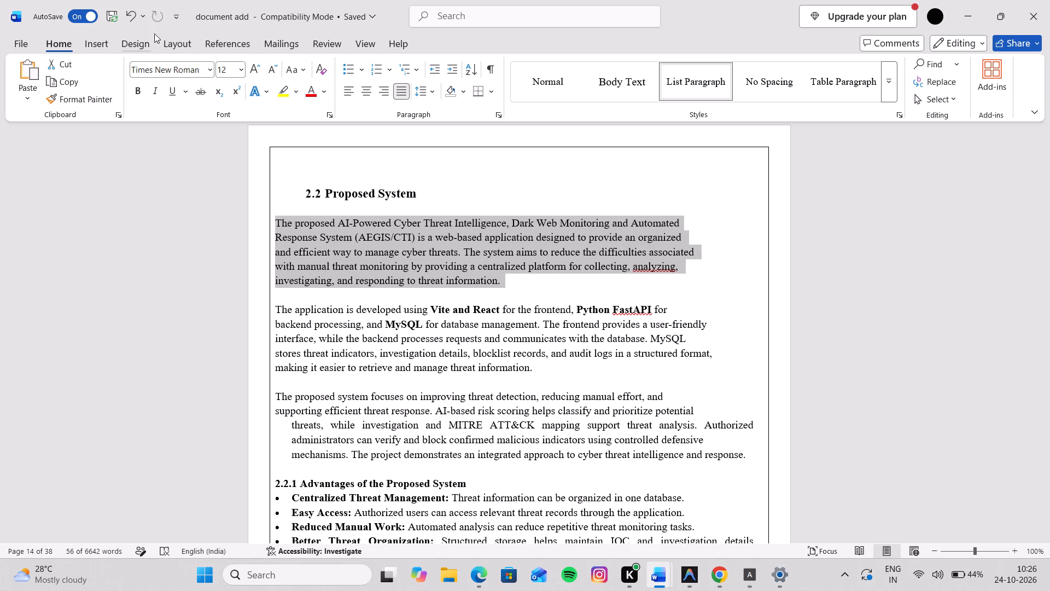
Set the left indent of the first paragraph under 2.2 Proposed System to 0.7 cm.
{"action": "left_click", "coordinate": [183, 44]}
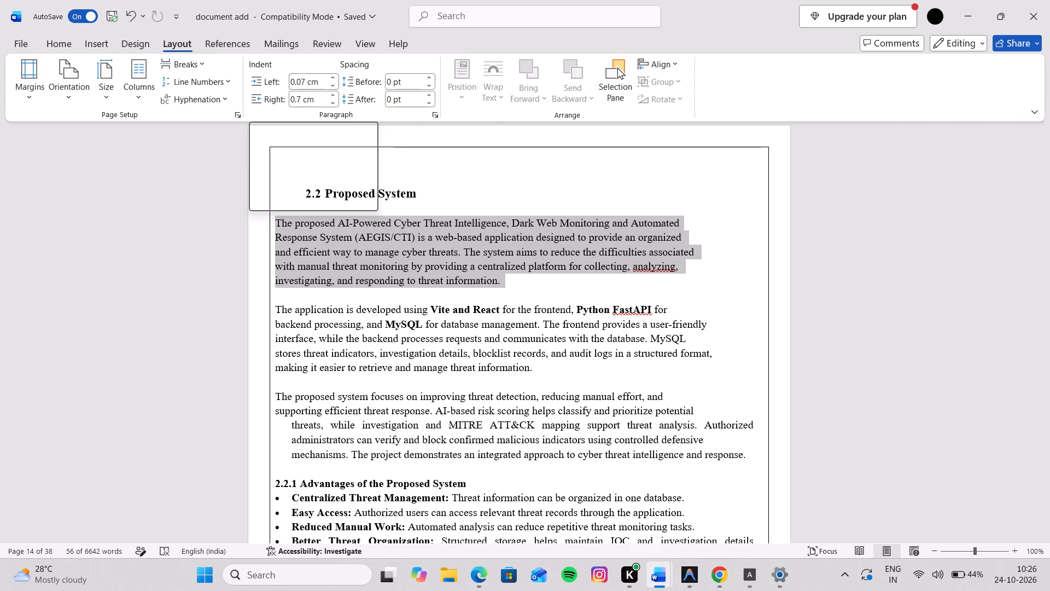
{"action": "left_click", "coordinate": [301, 78]}
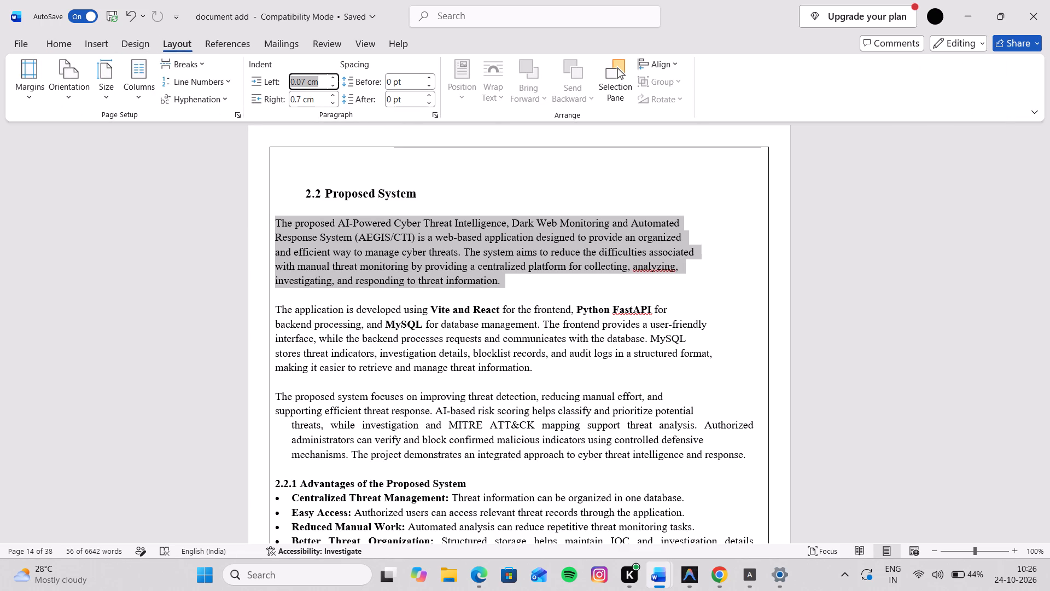
{"action": "left_click", "coordinate": [307, 83]}
{"action": "key", "text": "BackSpace"}
{"action": "key", "text": "BackSpace"}
{"action": "key", "text": "BackSpace"}
{"action": "key", "text": "7"}
{"action": "key", "text": "Return"}
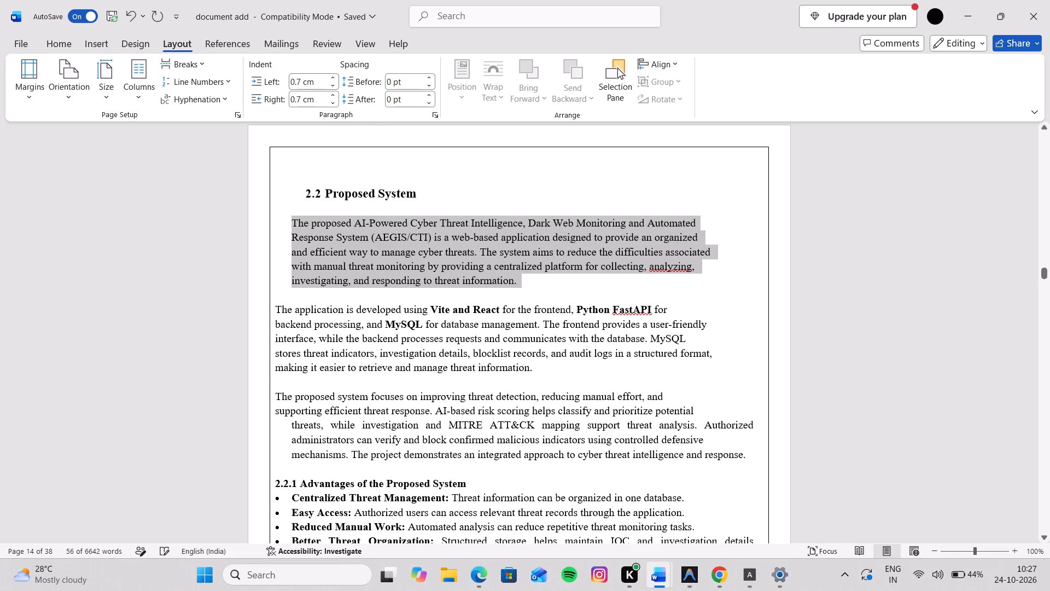
Set the left and right indents of the 2.2 Proposed System text, from its first paragraph through the Future Enhancement bullet, to 0.7 cm.
{"action": "left_click", "coordinate": [281, 289]}
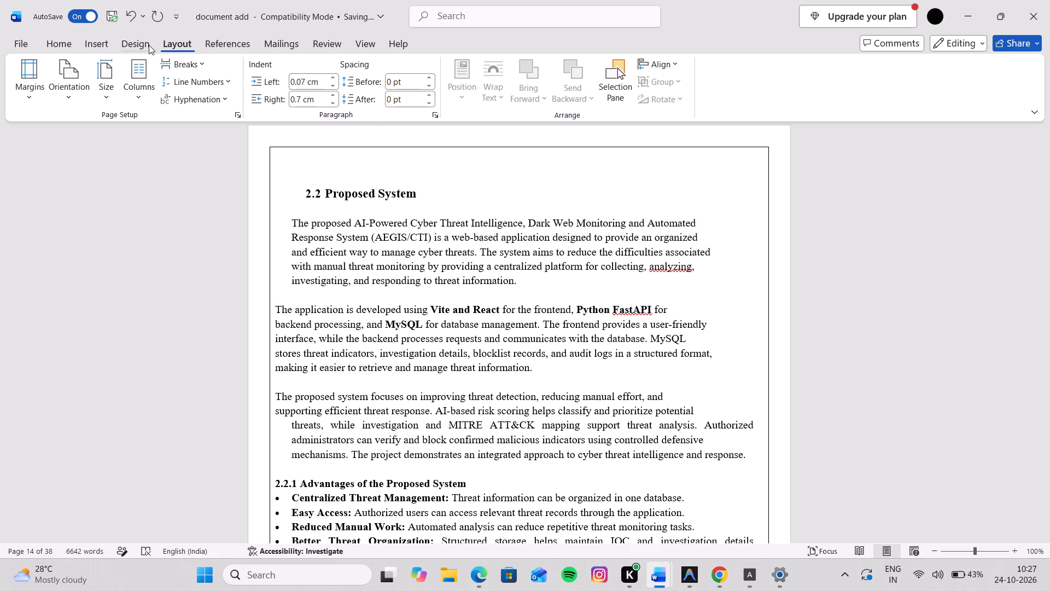
{"action": "left_click", "coordinate": [59, 38]}
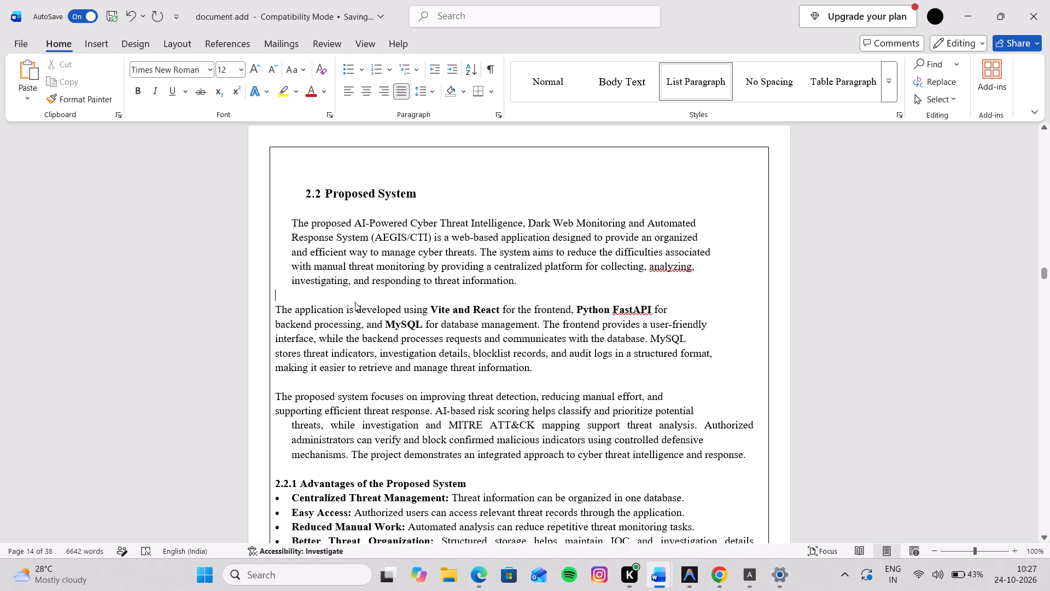
{"action": "left_click", "coordinate": [284, 214]}
{"action": "left_click_drag", "start_coordinate": [284, 214], "coordinate": [392, 403]}
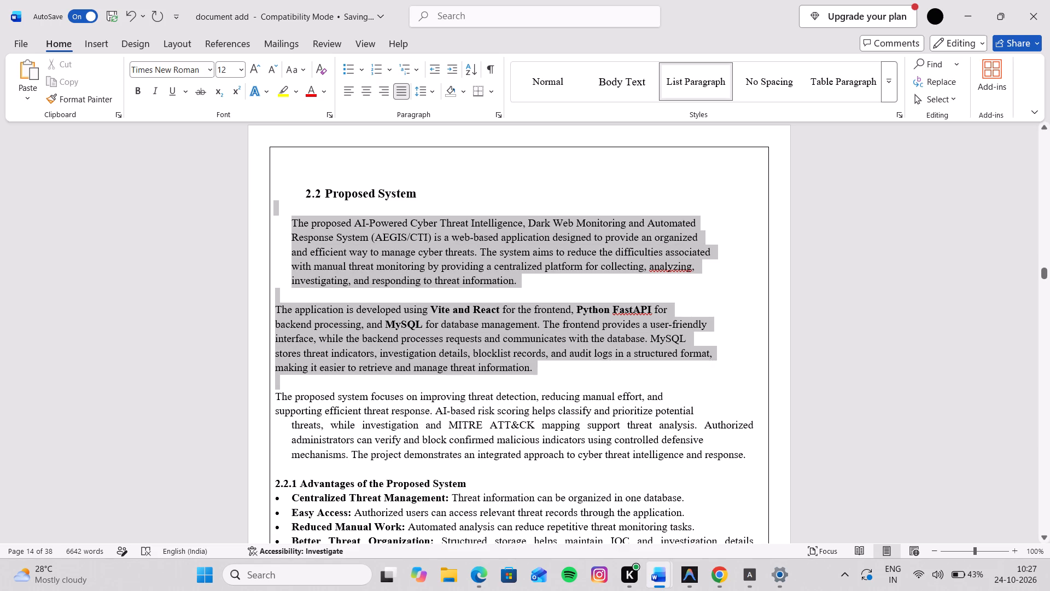
{"action": "left_click_drag", "start_coordinate": [392, 403], "coordinate": [539, 533]}
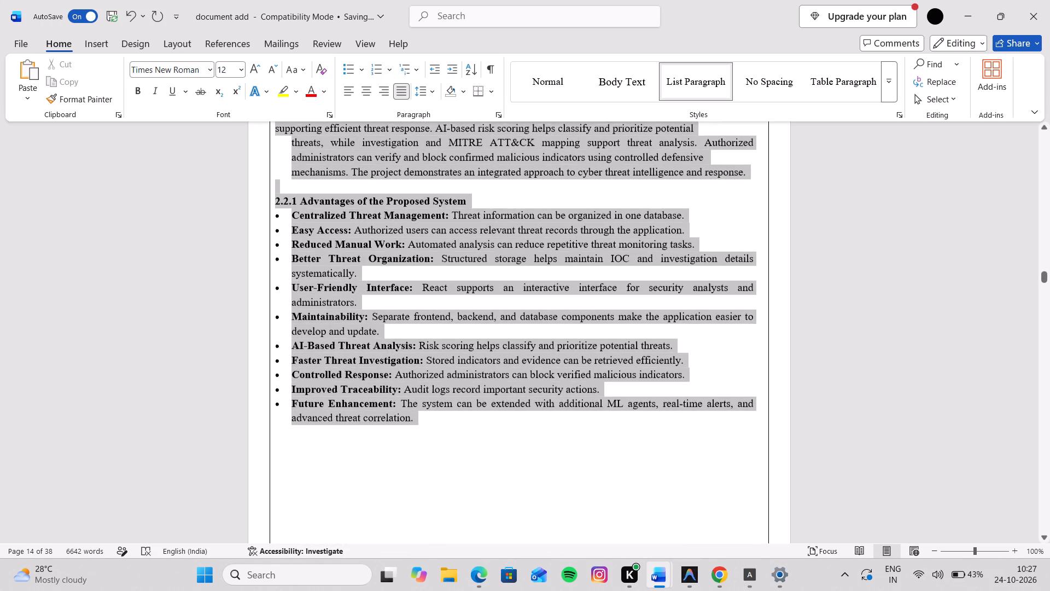
{"action": "left_click_drag", "start_coordinate": [539, 533], "coordinate": [497, 456]}
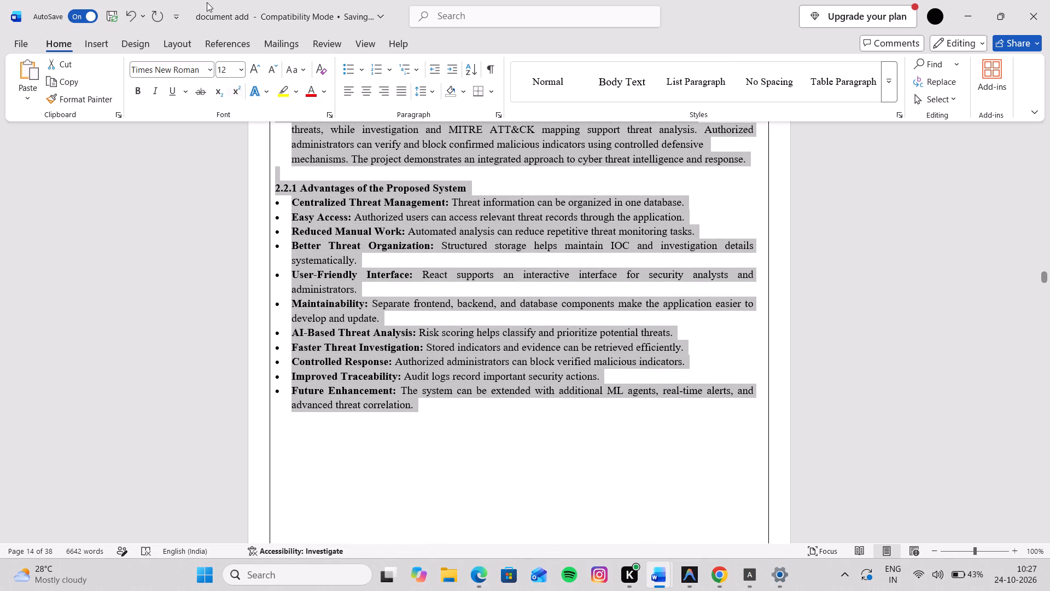
{"action": "left_click", "coordinate": [171, 42]}
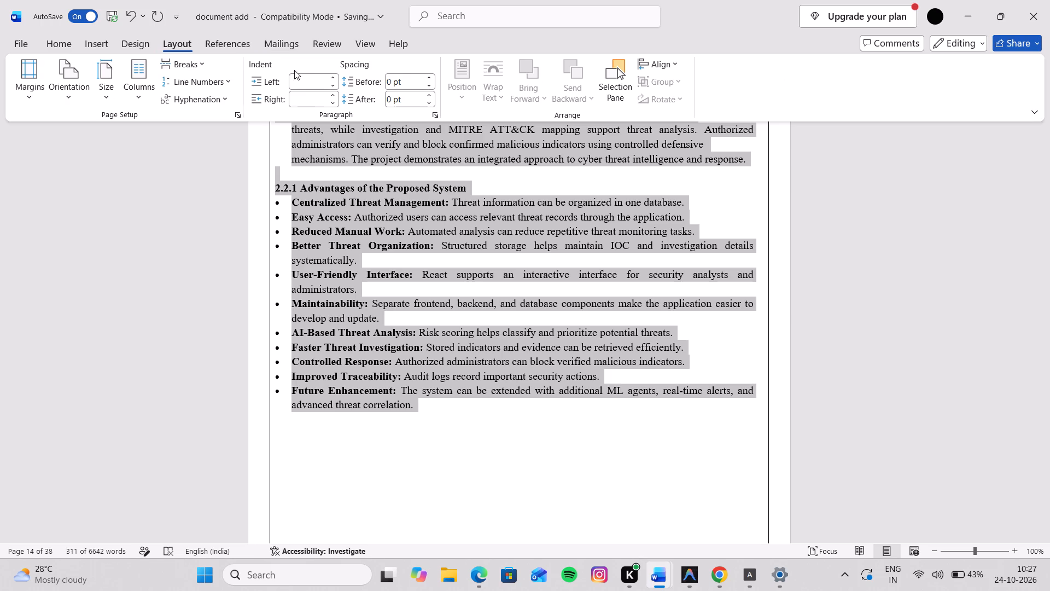
{"action": "left_click", "coordinate": [311, 78]}
{"action": "type", "text": "0.7"}
{"action": "key", "text": "space"}
{"action": "type", "text": "cm"}
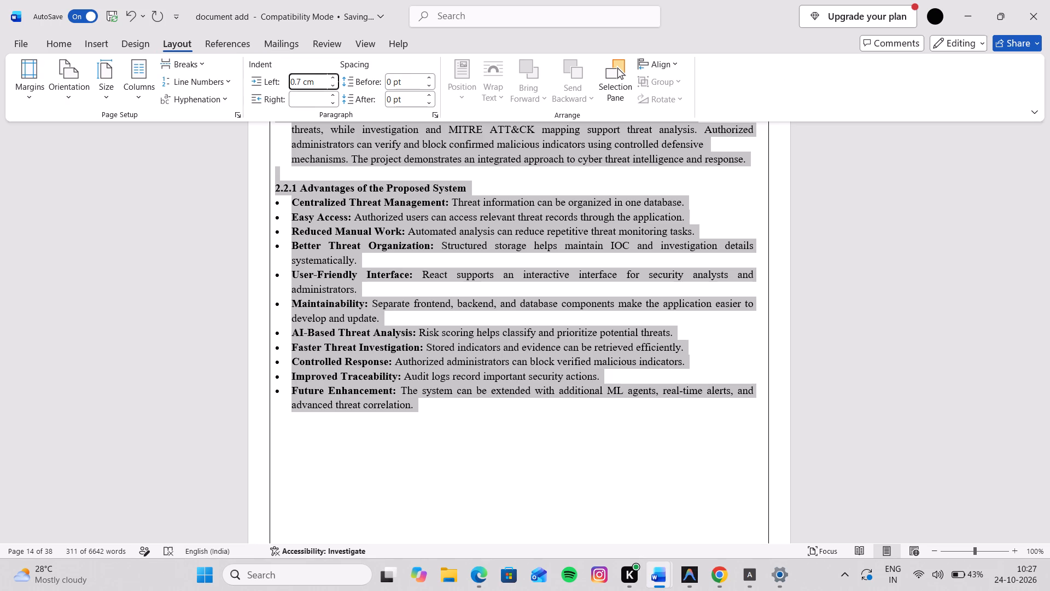
{"action": "left_click", "coordinate": [299, 100]}
{"action": "type", "text": "0.7"}
{"action": "key", "text": "space"}
{"action": "type", "text": "cm"}
{"action": "key", "text": "Return"}
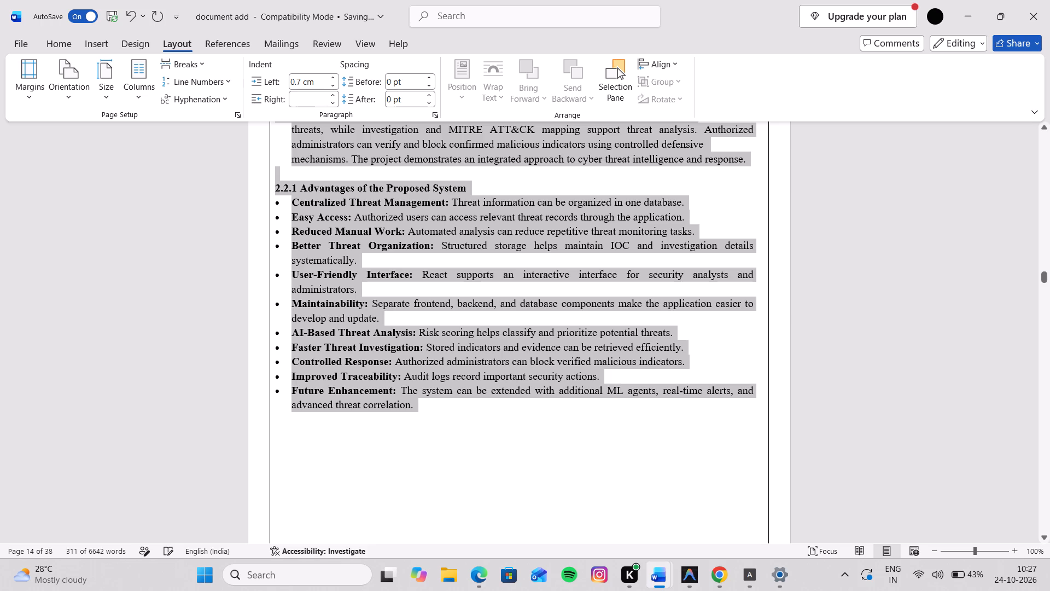
{"action": "left_click", "coordinate": [481, 449]}
Examine the 2.2 Proposed System text and check its indentation against the Web-Based Application Development section on the preceding page.
{"action": "scroll", "coordinate": [481, 449], "scroll_direction": "up", "scroll_amount": 1}
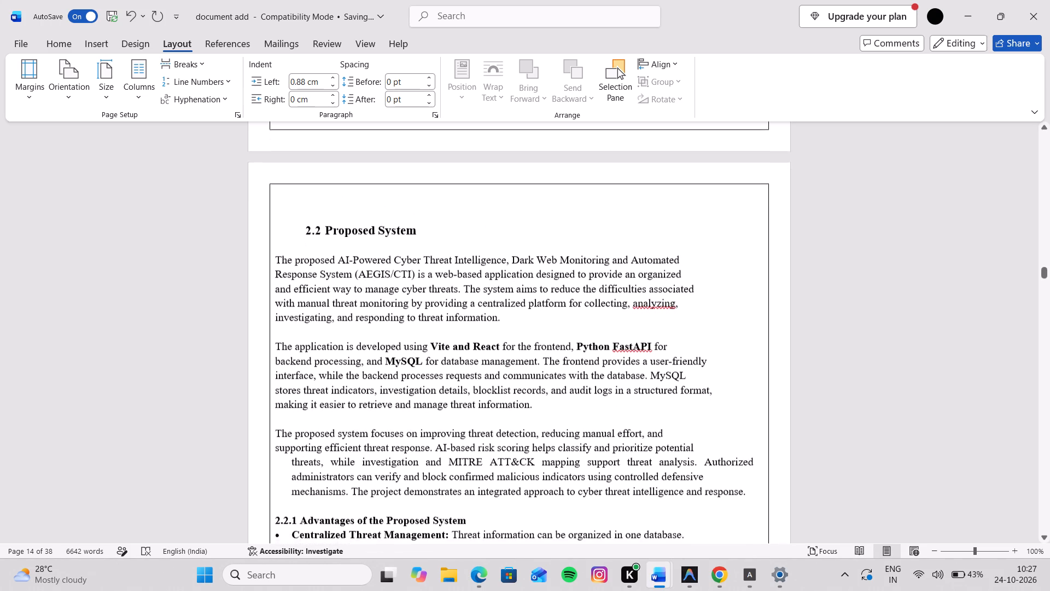
{"action": "scroll", "coordinate": [481, 449], "scroll_direction": "up", "scroll_amount": 2}
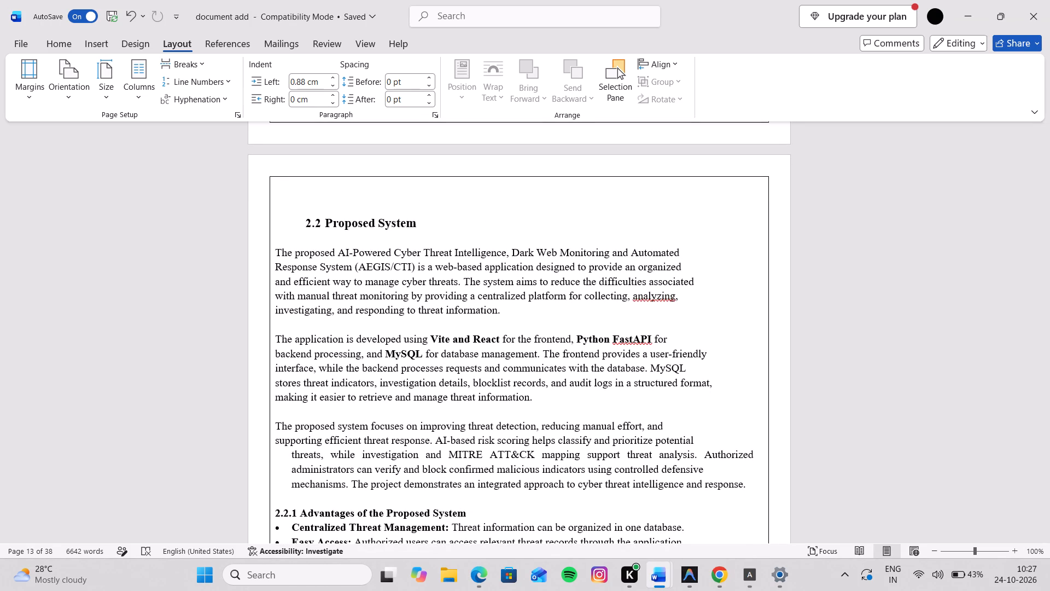
{"action": "scroll", "coordinate": [481, 449], "scroll_direction": "down", "scroll_amount": 4}
{"action": "scroll", "coordinate": [481, 449], "scroll_direction": "up", "scroll_amount": 8}
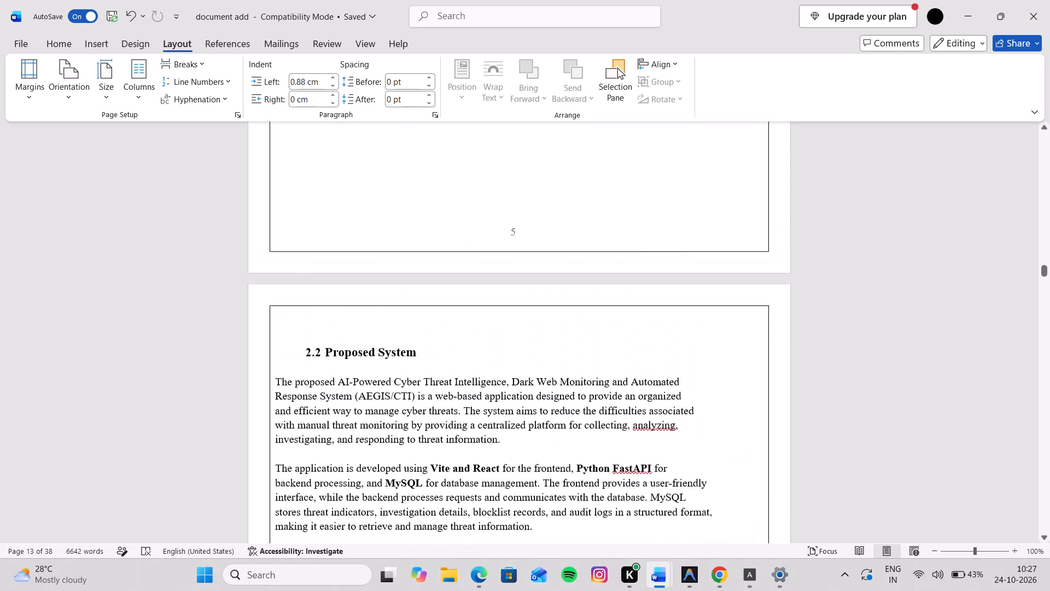
{"action": "scroll", "coordinate": [481, 449], "scroll_direction": "up", "scroll_amount": 3}
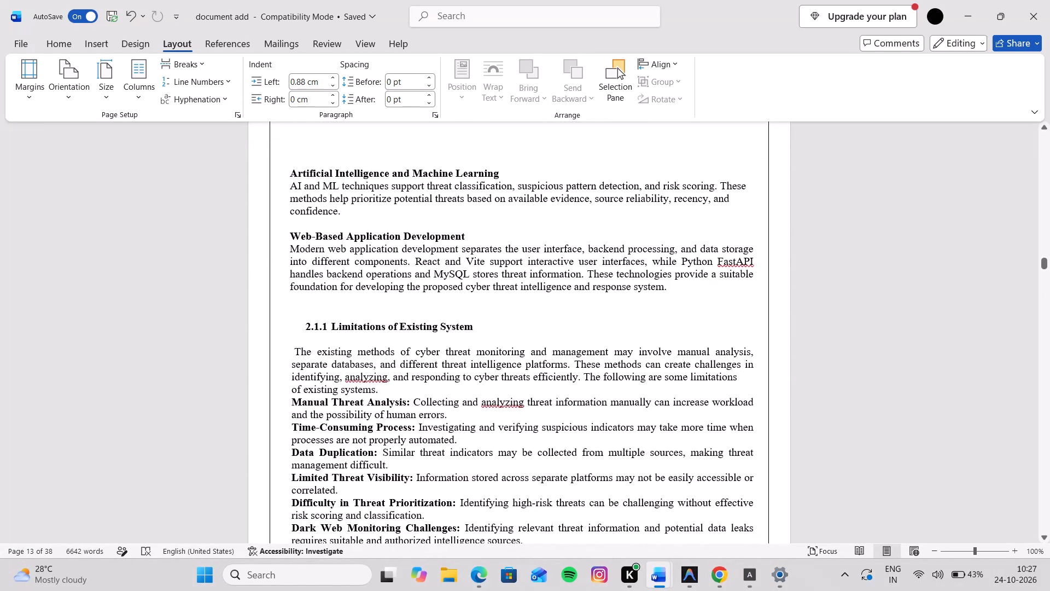
{"action": "left_click", "coordinate": [282, 281]}
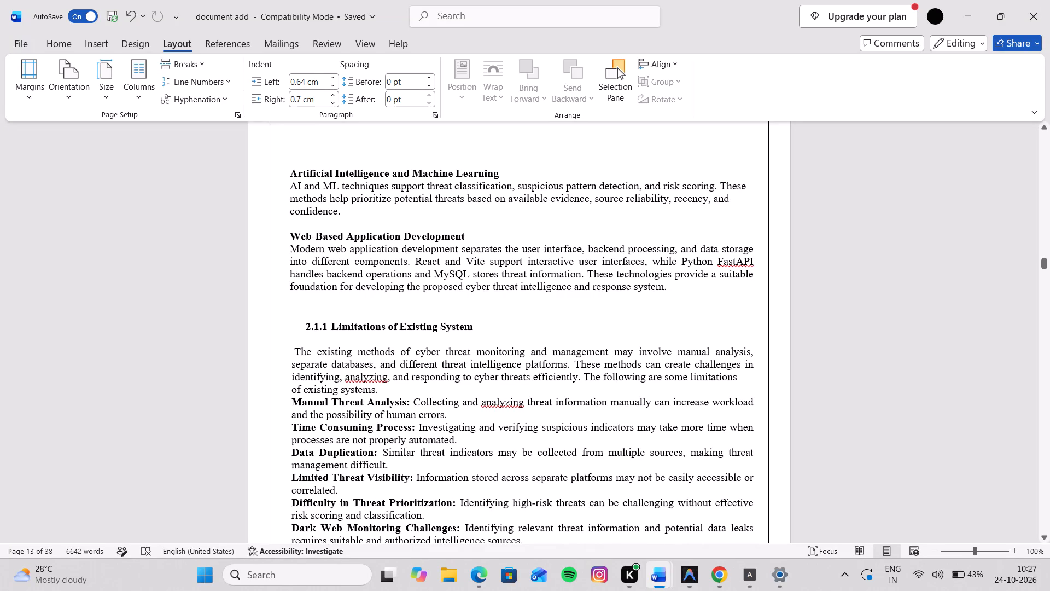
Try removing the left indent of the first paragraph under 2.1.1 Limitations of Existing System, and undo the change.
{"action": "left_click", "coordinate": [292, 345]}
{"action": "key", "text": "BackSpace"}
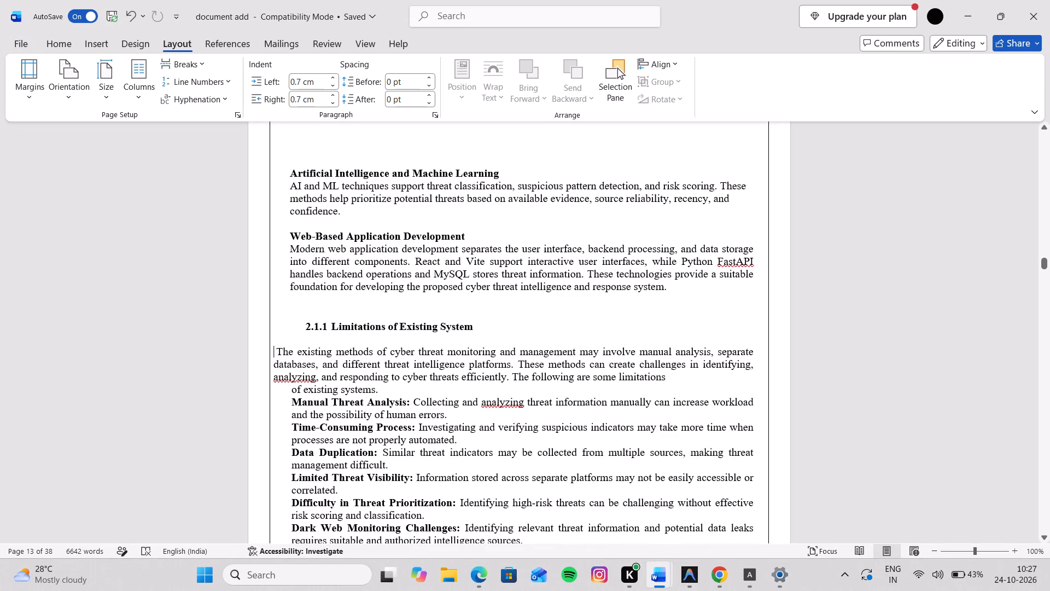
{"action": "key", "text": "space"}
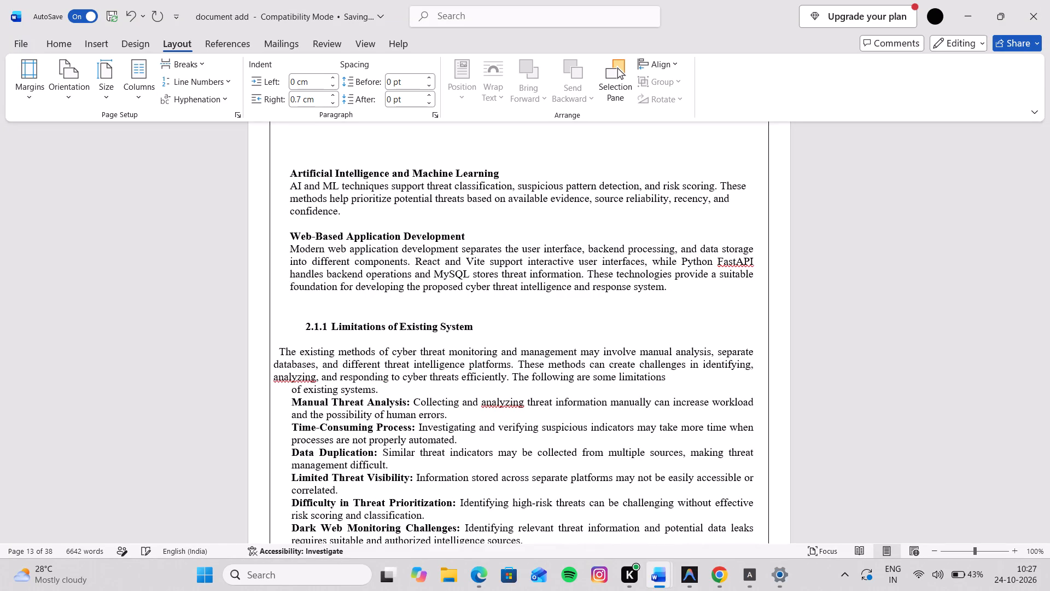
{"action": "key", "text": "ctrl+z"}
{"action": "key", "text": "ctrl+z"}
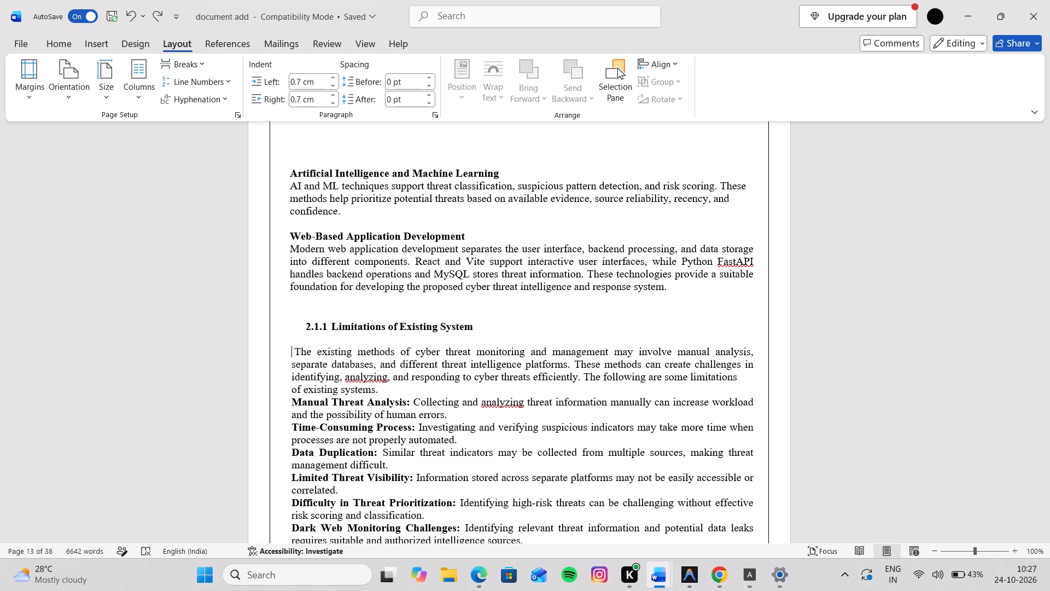
Join the line starting "with manual threat monitoring" to the line above it in the first 2.2 Proposed System paragraph.
{"action": "left_click", "coordinate": [280, 399]}
{"action": "scroll", "coordinate": [356, 382], "scroll_direction": "down", "scroll_amount": 2}
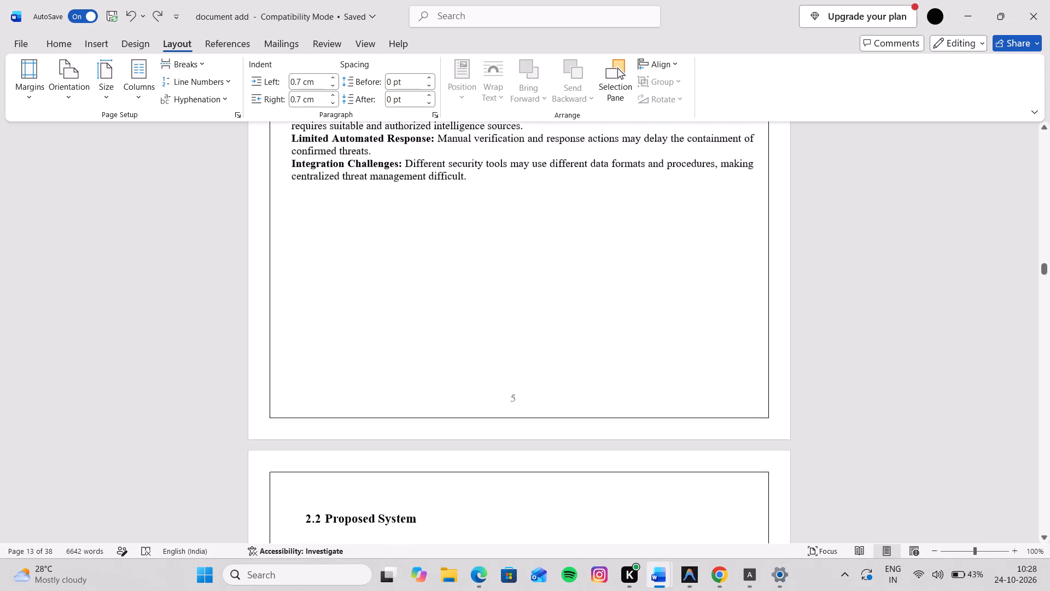
{"action": "scroll", "coordinate": [356, 382], "scroll_direction": "down", "scroll_amount": 3}
{"action": "left_click", "coordinate": [312, 366]}
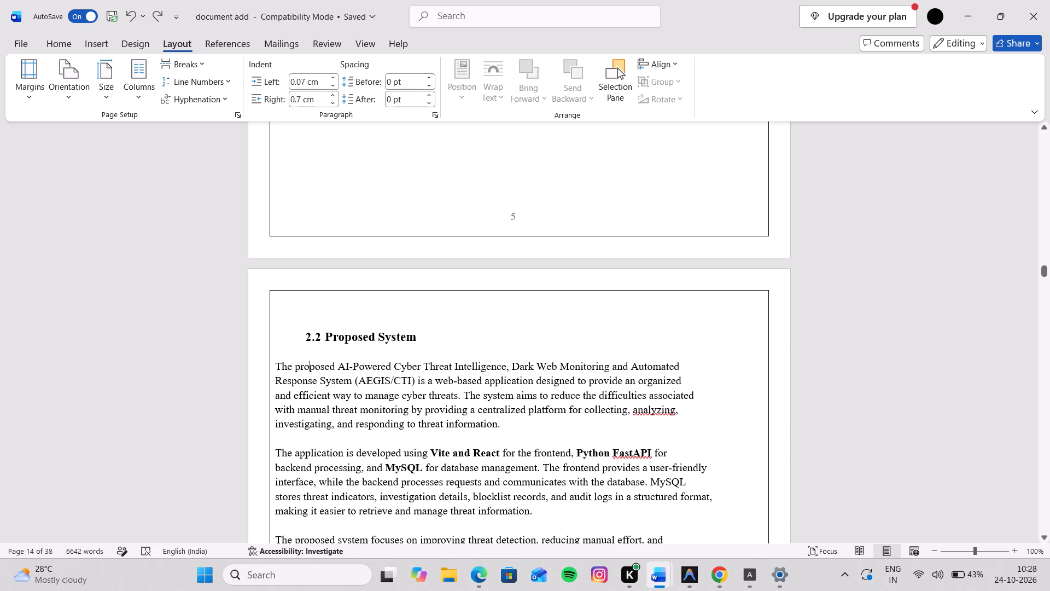
{"action": "left_click", "coordinate": [715, 368]}
{"action": "left_click", "coordinate": [271, 412]}
{"action": "key", "text": "BackSpace"}
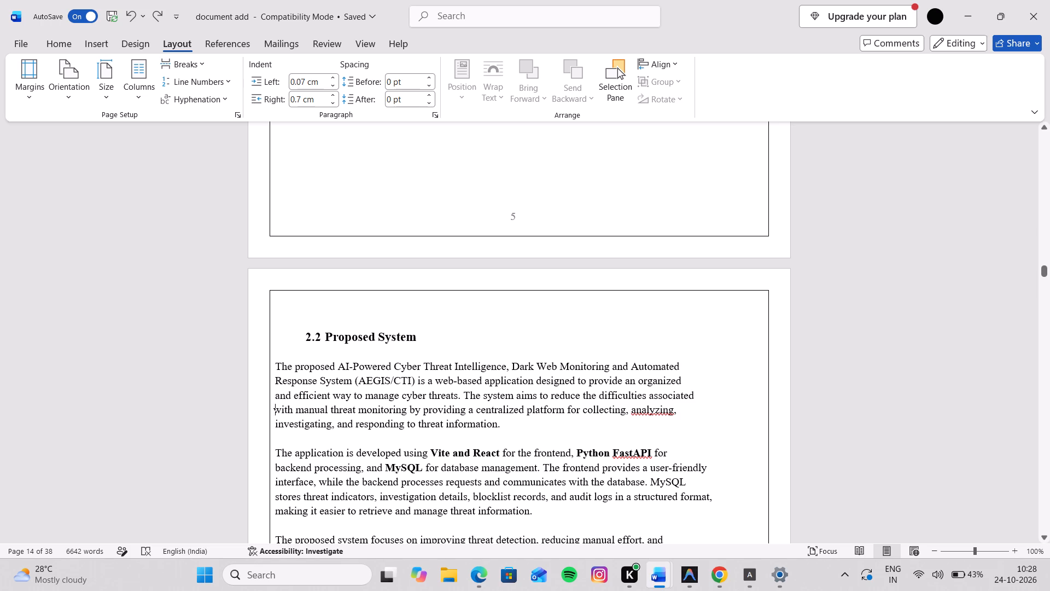
{"action": "key", "text": "BackSpace"}
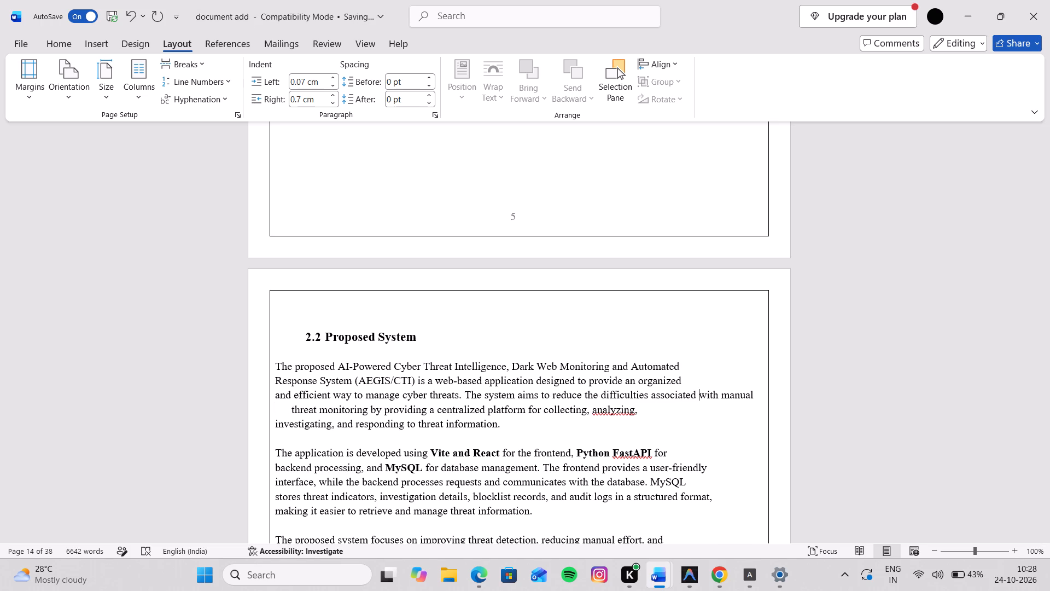
{"action": "key", "text": "Down"}
{"action": "key", "text": "Right"}
{"action": "key", "text": "Up"}
Reapply a 0.7 cm left indent to the 2.2 Proposed System text, from its first paragraph through the Future Enhancement bullet.
{"action": "left_click", "coordinate": [272, 354]}
{"action": "left_click_drag", "start_coordinate": [271, 360], "coordinate": [401, 567]}
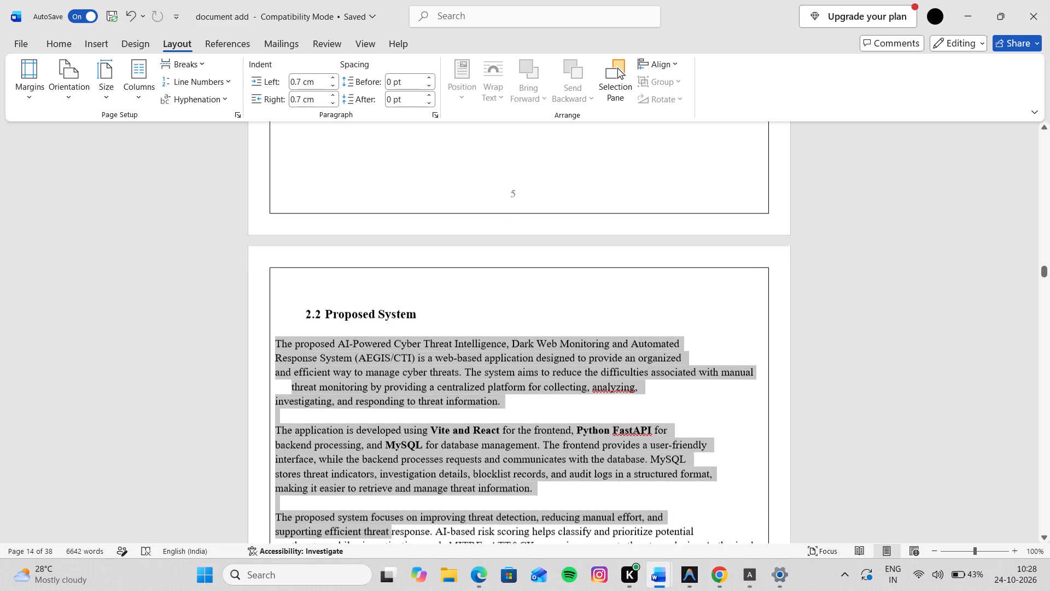
{"action": "left_click_drag", "start_coordinate": [401, 567], "coordinate": [436, 461]}
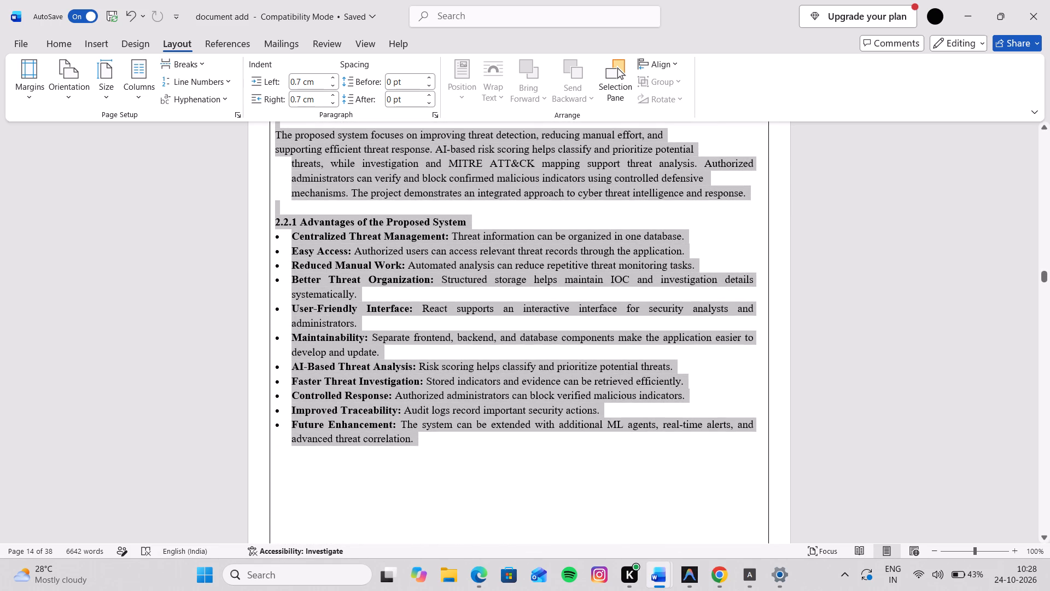
{"action": "left_click_drag", "start_coordinate": [436, 461], "coordinate": [433, 457]}
{"action": "left_click", "coordinate": [322, 77]}
{"action": "key", "text": "BackSpace"}
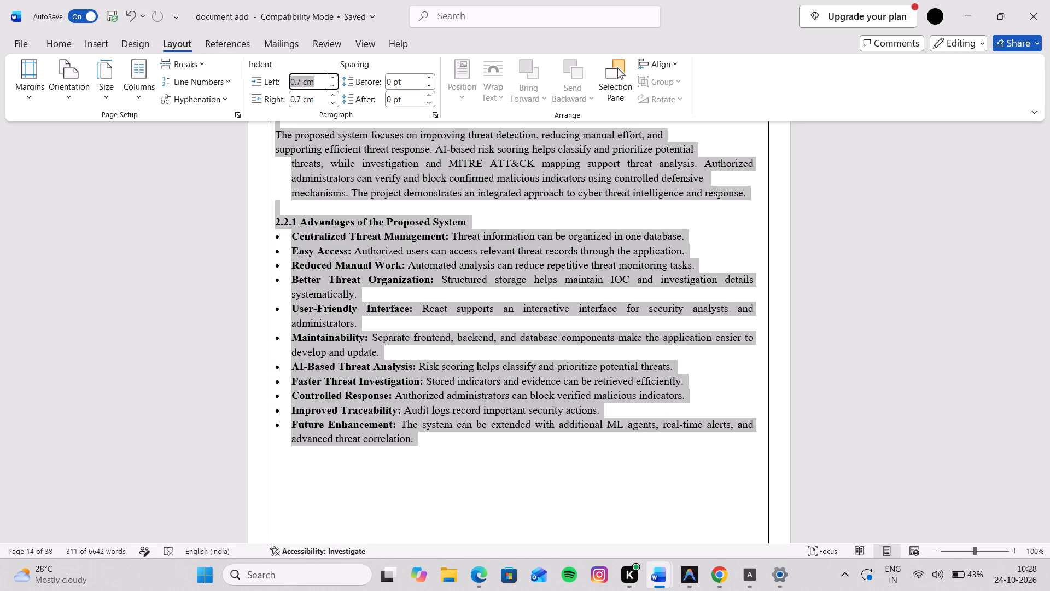
{"action": "type", "text": "0.7"}
{"action": "key", "text": "space"}
{"action": "type", "text": "cm"}
{"action": "key", "text": "Return"}
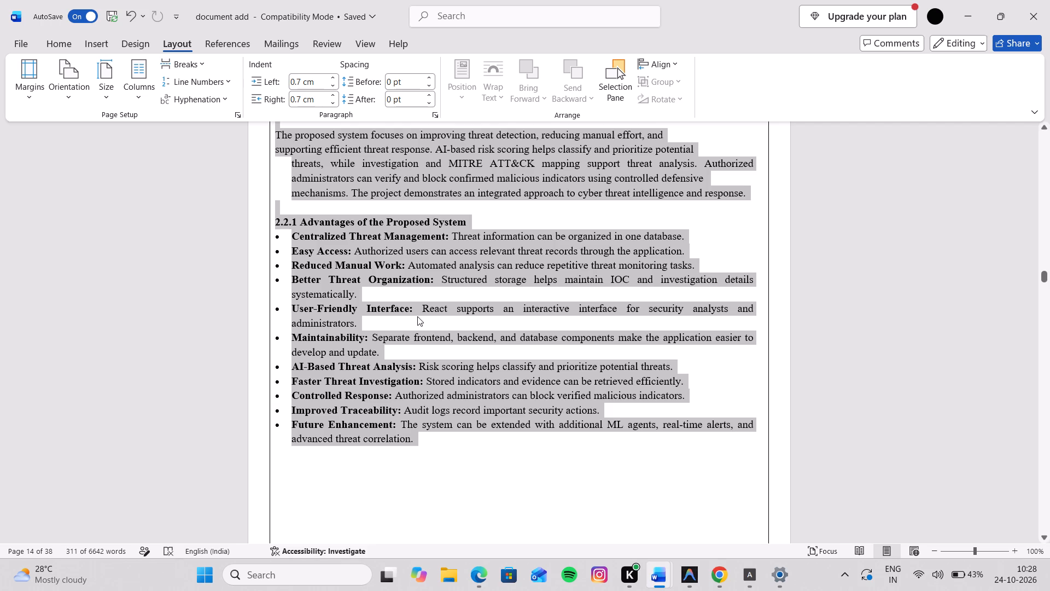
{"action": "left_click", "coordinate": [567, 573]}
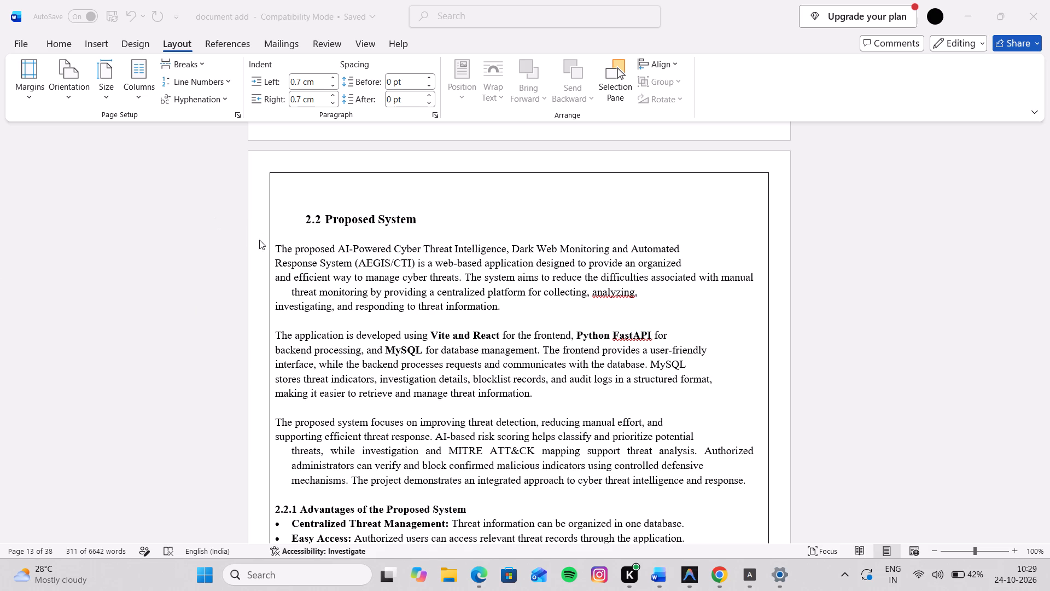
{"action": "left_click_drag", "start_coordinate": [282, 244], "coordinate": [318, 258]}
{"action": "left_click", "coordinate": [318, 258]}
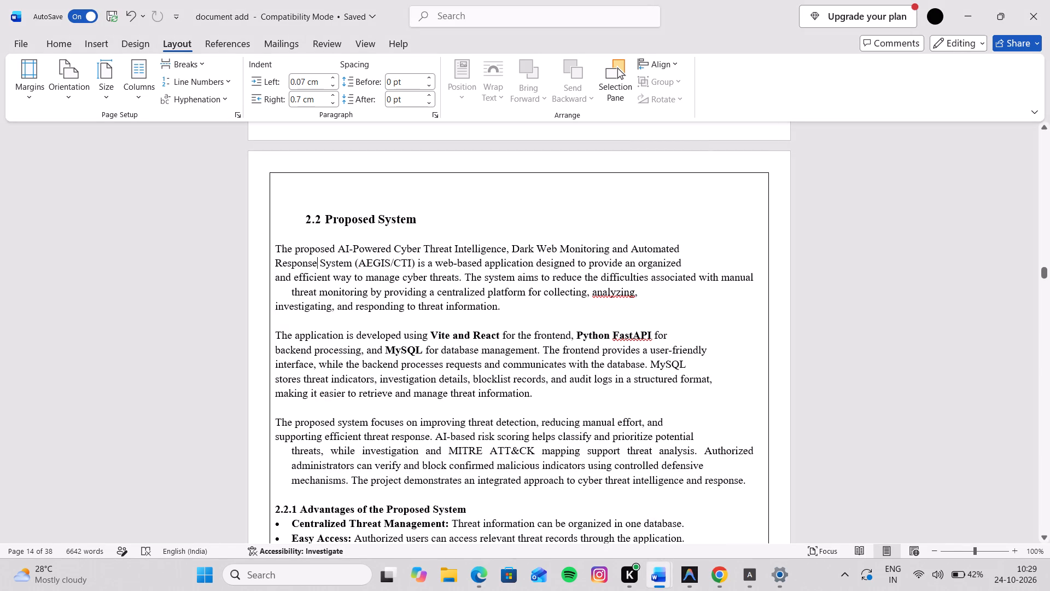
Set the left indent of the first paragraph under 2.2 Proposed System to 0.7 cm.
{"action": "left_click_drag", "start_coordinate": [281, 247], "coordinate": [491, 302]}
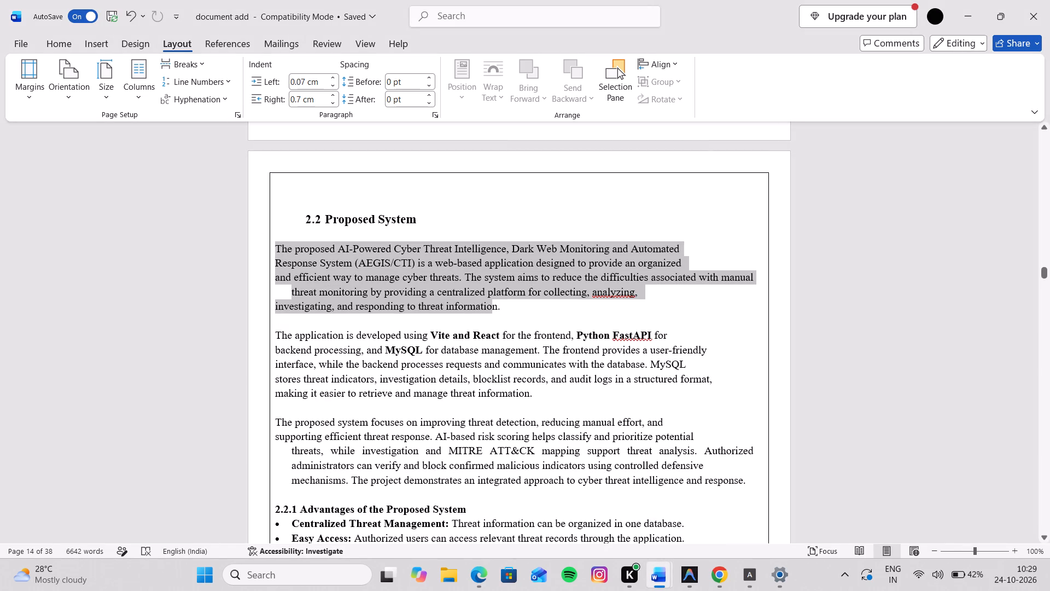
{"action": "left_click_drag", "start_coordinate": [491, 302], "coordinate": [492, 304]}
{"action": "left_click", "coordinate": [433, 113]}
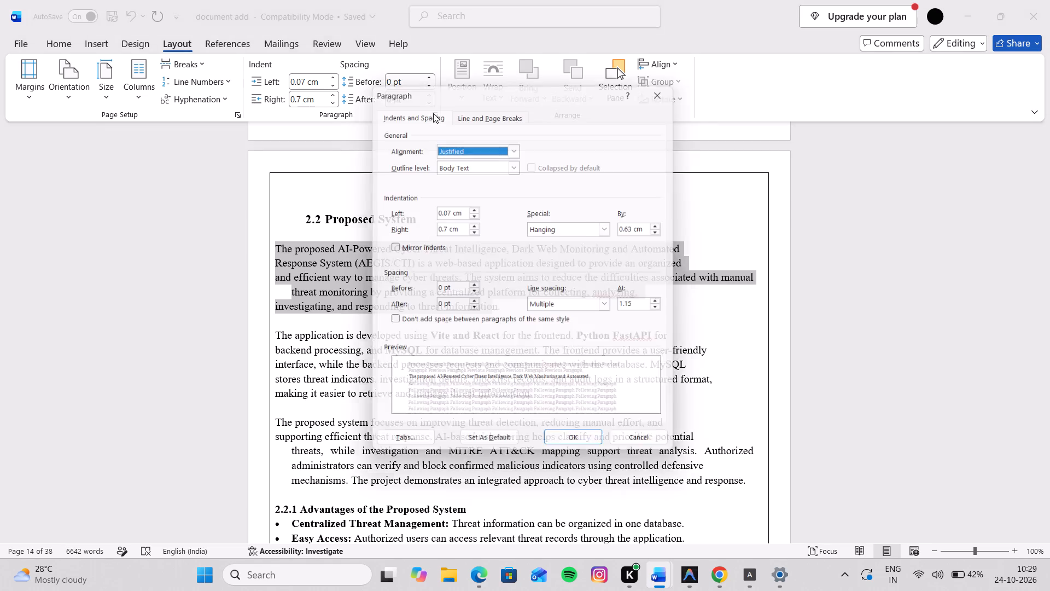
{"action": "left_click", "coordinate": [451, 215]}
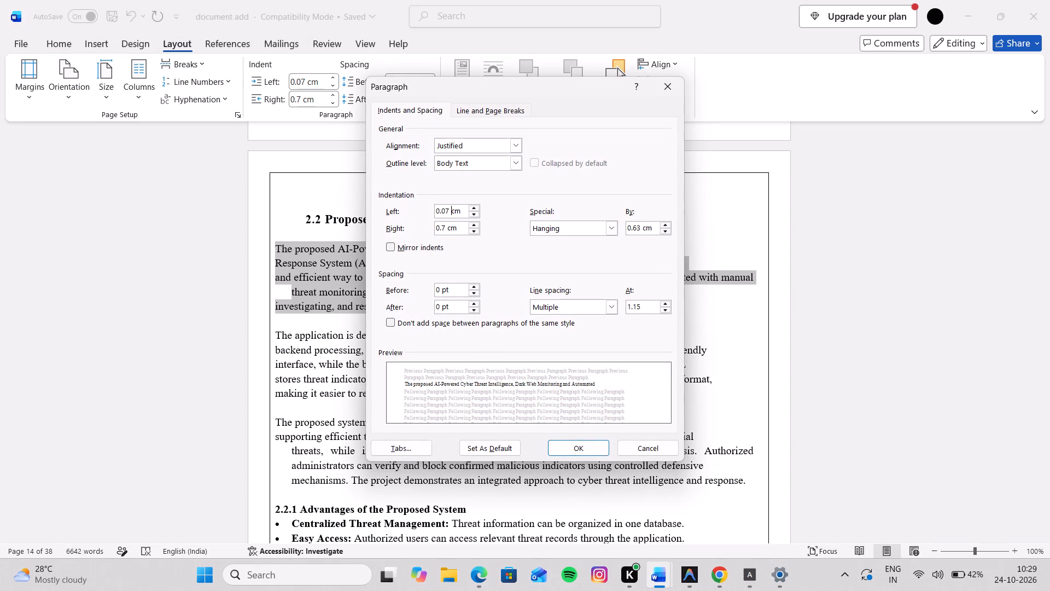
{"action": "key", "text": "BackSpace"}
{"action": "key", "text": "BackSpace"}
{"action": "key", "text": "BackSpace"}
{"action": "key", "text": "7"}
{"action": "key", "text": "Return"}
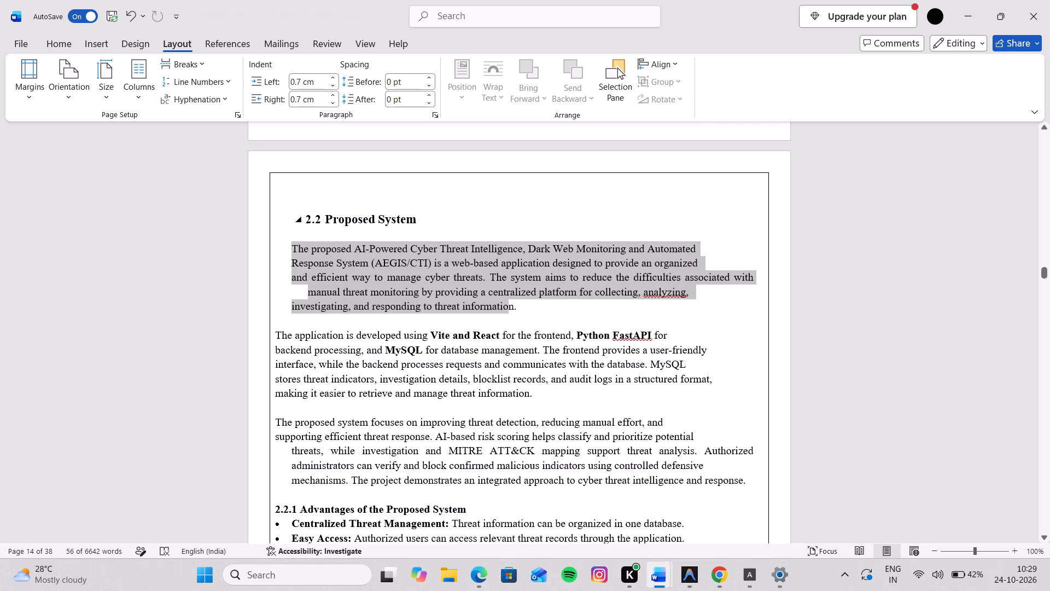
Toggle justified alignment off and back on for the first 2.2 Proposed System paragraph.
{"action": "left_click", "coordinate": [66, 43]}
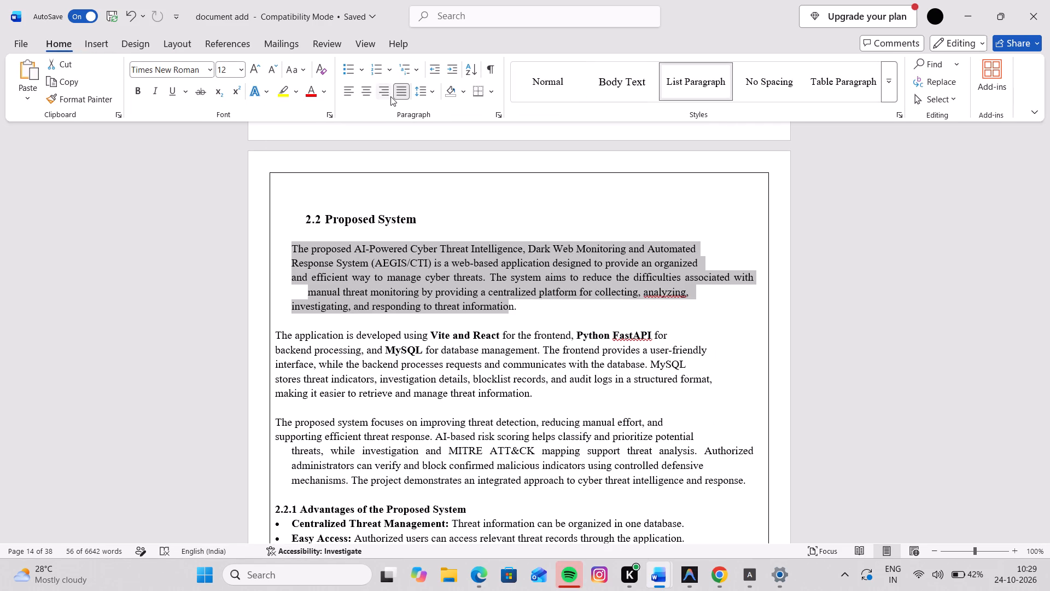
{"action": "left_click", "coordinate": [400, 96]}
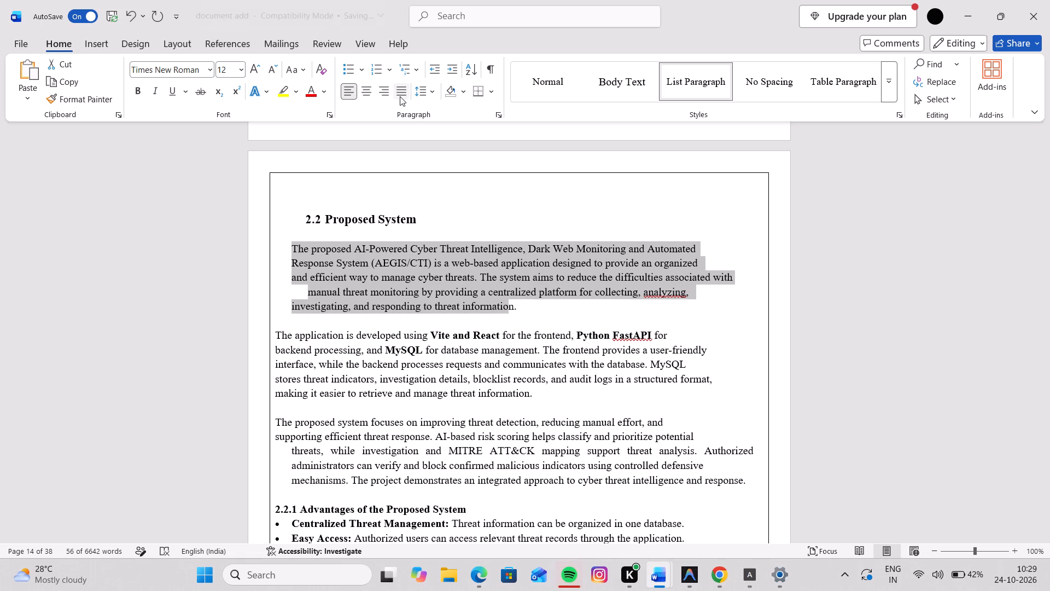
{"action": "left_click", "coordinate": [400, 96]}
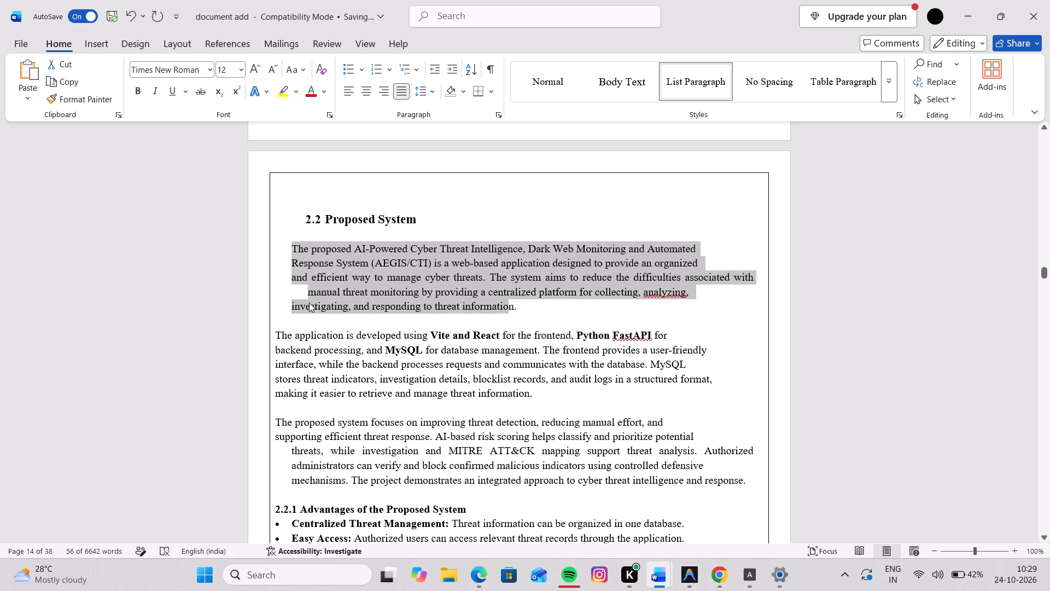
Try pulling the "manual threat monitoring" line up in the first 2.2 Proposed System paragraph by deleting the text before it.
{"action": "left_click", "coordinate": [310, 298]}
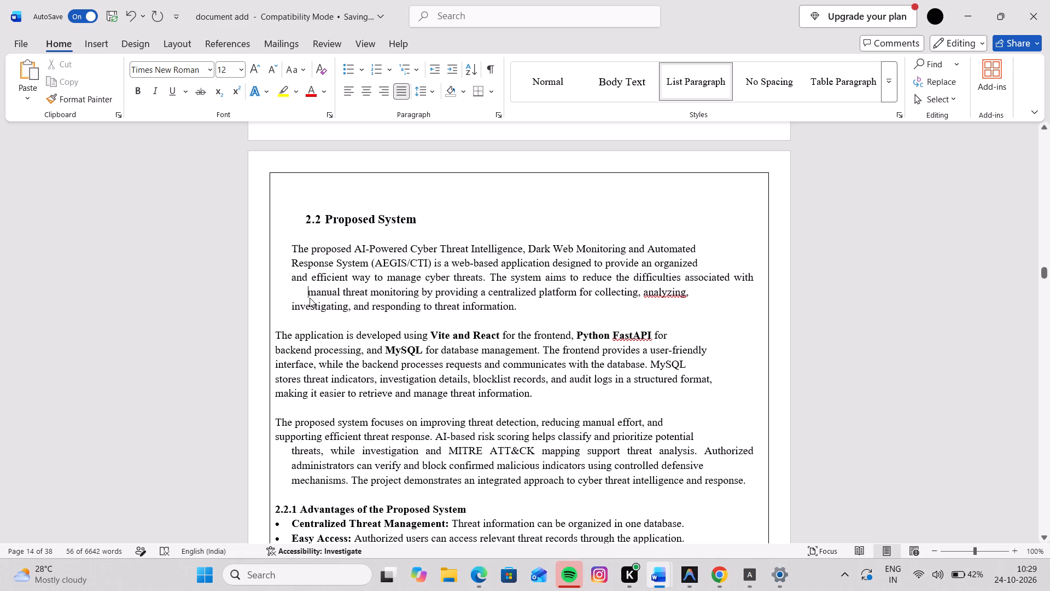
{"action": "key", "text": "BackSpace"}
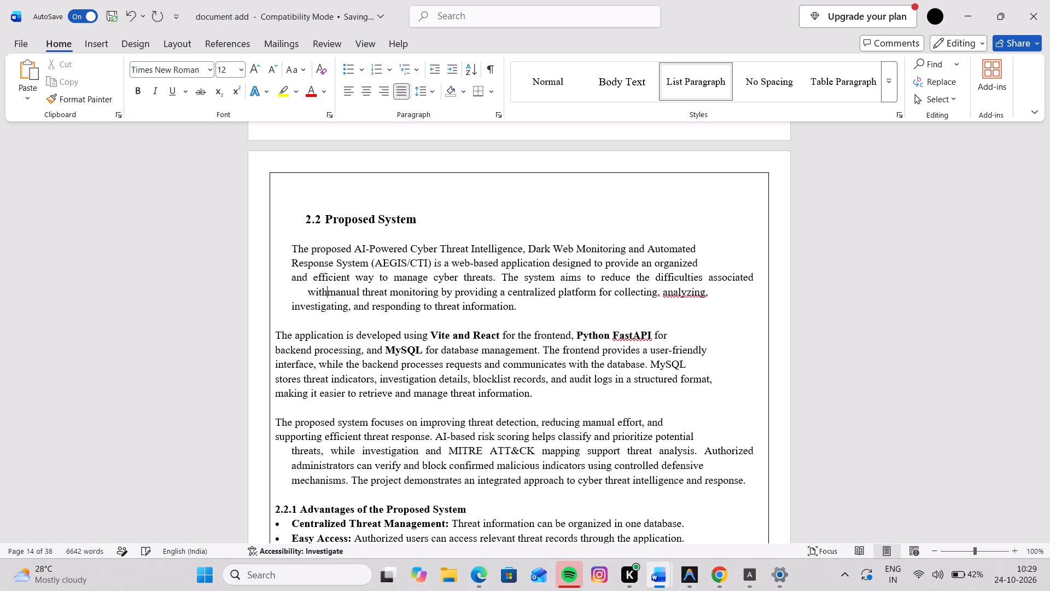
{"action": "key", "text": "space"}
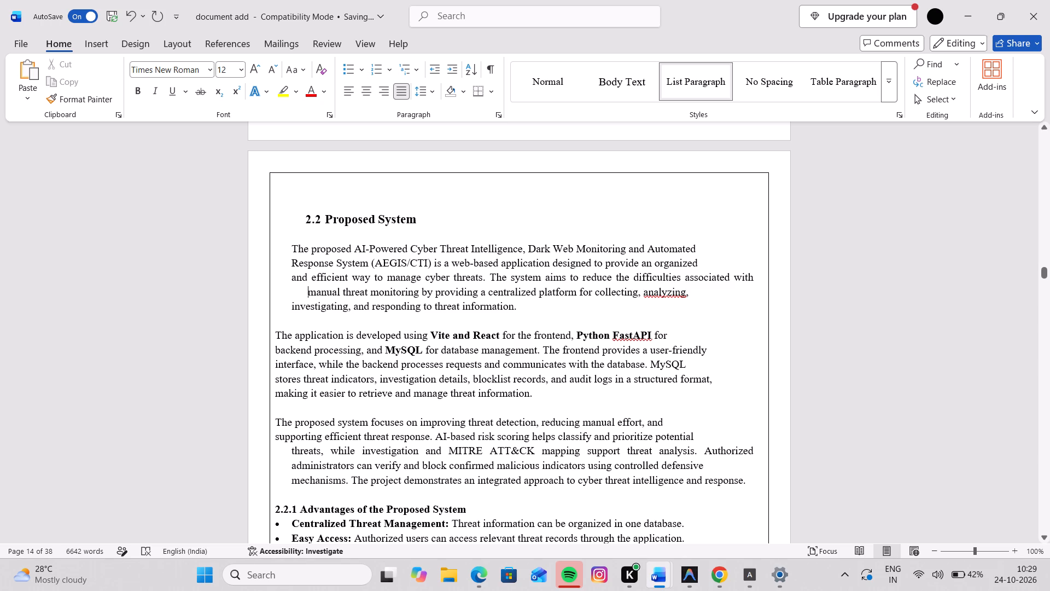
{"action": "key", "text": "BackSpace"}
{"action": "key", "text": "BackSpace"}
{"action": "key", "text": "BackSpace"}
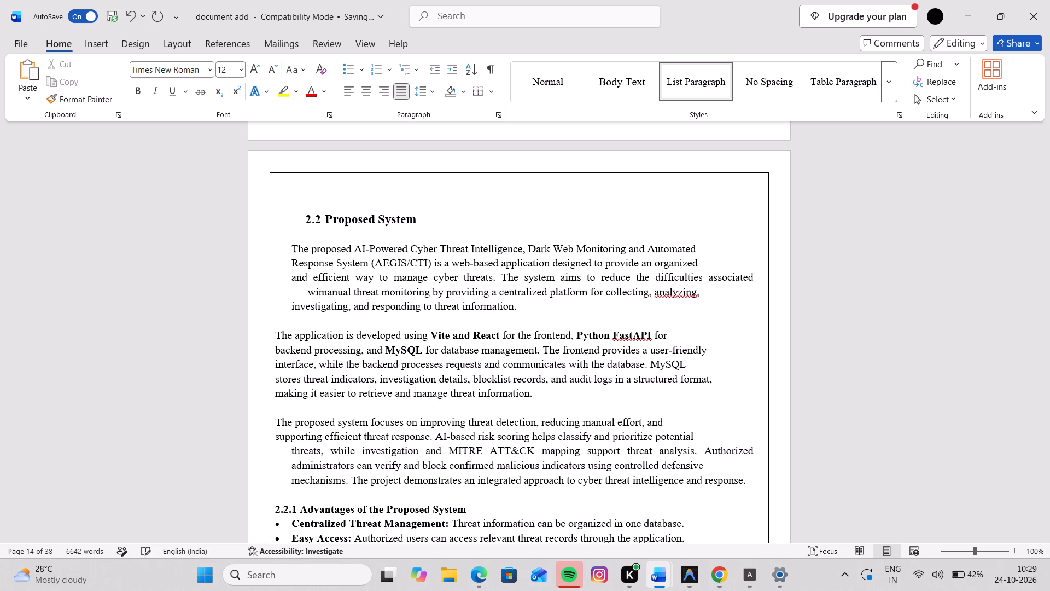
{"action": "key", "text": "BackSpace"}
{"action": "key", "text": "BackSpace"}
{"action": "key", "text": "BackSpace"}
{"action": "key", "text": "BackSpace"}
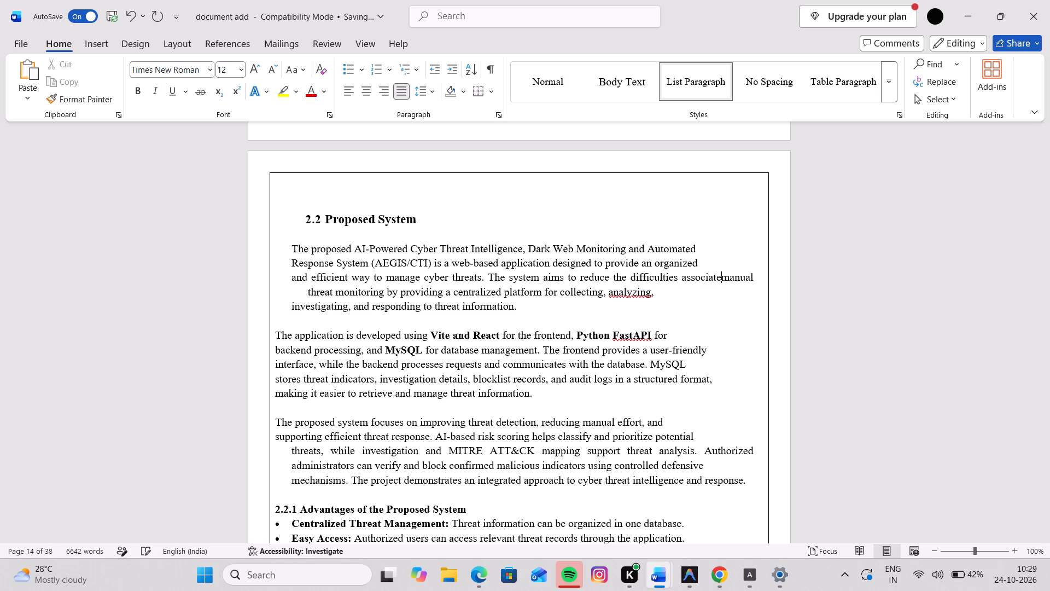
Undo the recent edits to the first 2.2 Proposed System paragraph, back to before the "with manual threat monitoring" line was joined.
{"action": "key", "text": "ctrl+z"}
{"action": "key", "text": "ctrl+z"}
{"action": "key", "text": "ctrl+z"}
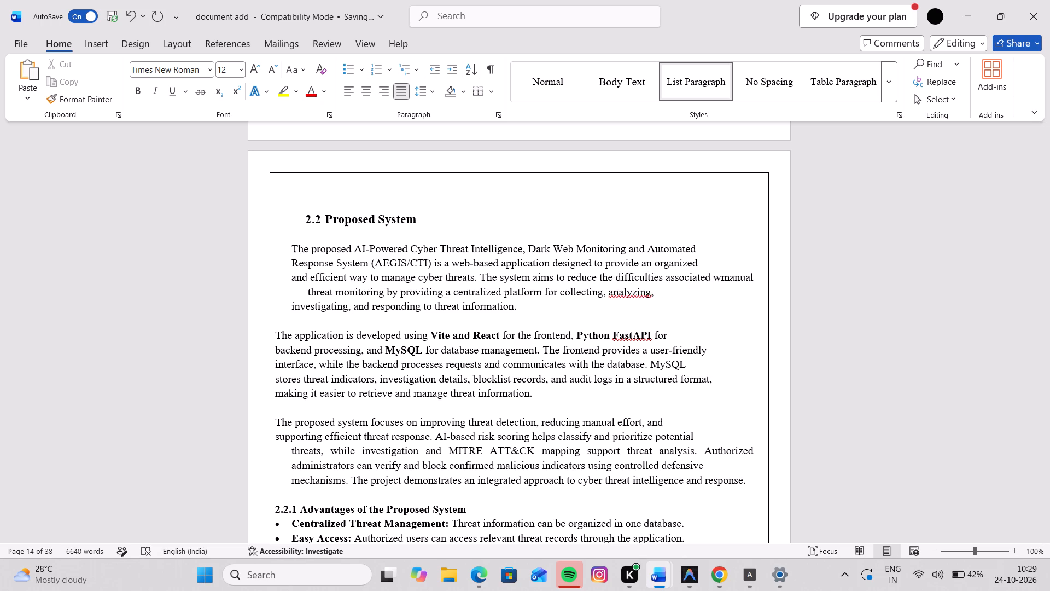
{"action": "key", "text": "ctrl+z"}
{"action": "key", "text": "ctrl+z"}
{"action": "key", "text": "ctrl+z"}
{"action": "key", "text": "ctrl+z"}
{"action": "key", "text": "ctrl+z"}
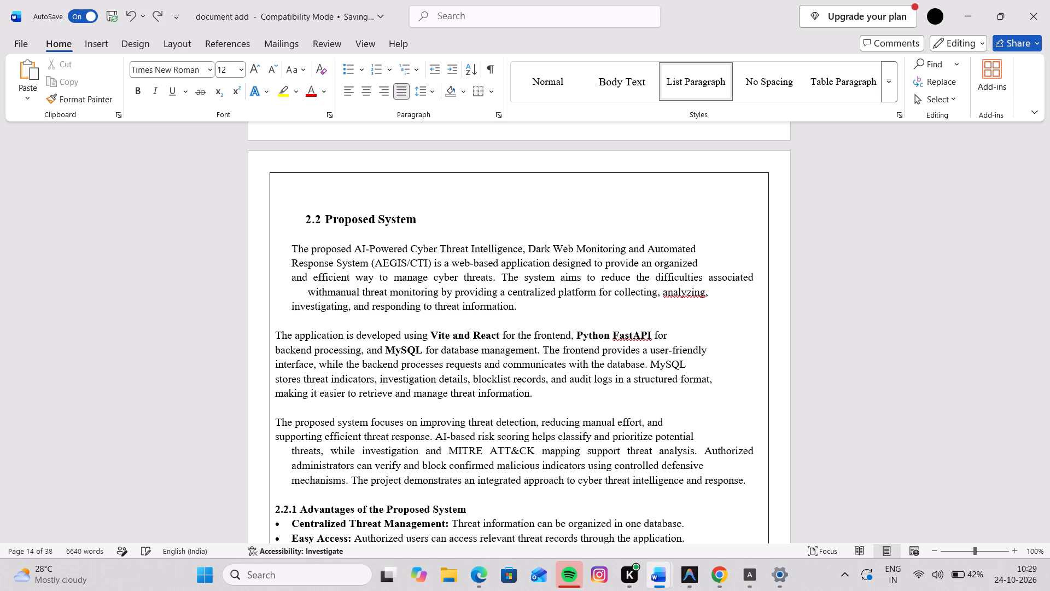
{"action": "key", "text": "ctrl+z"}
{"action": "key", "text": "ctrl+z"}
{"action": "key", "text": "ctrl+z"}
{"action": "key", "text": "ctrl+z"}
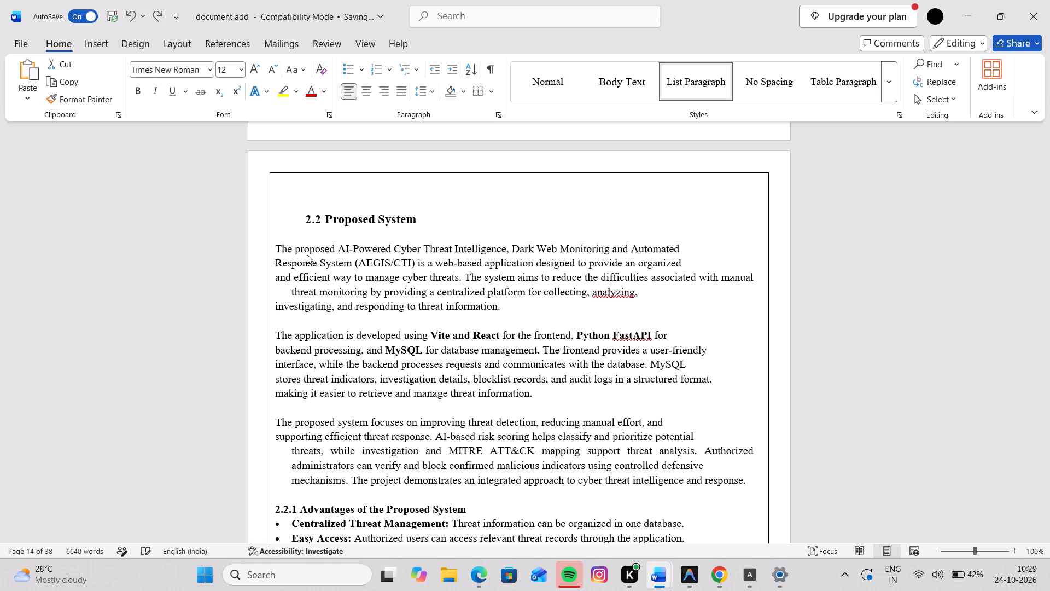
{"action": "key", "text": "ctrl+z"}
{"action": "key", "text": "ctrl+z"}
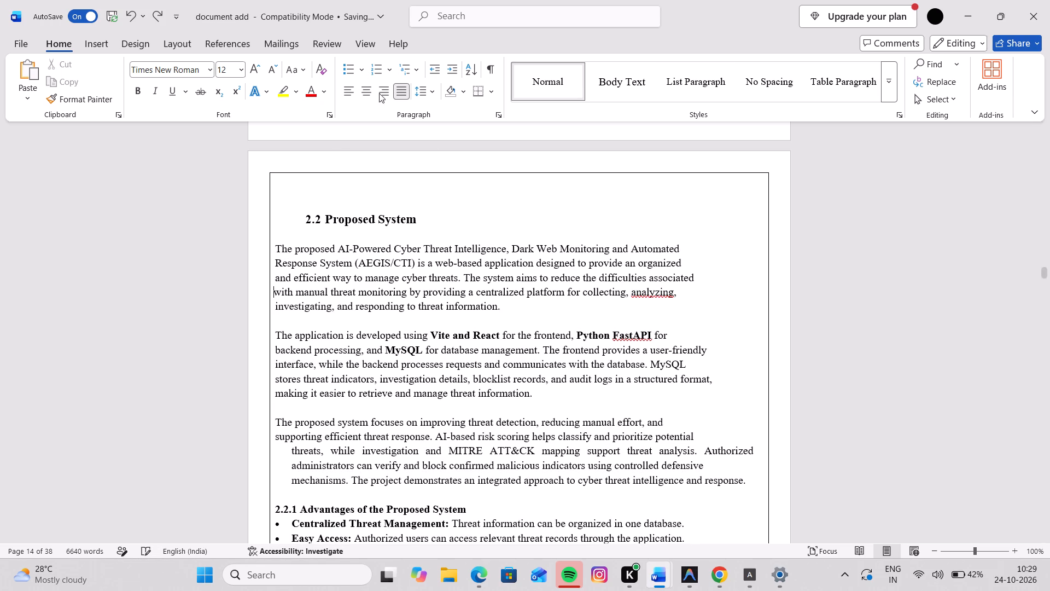
Apply a 0.7 cm left indent from the first 2.2 Proposed System paragraph through the Future Enhancement bullet.
{"action": "left_click_drag", "start_coordinate": [273, 244], "coordinate": [370, 489]}
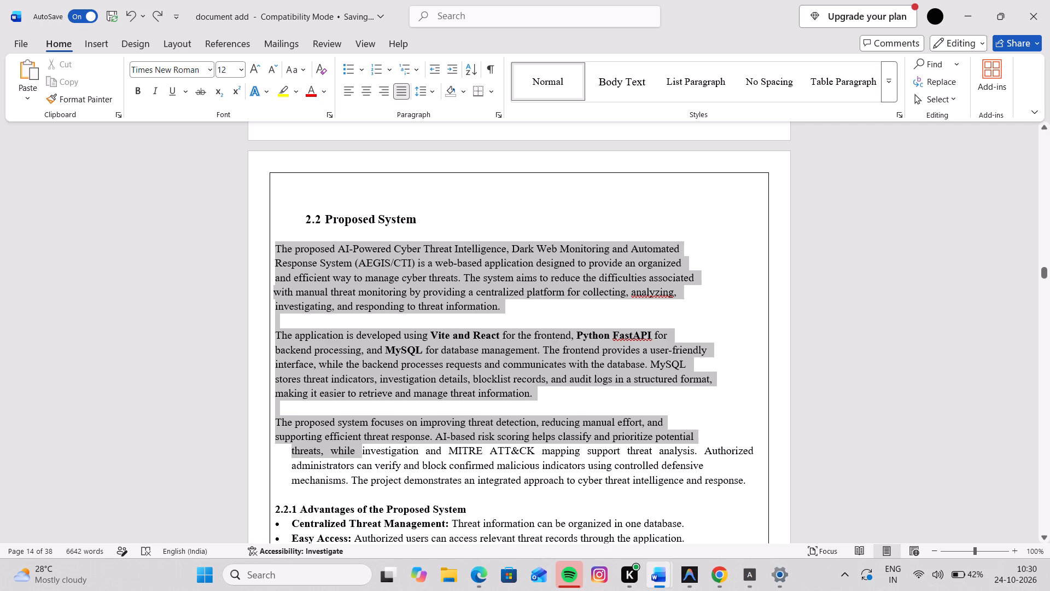
{"action": "left_click_drag", "start_coordinate": [370, 489], "coordinate": [509, 550]}
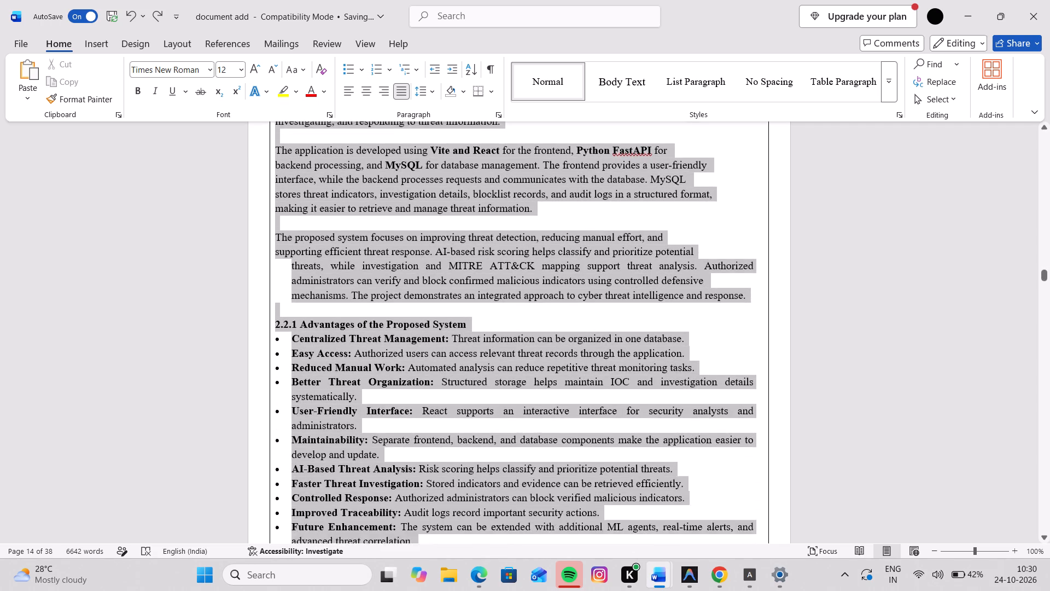
{"action": "left_click_drag", "start_coordinate": [509, 550], "coordinate": [449, 478]}
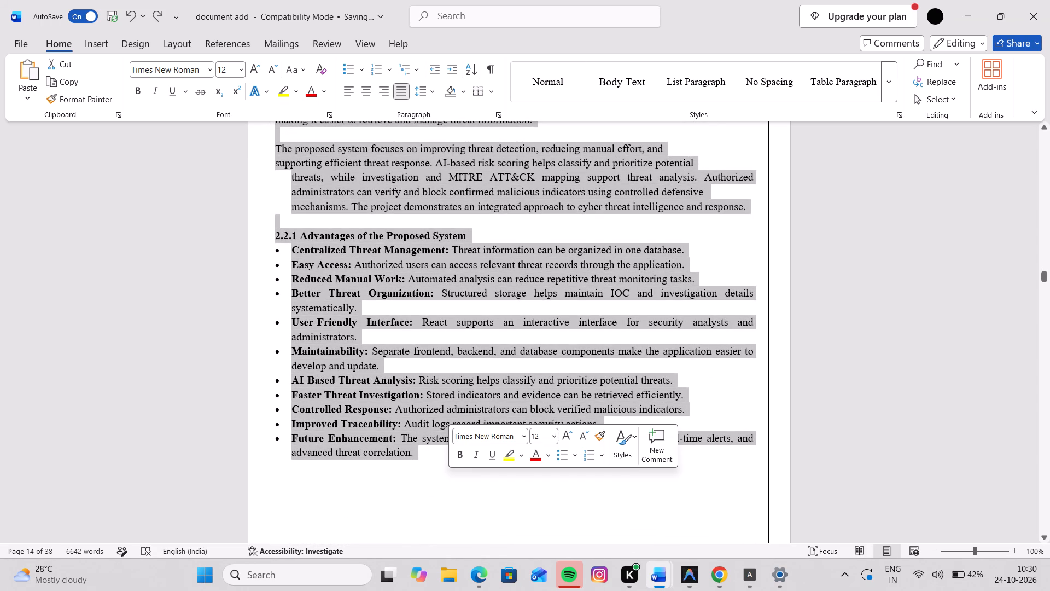
{"action": "left_click", "coordinate": [187, 40]}
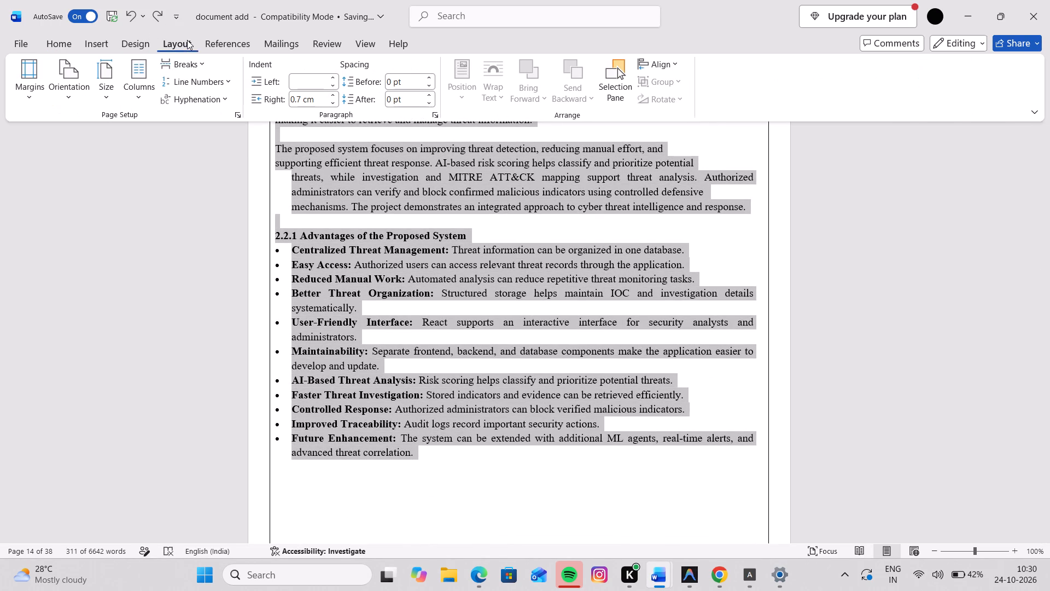
{"action": "left_click", "coordinate": [430, 113]}
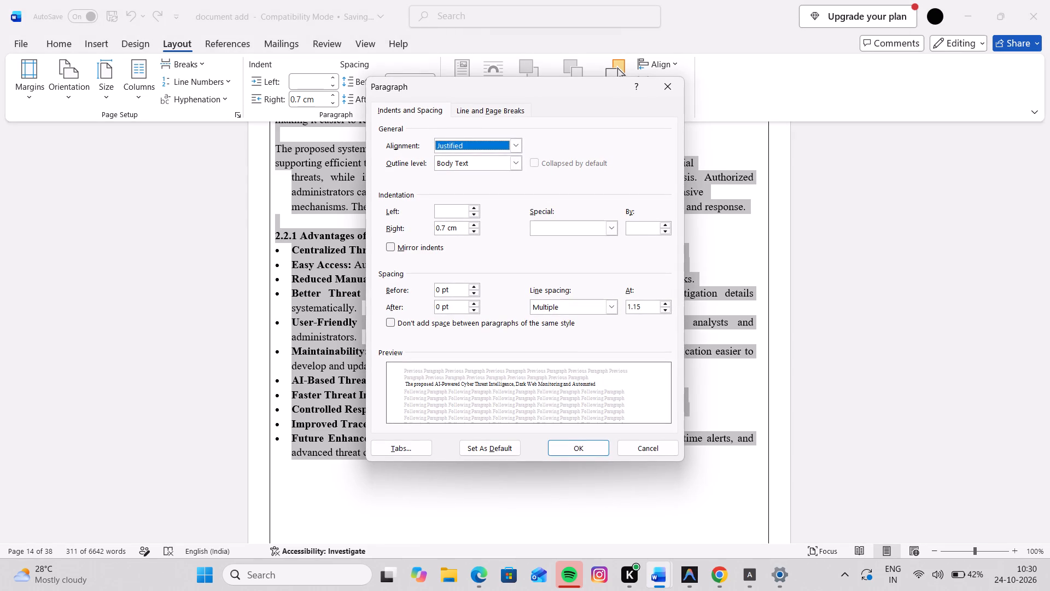
{"action": "left_click", "coordinate": [442, 212]}
{"action": "type", "text": "0.7"}
{"action": "key", "text": "space"}
{"action": "type", "text": "cm"}
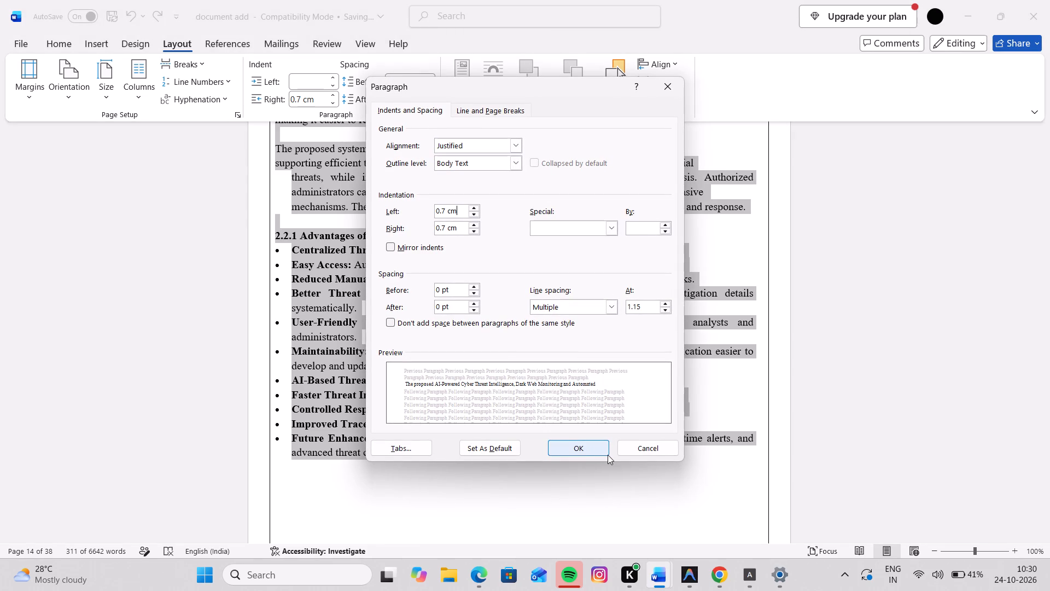
{"action": "left_click", "coordinate": [594, 447]}
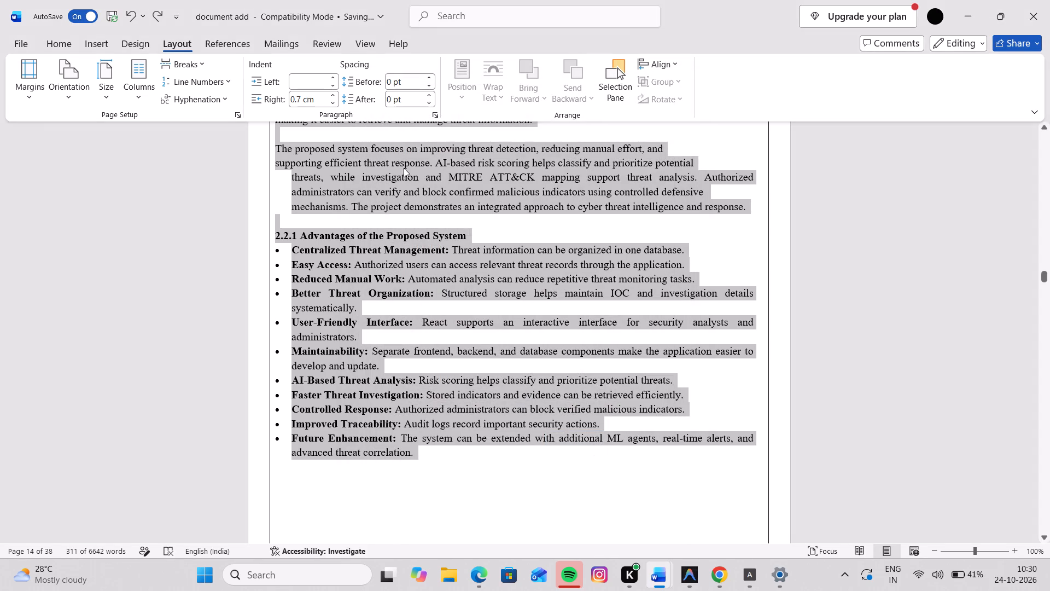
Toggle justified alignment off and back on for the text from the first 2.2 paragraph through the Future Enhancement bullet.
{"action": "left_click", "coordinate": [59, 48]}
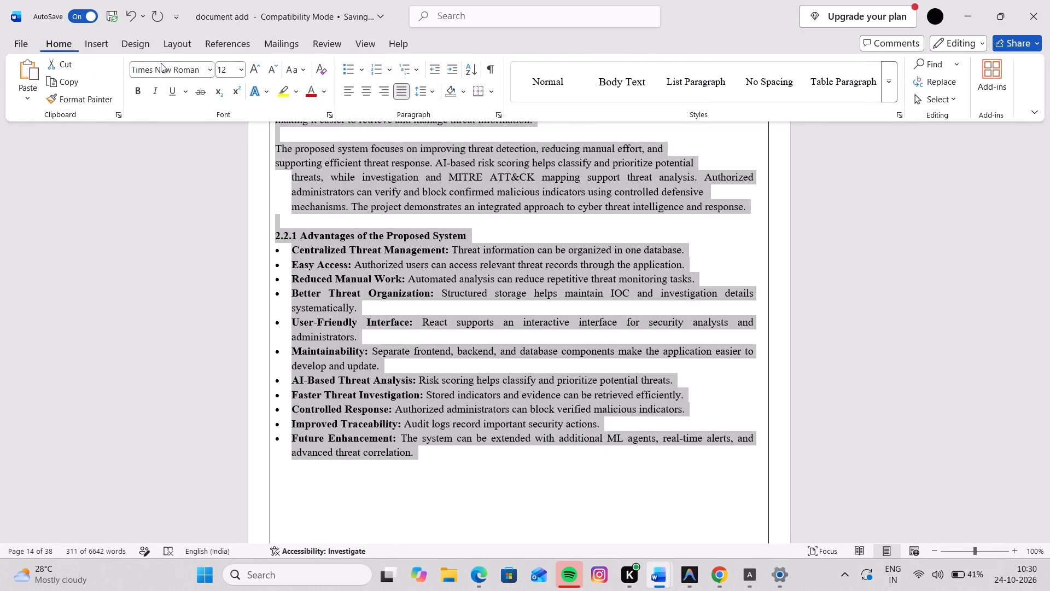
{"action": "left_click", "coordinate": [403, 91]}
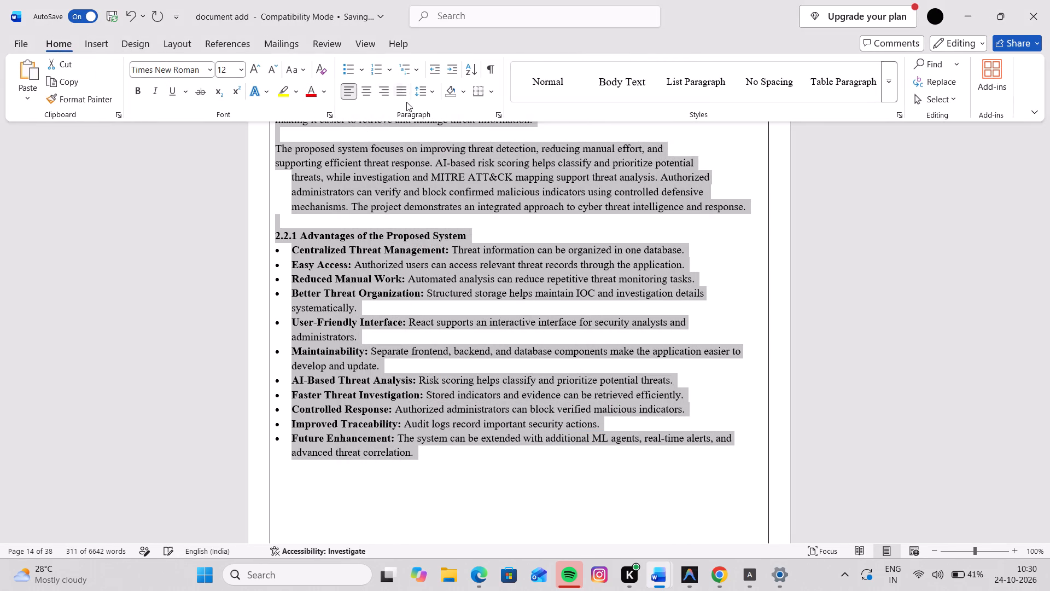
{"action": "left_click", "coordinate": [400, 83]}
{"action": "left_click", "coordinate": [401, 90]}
Insert three spaces before "The proposed AI-Powered Cyber Threat Intelligence" at the start of the first 2.2 Proposed System paragraph.
{"action": "scroll", "coordinate": [371, 187], "scroll_direction": "up", "scroll_amount": 3}
{"action": "left_click", "coordinate": [371, 187]}
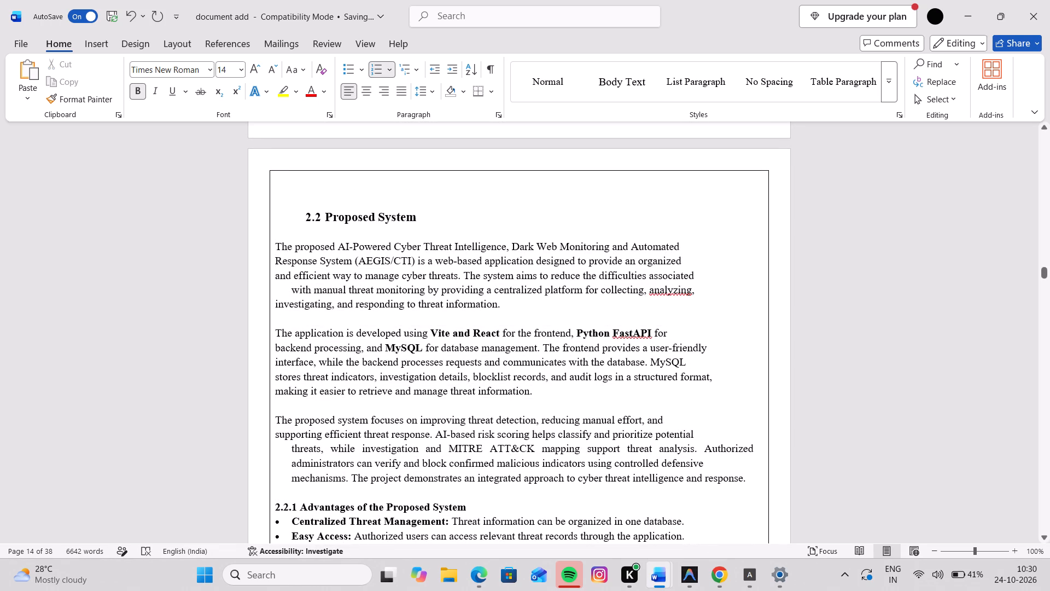
{"action": "left_click", "coordinate": [273, 247]}
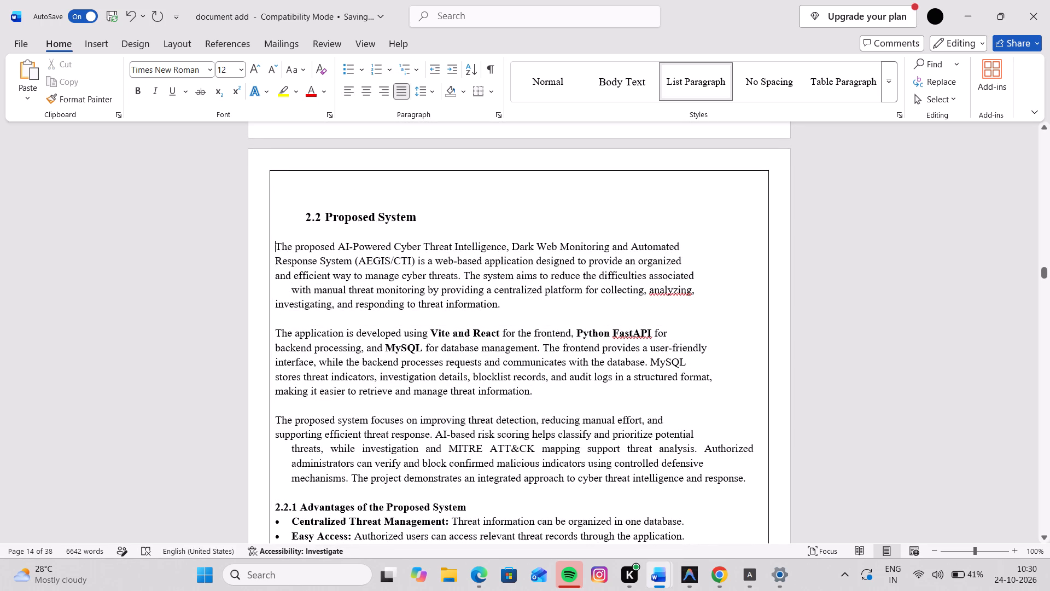
{"action": "key", "text": "space"}
{"action": "key", "text": "space"}
{"action": "key", "text": "space"}
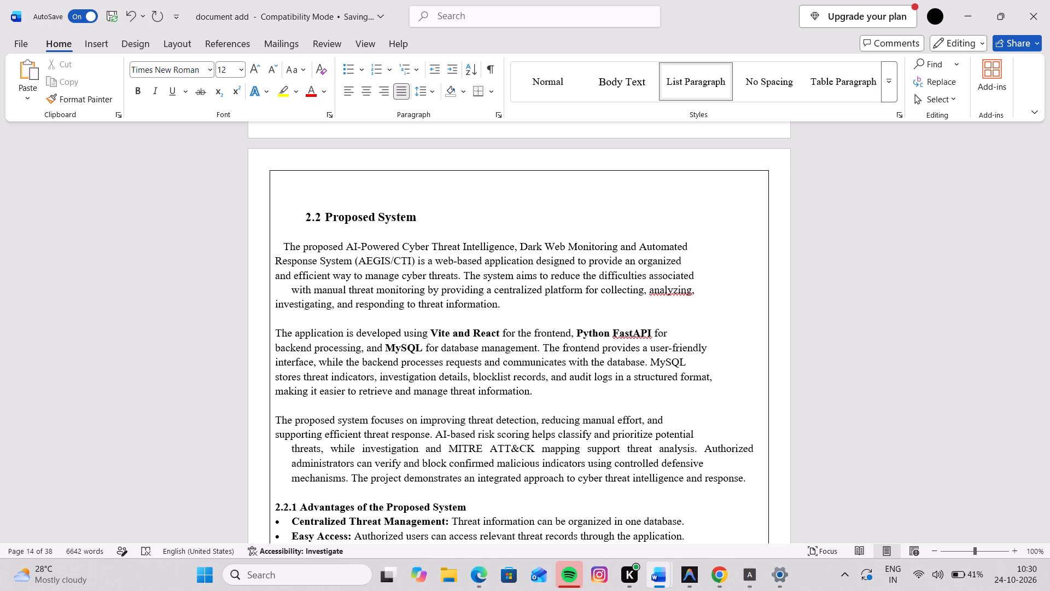
Insert three spaces before "The proposed system focuses on improving threat detection" at the start of the third 2.2 paragraph.
{"action": "scroll", "coordinate": [273, 247], "scroll_direction": "down", "scroll_amount": 1}
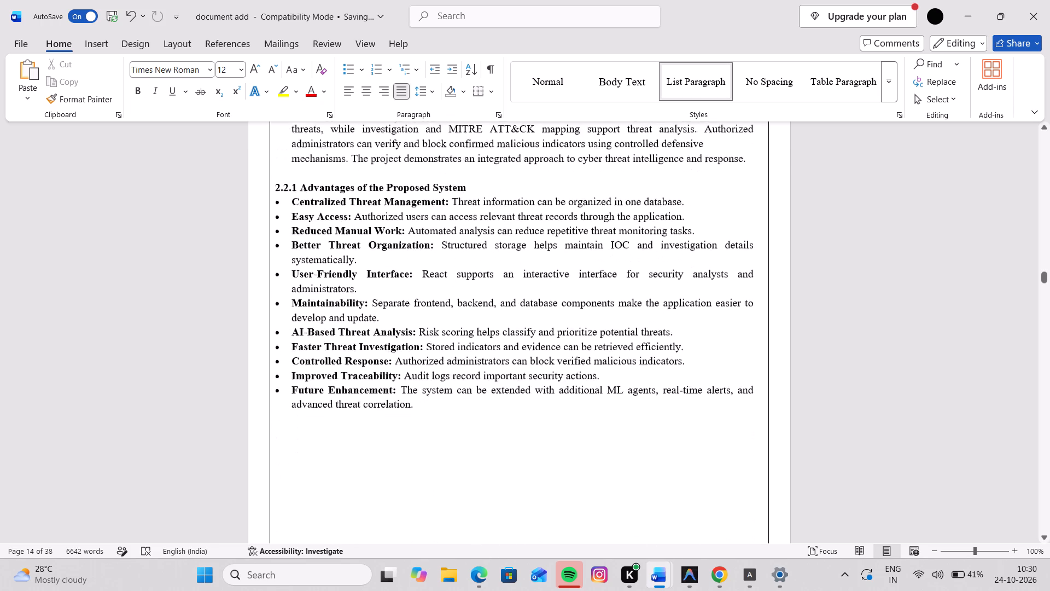
{"action": "scroll", "coordinate": [273, 247], "scroll_direction": "down", "scroll_amount": 1}
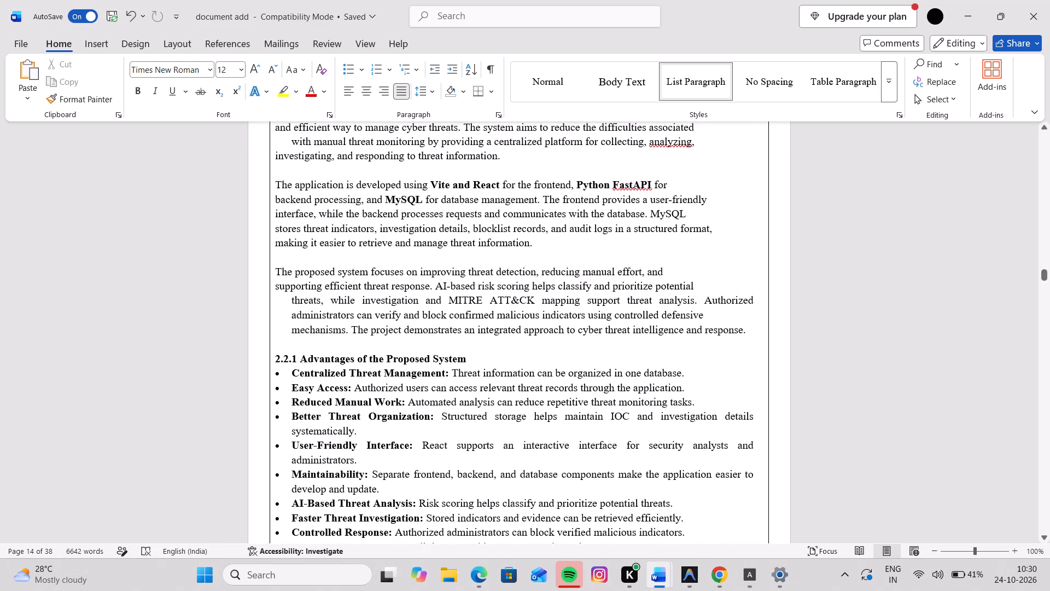
{"action": "left_click", "coordinate": [273, 275]}
{"action": "key", "text": "space"}
{"action": "key", "text": "space"}
{"action": "key", "text": "space"}
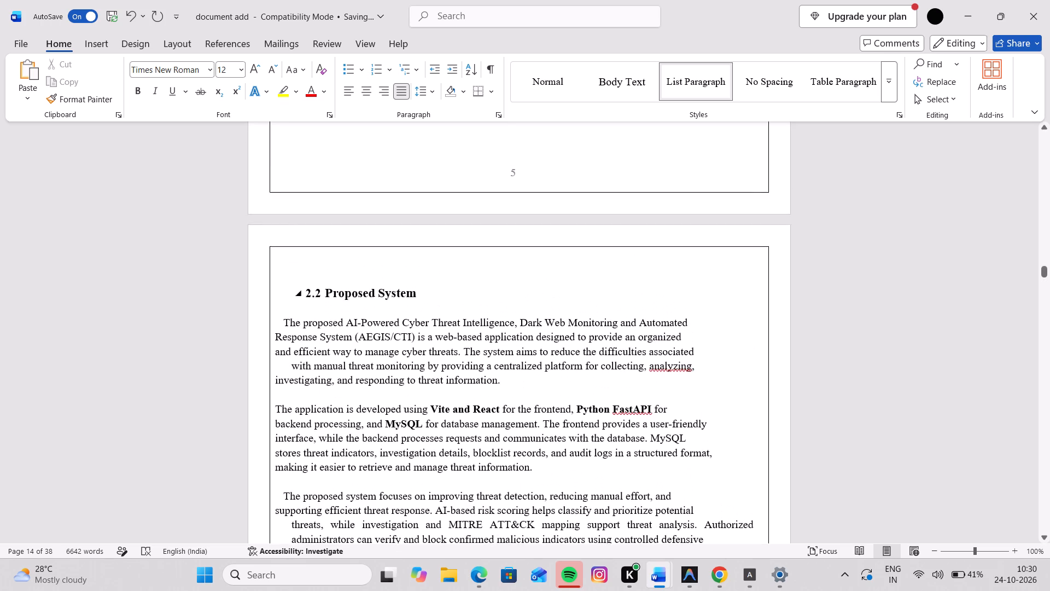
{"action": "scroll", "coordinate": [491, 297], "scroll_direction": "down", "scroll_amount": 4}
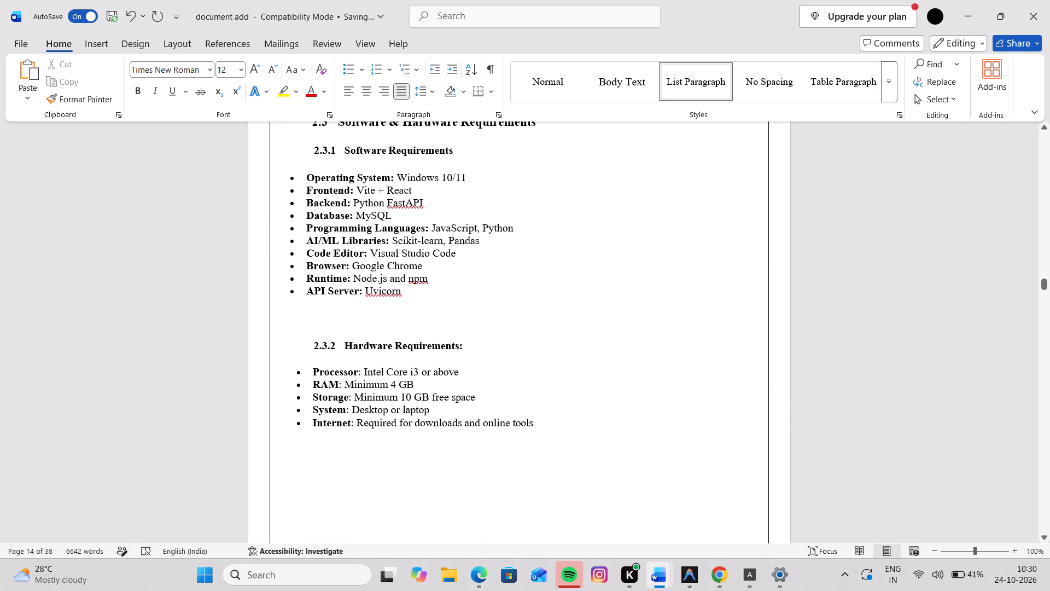
Set 0.7 cm left and right indents for all the body paragraphs under 2.4.1 Technical Feasibility.
{"action": "scroll", "coordinate": [491, 297], "scroll_direction": "down", "scroll_amount": 3}
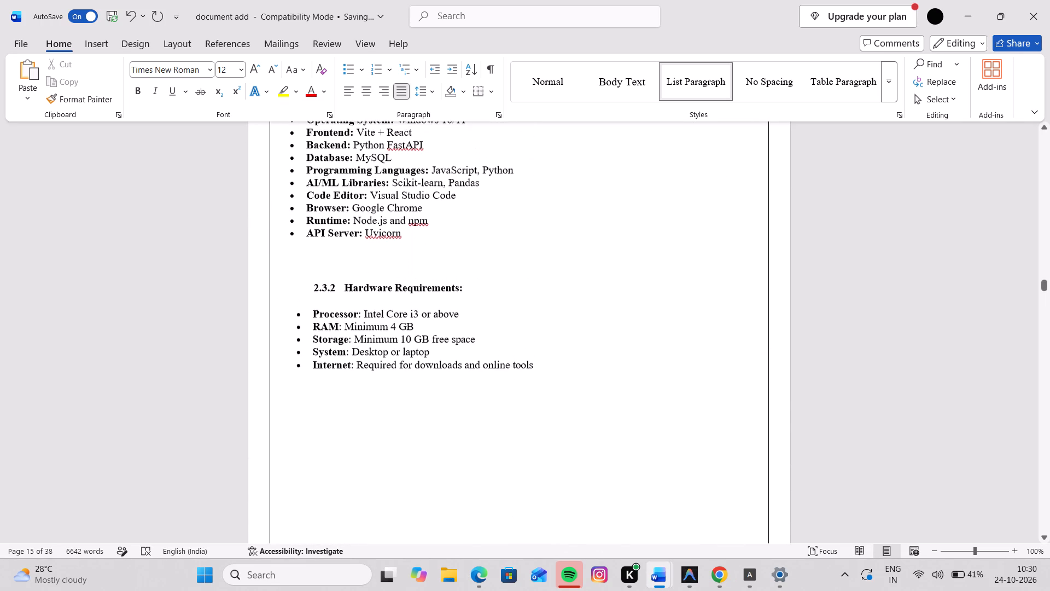
{"action": "scroll", "coordinate": [491, 297], "scroll_direction": "down", "scroll_amount": 1}
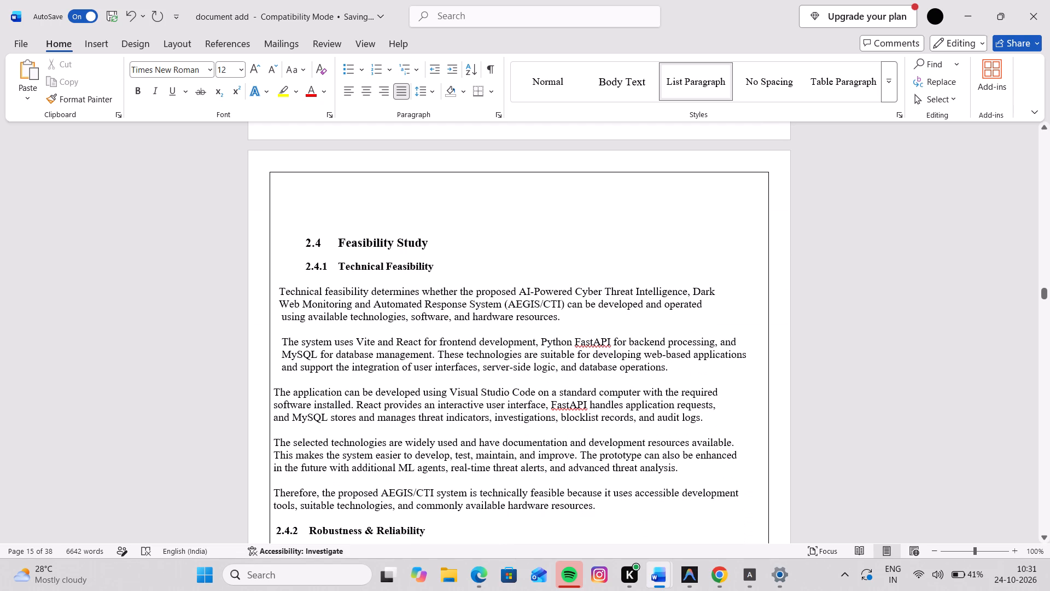
{"action": "scroll", "coordinate": [491, 297], "scroll_direction": "down", "scroll_amount": 1}
{"action": "scroll", "coordinate": [491, 297], "scroll_direction": "up", "scroll_amount": 1}
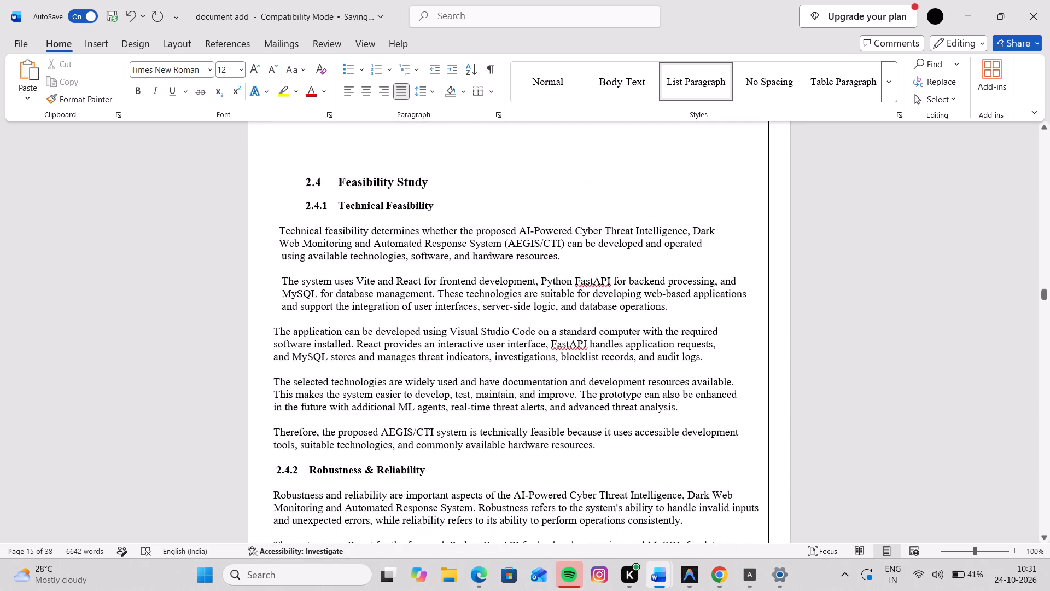
{"action": "scroll", "coordinate": [491, 297], "scroll_direction": "up", "scroll_amount": 1}
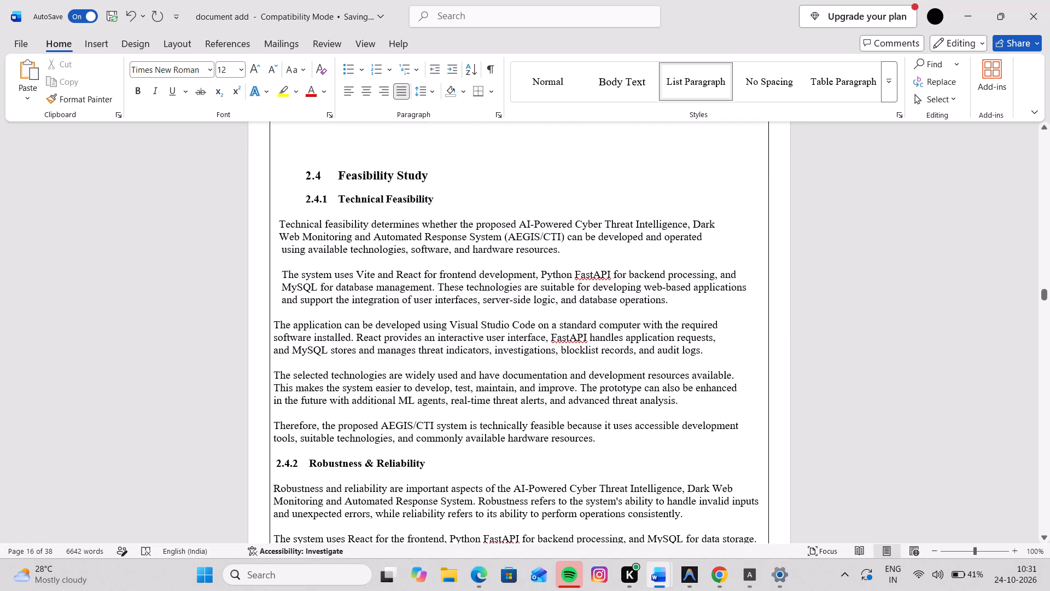
{"action": "left_click_drag", "start_coordinate": [278, 219], "coordinate": [372, 337]}
{"action": "left_click_drag", "start_coordinate": [372, 337], "coordinate": [626, 442]}
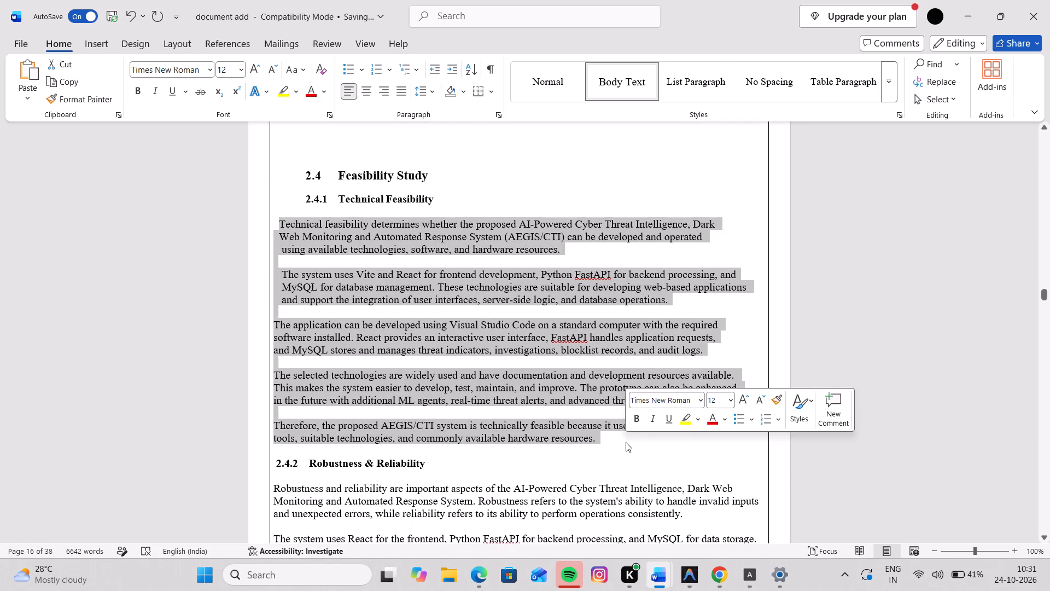
{"action": "left_click", "coordinate": [161, 46]}
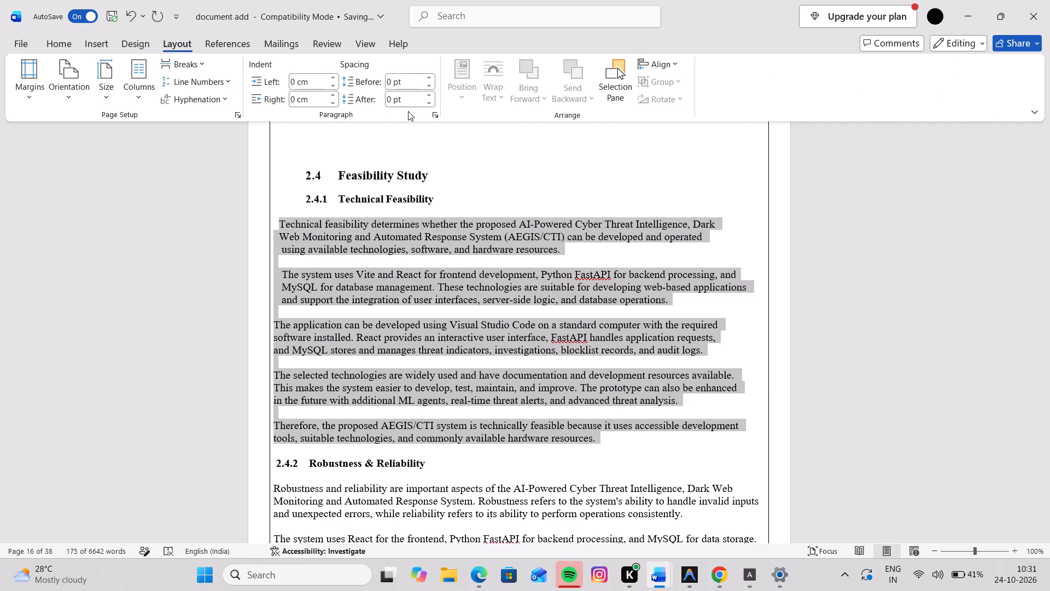
{"action": "left_click", "coordinate": [434, 117]}
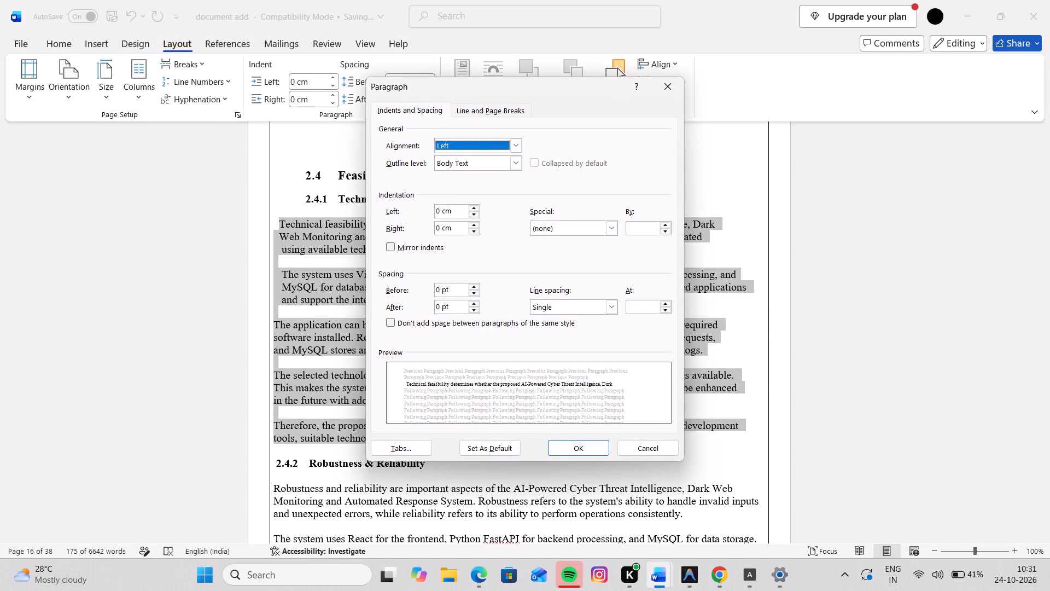
{"action": "left_click", "coordinate": [447, 216]}
{"action": "key", "text": "Left"}
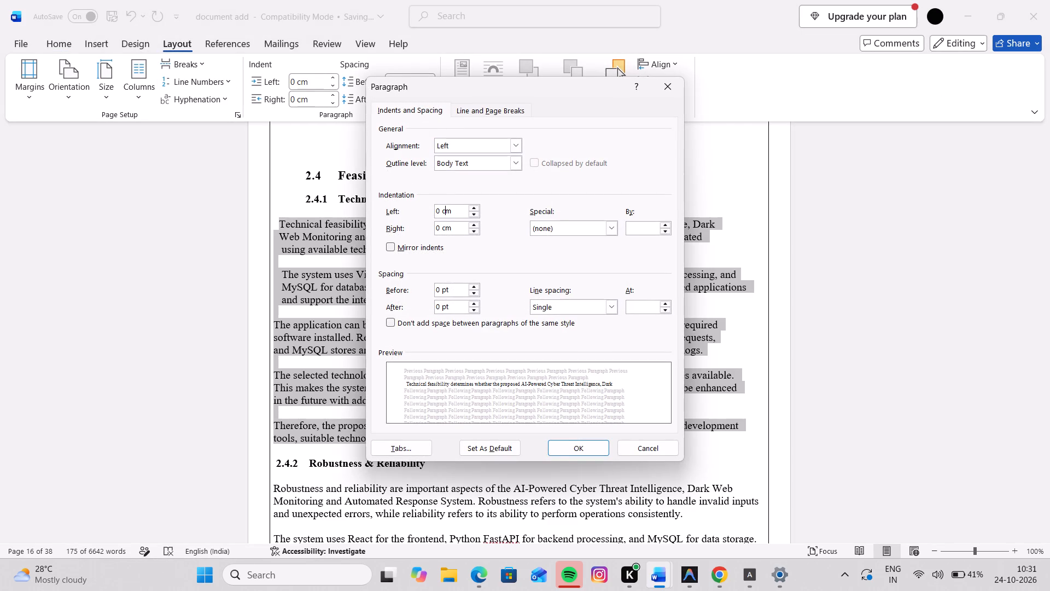
{"action": "key", "text": "Left"}
{"action": "type", "text": ".7"}
{"action": "left_click", "coordinate": [441, 228]}
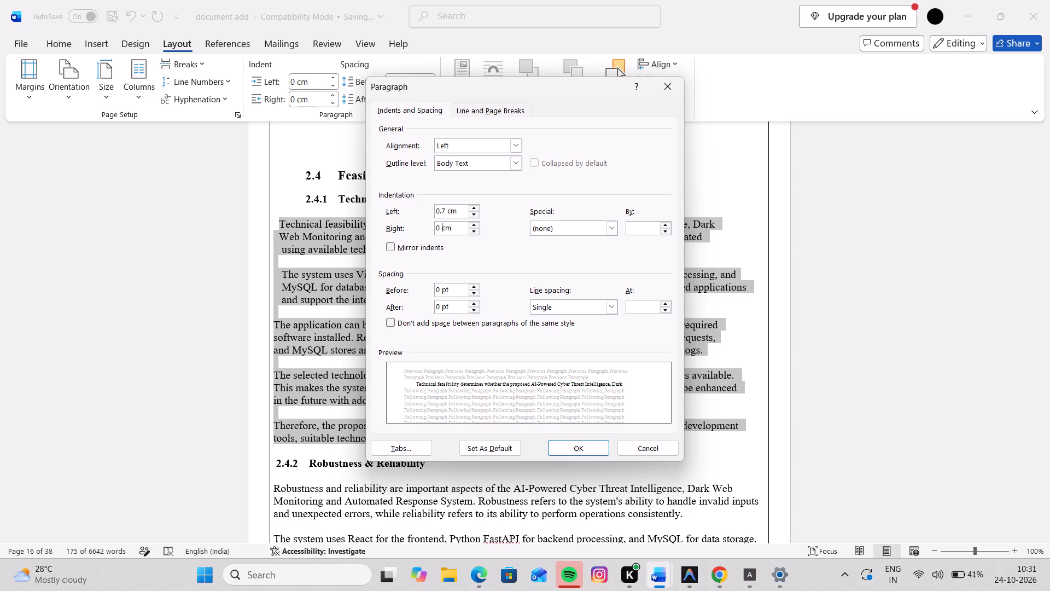
{"action": "key", "text": "Left"}
{"action": "type", "text": ".7"}
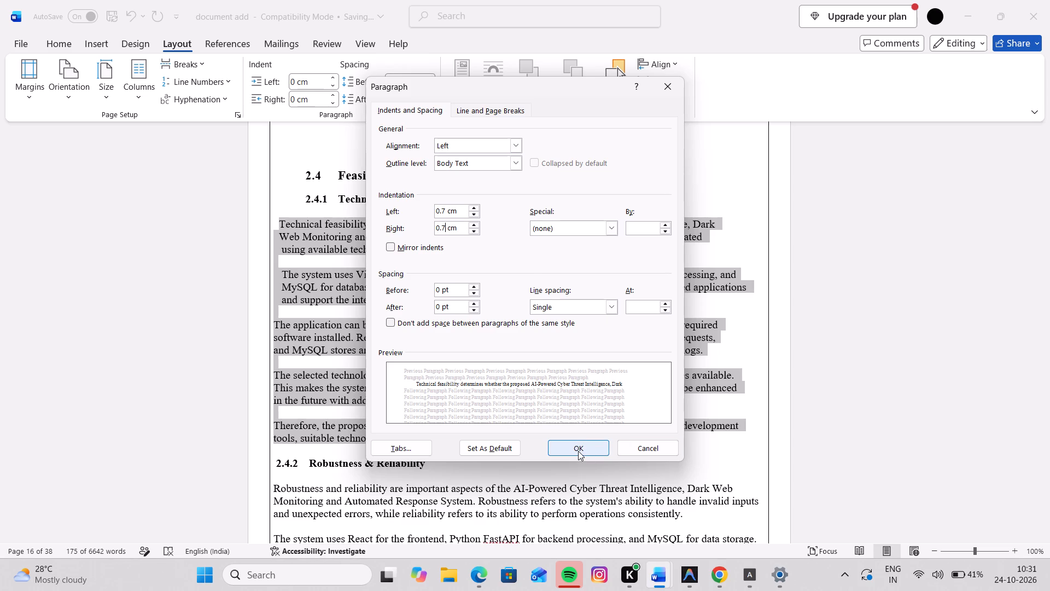
{"action": "left_click", "coordinate": [578, 451]}
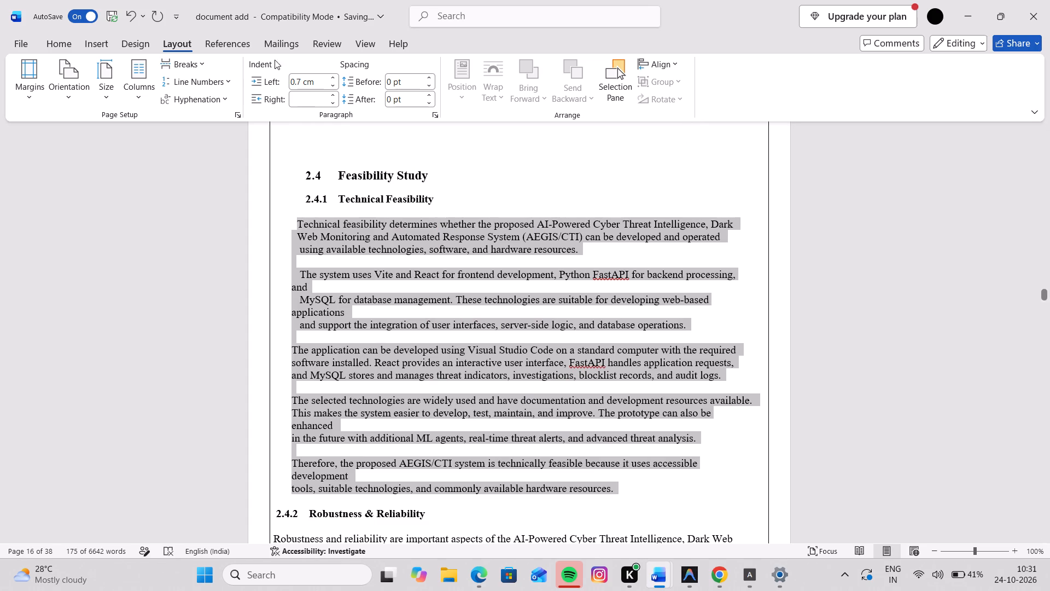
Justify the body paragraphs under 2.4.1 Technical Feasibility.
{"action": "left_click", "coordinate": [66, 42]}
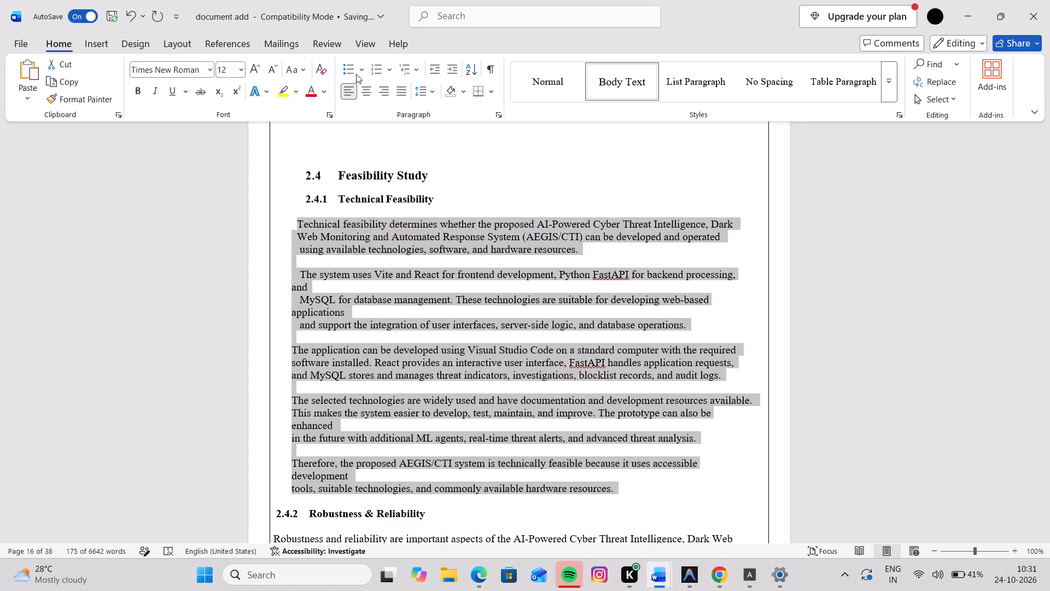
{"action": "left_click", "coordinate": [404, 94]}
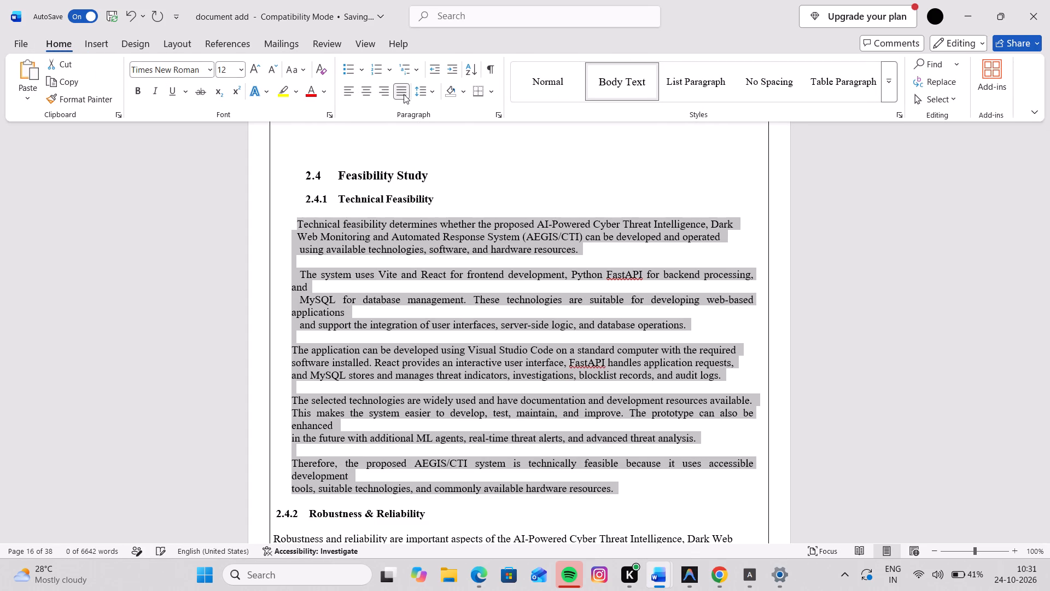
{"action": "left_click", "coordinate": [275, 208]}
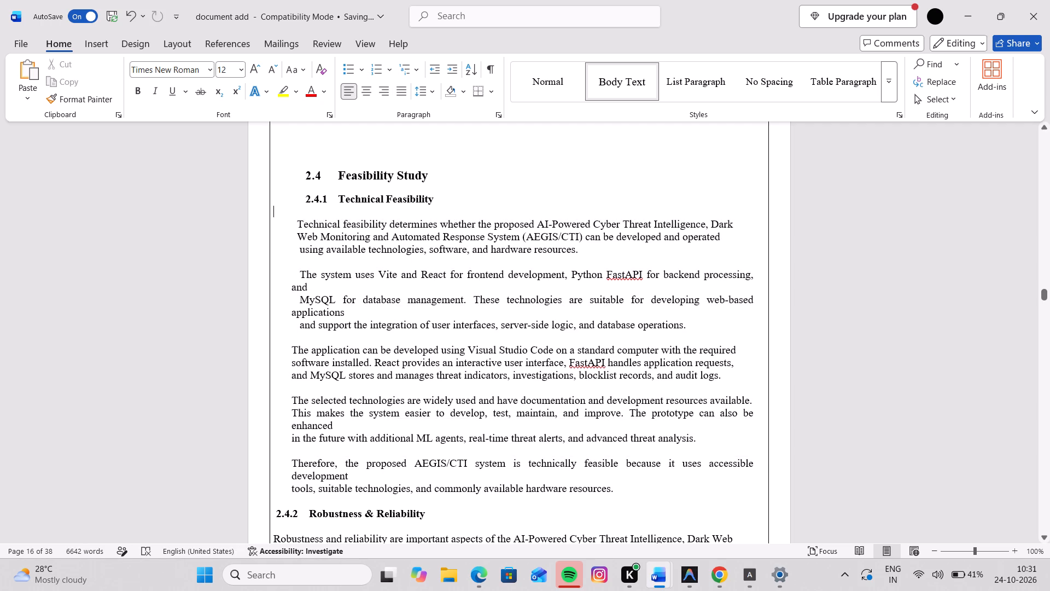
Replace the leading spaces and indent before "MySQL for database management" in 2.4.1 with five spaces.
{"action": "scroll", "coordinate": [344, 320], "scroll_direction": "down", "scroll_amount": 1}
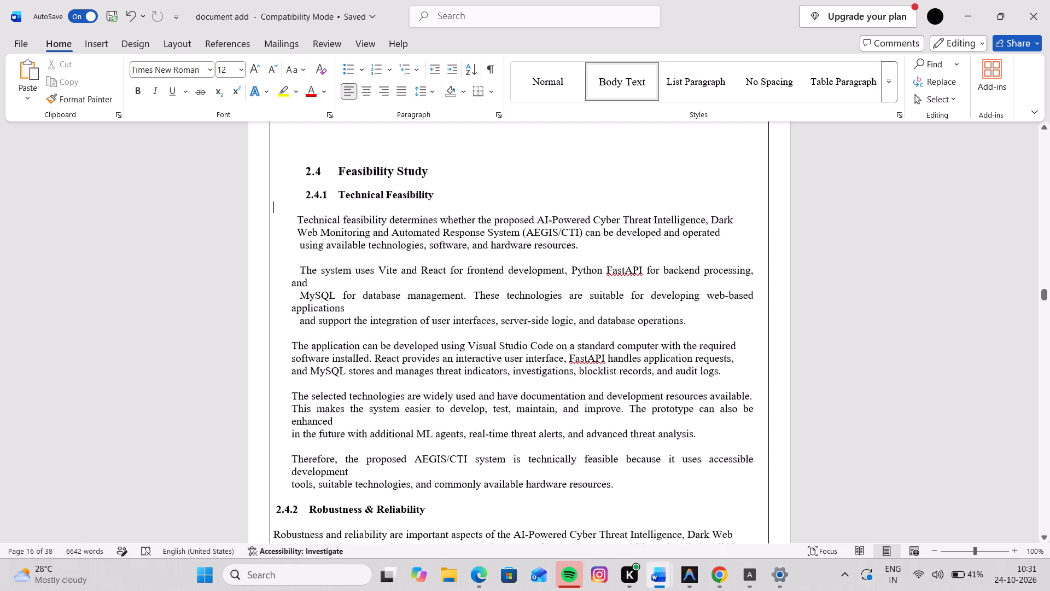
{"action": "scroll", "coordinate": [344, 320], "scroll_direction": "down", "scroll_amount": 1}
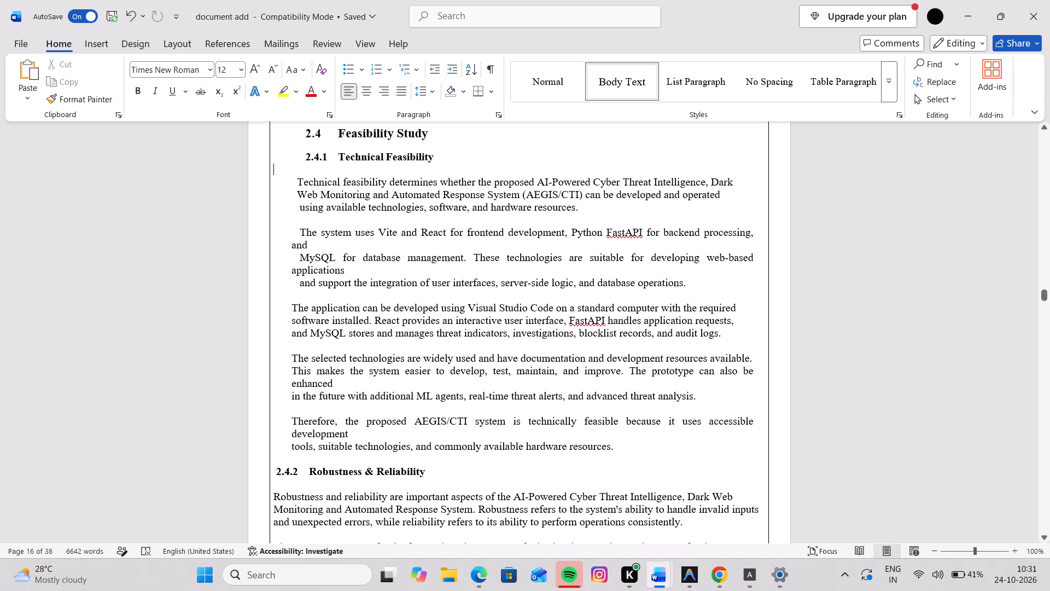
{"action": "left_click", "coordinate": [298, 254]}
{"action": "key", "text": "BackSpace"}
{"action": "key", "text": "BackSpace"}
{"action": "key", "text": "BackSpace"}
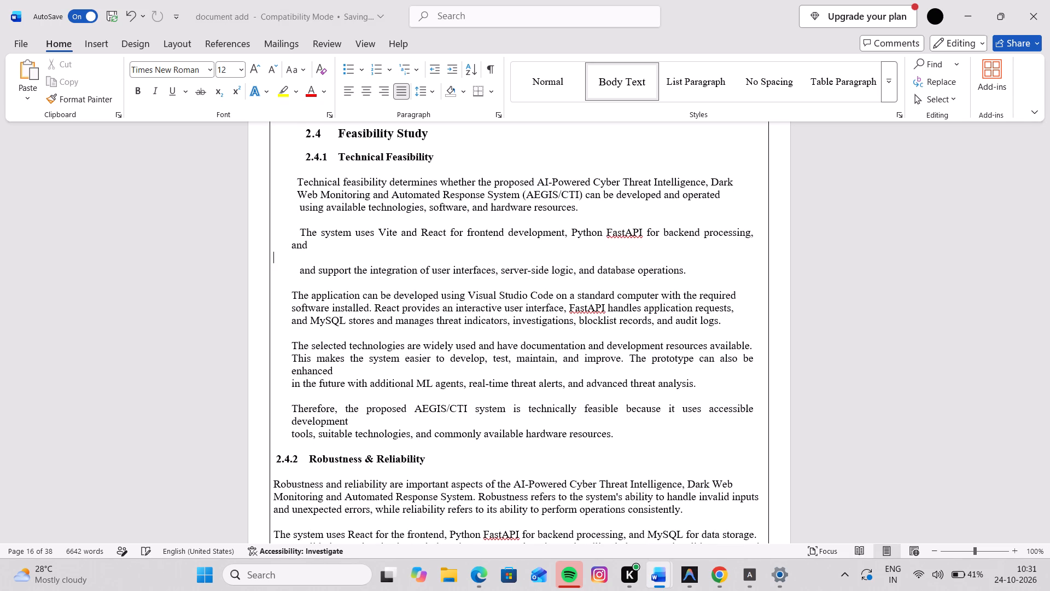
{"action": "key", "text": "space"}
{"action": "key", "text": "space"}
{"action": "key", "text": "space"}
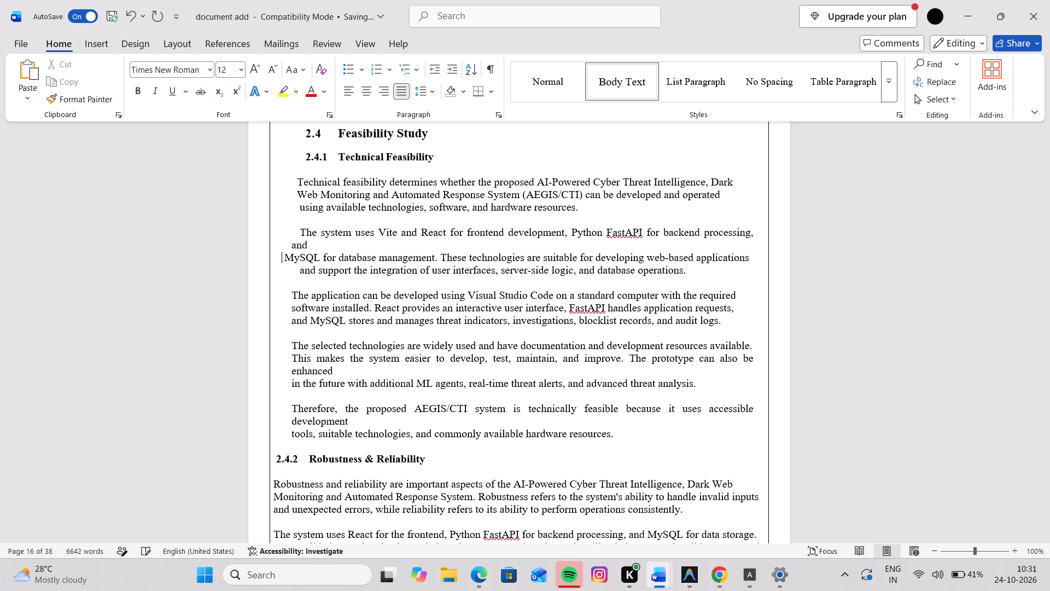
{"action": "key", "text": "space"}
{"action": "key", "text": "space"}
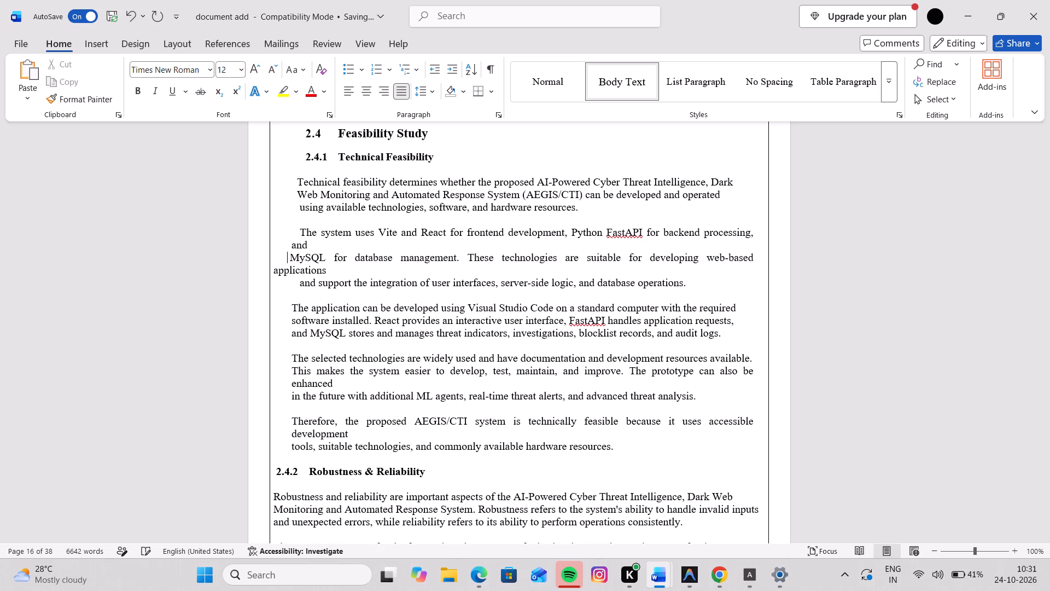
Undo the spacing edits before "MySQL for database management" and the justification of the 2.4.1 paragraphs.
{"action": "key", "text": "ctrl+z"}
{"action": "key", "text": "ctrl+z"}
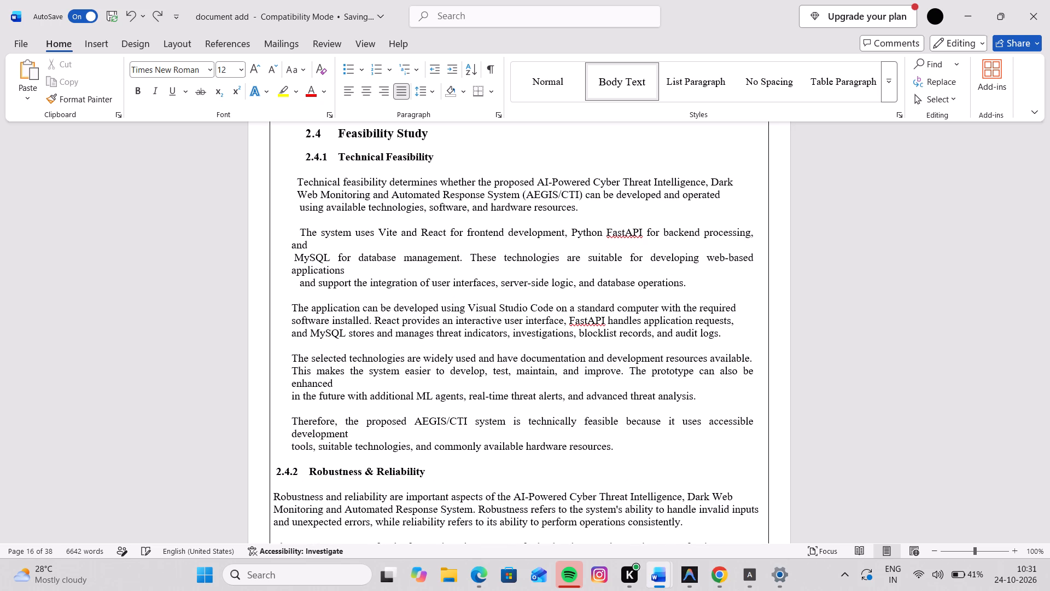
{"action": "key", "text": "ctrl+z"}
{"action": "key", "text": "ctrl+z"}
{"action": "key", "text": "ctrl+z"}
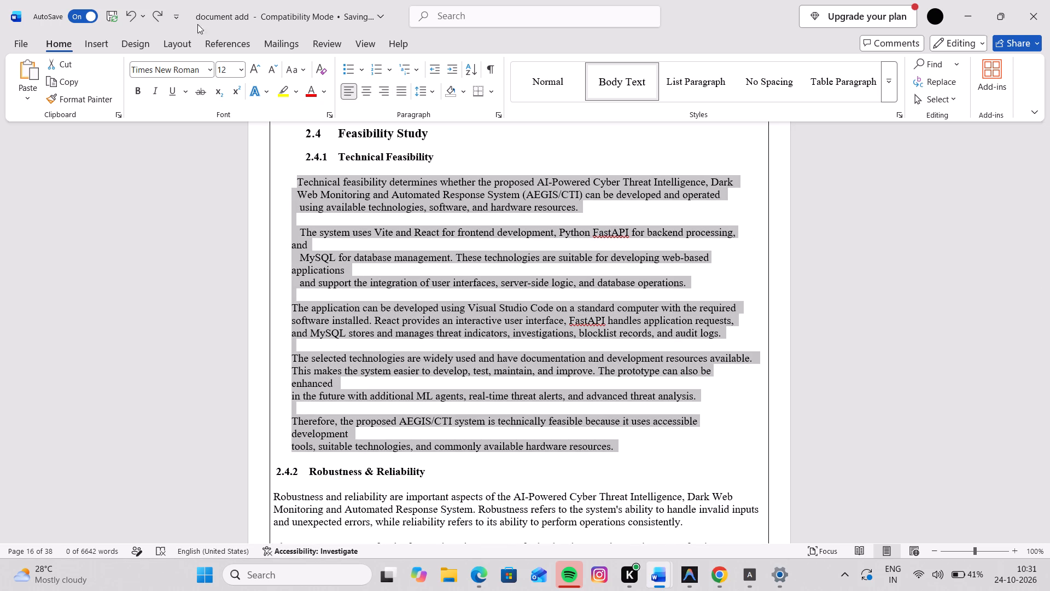
Justify the blank line above "The system uses Vite and React" in 2.4.1 Technical Feasibility.
{"action": "left_click", "coordinate": [137, 38]}
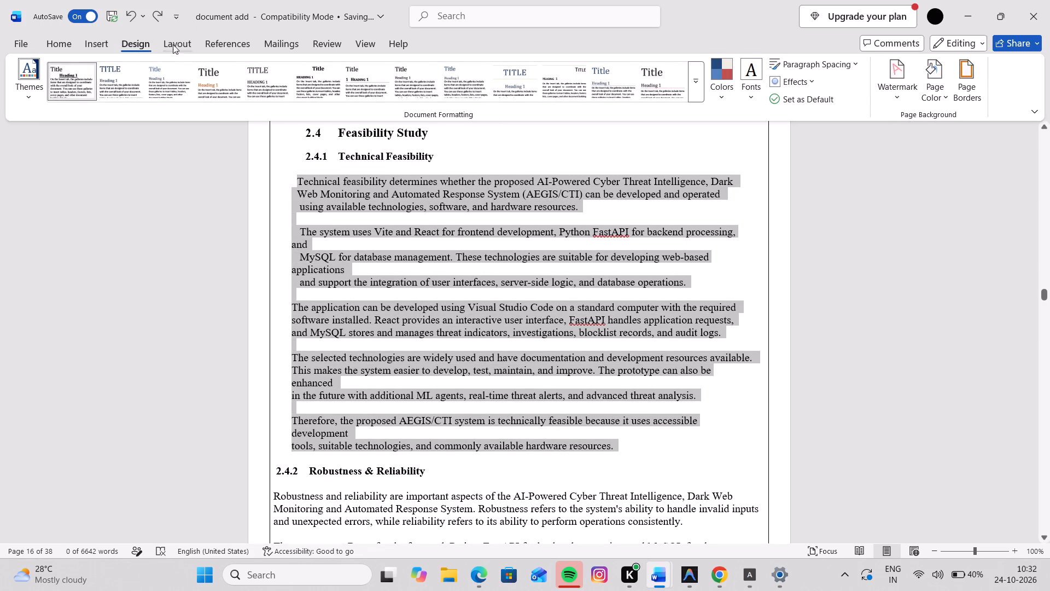
{"action": "left_click", "coordinate": [185, 48]}
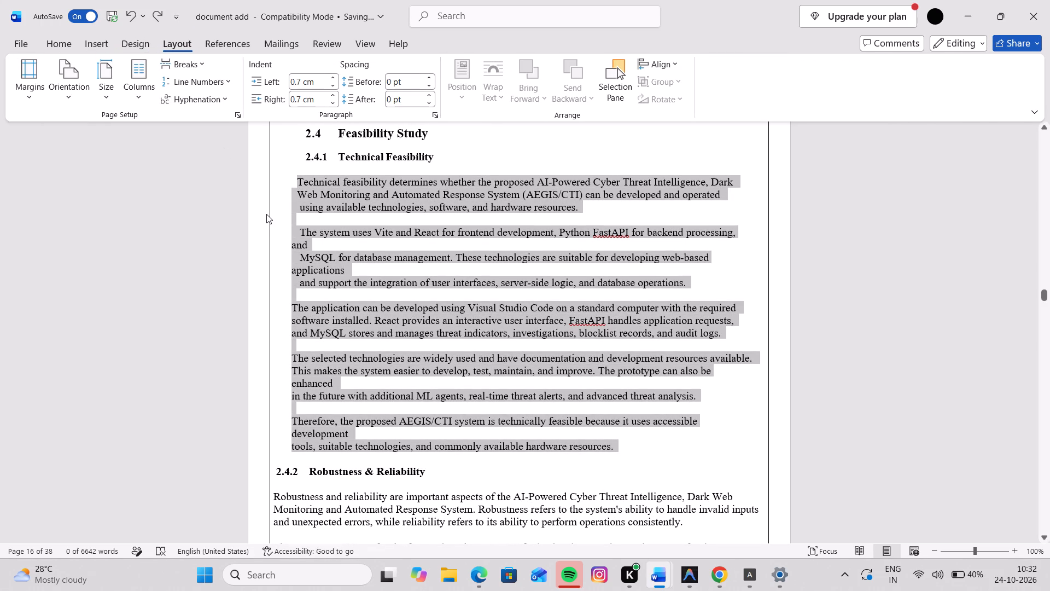
{"action": "left_click", "coordinate": [266, 214]}
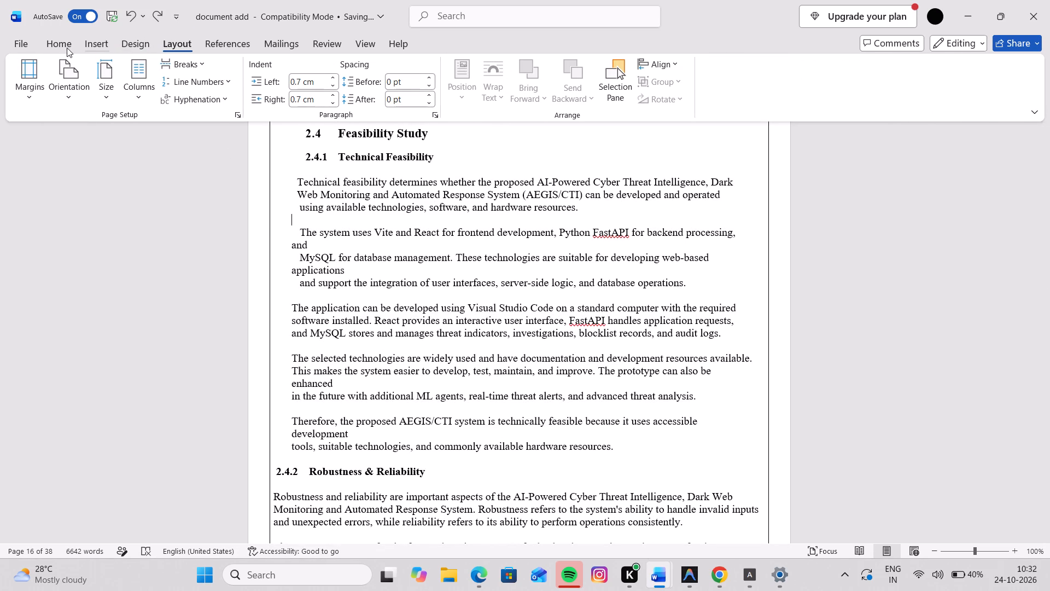
{"action": "left_click", "coordinate": [43, 42]}
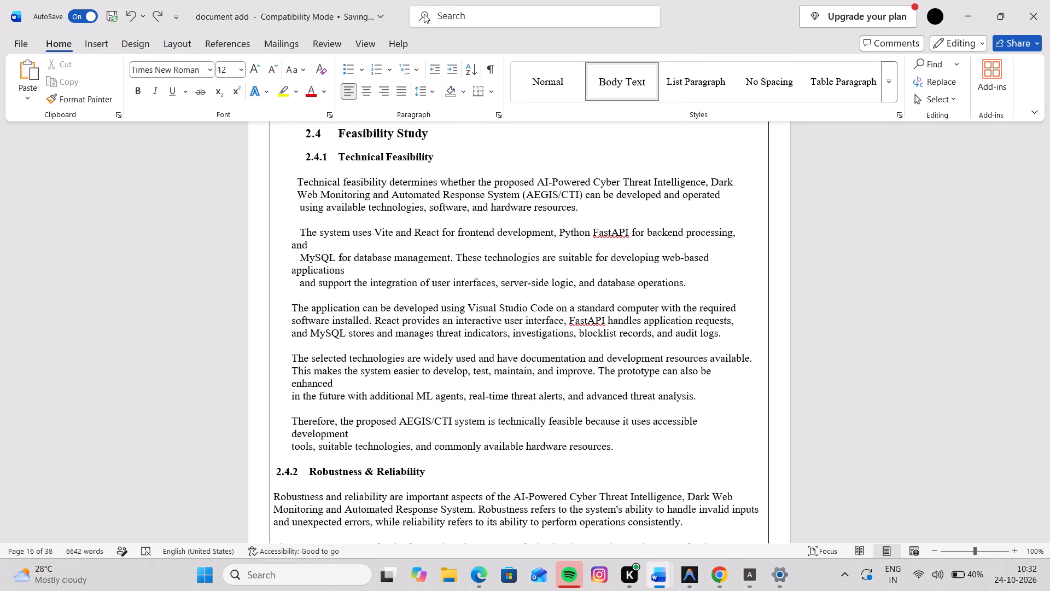
{"action": "left_click", "coordinate": [406, 92]}
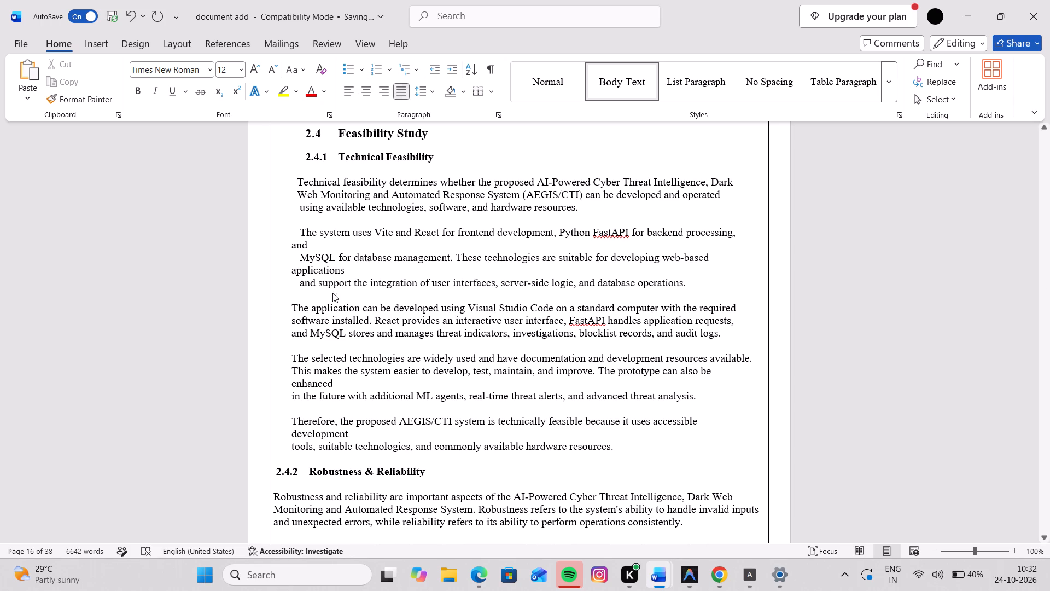
Set the left indent of the 2.2 Proposed System body text and the 2.2.1 heading and bullets to 1 cm.
{"action": "scroll", "coordinate": [416, 303], "scroll_direction": "up", "scroll_amount": 1}
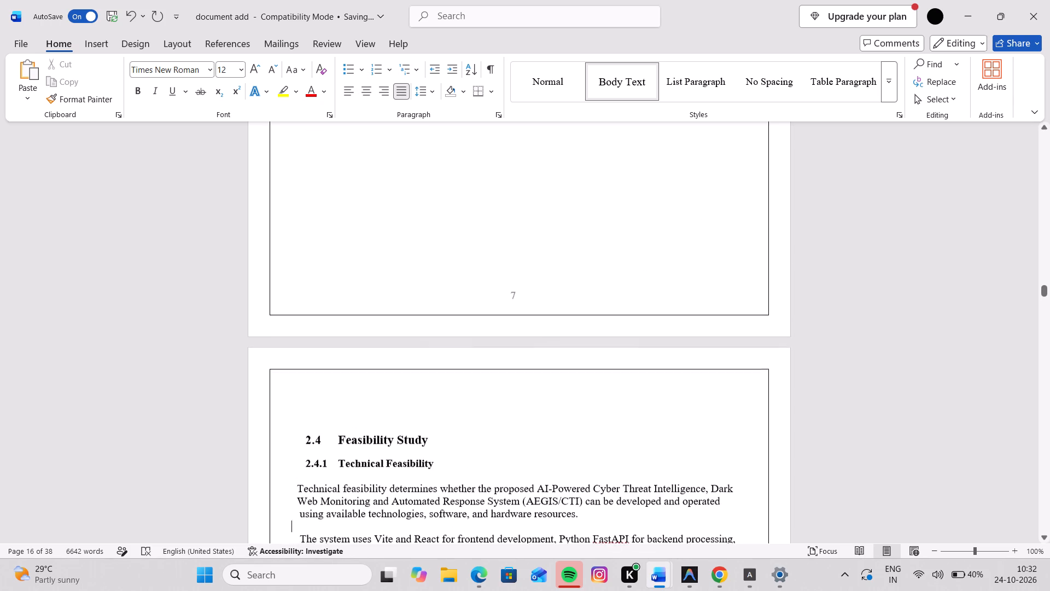
{"action": "scroll", "coordinate": [416, 303], "scroll_direction": "up", "scroll_amount": 4}
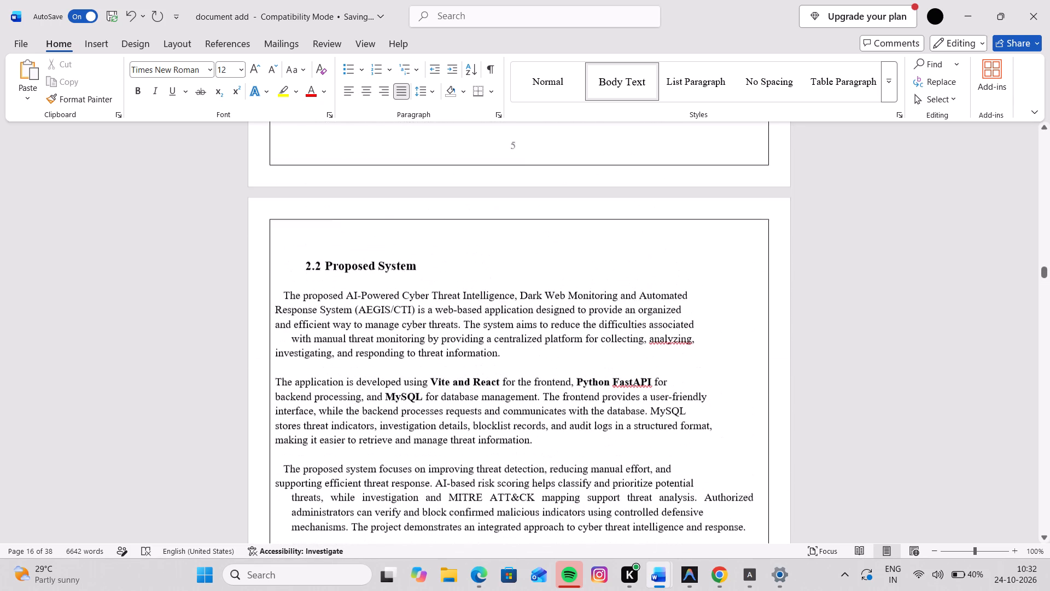
{"action": "scroll", "coordinate": [416, 303], "scroll_direction": "up", "scroll_amount": 2}
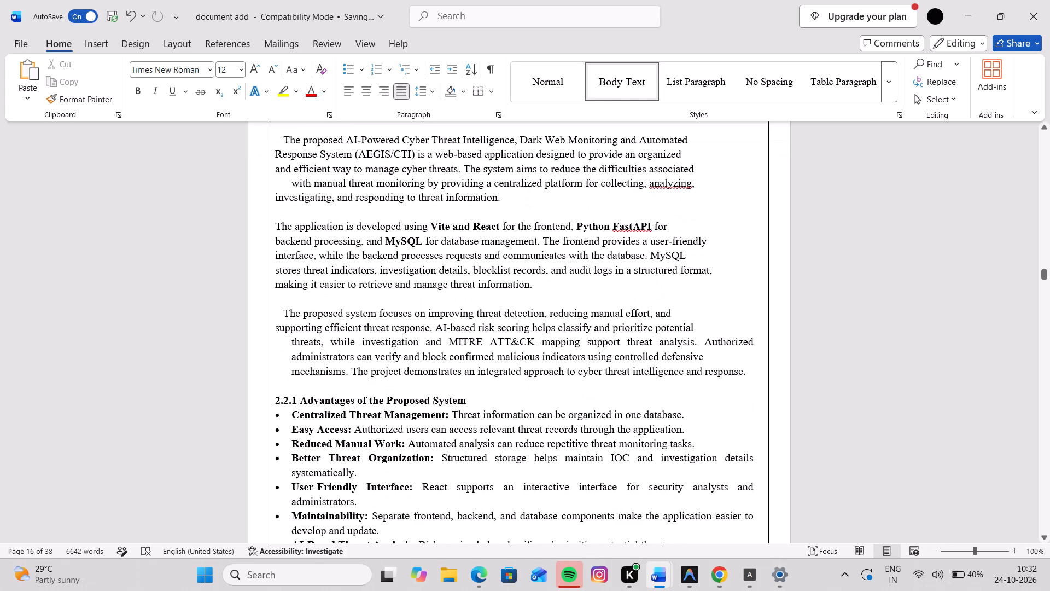
{"action": "scroll", "coordinate": [416, 303], "scroll_direction": "up", "scroll_amount": 1}
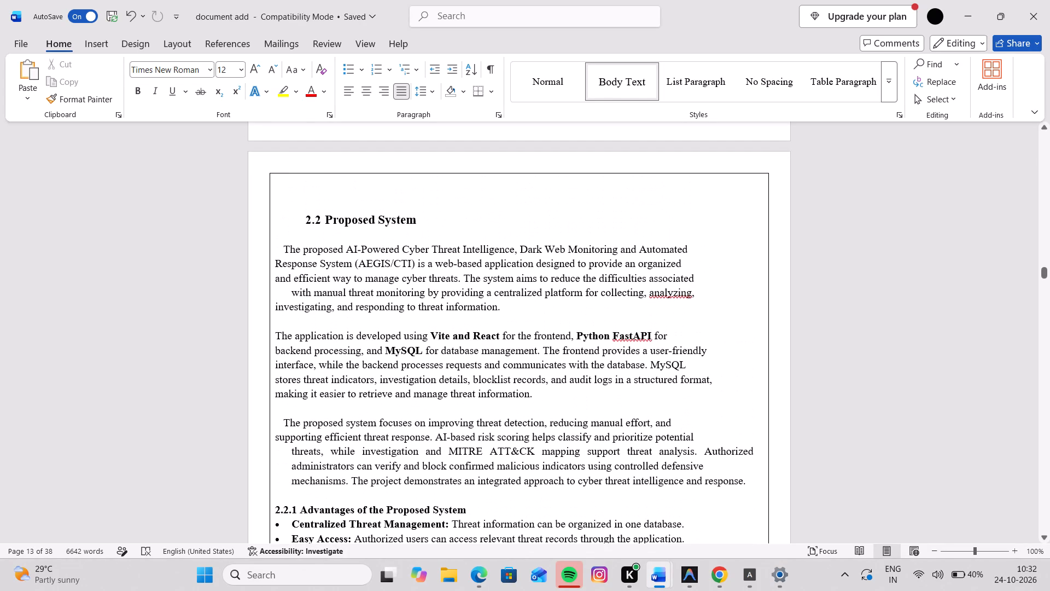
{"action": "left_click", "coordinate": [341, 251]}
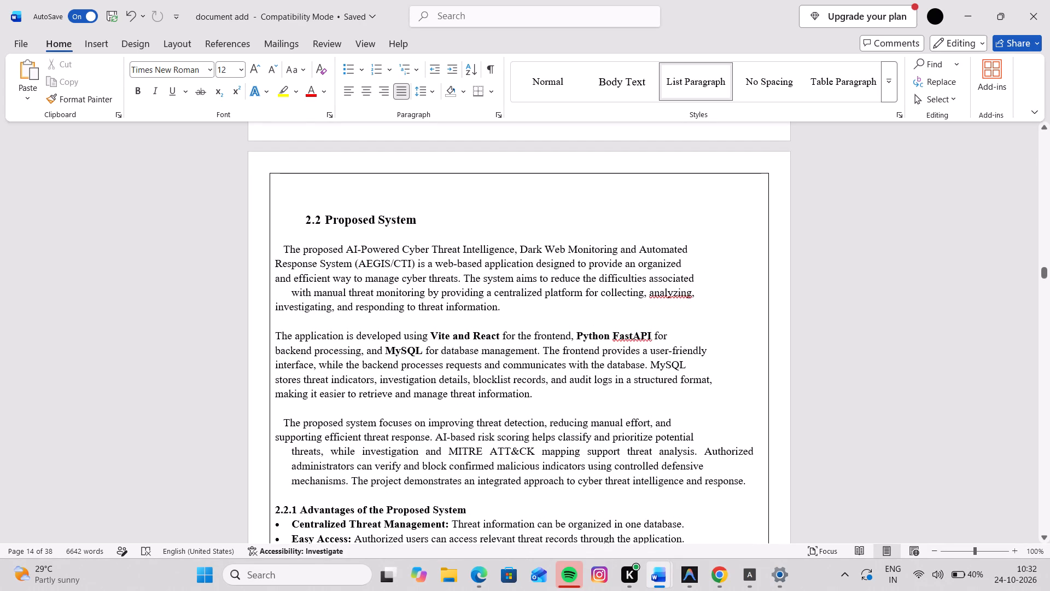
{"action": "left_click", "coordinate": [287, 247]}
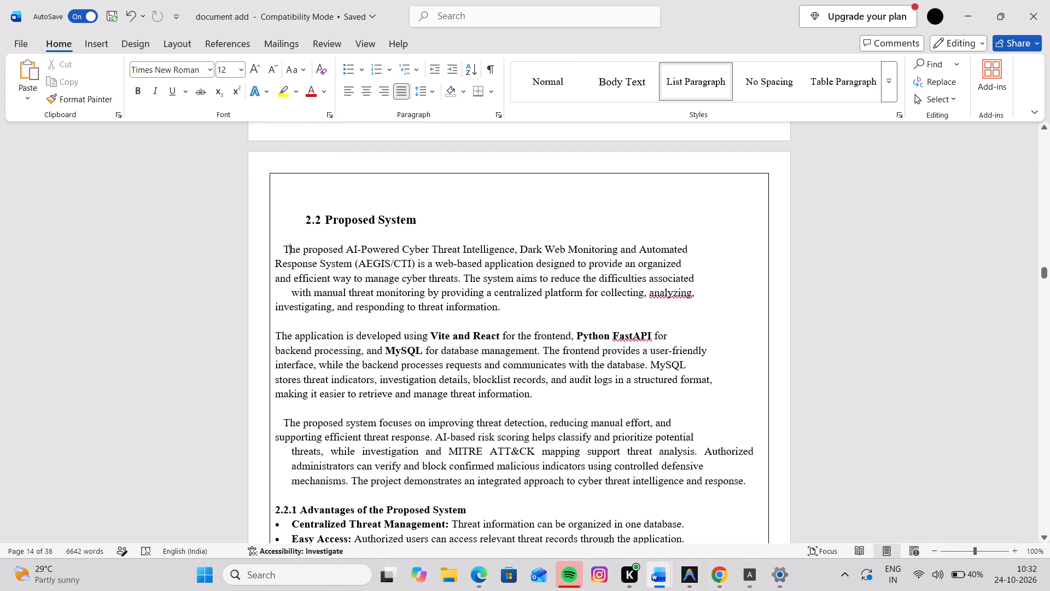
{"action": "left_click_drag", "start_coordinate": [287, 247], "coordinate": [402, 528]}
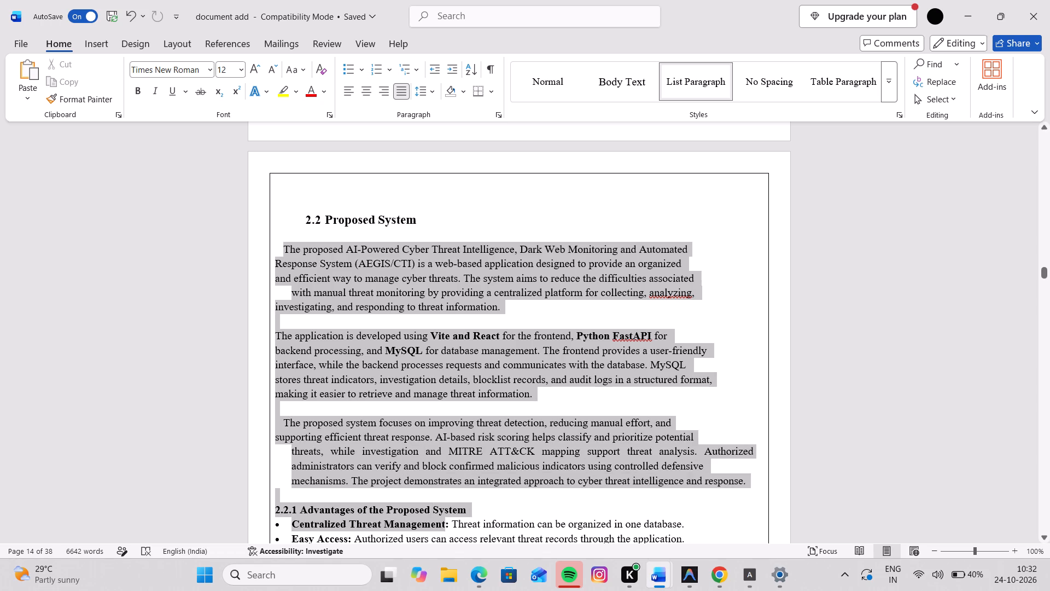
{"action": "left_click_drag", "start_coordinate": [402, 528], "coordinate": [413, 549]}
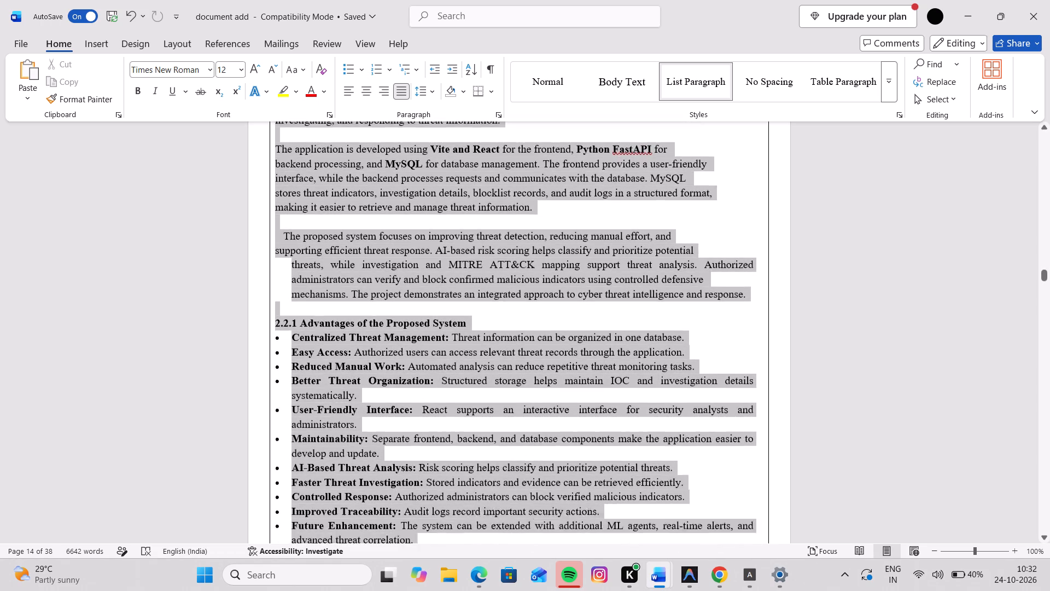
{"action": "left_click_drag", "start_coordinate": [413, 549], "coordinate": [405, 450]}
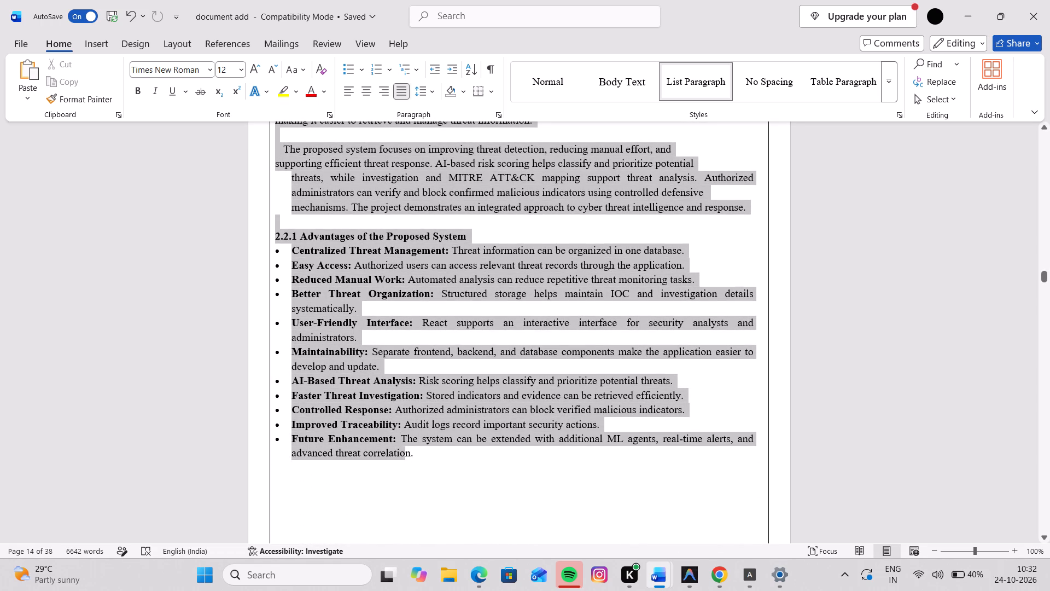
{"action": "left_click_drag", "start_coordinate": [405, 450], "coordinate": [405, 447]}
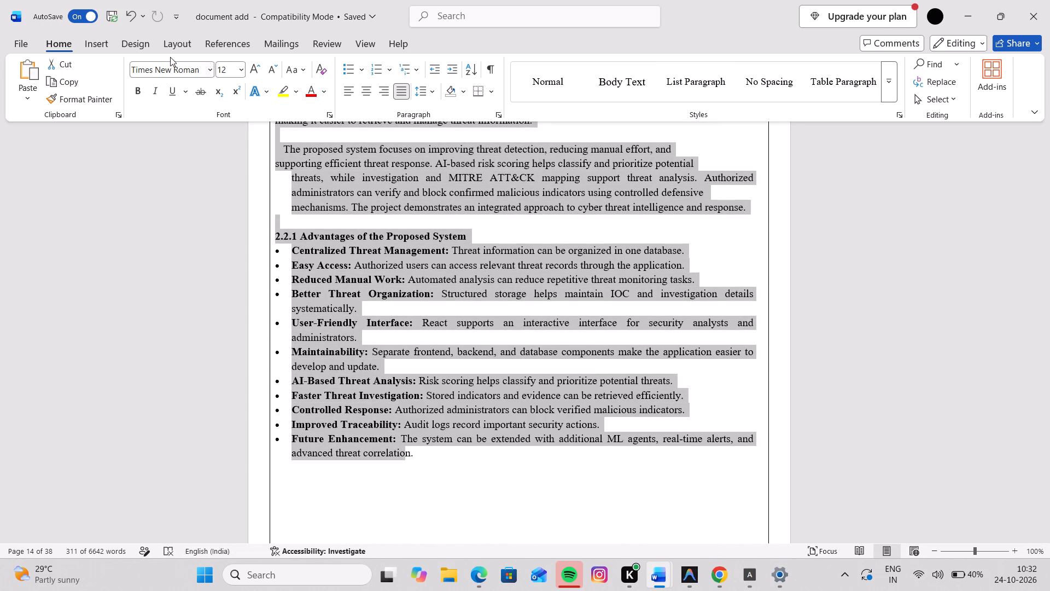
{"action": "left_click", "coordinate": [176, 46]}
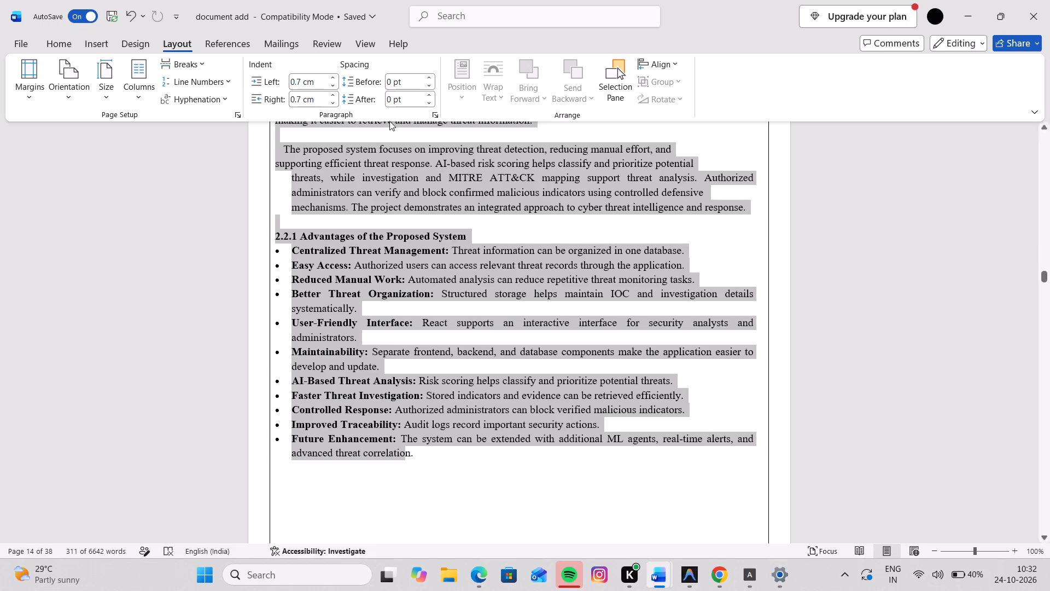
{"action": "left_click", "coordinate": [435, 111]}
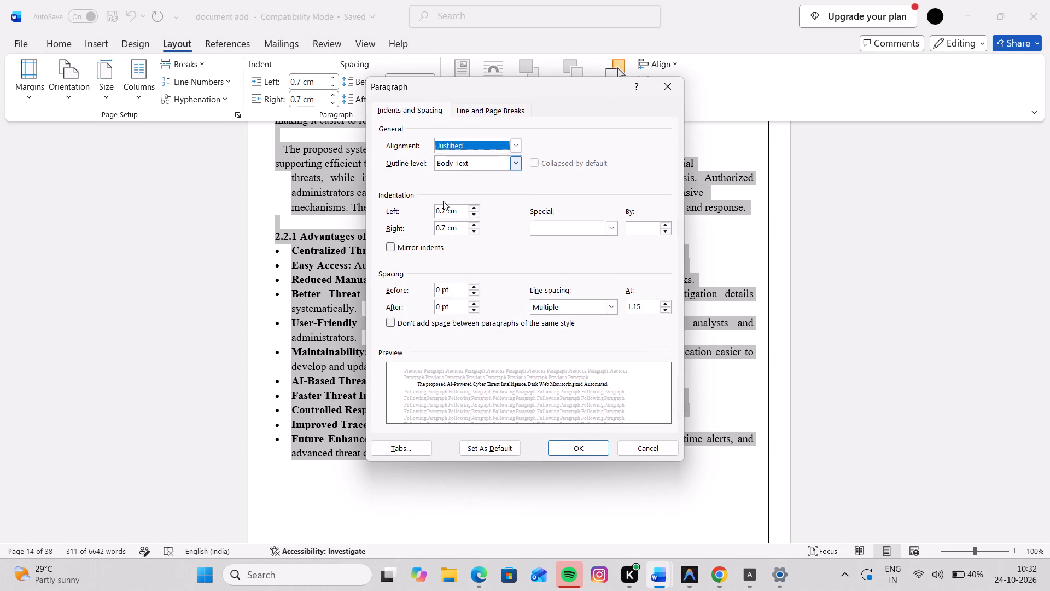
{"action": "left_click", "coordinate": [444, 210]}
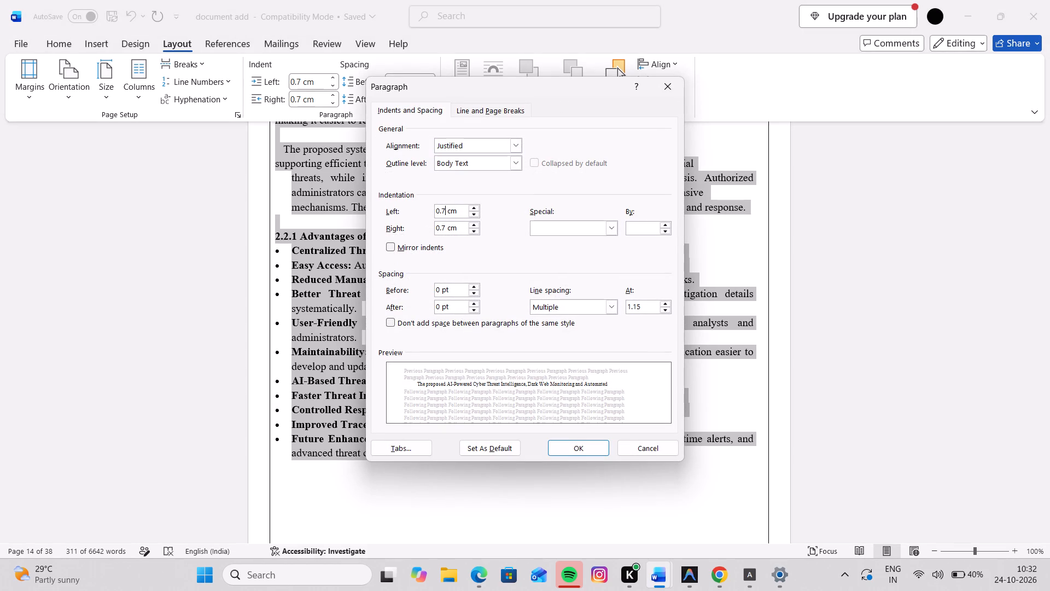
{"action": "key", "text": "BackSpace"}
{"action": "key", "text": "BackSpace"}
{"action": "key", "text": "BackSpace"}
{"action": "key", "text": "1"}
{"action": "key", "text": "Return"}
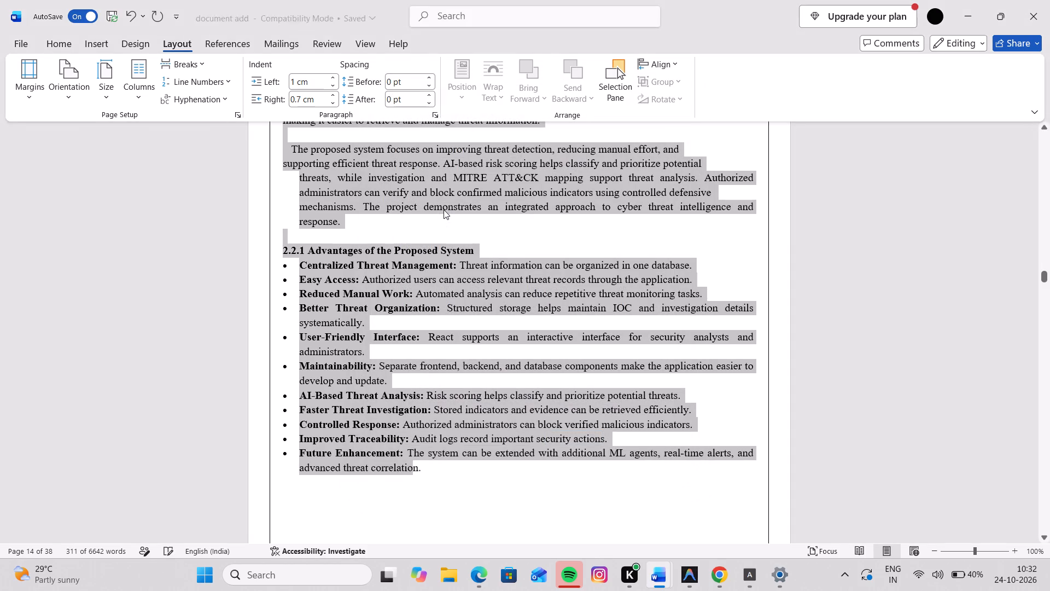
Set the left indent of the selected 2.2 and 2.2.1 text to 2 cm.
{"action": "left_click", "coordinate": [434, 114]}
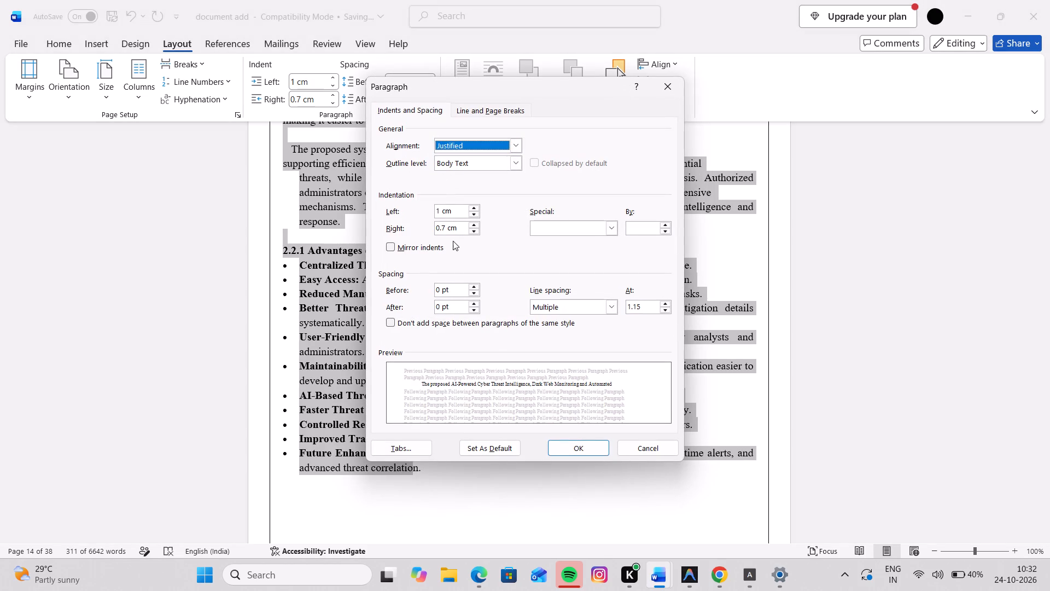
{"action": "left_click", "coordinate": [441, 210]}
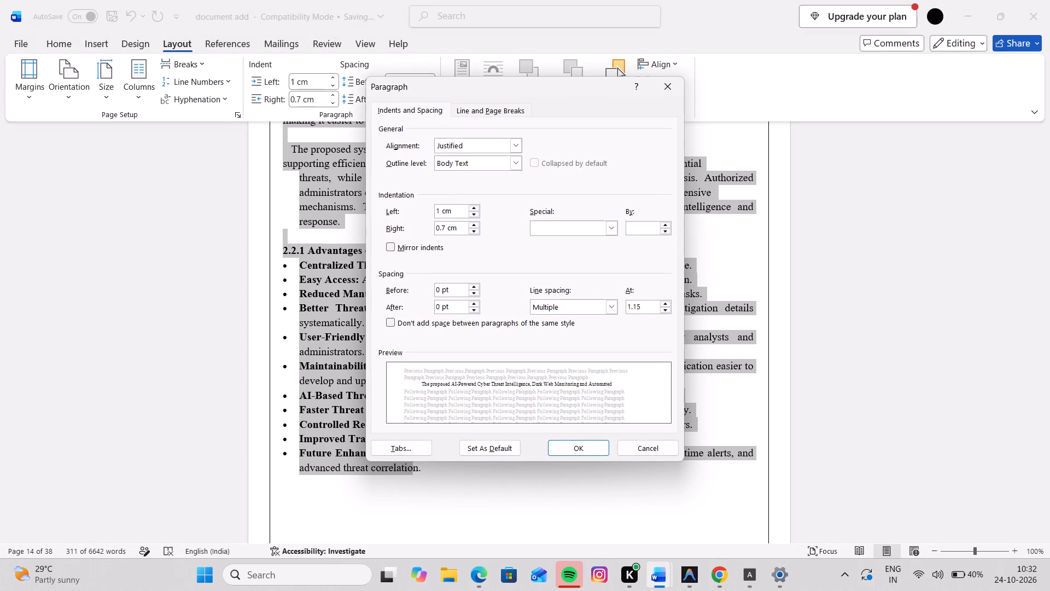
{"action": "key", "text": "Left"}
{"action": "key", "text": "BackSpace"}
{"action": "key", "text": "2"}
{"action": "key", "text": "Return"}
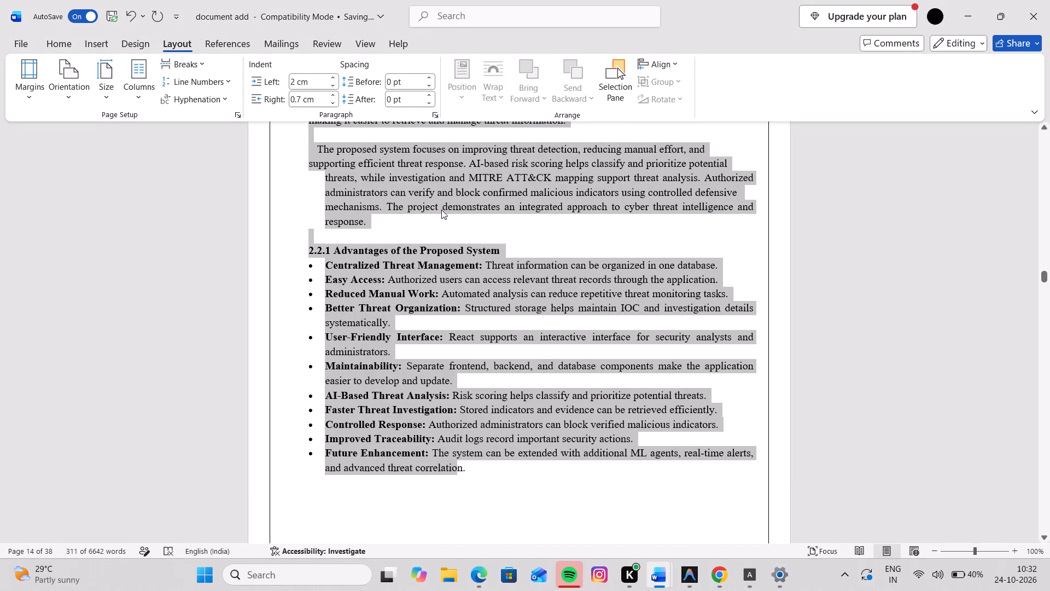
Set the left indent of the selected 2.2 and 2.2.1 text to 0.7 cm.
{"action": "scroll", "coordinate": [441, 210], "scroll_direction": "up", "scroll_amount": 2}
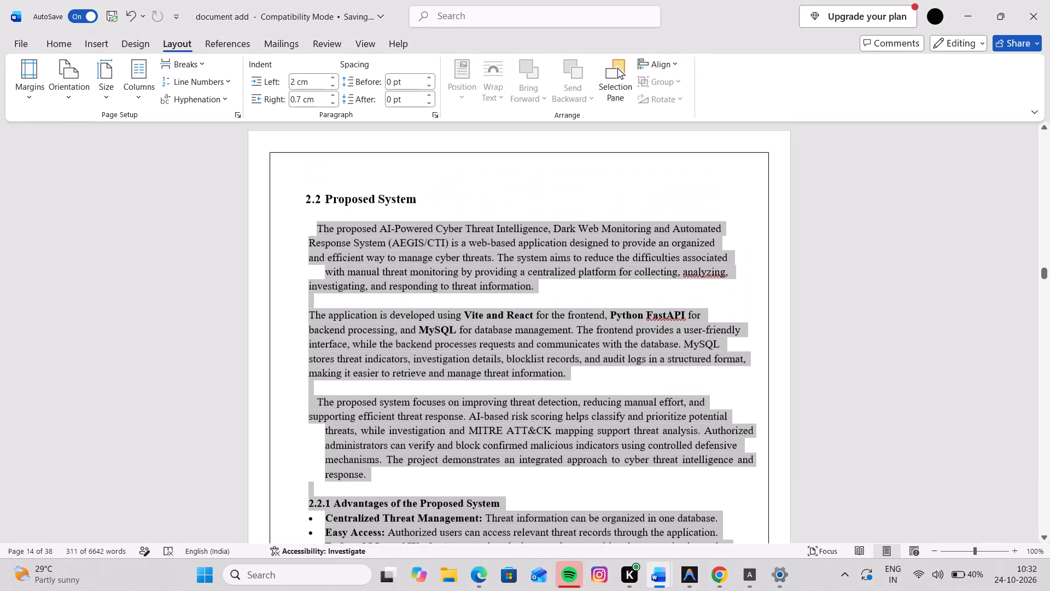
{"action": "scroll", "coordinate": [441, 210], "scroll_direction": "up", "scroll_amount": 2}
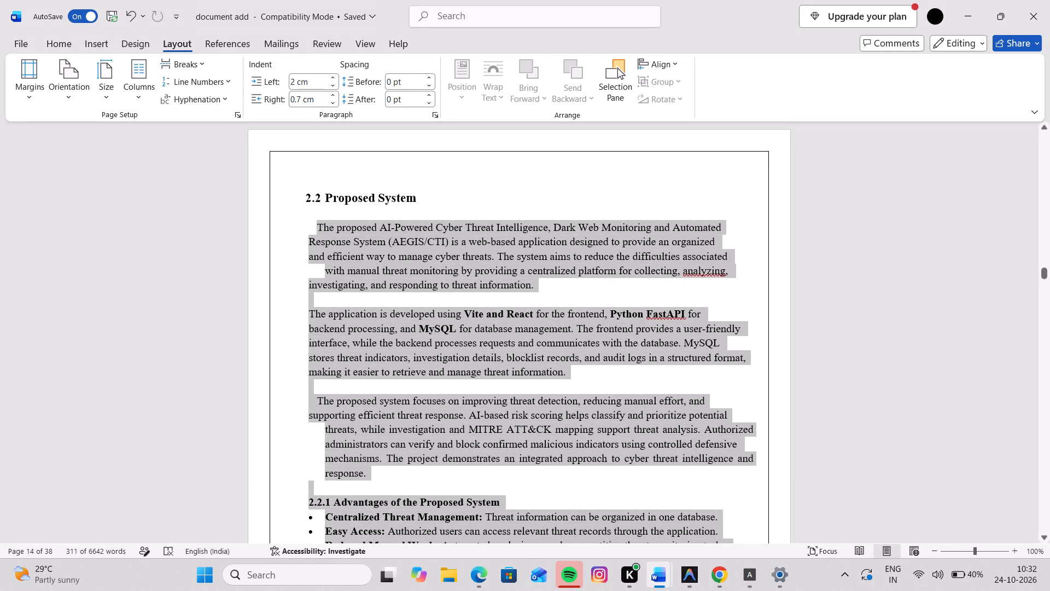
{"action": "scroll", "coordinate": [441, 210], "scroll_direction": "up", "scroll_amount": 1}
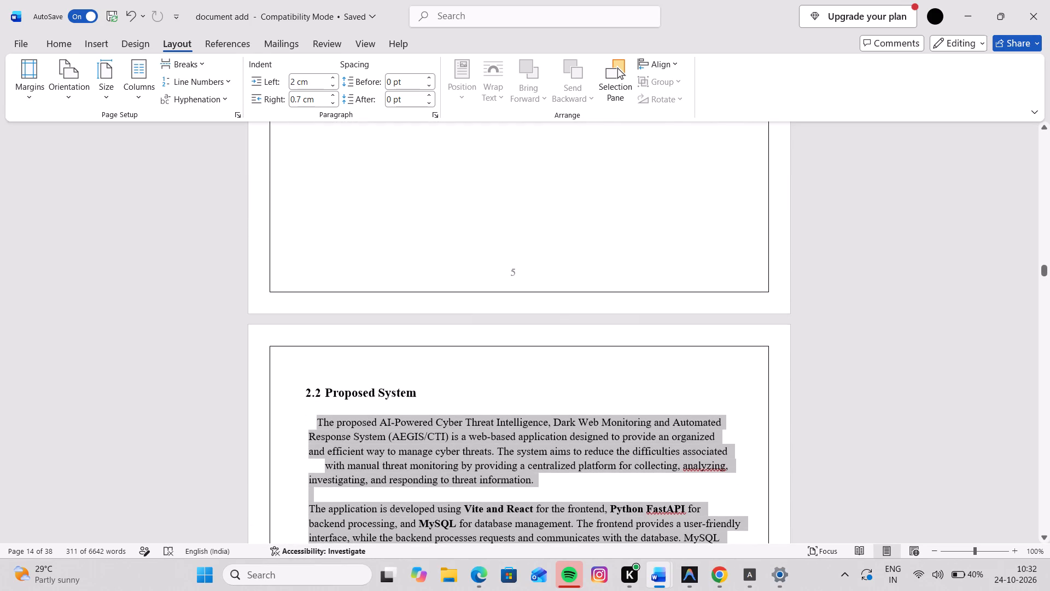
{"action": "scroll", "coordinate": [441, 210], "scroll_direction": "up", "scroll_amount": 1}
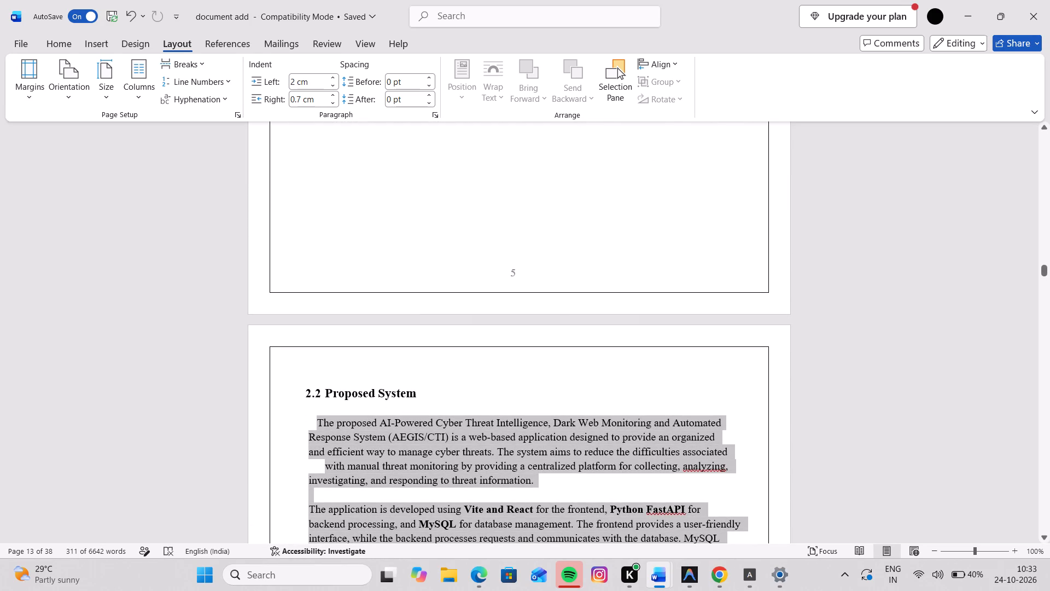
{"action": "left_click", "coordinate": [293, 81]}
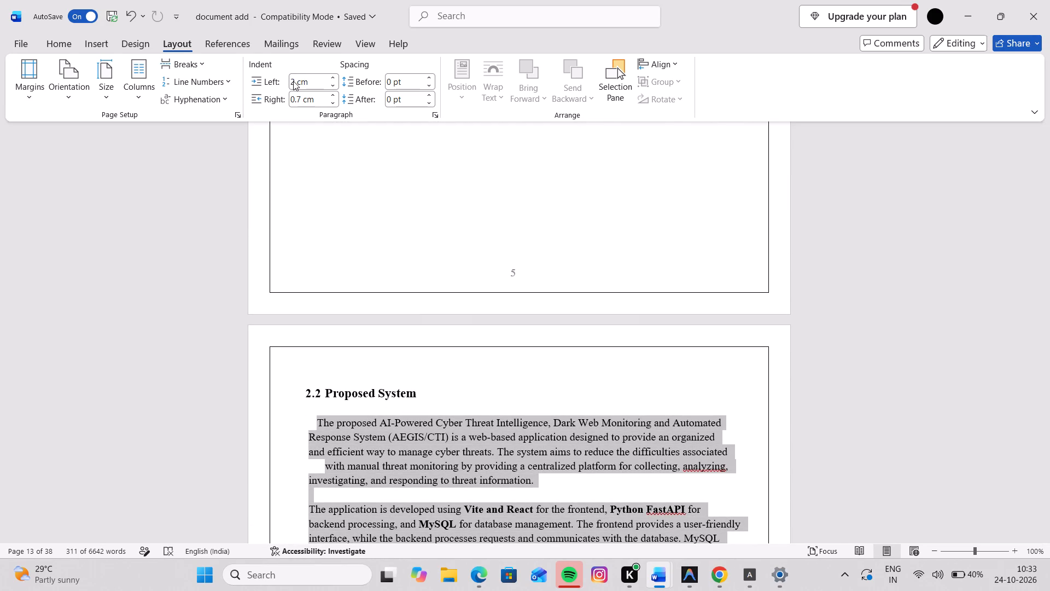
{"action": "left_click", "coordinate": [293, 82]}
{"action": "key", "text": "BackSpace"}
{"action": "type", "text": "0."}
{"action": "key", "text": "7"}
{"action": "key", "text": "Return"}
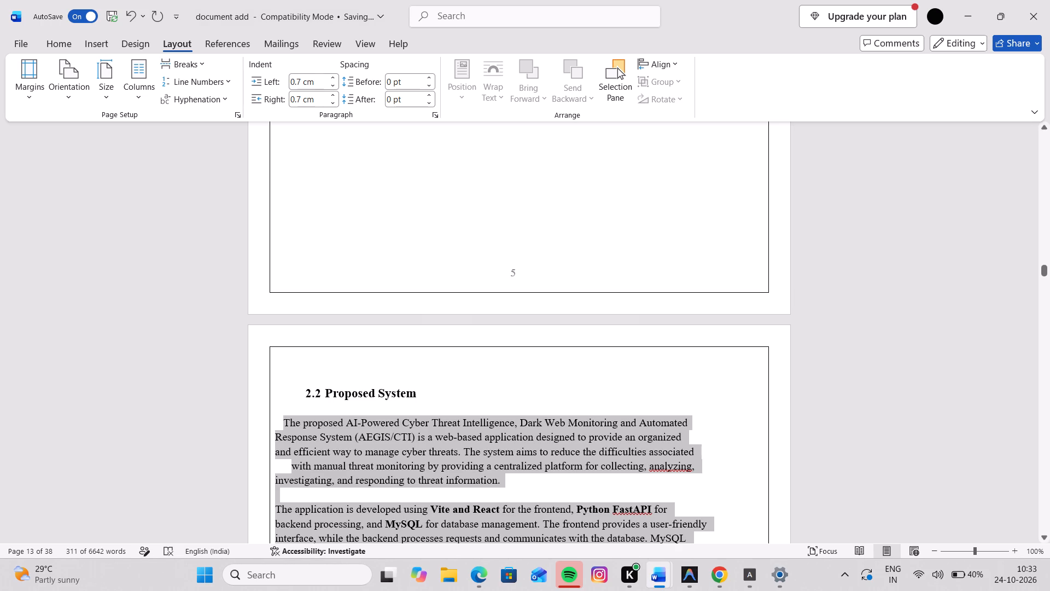
Set both the left and right indents of the selected 2.2 and 2.2.1 text to 1 cm.
{"action": "left_click", "coordinate": [300, 83]}
{"action": "left_click", "coordinate": [300, 83]}
{"action": "key", "text": "BackSpace"}
{"action": "key", "text": "BackSpace"}
{"action": "key", "text": "BackSpace"}
{"action": "key", "text": "1"}
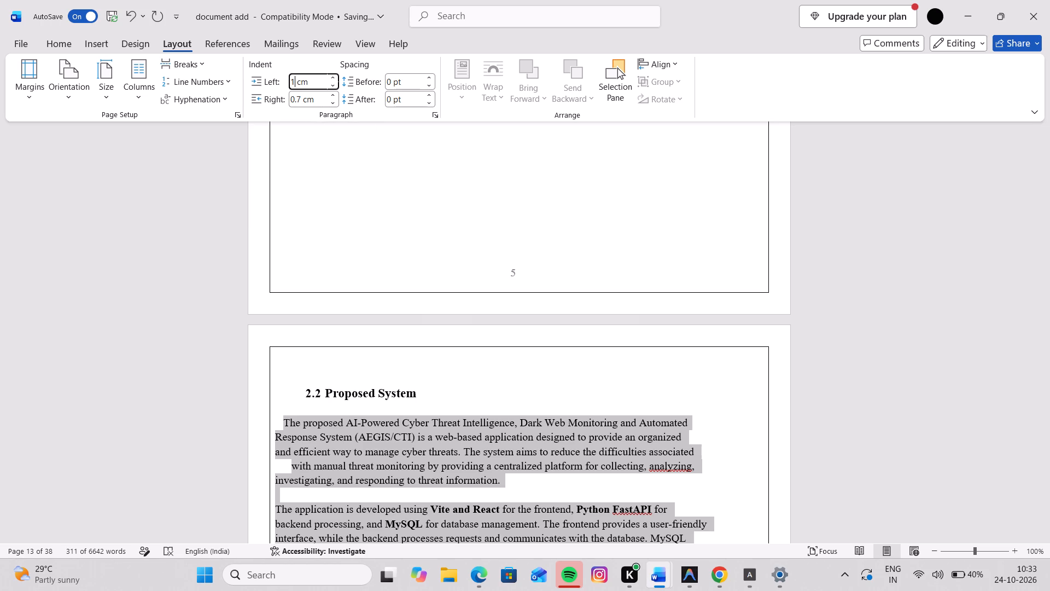
{"action": "left_click", "coordinate": [301, 97]}
{"action": "left_click", "coordinate": [301, 97]}
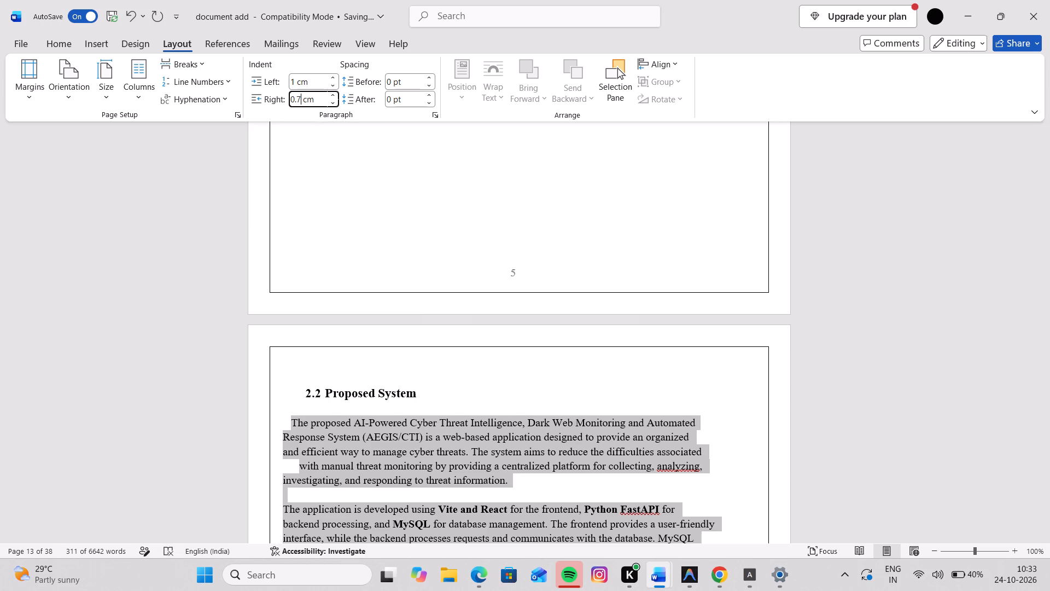
{"action": "key", "text": "BackSpace"}
{"action": "key", "text": "BackSpace"}
{"action": "key", "text": "BackSpace"}
{"action": "key", "text": "1"}
{"action": "key", "text": "Return"}
Set both the left and right indents of the body paragraphs under 2.4.2 Robustness & Reliability to 0.7 cm.
{"action": "left_click", "coordinate": [447, 361]}
{"action": "scroll", "coordinate": [447, 361], "scroll_direction": "down", "scroll_amount": 4}
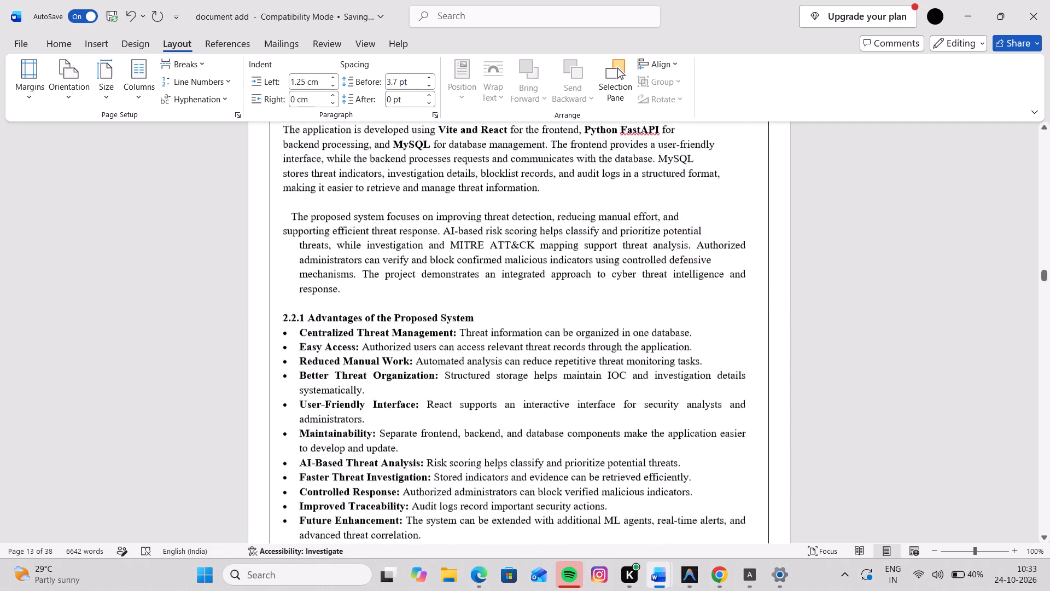
{"action": "scroll", "coordinate": [447, 361], "scroll_direction": "down", "scroll_amount": 5}
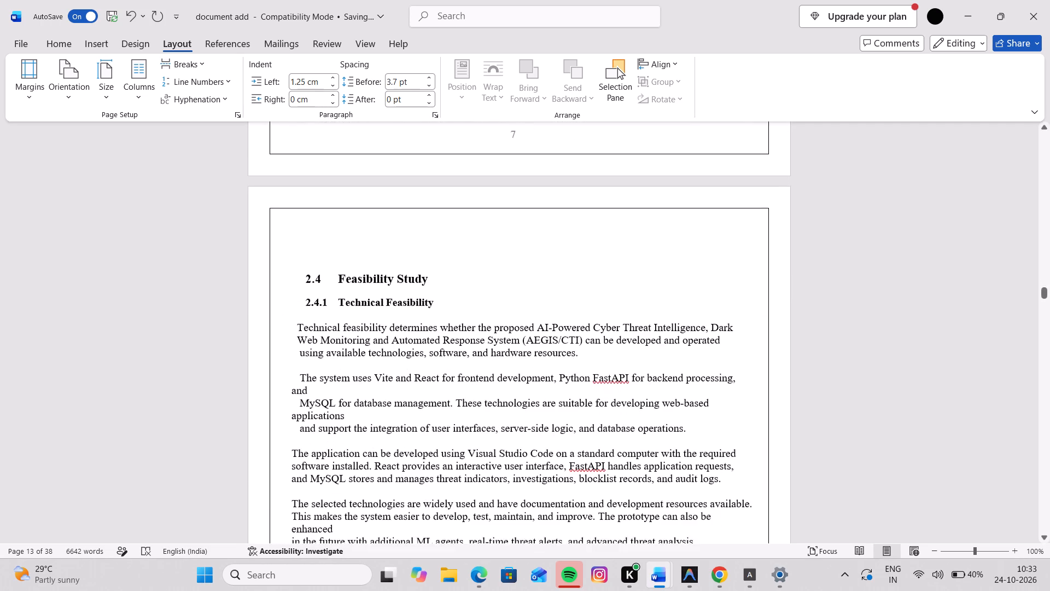
{"action": "scroll", "coordinate": [447, 361], "scroll_direction": "down", "scroll_amount": 3}
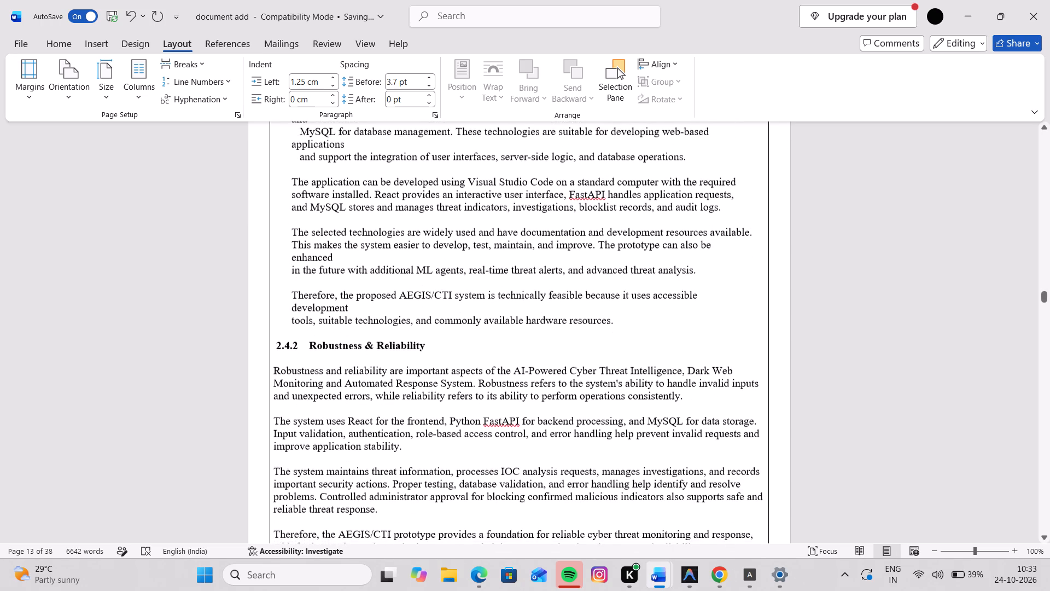
{"action": "scroll", "coordinate": [447, 361], "scroll_direction": "down", "scroll_amount": 1}
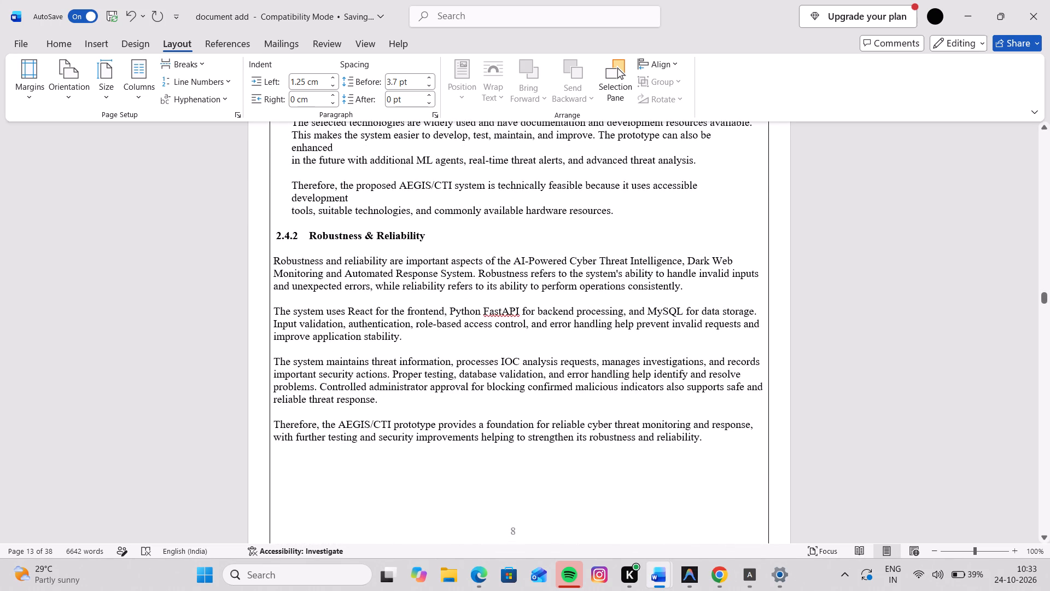
{"action": "left_click_drag", "start_coordinate": [272, 258], "coordinate": [477, 379]}
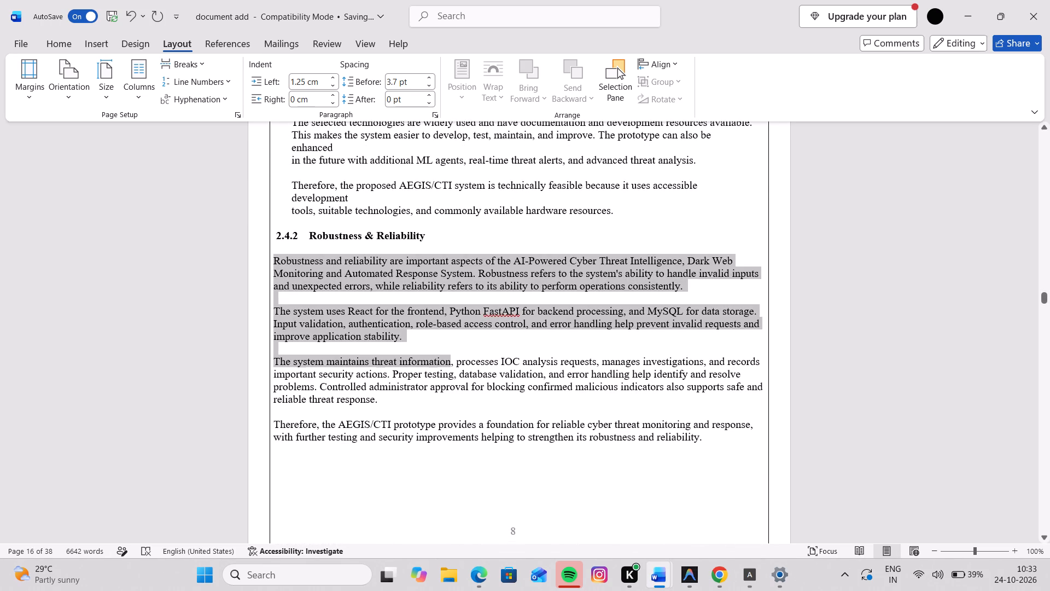
{"action": "left_click_drag", "start_coordinate": [477, 379], "coordinate": [737, 445]}
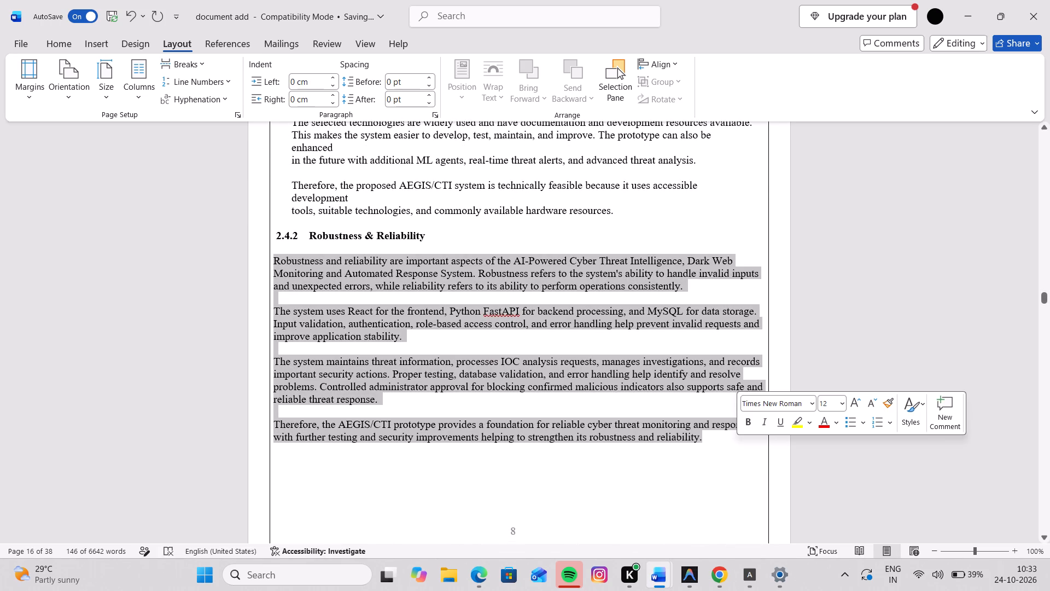
{"action": "left_click", "coordinate": [313, 79]}
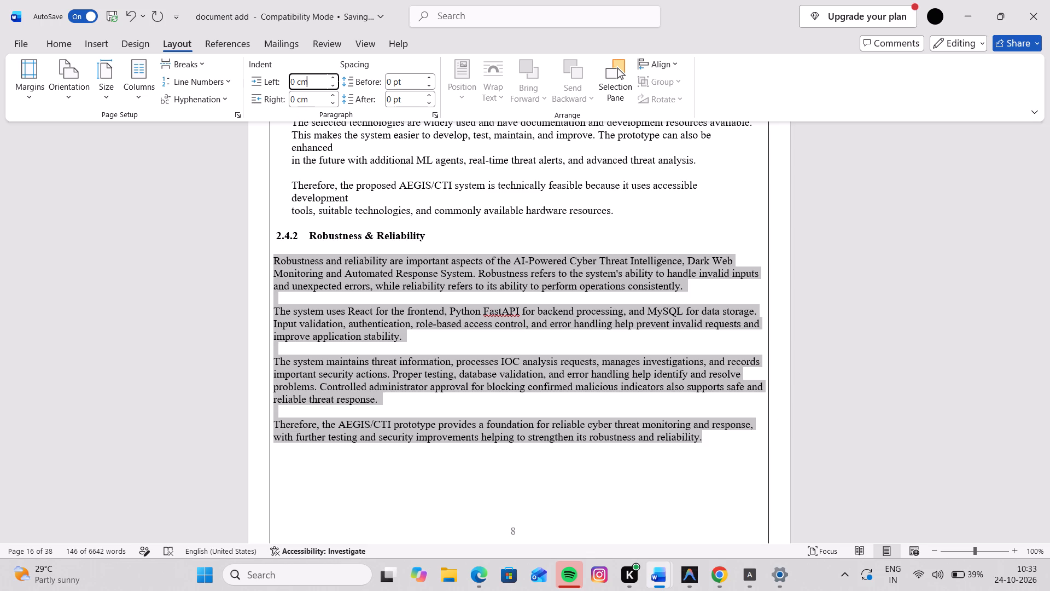
{"action": "left_click", "coordinate": [313, 79]}
{"action": "key", "text": "Left"}
{"action": "key", "text": "Left"}
{"action": "key", "text": "Left"}
{"action": "type", "text": ".7"}
{"action": "left_click", "coordinate": [295, 96]}
{"action": "left_click", "coordinate": [295, 96]}
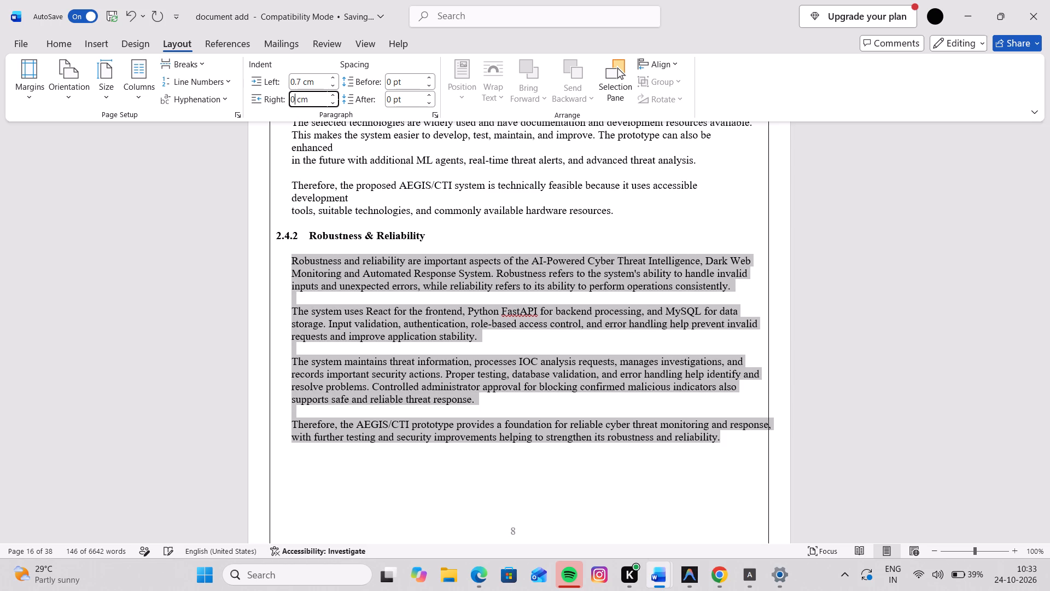
{"action": "type", "text": ".7"}
{"action": "key", "text": "Return"}
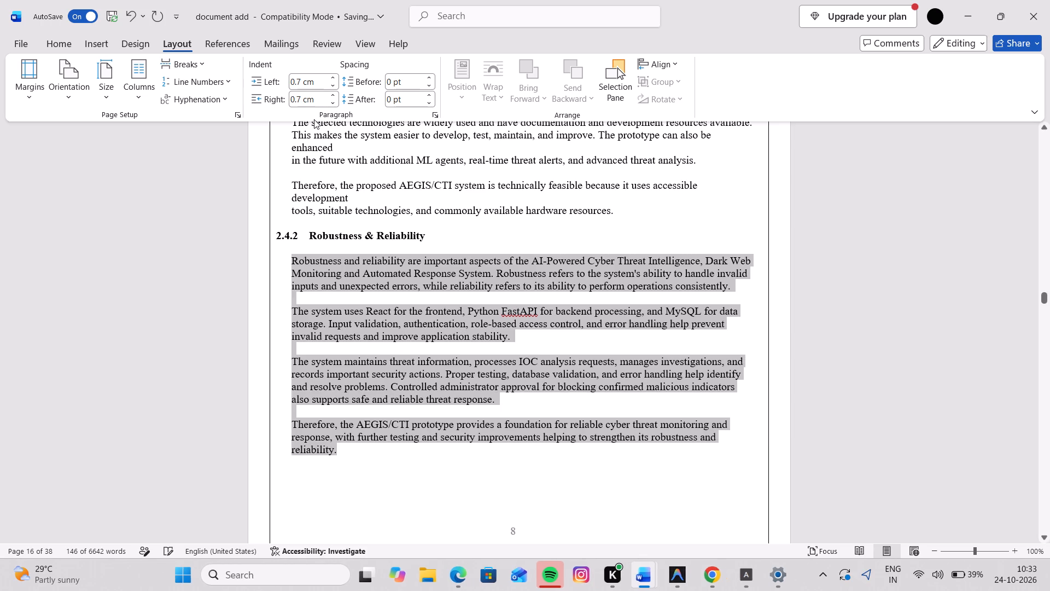
Justify the body paragraphs under 2.4.2 Robustness & Reliability.
{"action": "left_click", "coordinate": [68, 45]}
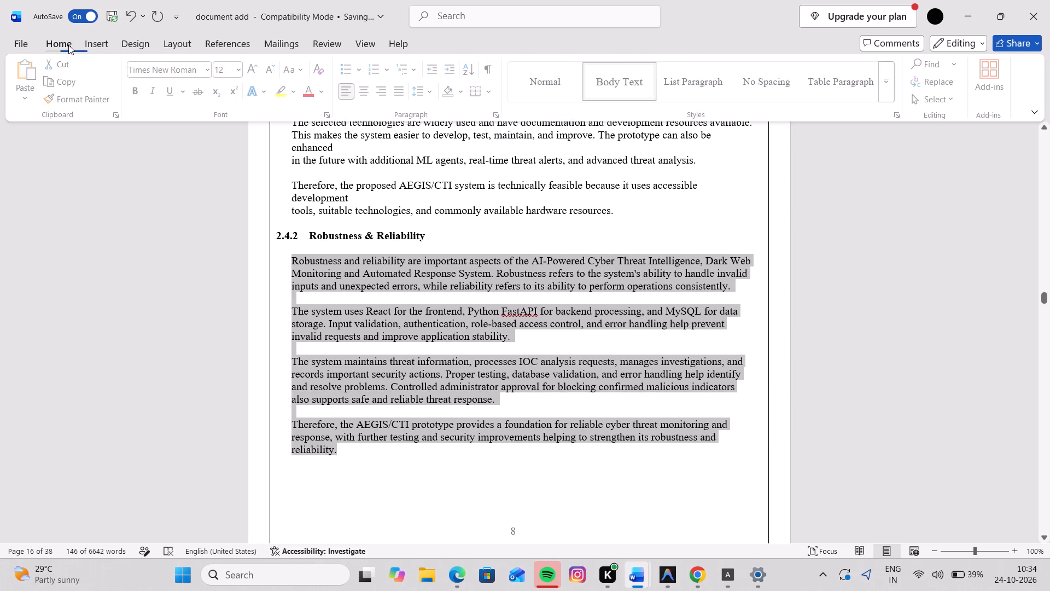
{"action": "left_click", "coordinate": [399, 90]}
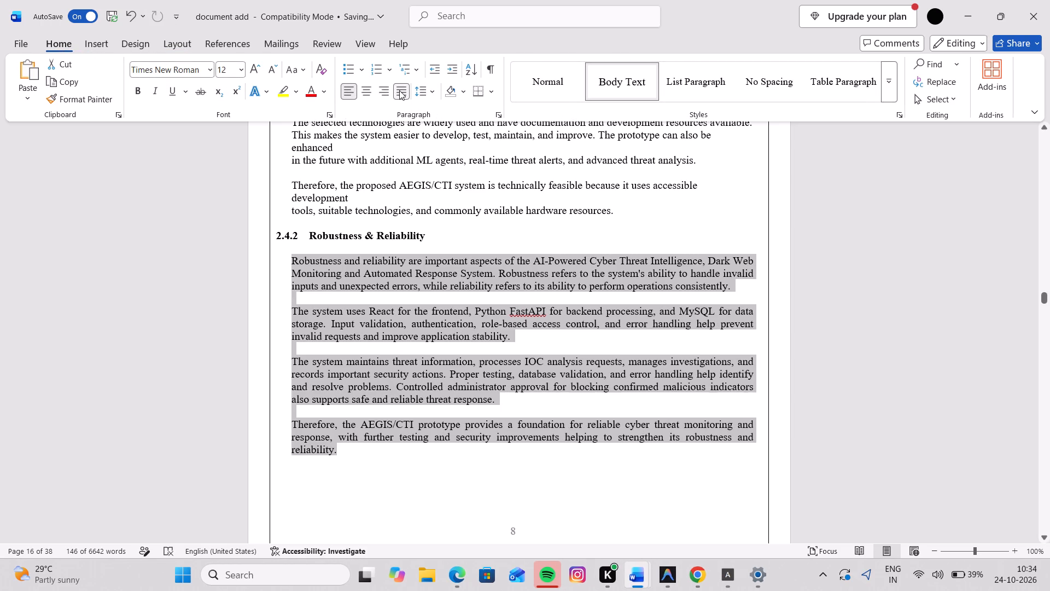
{"action": "left_click", "coordinate": [378, 478]}
Set both the left and right indents of the body paragraphs under 2.4.2 Economic Feasibility to 0.7 cm.
{"action": "scroll", "coordinate": [378, 478], "scroll_direction": "down", "scroll_amount": 3}
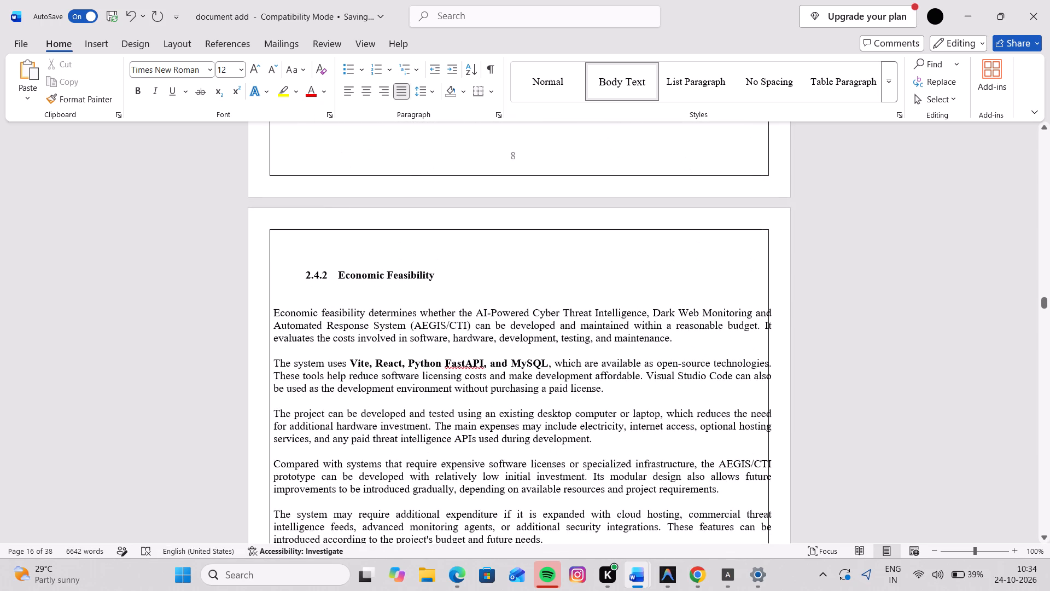
{"action": "scroll", "coordinate": [378, 478], "scroll_direction": "down", "scroll_amount": 2}
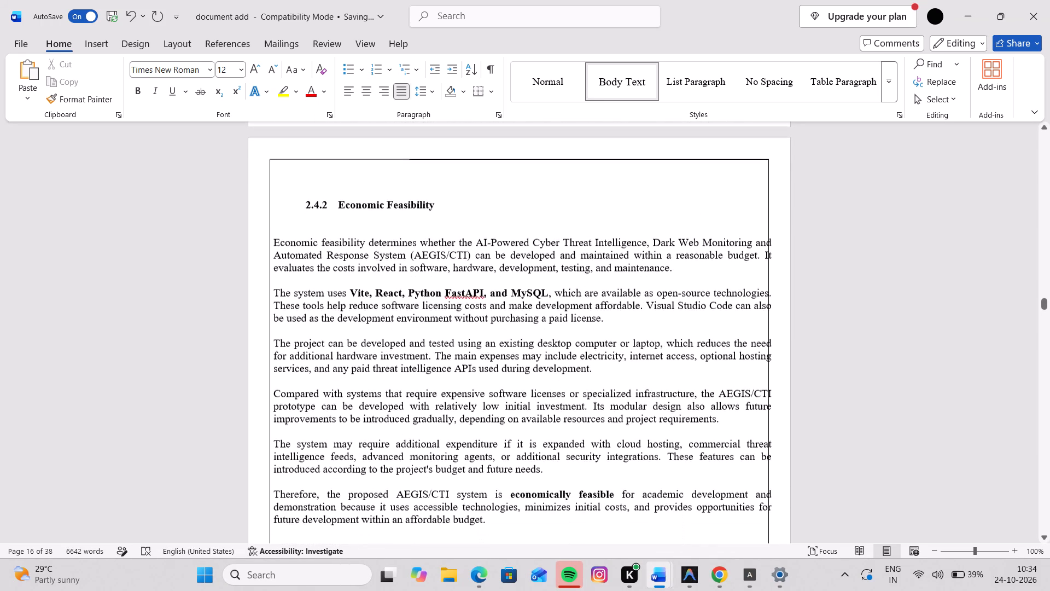
{"action": "left_click_drag", "start_coordinate": [272, 242], "coordinate": [547, 522]}
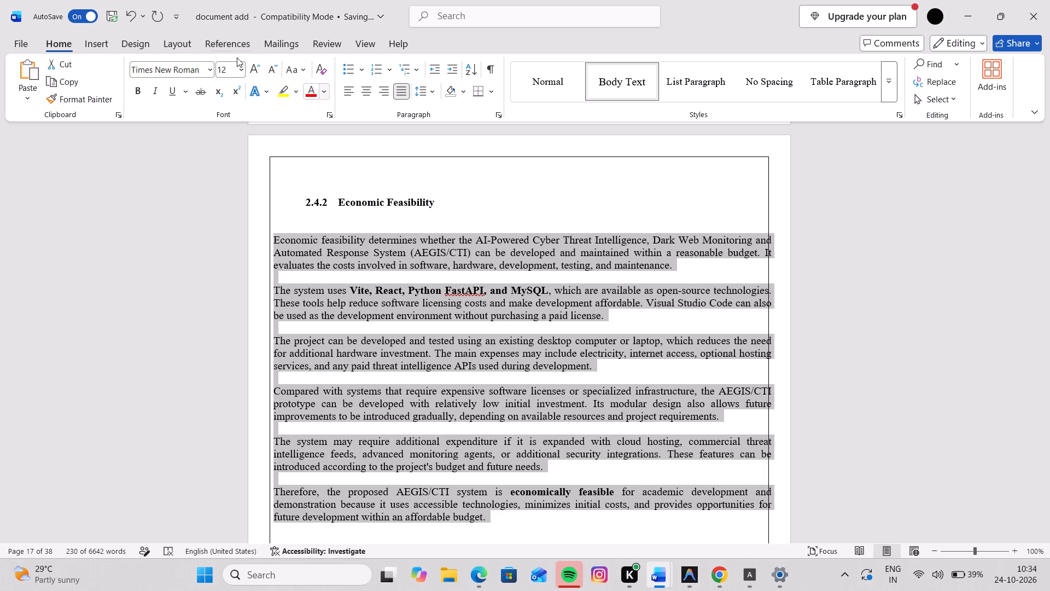
{"action": "left_click", "coordinate": [177, 42]}
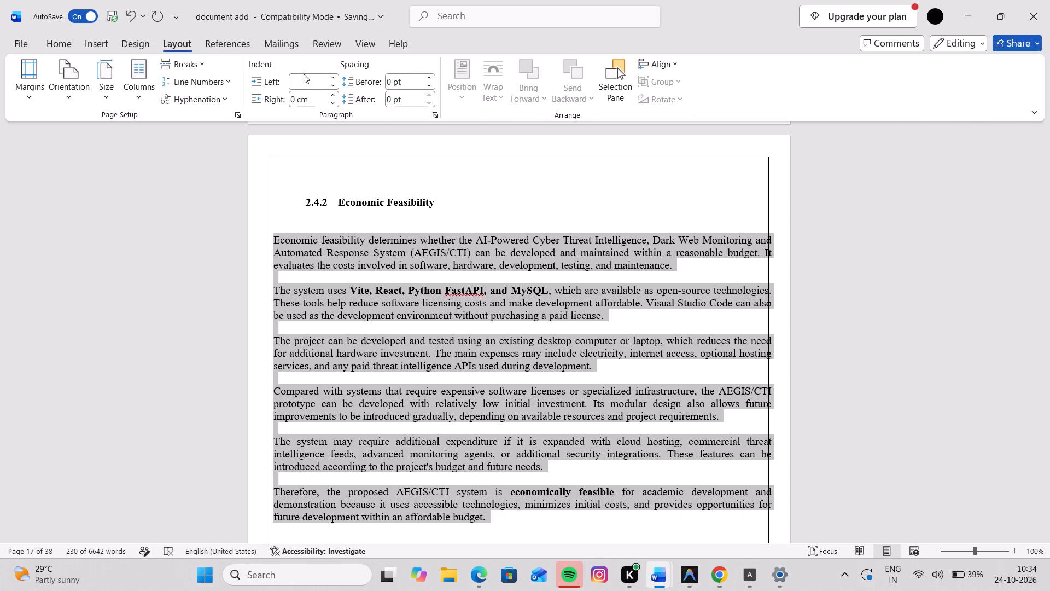
{"action": "left_click", "coordinate": [308, 78]}
{"action": "key", "text": "Left"}
{"action": "key", "text": "Left"}
{"action": "key", "text": "Left"}
{"action": "key", "text": "Right"}
{"action": "type", "text": ".7"}
{"action": "left_click_drag", "start_coordinate": [316, 79], "coordinate": [288, 78]}
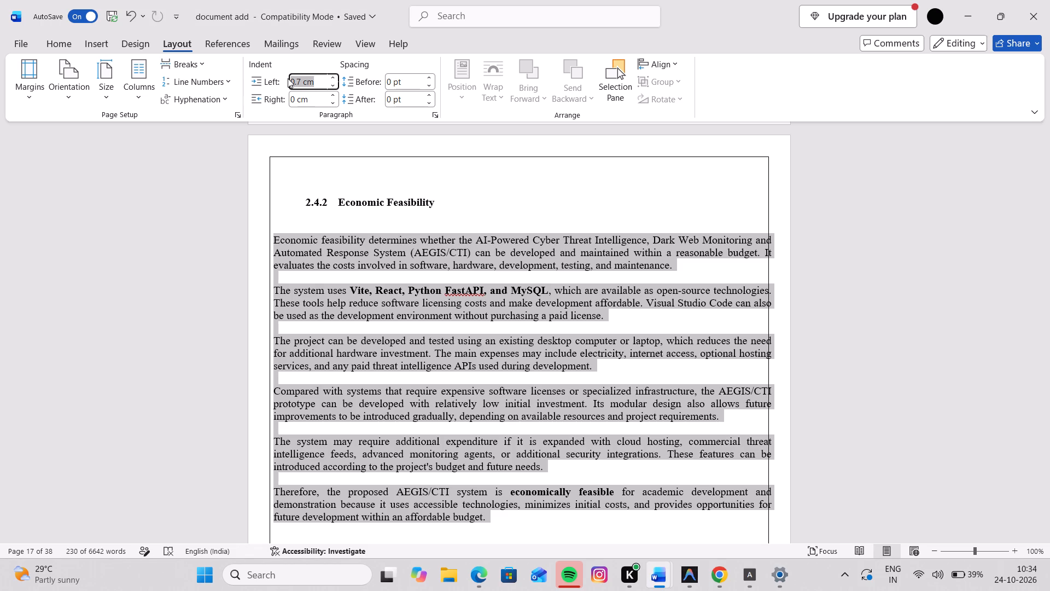
{"action": "key", "text": "ctrl+c"}
{"action": "left_click", "coordinate": [323, 94]}
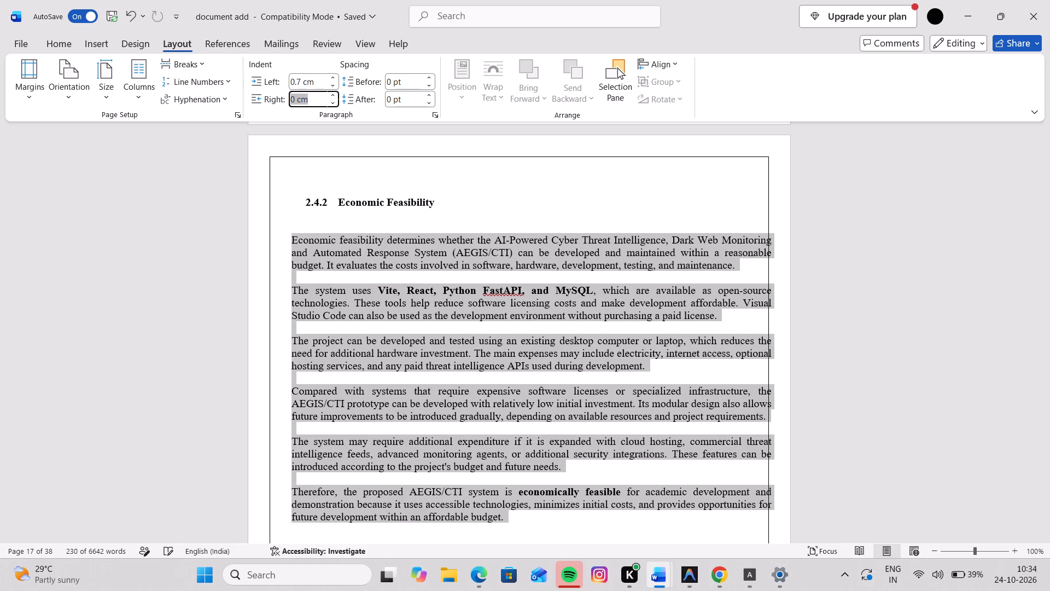
{"action": "key", "text": "ctrl+v"}
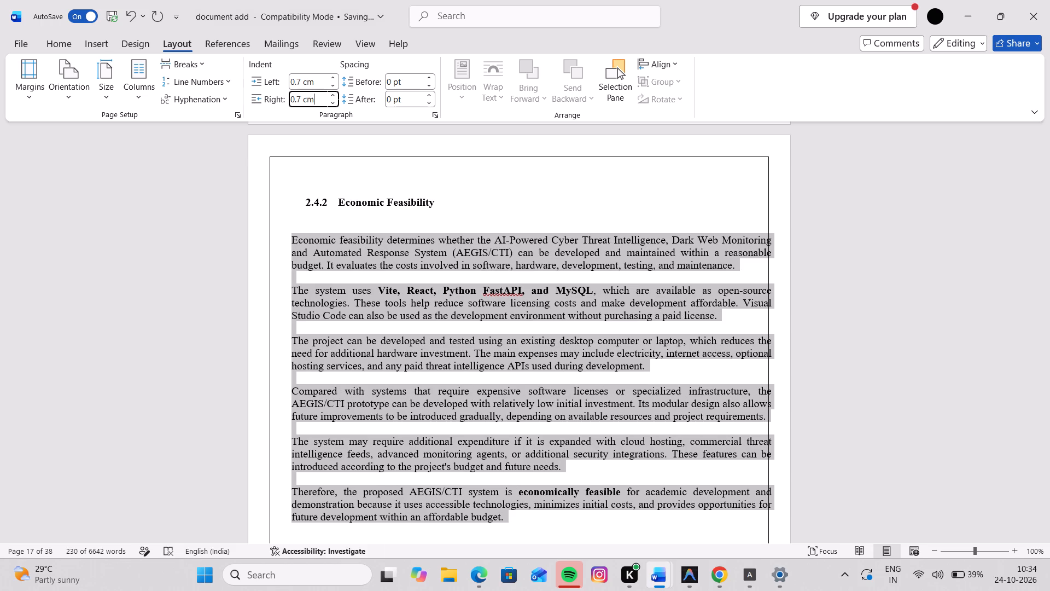
{"action": "key", "text": "Return"}
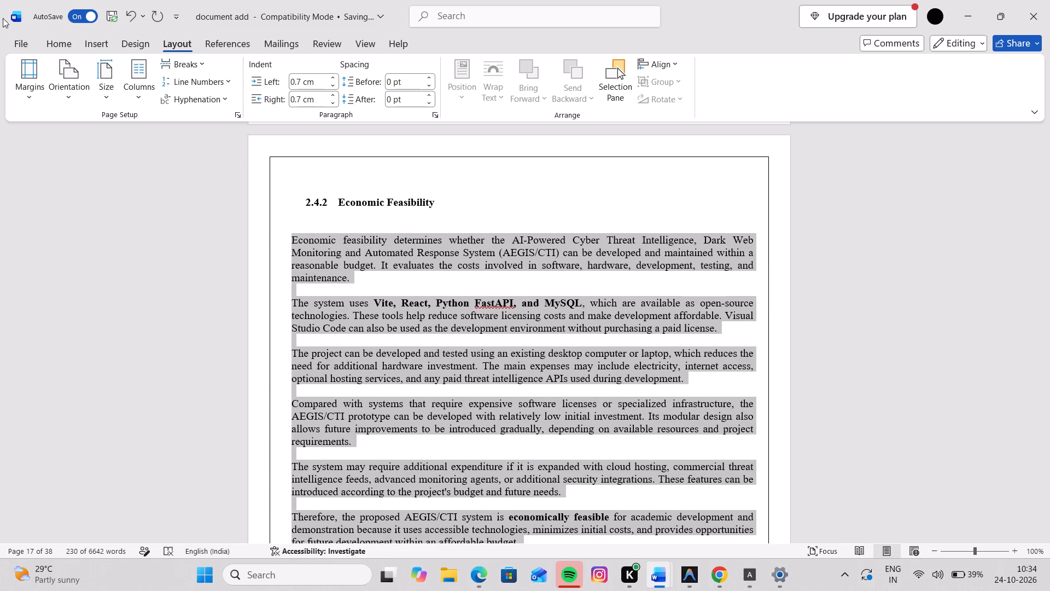
{"action": "left_click", "coordinate": [55, 35]}
{"action": "scroll", "coordinate": [417, 143], "scroll_direction": "down", "scroll_amount": 1}
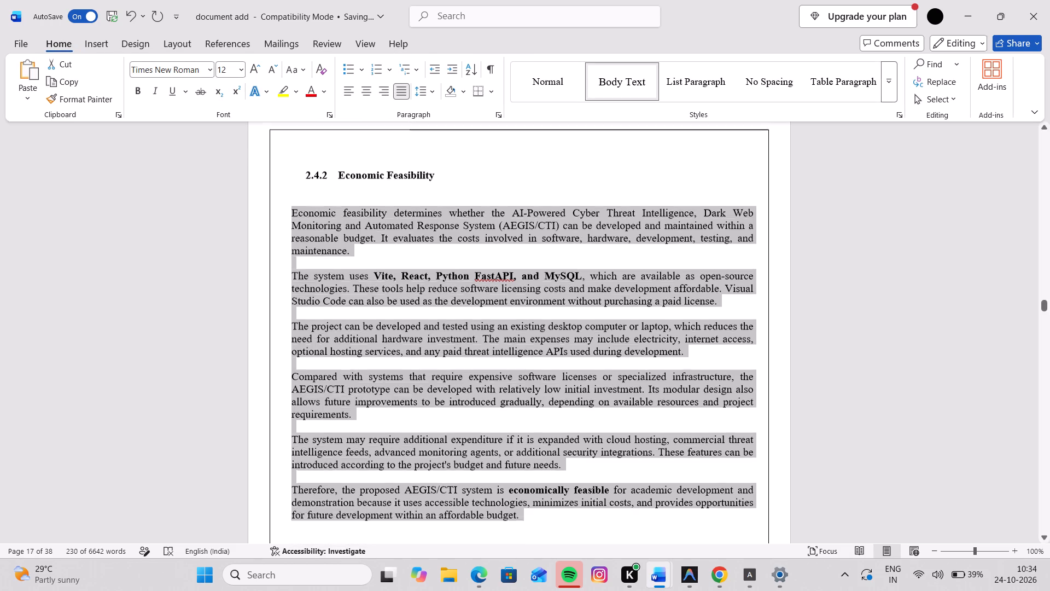
{"action": "scroll", "coordinate": [417, 143], "scroll_direction": "down", "scroll_amount": 1}
{"action": "left_click", "coordinate": [440, 386]}
Set both the left and right indents of the 3.2 text, from the bullets under 3.2.1 through the end of 3.2.3, to 0.7 cm.
{"action": "scroll", "coordinate": [440, 386], "scroll_direction": "down", "scroll_amount": 3}
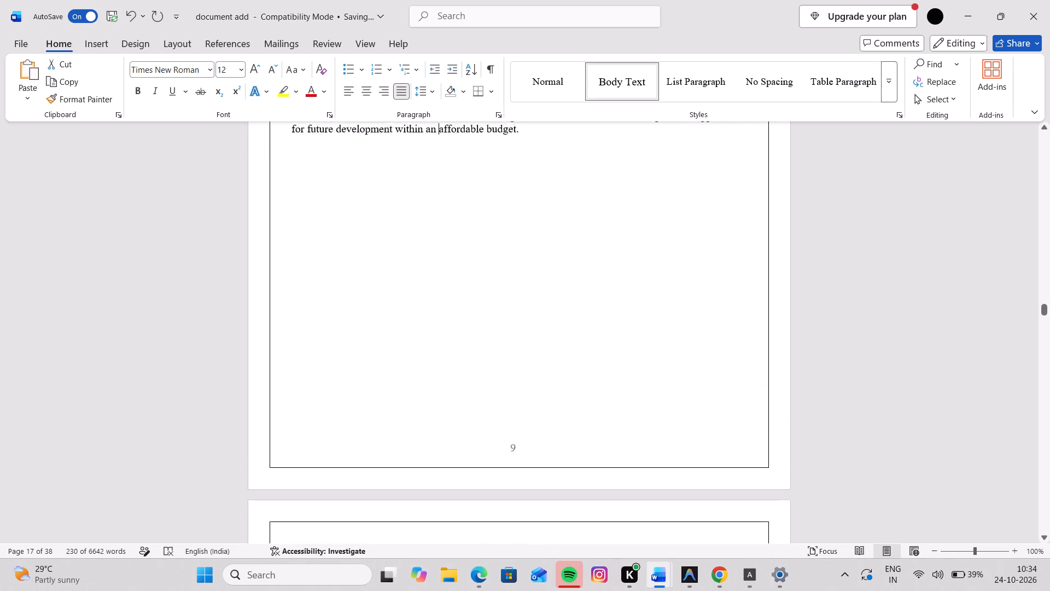
{"action": "scroll", "coordinate": [440, 386], "scroll_direction": "down", "scroll_amount": 4}
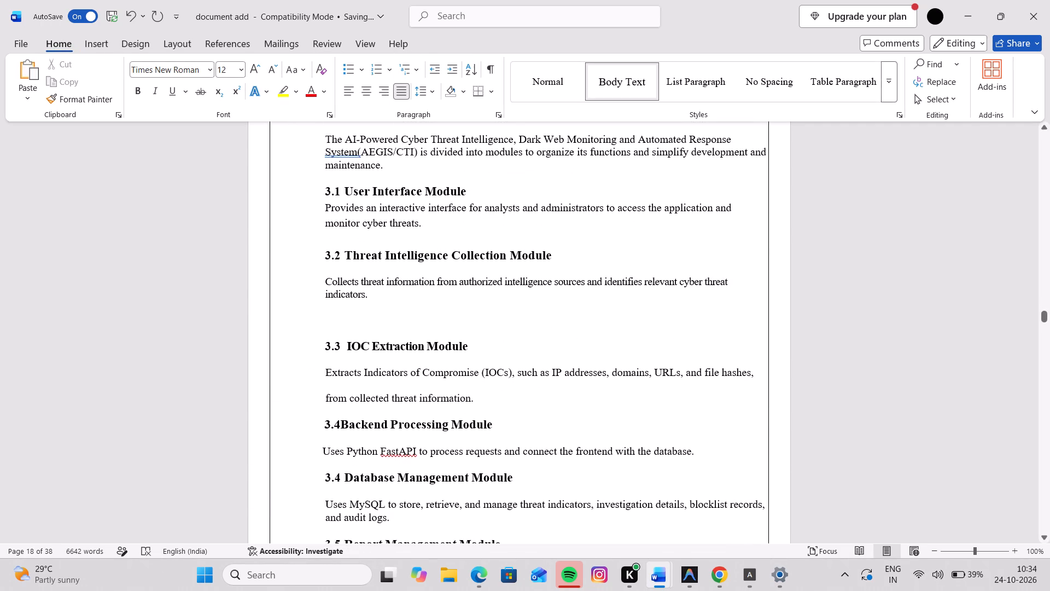
{"action": "scroll", "coordinate": [440, 386], "scroll_direction": "down", "scroll_amount": 3}
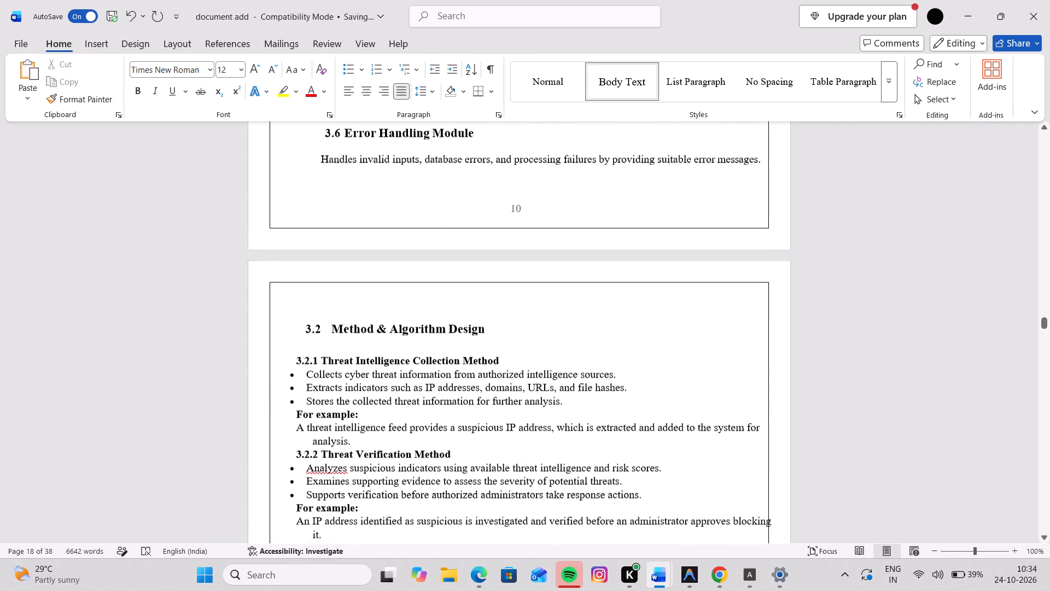
{"action": "scroll", "coordinate": [440, 386], "scroll_direction": "down", "scroll_amount": 1}
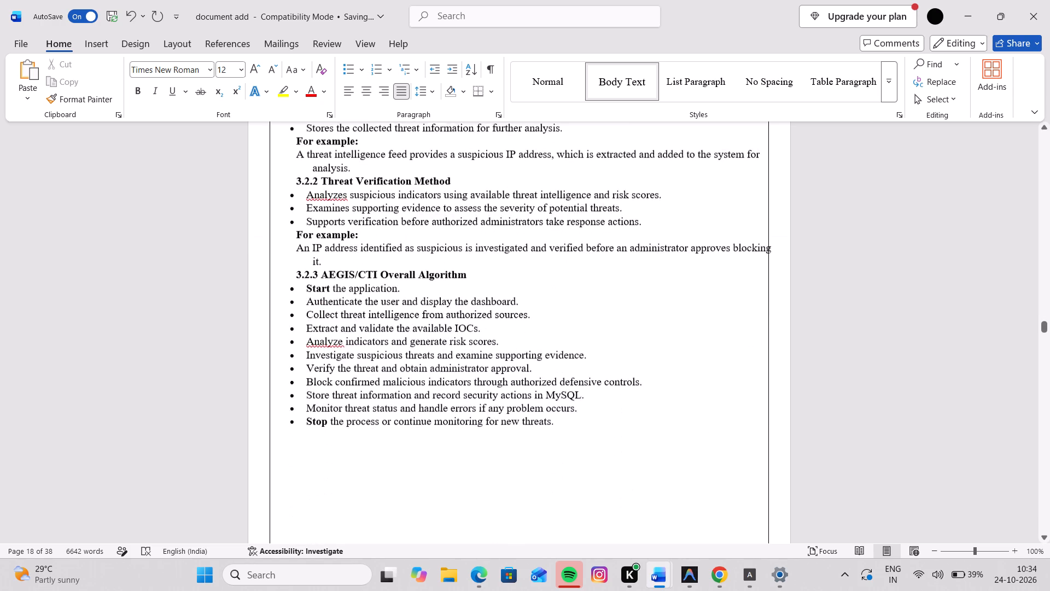
{"action": "scroll", "coordinate": [440, 386], "scroll_direction": "down", "scroll_amount": 2}
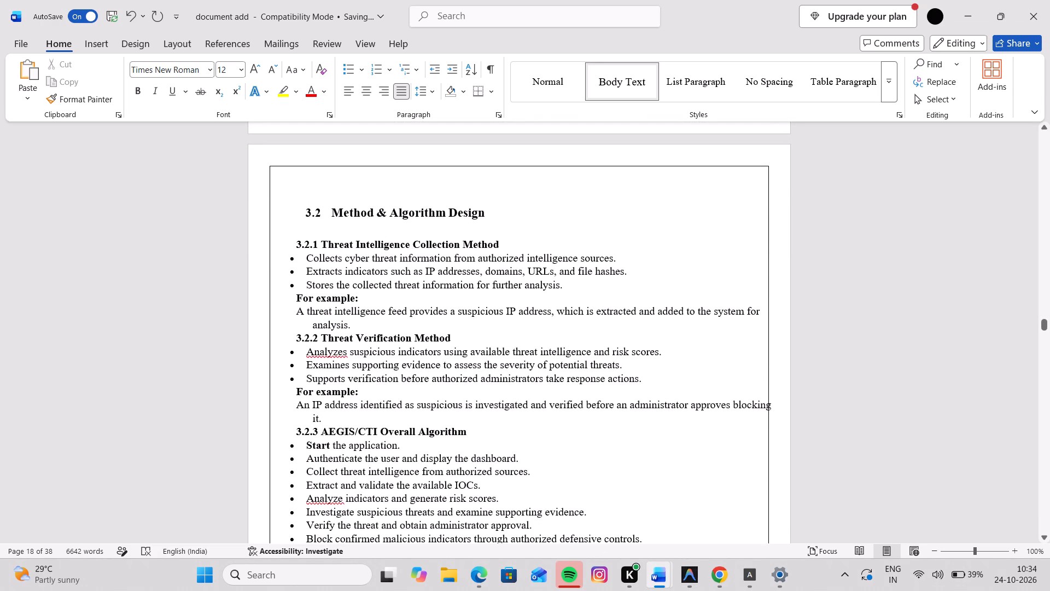
{"action": "left_click_drag", "start_coordinate": [281, 256], "coordinate": [447, 590]}
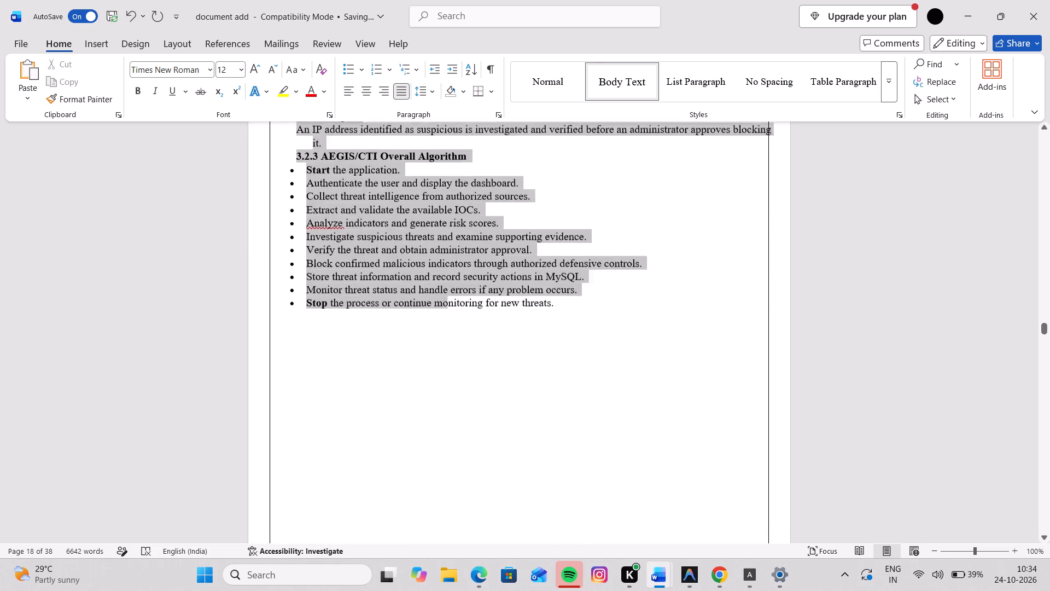
{"action": "left_click_drag", "start_coordinate": [447, 590], "coordinate": [606, 188]}
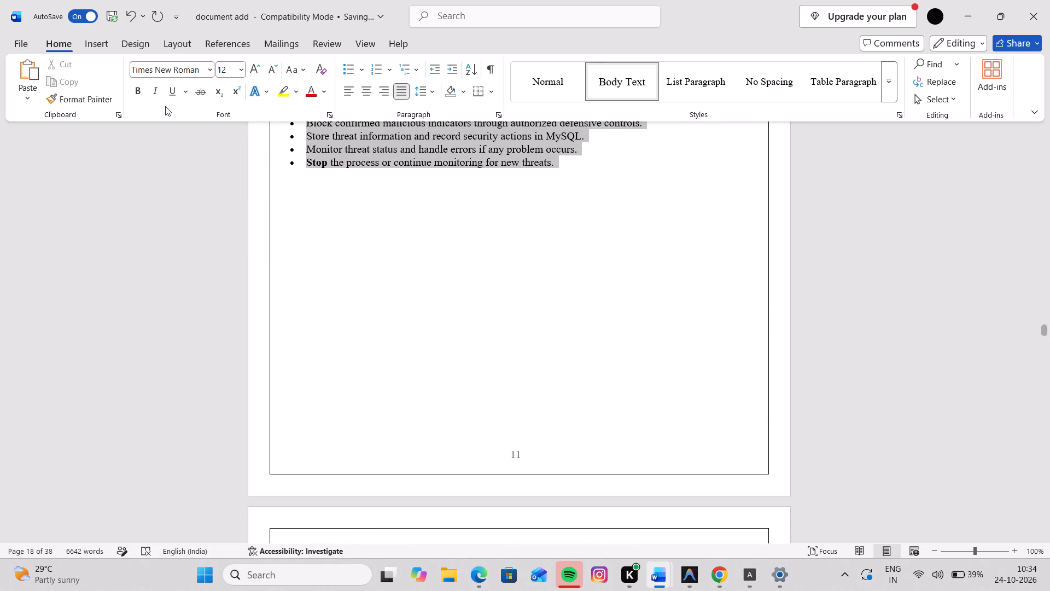
{"action": "left_click", "coordinate": [181, 50]}
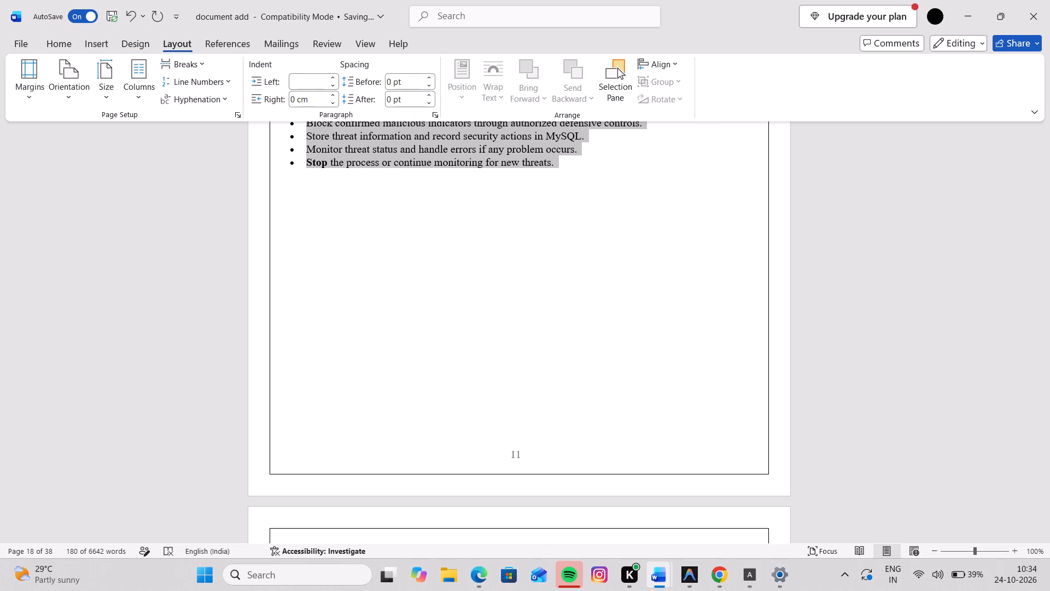
{"action": "left_click", "coordinate": [314, 83]}
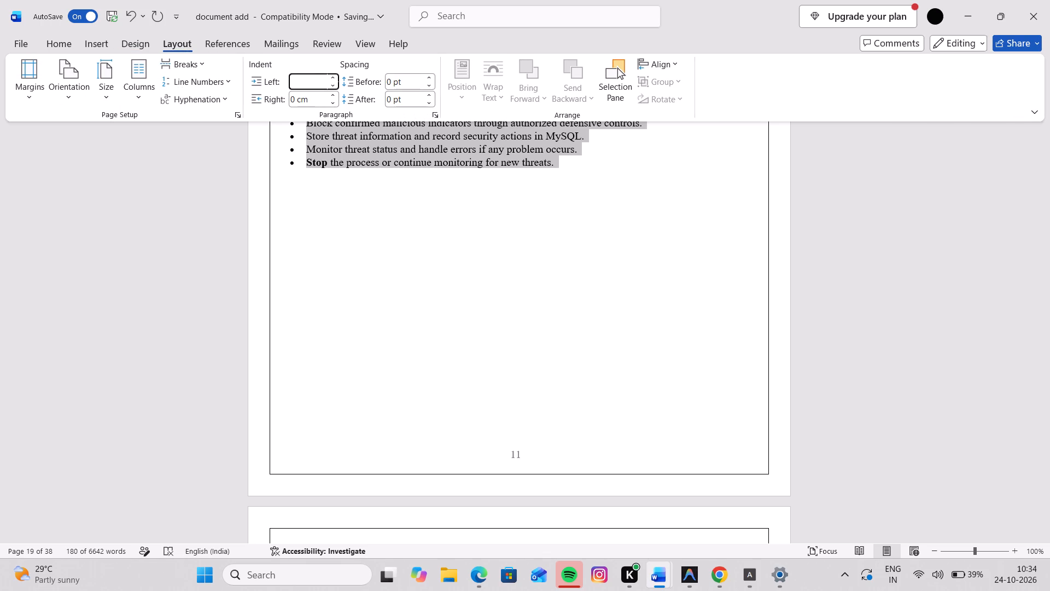
{"action": "key", "text": "ctrl+v"}
{"action": "left_click", "coordinate": [314, 96]}
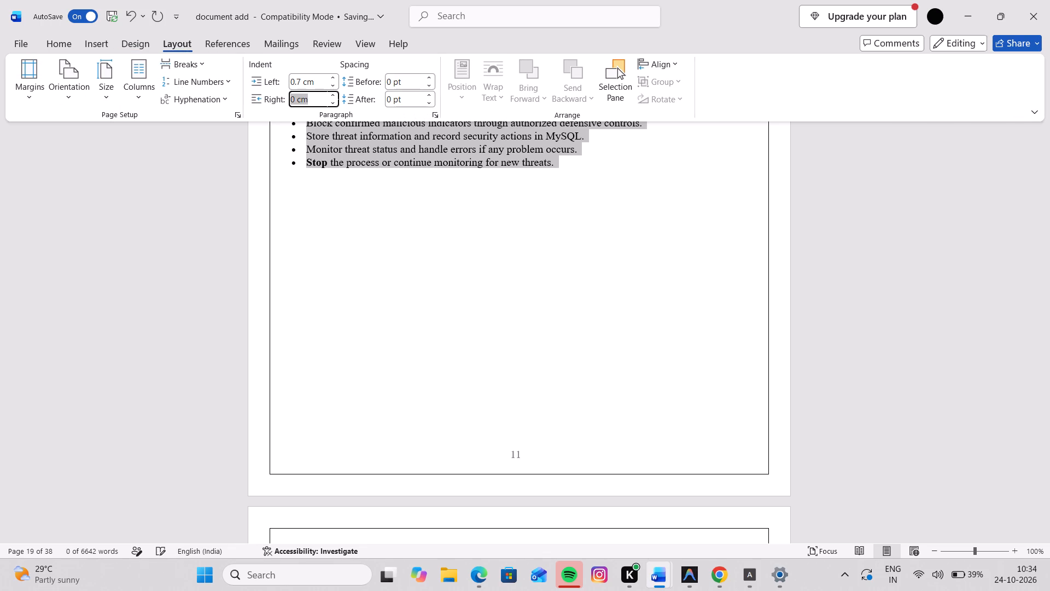
{"action": "key", "text": "ctrl+v"}
{"action": "key", "text": "Return"}
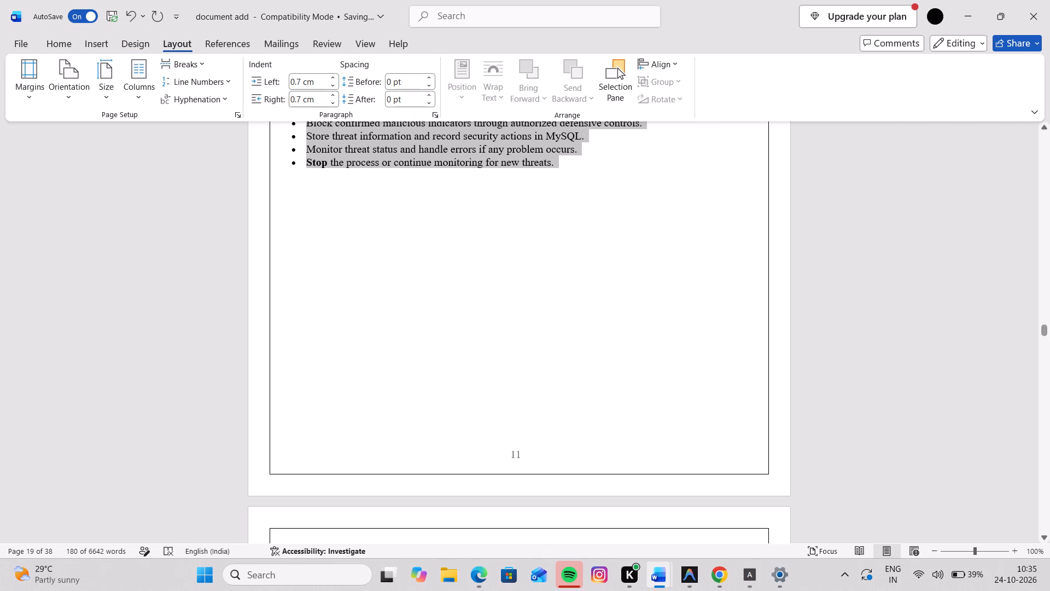
{"action": "left_click", "coordinate": [387, 265]}
{"action": "scroll", "coordinate": [387, 265], "scroll_direction": "up", "scroll_amount": 4}
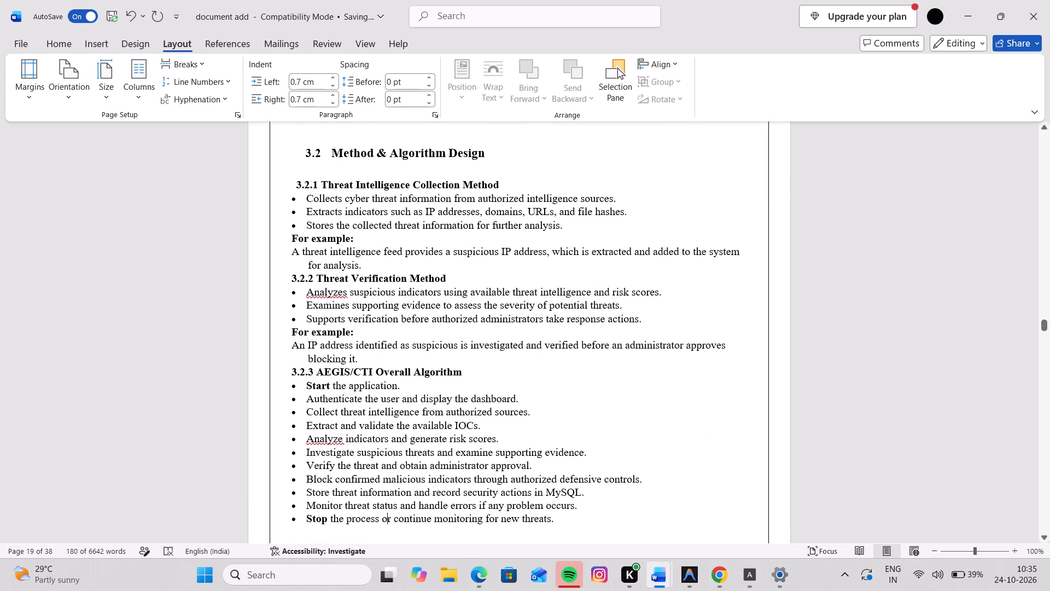
Set both the left and right indents of the architectural diagram description paragraphs below Figure 1 to 0.7 cm.
{"action": "scroll", "coordinate": [387, 265], "scroll_direction": "down", "scroll_amount": 2}
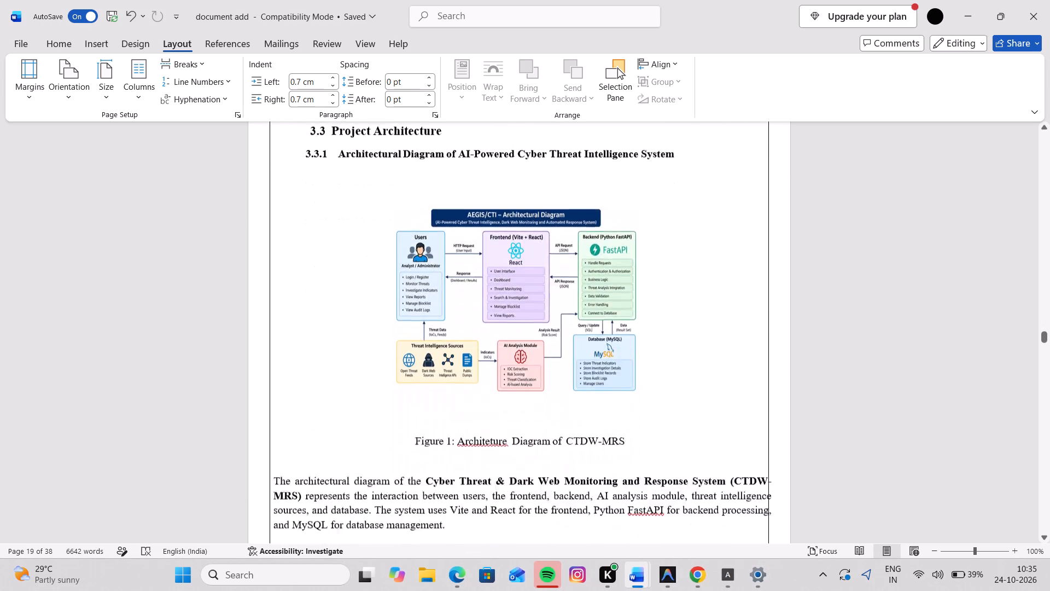
{"action": "scroll", "coordinate": [387, 265], "scroll_direction": "down", "scroll_amount": 4}
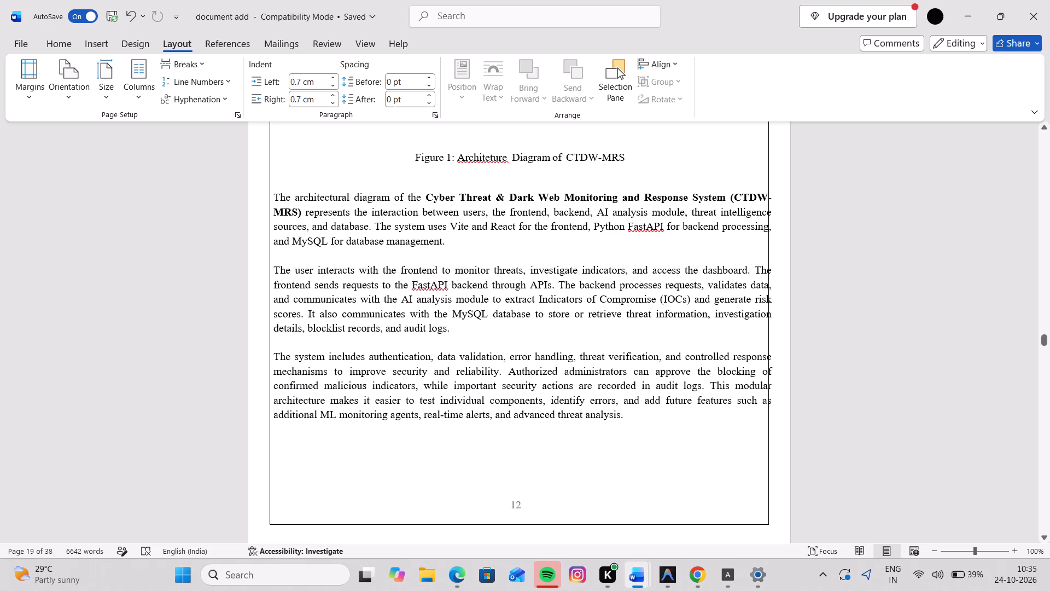
{"action": "left_click_drag", "start_coordinate": [274, 193], "coordinate": [554, 323]}
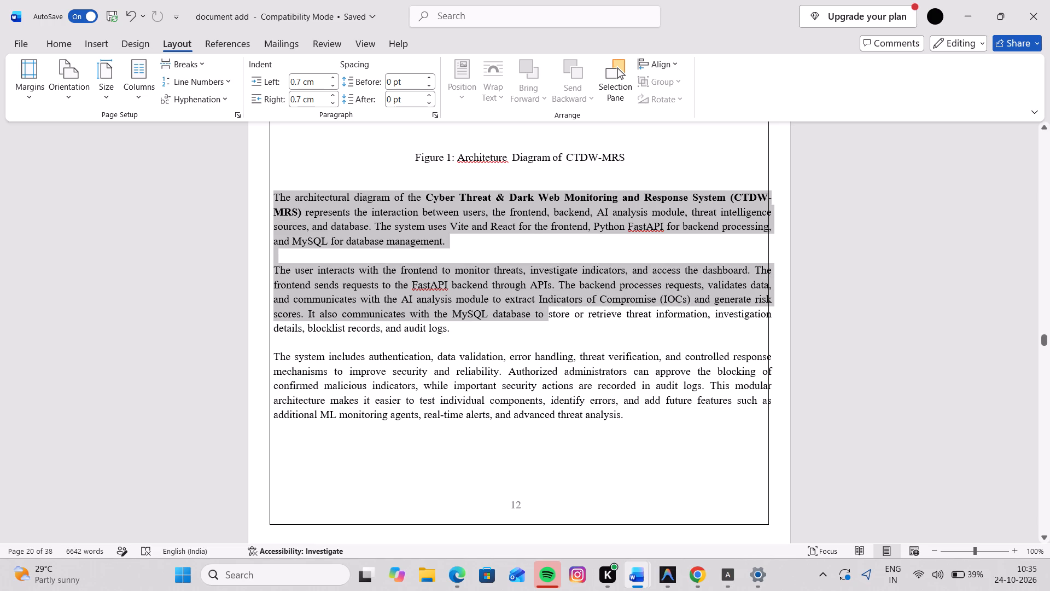
{"action": "left_click_drag", "start_coordinate": [554, 323], "coordinate": [694, 422]}
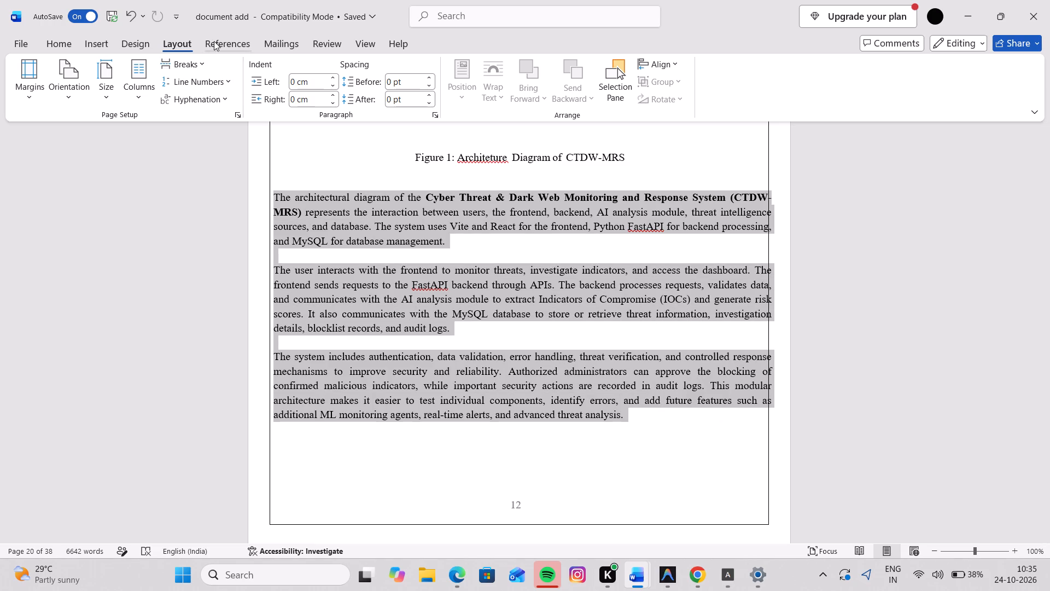
{"action": "left_click", "coordinate": [316, 79]}
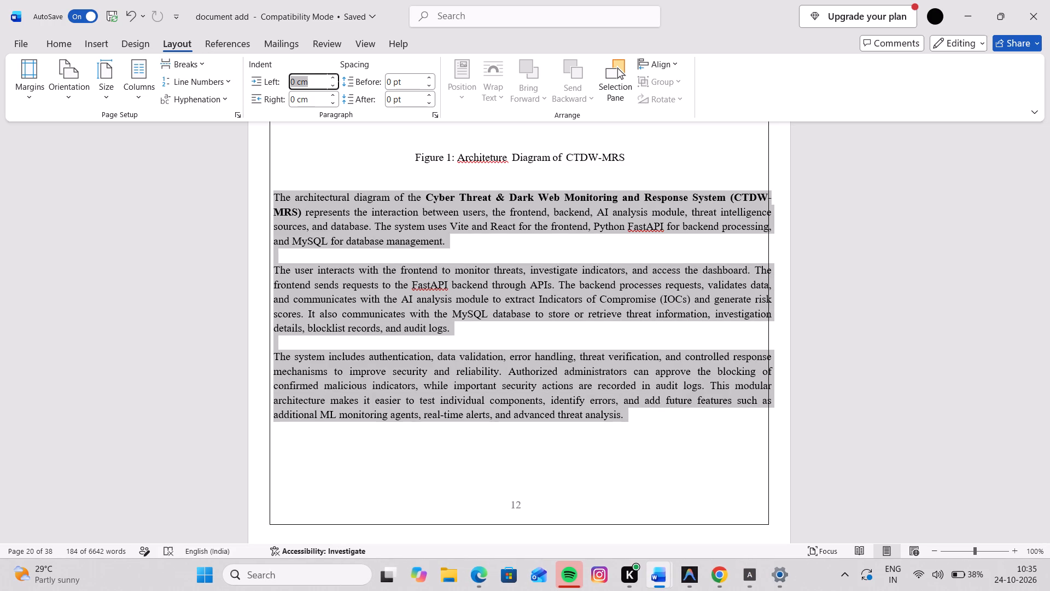
{"action": "key", "text": "ctrl+v"}
{"action": "left_click", "coordinate": [311, 95]}
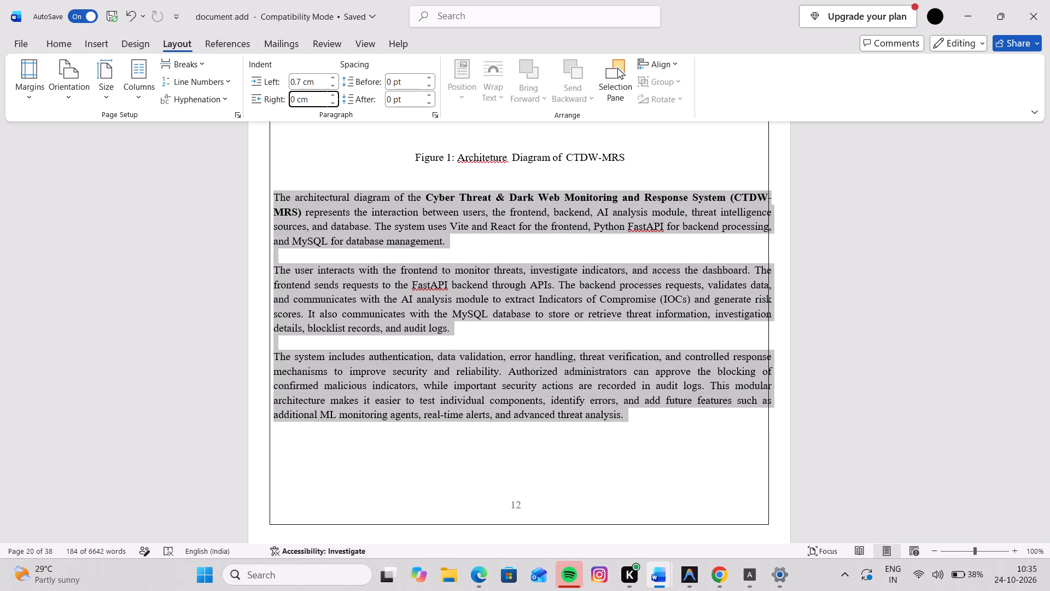
{"action": "key", "text": "ctrl+v"}
{"action": "key", "text": "Return"}
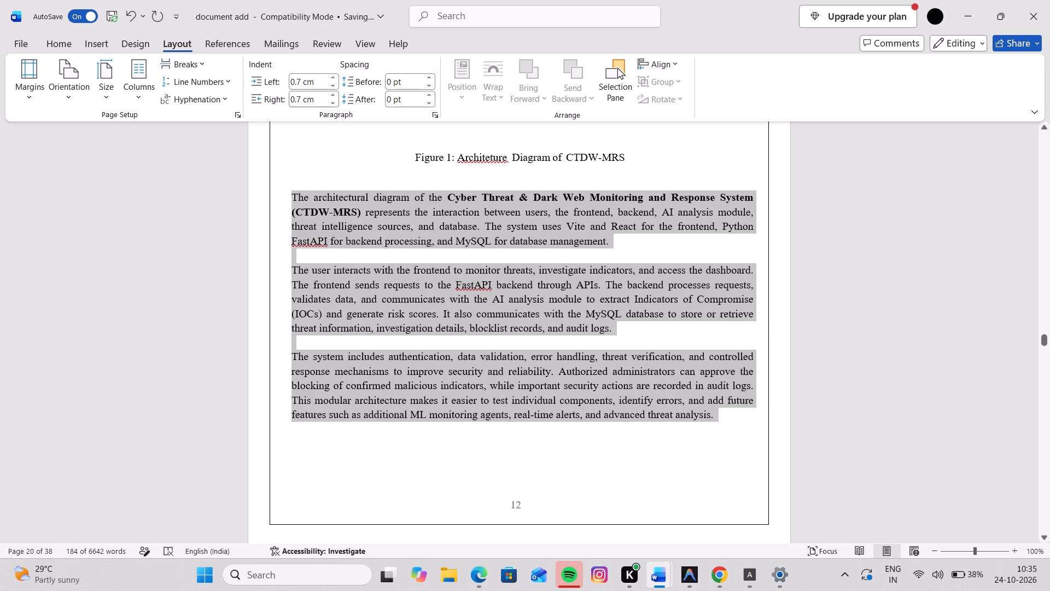
{"action": "left_click", "coordinate": [417, 464]}
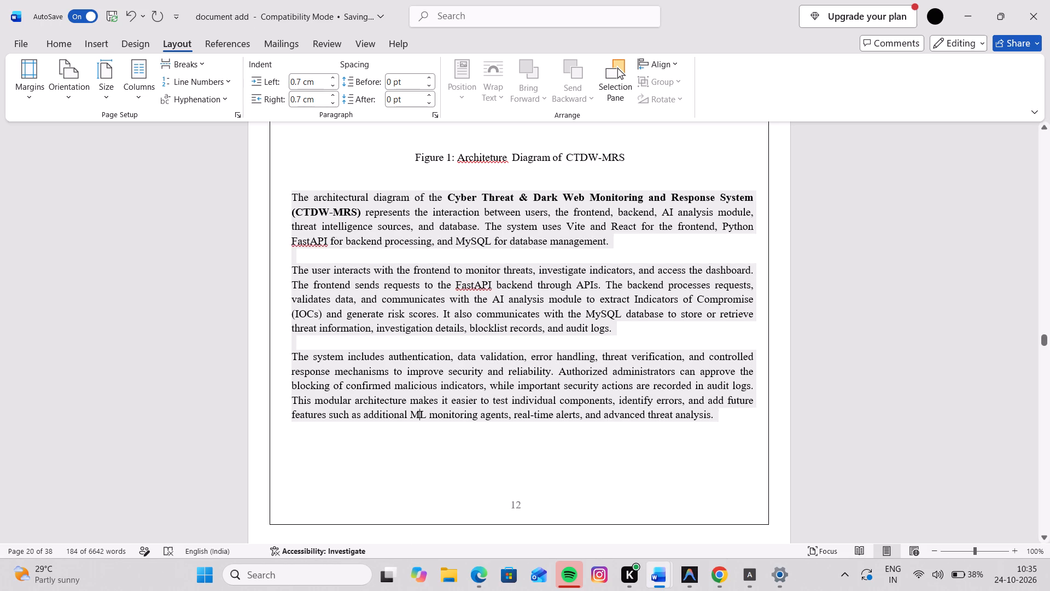
Set the left indent of the Data Flow Diagram description paragraphs below Figure 2 to 0.7 cm and try the same value for the right indent.
{"action": "scroll", "coordinate": [417, 464], "scroll_direction": "down", "scroll_amount": 4}
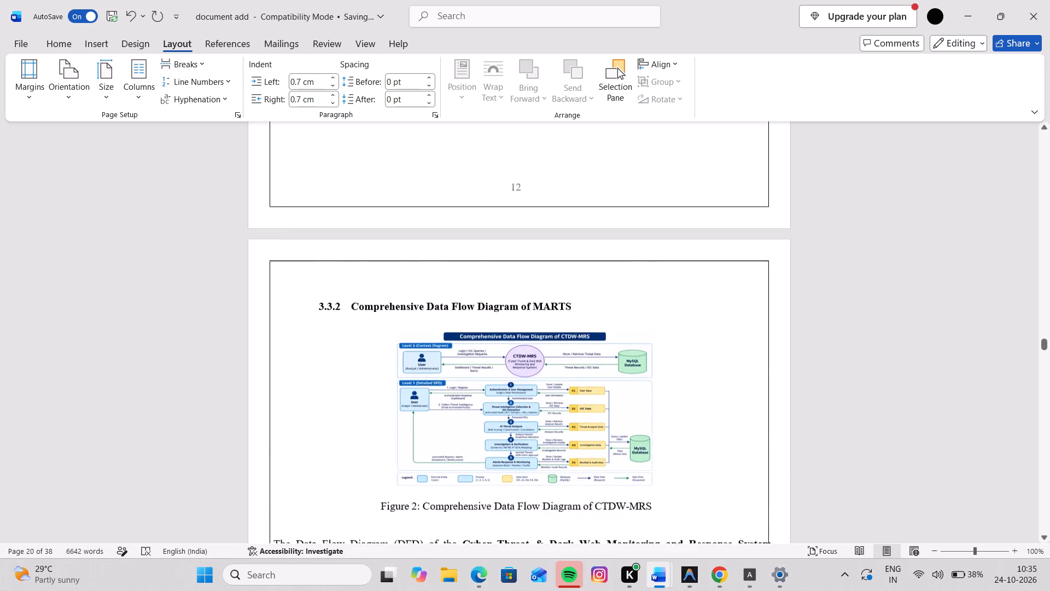
{"action": "scroll", "coordinate": [417, 464], "scroll_direction": "down", "scroll_amount": 4}
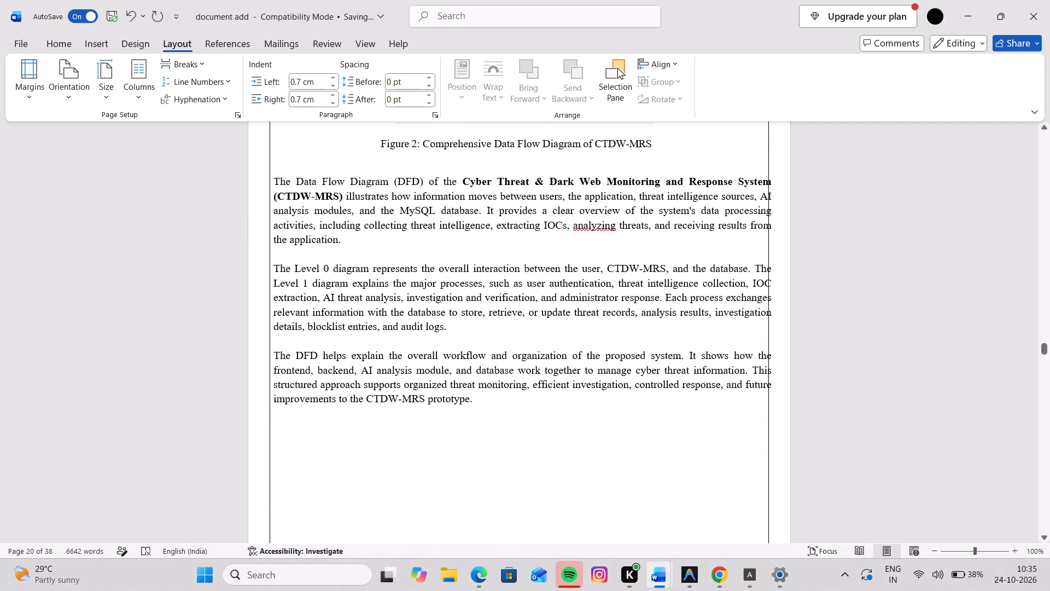
{"action": "left_click_drag", "start_coordinate": [275, 177], "coordinate": [529, 375]}
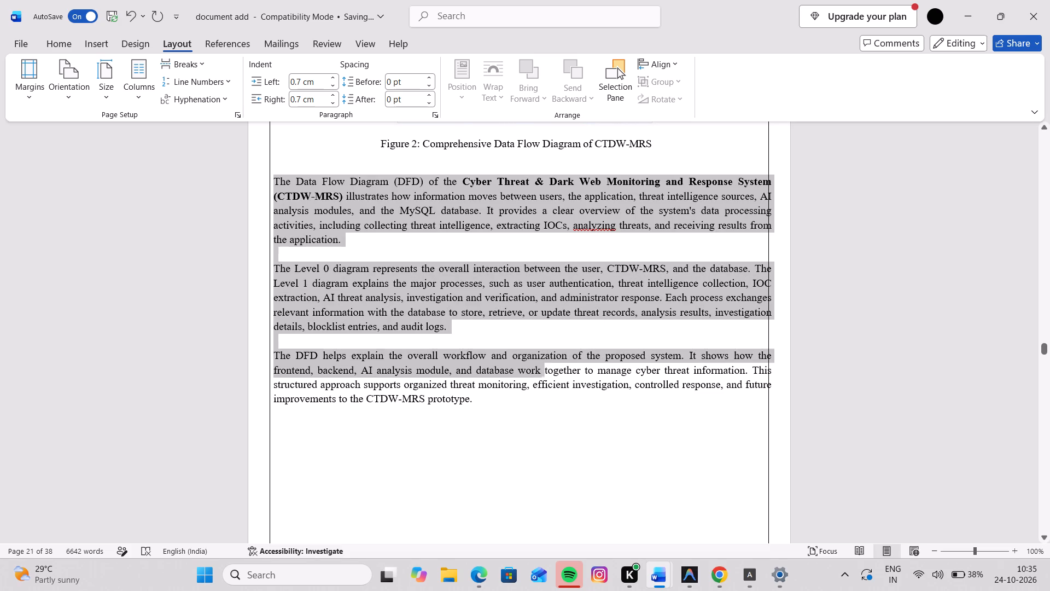
{"action": "left_click_drag", "start_coordinate": [529, 375], "coordinate": [530, 416]}
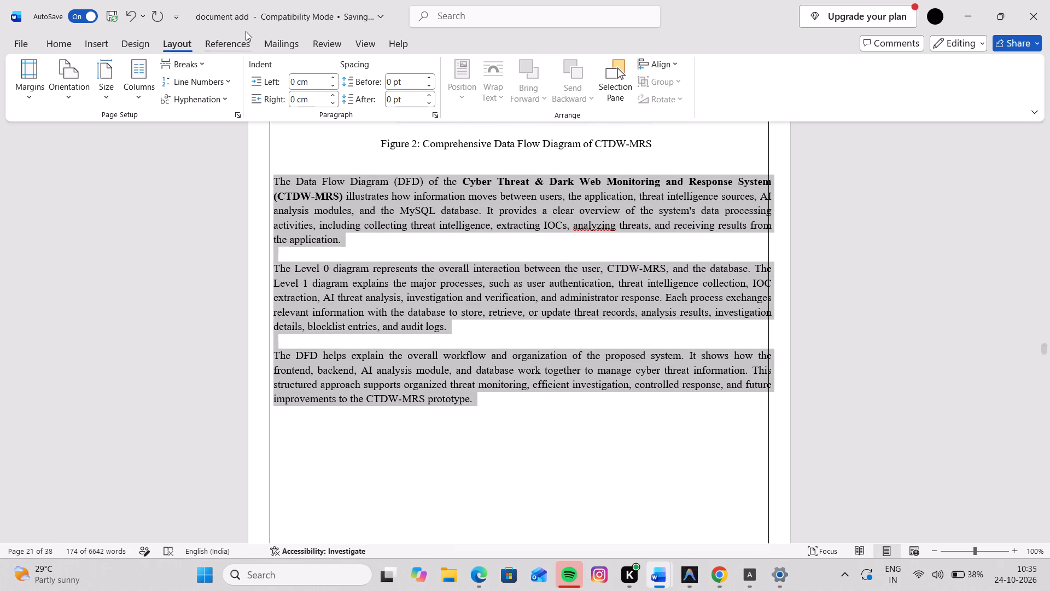
{"action": "left_click", "coordinate": [320, 83]}
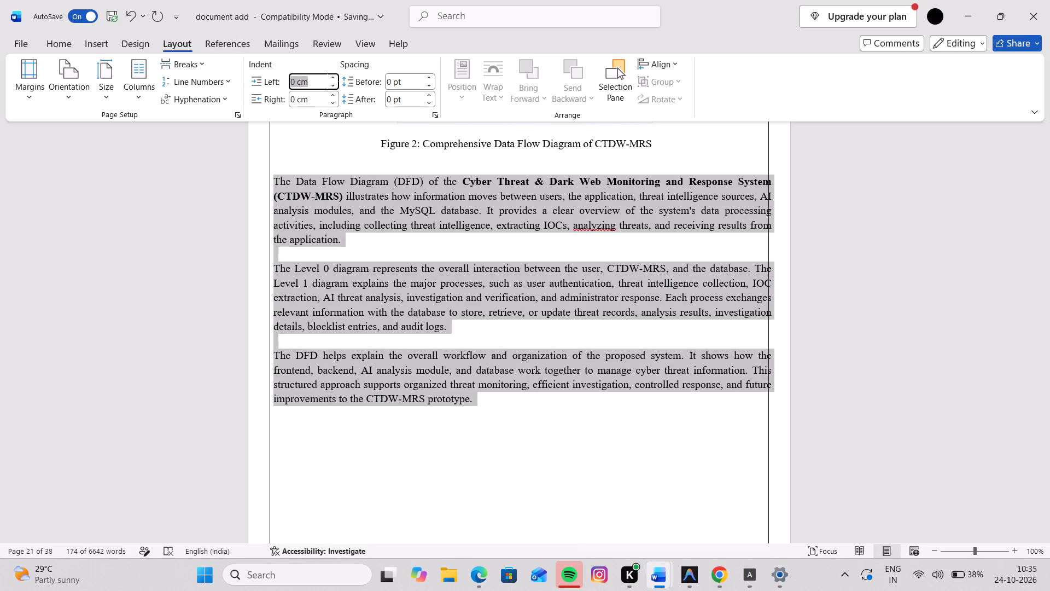
{"action": "key", "text": "ctrl+v"}
{"action": "left_click", "coordinate": [318, 96]}
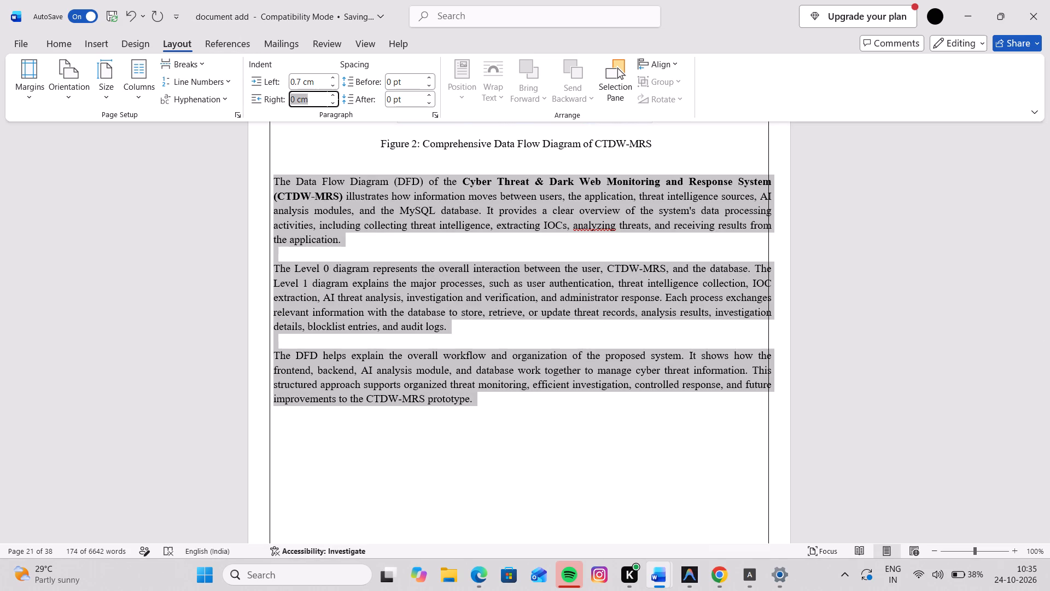
{"action": "key", "text": "ctrl+v"}
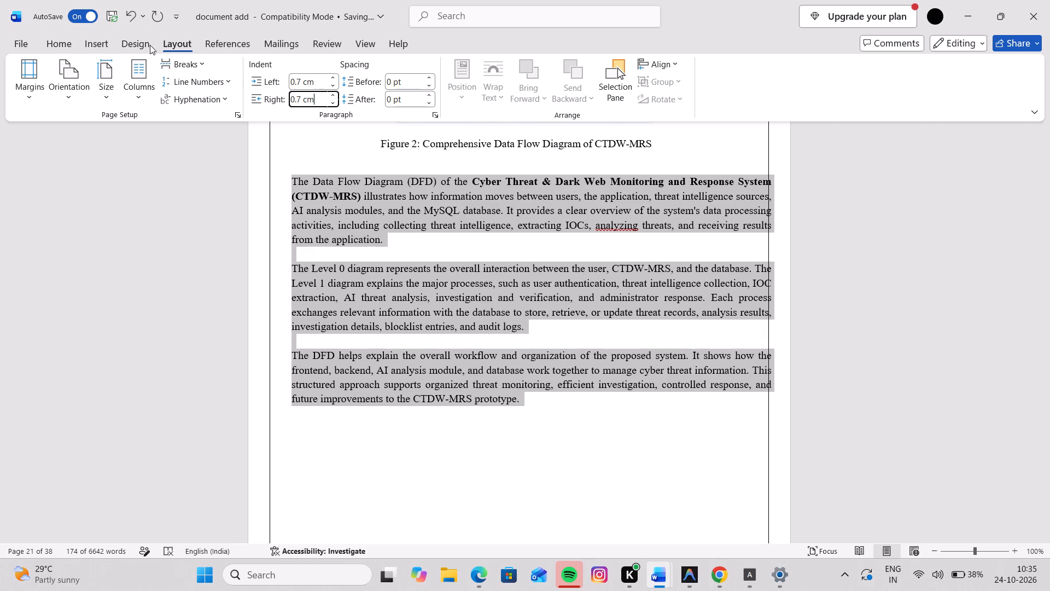
{"action": "left_click", "coordinate": [62, 41]}
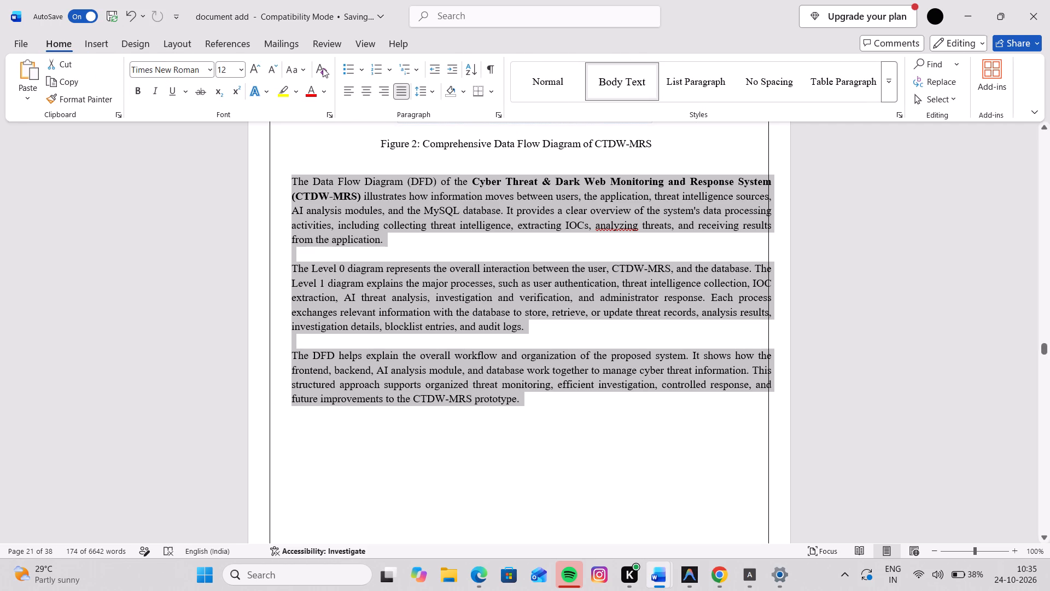
{"action": "key", "text": "Return"}
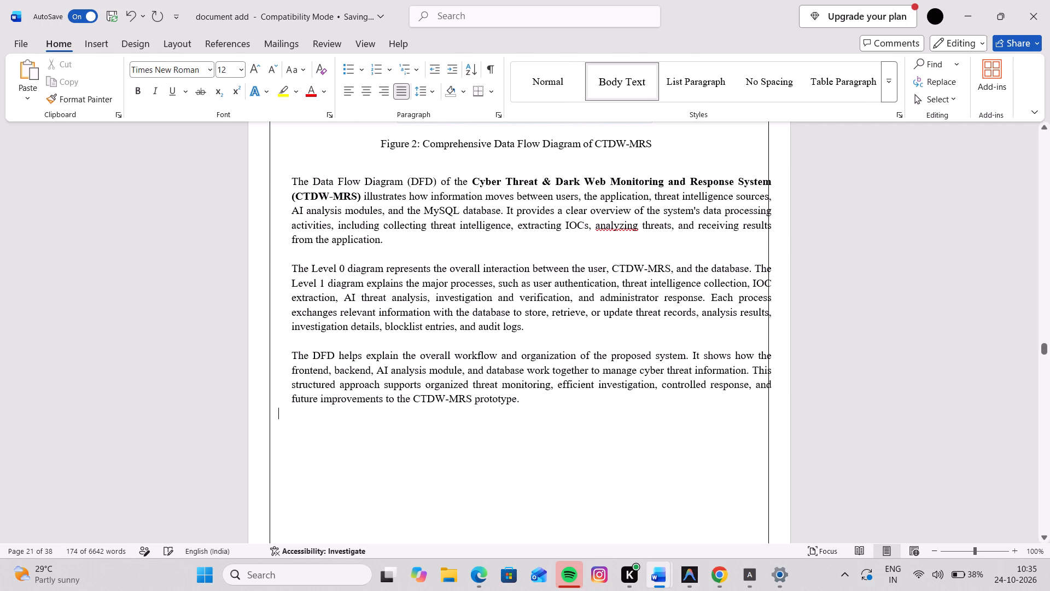
Set both the left and right indents of the class diagram description paragraphs below Figure 3 to 0.7 cm.
{"action": "scroll", "coordinate": [424, 437], "scroll_direction": "down", "scroll_amount": 3}
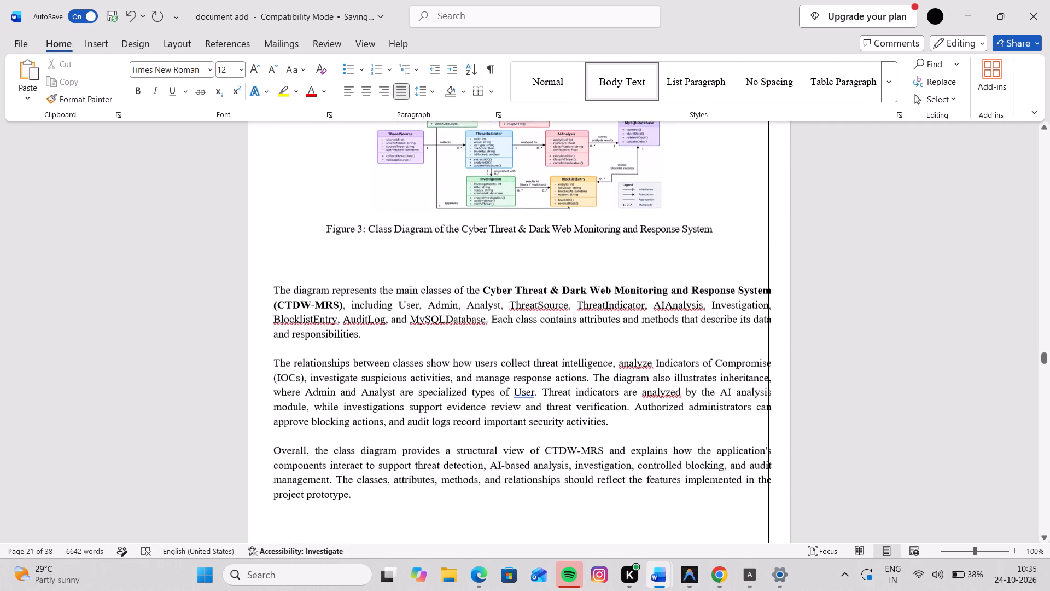
{"action": "scroll", "coordinate": [424, 437], "scroll_direction": "down", "scroll_amount": 2}
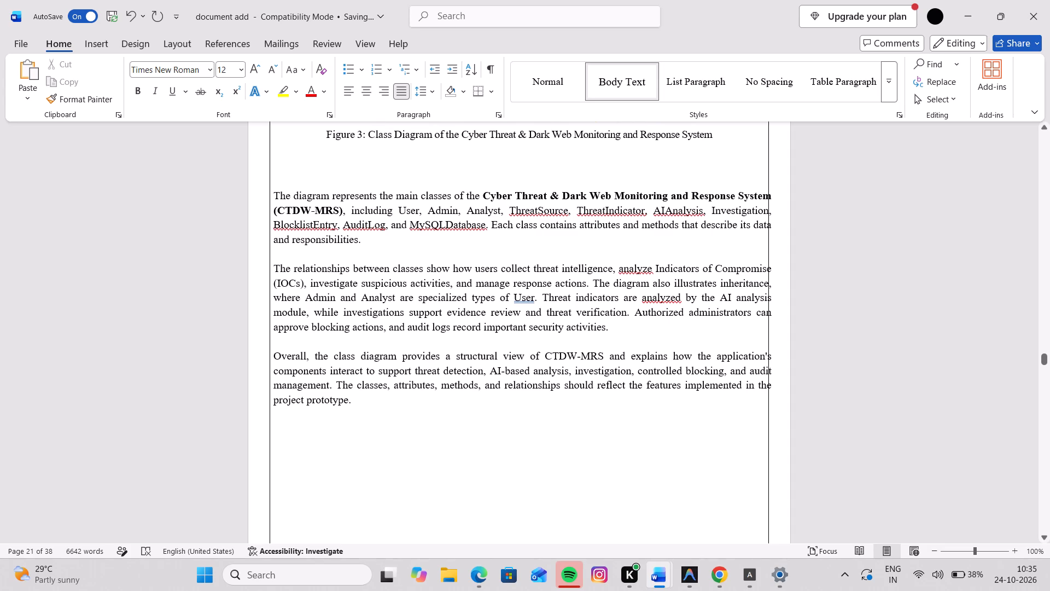
{"action": "left_click_drag", "start_coordinate": [276, 192], "coordinate": [407, 412]}
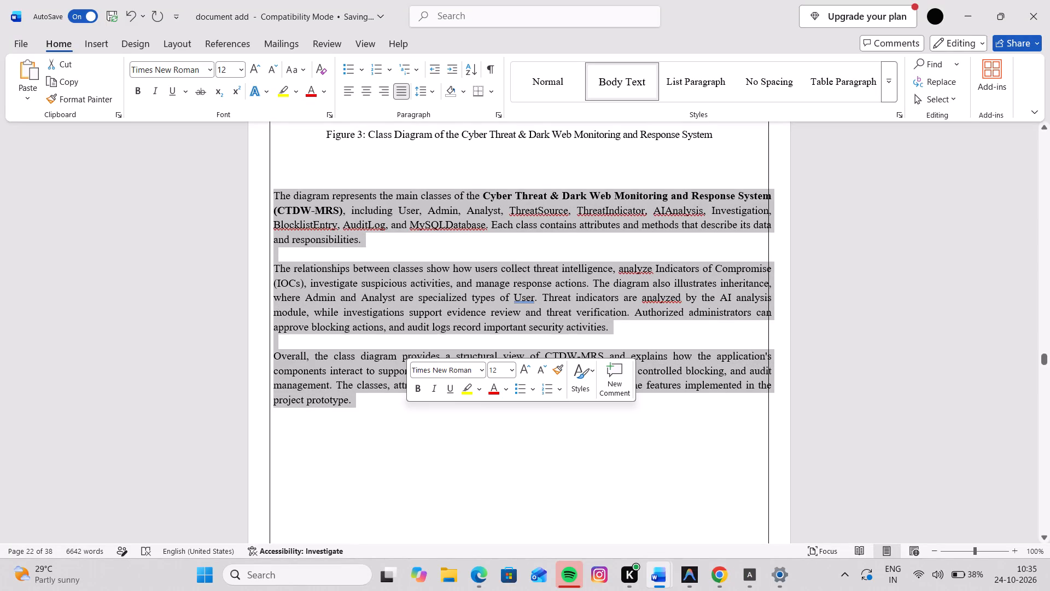
{"action": "left_click", "coordinate": [183, 34]}
{"action": "left_click", "coordinate": [313, 81]}
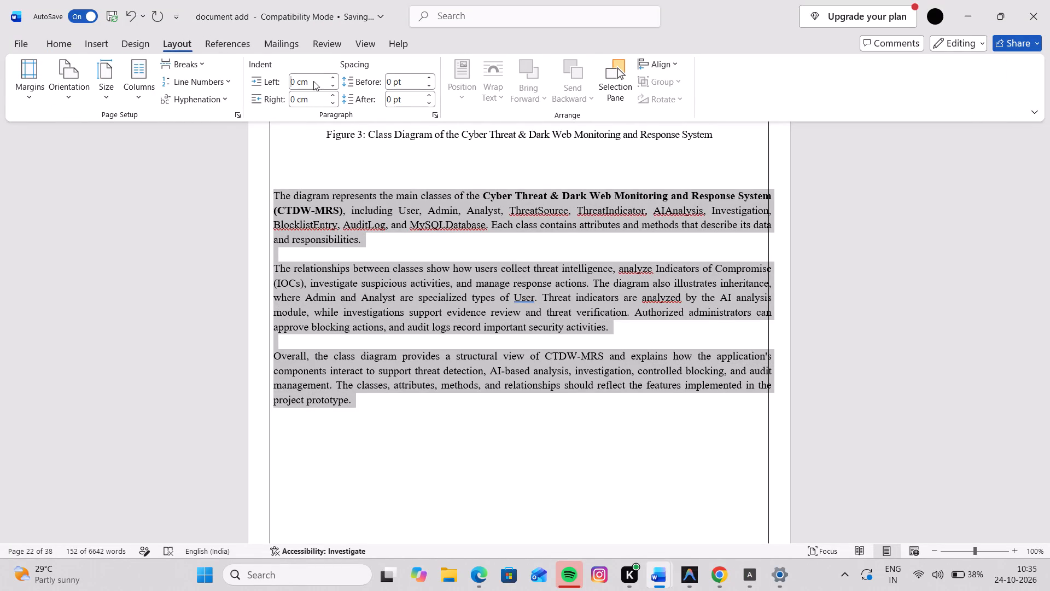
{"action": "key", "text": "ctrl+v"}
{"action": "left_click", "coordinate": [312, 97]}
{"action": "key", "text": "ctrl+v"}
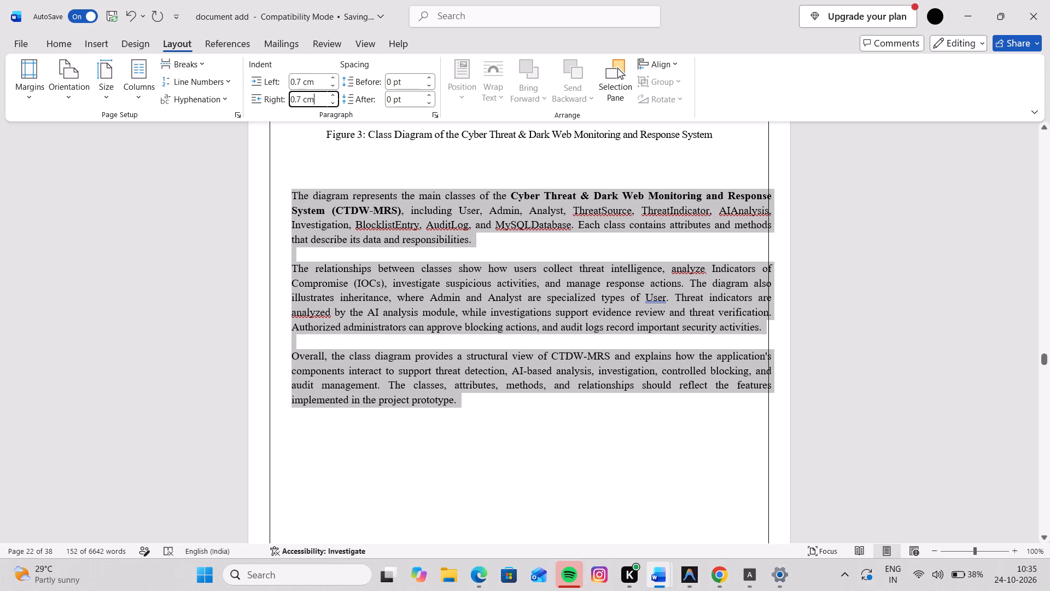
{"action": "key", "text": "Return"}
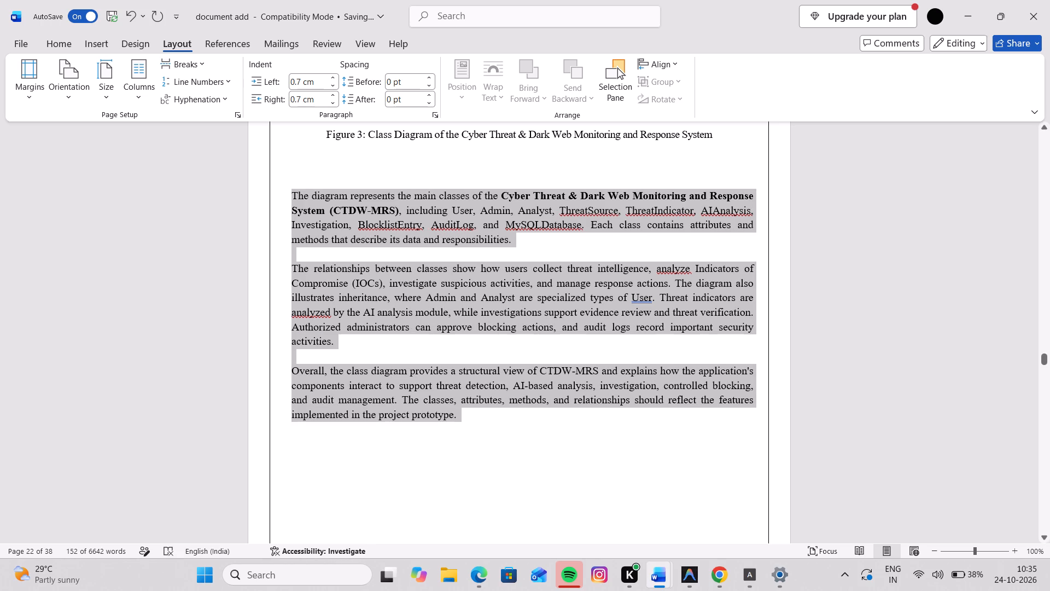
{"action": "left_click", "coordinate": [420, 461]}
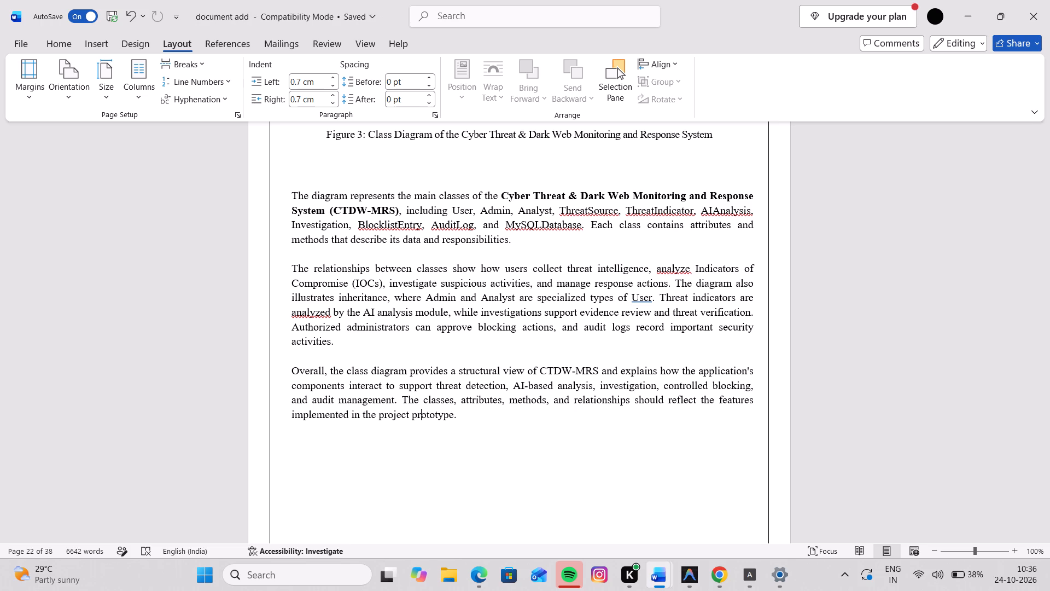
Set both the left and right indents of the use case diagram description paragraphs below Figure 4 to 0.7 cm.
{"action": "scroll", "coordinate": [420, 461], "scroll_direction": "down", "scroll_amount": 8}
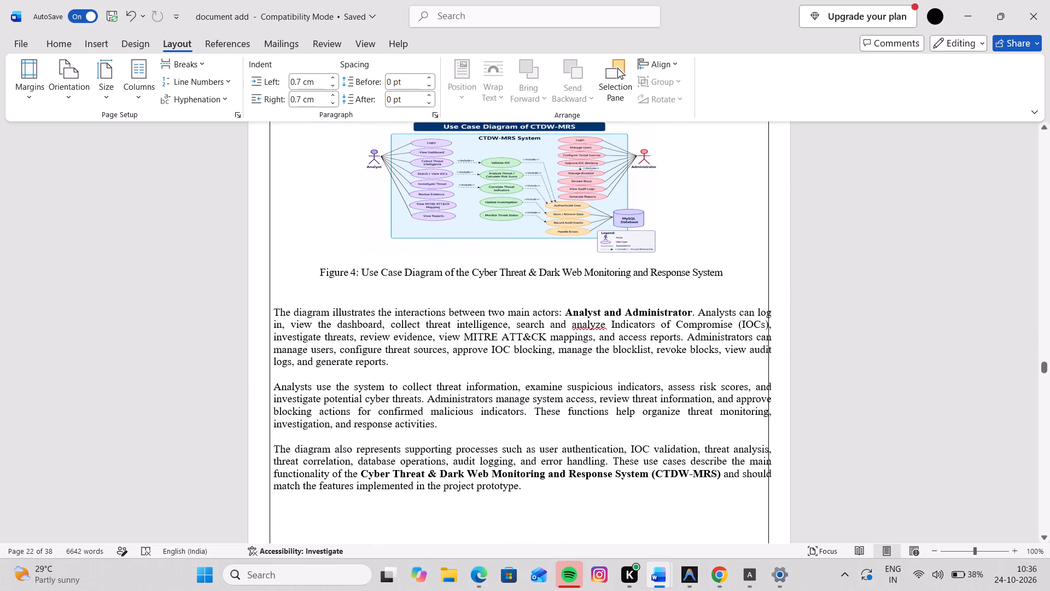
{"action": "left_click_drag", "start_coordinate": [275, 309], "coordinate": [512, 469]}
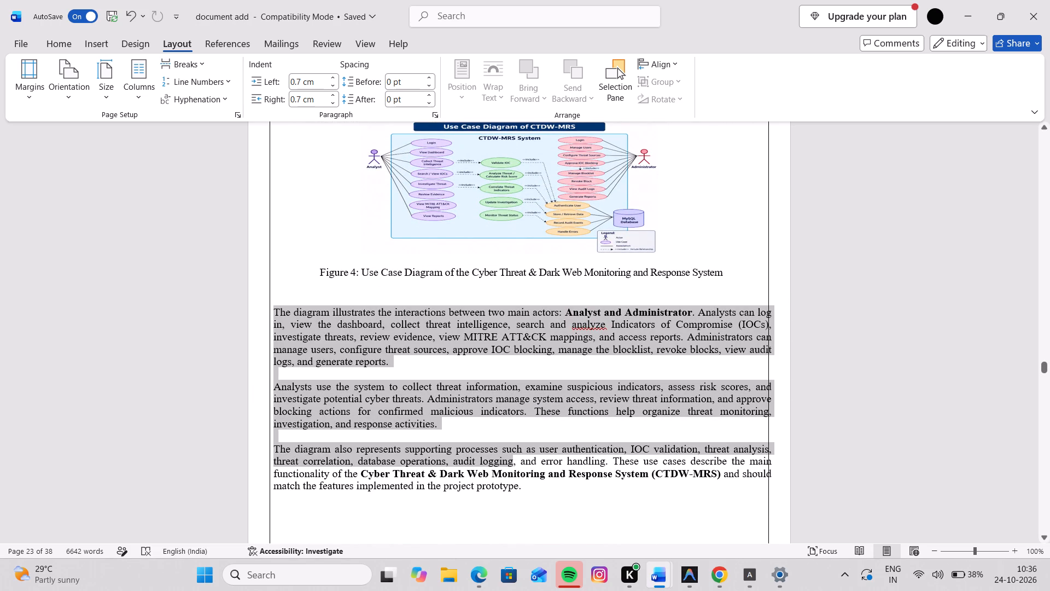
{"action": "left_click_drag", "start_coordinate": [512, 469], "coordinate": [555, 491]}
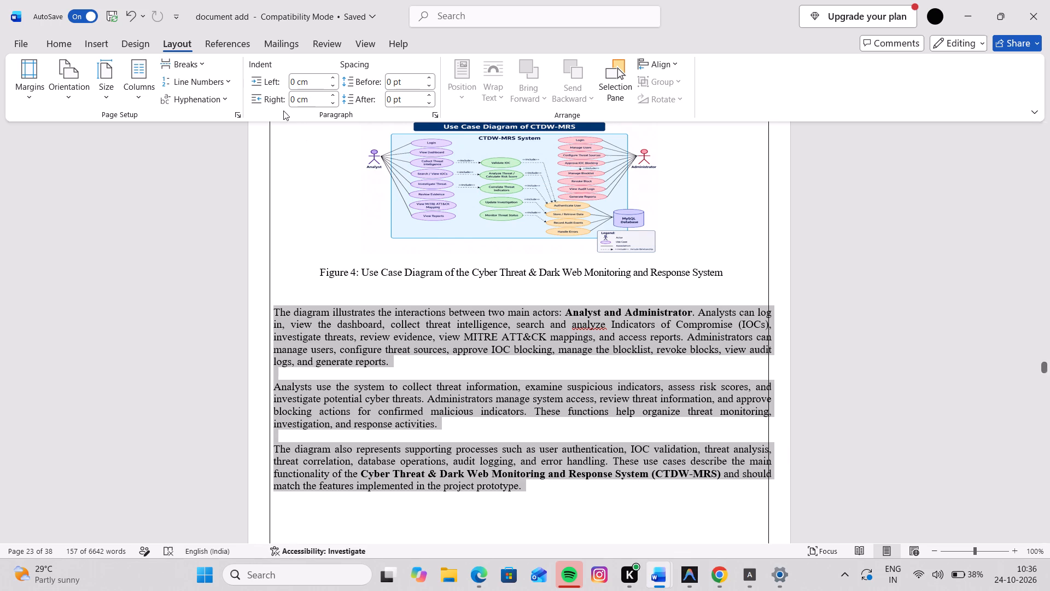
{"action": "left_click", "coordinate": [314, 83]}
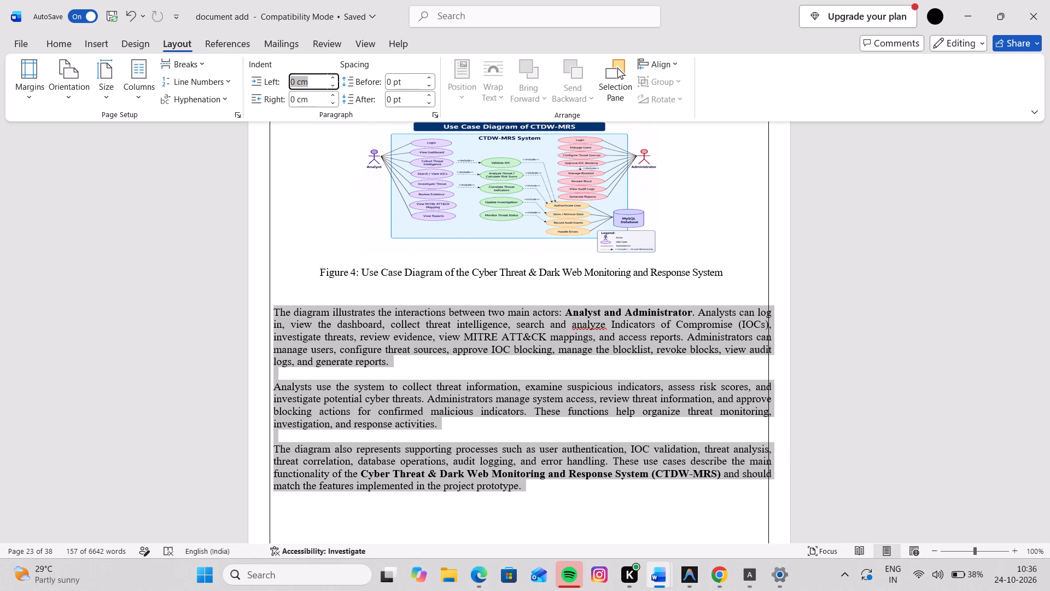
{"action": "key", "text": "ctrl+v"}
{"action": "left_click", "coordinate": [314, 94]}
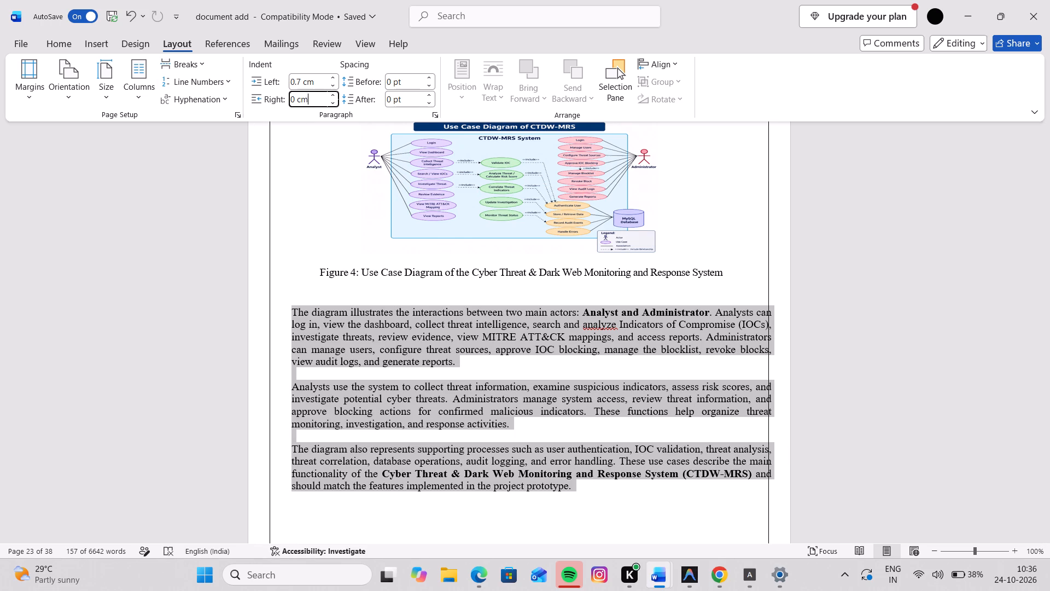
{"action": "key", "text": "ctrl+v"}
{"action": "key", "text": "Return"}
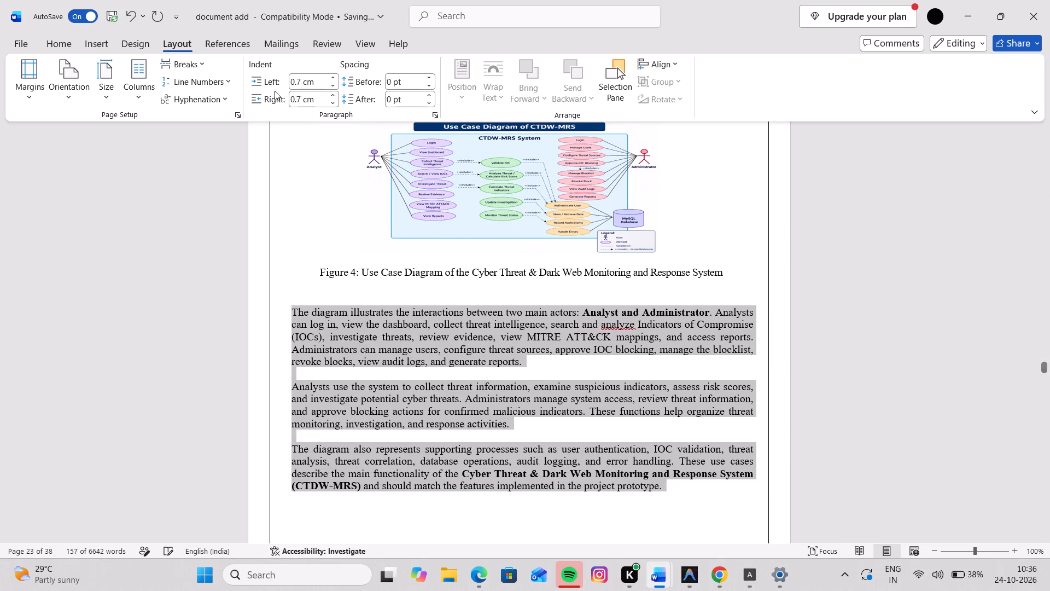
Set both the left and right indents of the 1.2 Test Case Study text, from Test Case 1 through Test Case 4's postconditions, to 0.7 cm.
{"action": "left_click", "coordinate": [51, 40]}
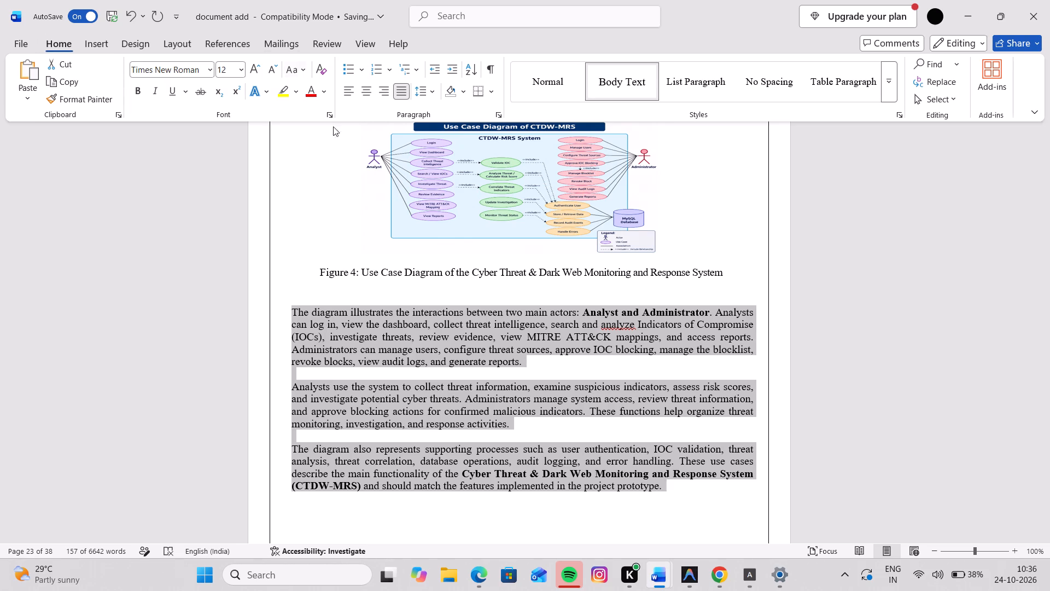
{"action": "scroll", "coordinate": [367, 331], "scroll_direction": "down", "scroll_amount": 8}
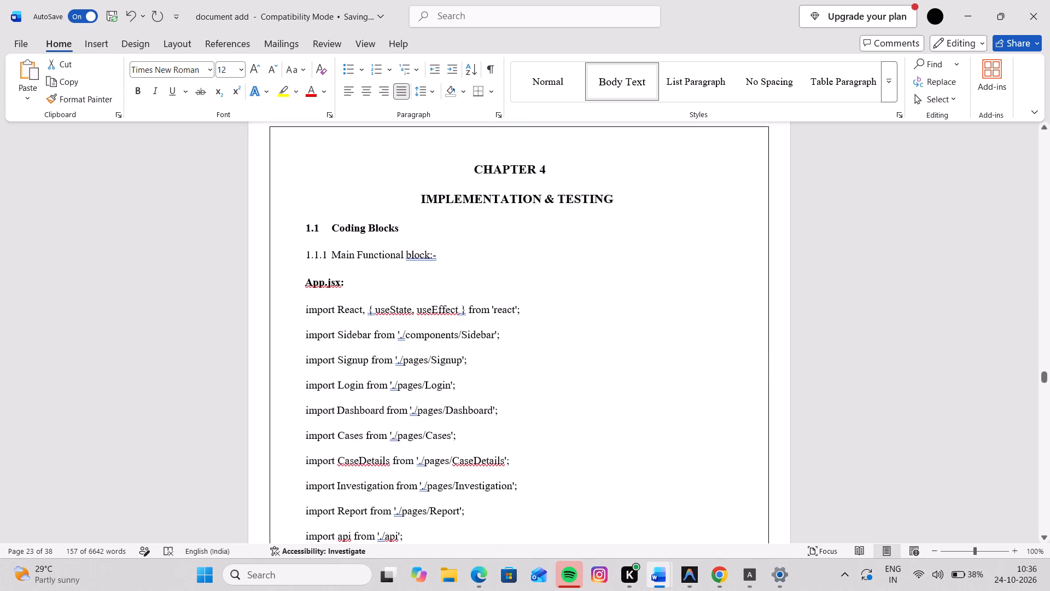
{"action": "scroll", "coordinate": [367, 331], "scroll_direction": "down", "scroll_amount": 4}
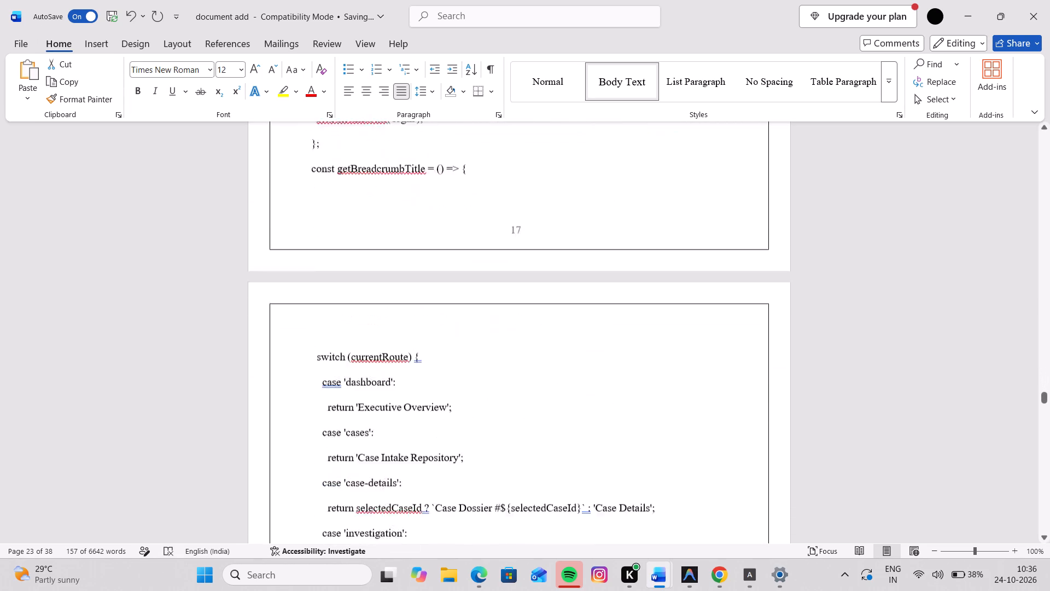
{"action": "scroll", "coordinate": [367, 331], "scroll_direction": "down", "scroll_amount": 4}
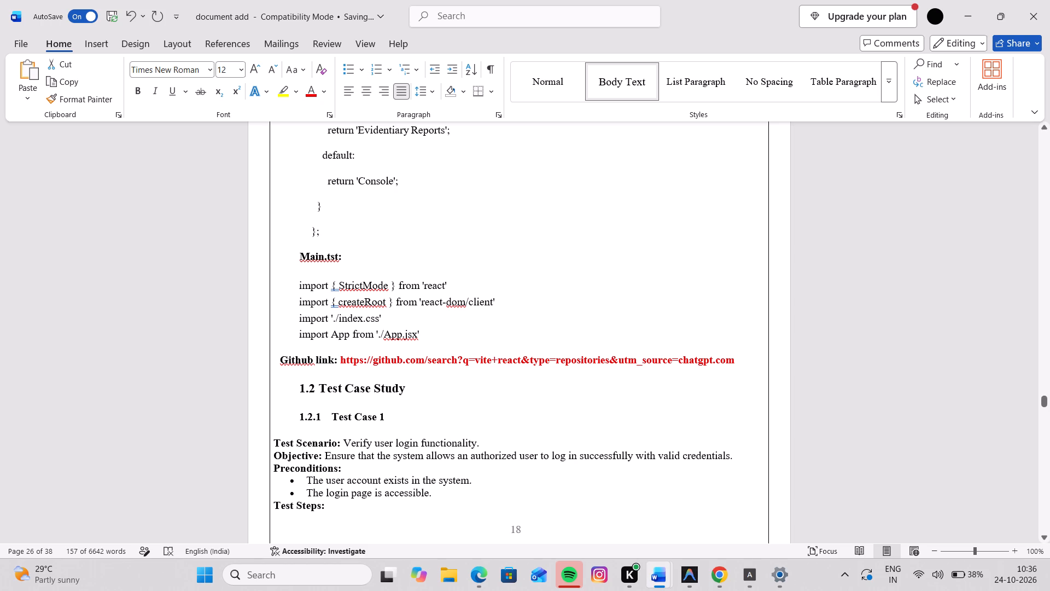
{"action": "scroll", "coordinate": [421, 449], "scroll_direction": "down", "scroll_amount": 2}
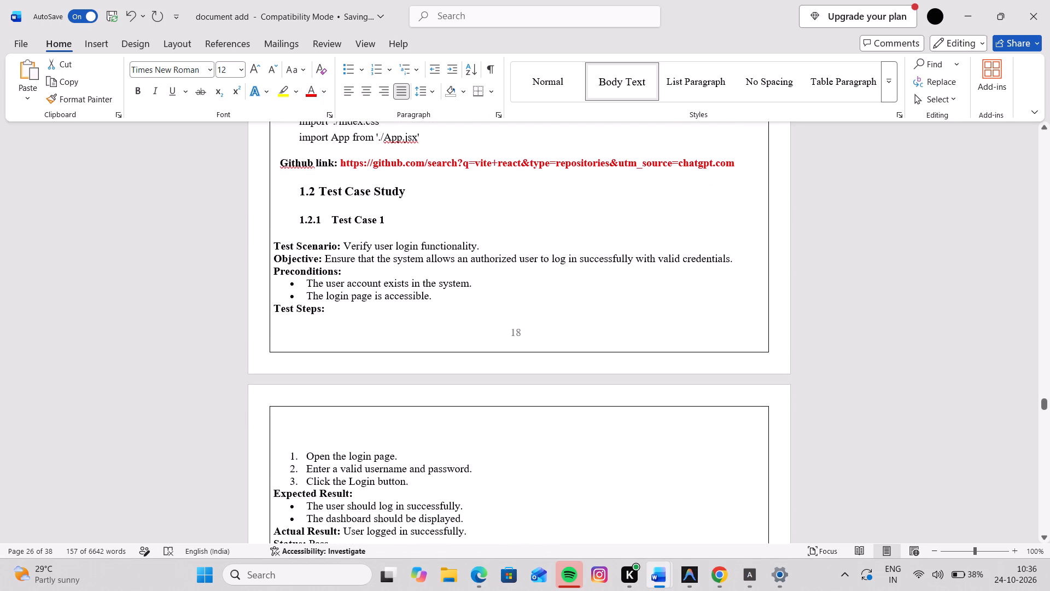
{"action": "left_click_drag", "start_coordinate": [273, 239], "coordinate": [410, 558]}
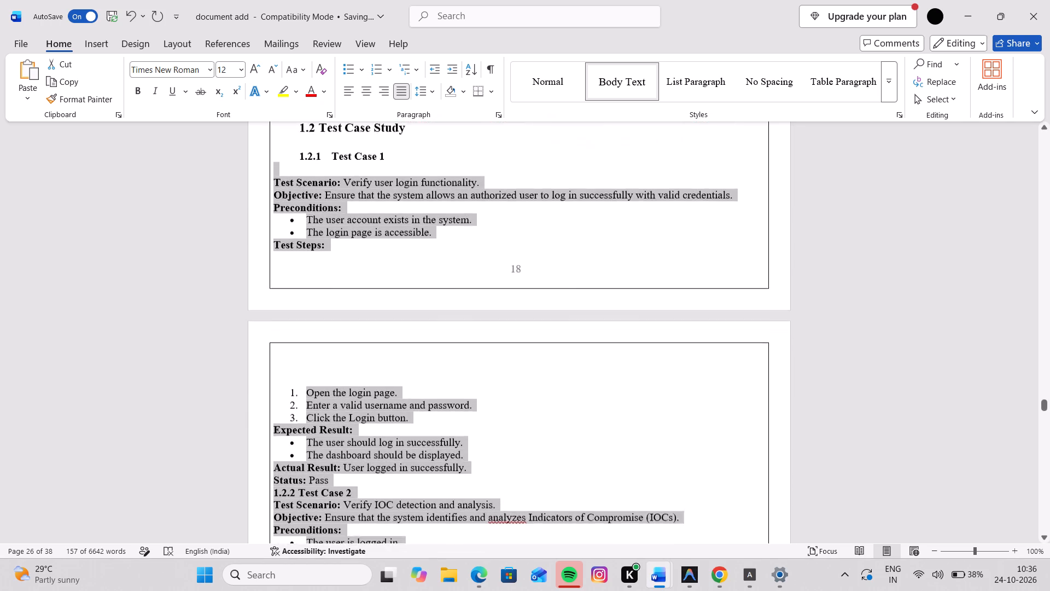
{"action": "left_click_drag", "start_coordinate": [410, 558], "coordinate": [411, 559]}
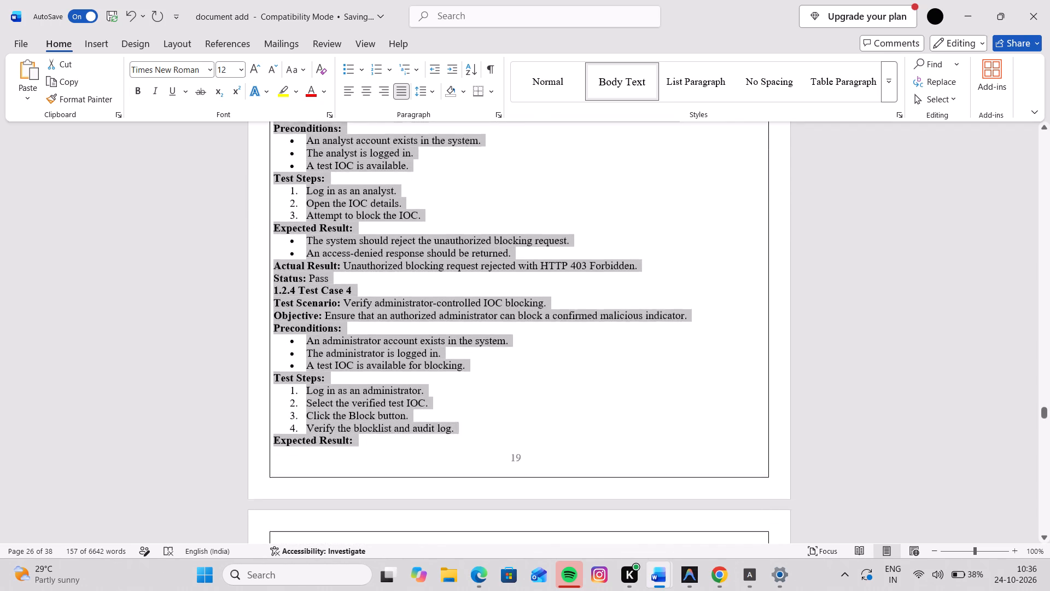
{"action": "left_click_drag", "start_coordinate": [411, 559], "coordinate": [722, 300]}
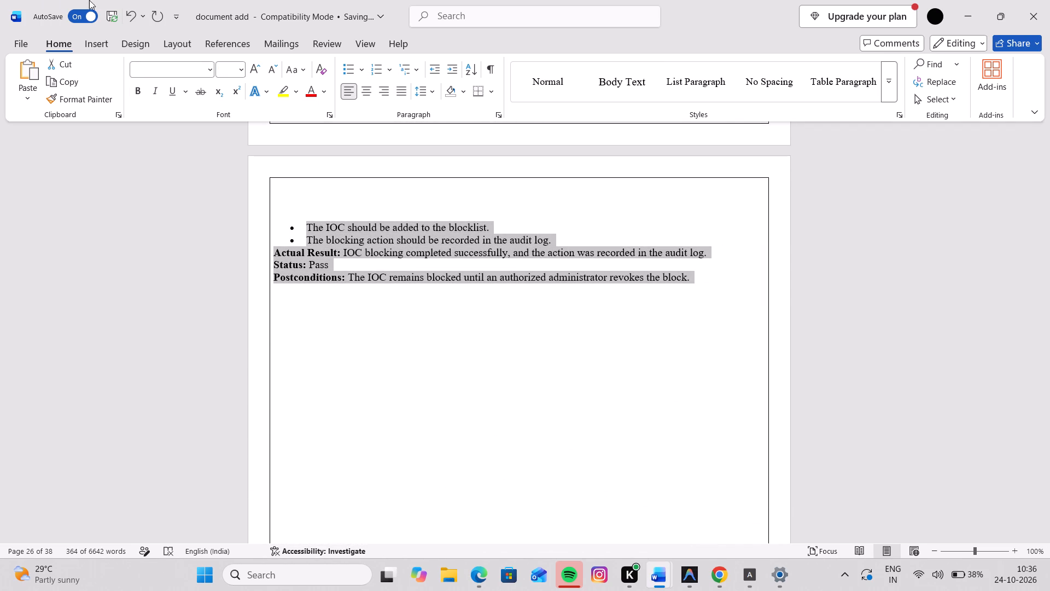
{"action": "left_click", "coordinate": [182, 44]}
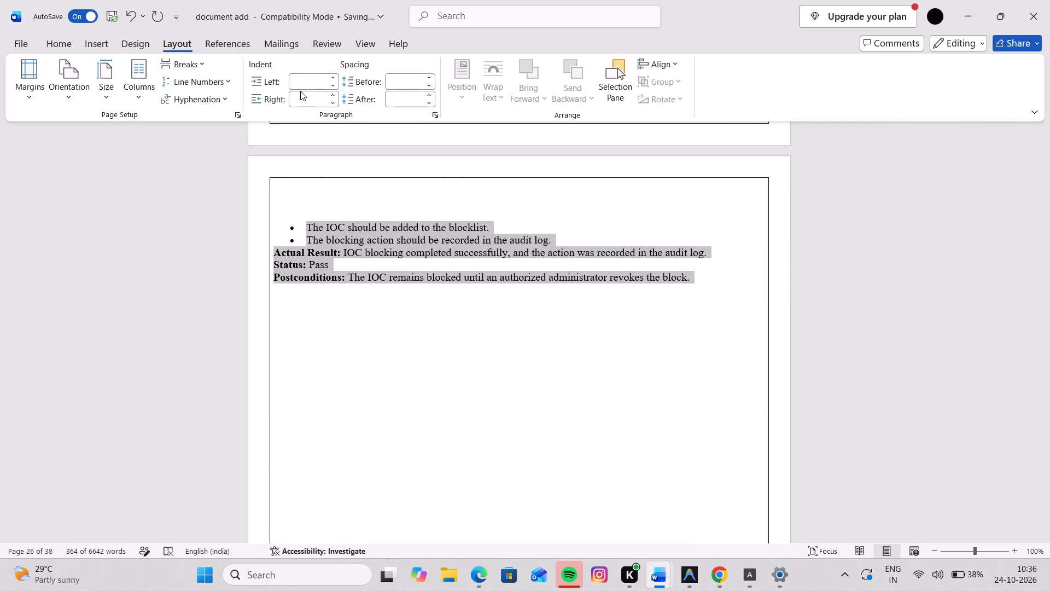
{"action": "left_click", "coordinate": [301, 82]}
{"action": "key", "text": "ctrl+v"}
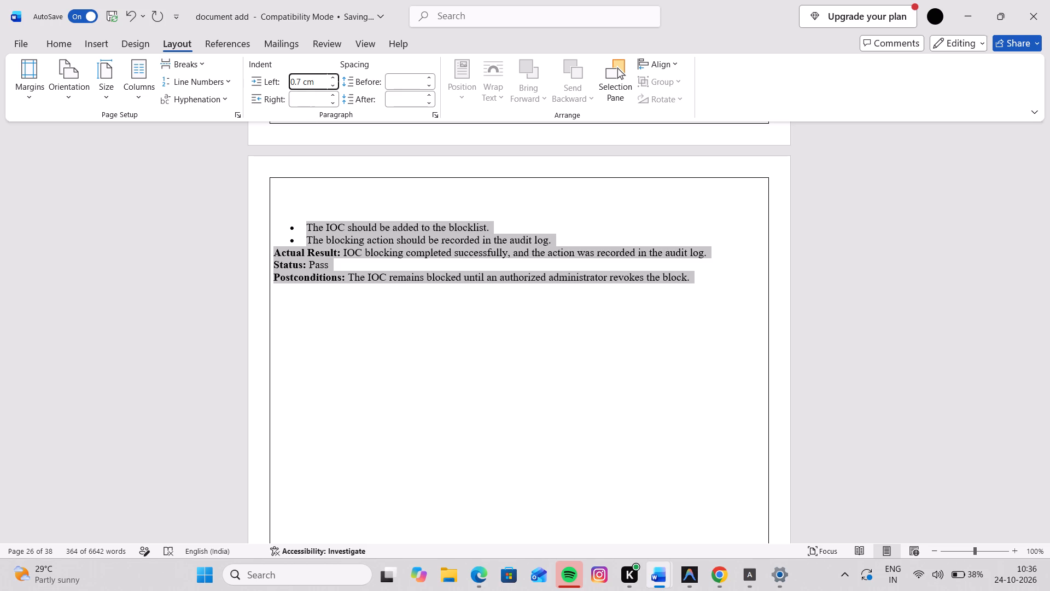
{"action": "left_click", "coordinate": [310, 103]}
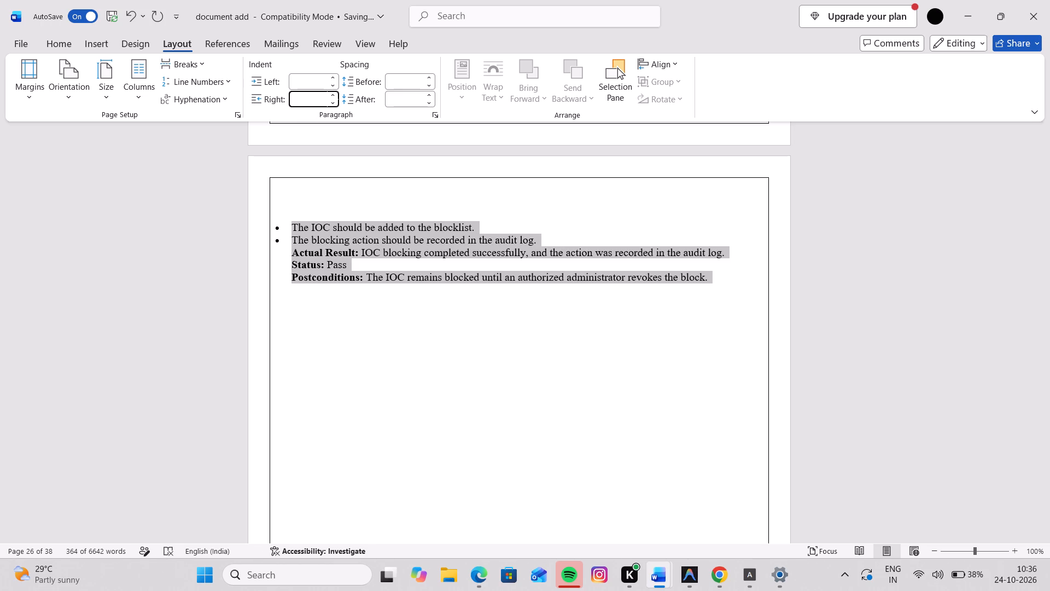
{"action": "key", "text": "ctrl+v"}
{"action": "left_click", "coordinate": [305, 74]}
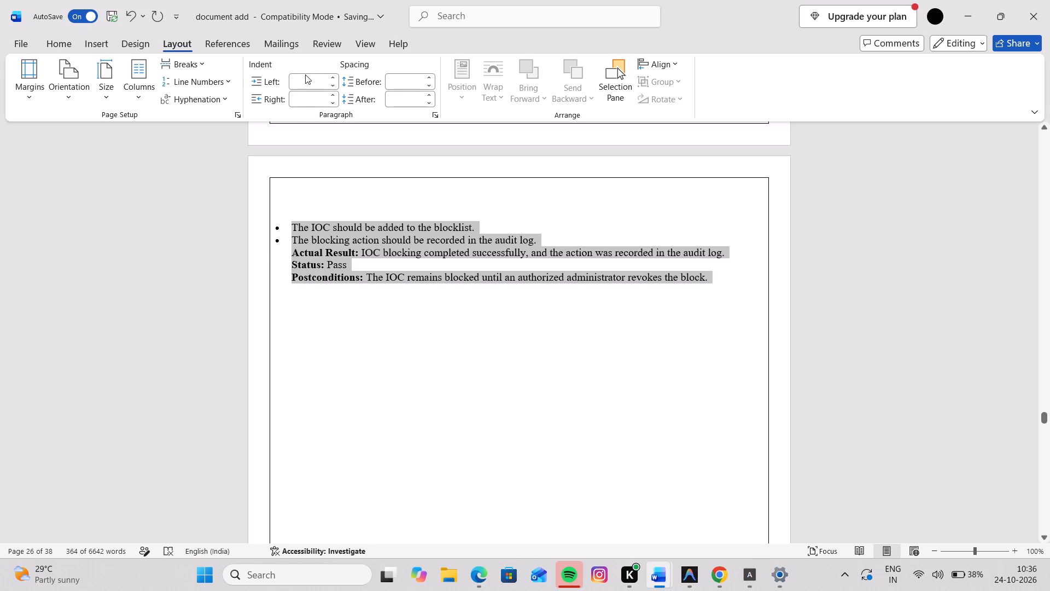
{"action": "left_click", "coordinate": [304, 80]}
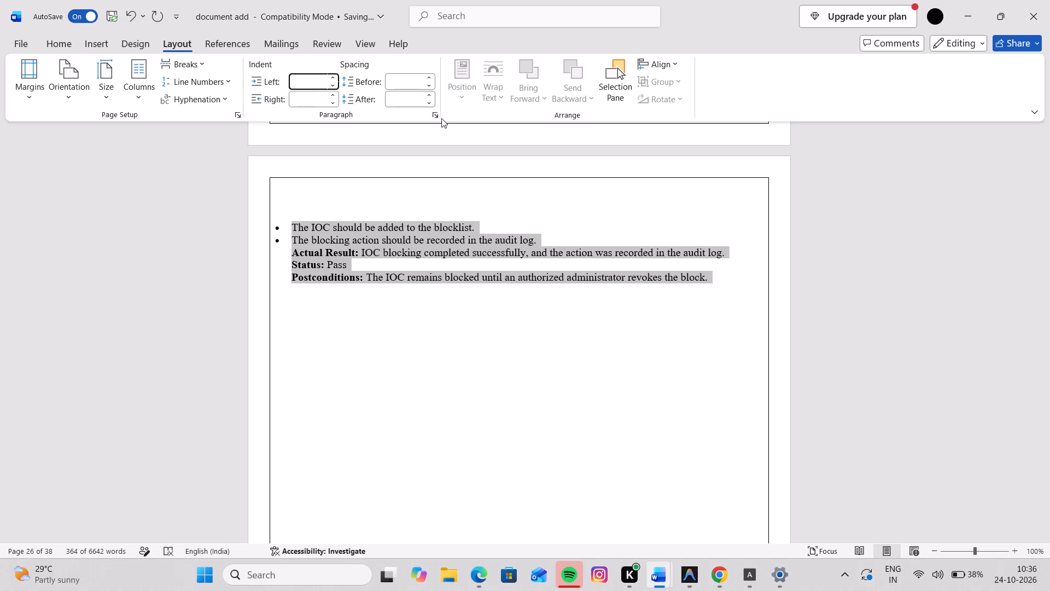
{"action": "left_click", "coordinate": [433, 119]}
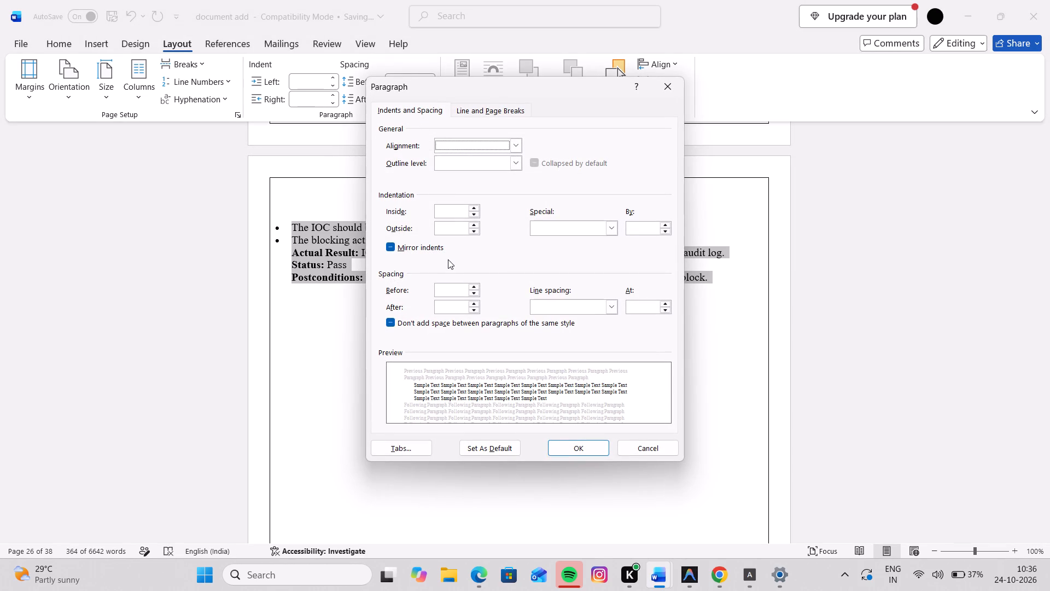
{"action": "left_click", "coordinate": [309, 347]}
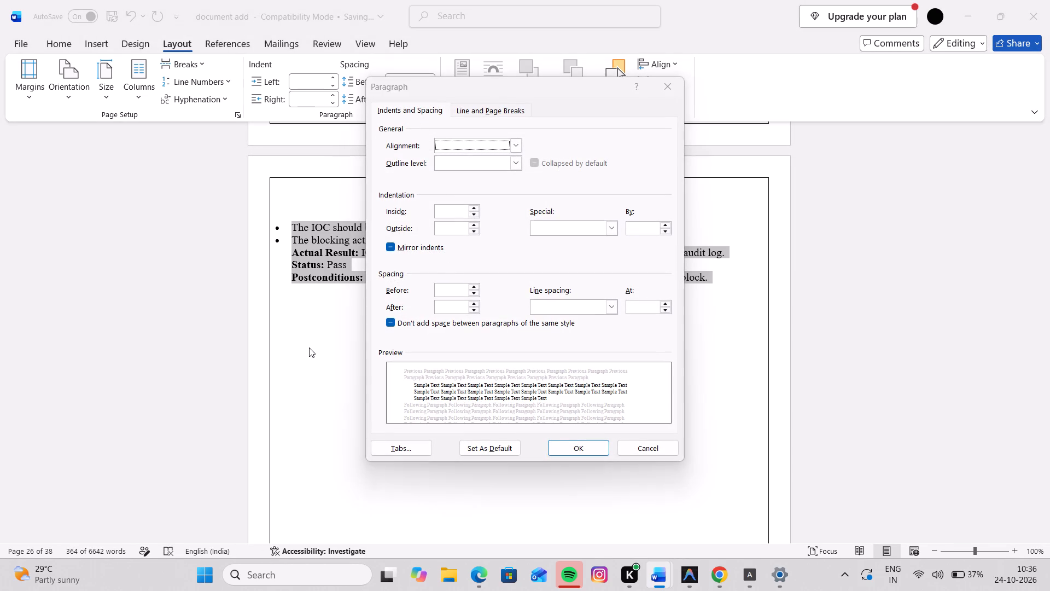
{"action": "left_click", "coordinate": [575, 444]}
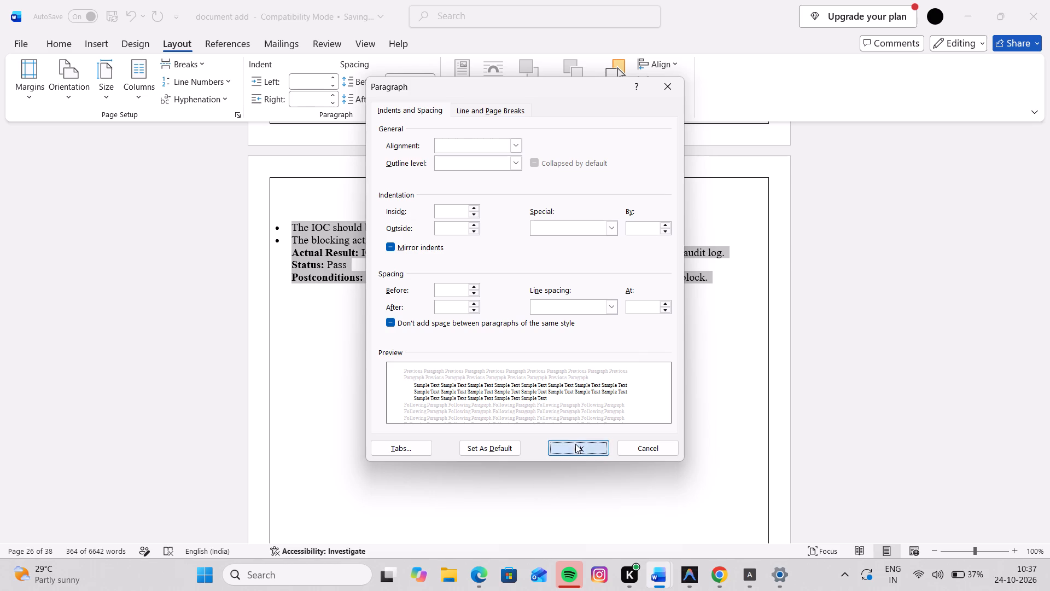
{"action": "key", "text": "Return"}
Review the indents of the body text, bullets and numbered steps across the test cases in 1.2 Test Case Study.
{"action": "scroll", "coordinate": [575, 444], "scroll_direction": "up", "scroll_amount": 3}
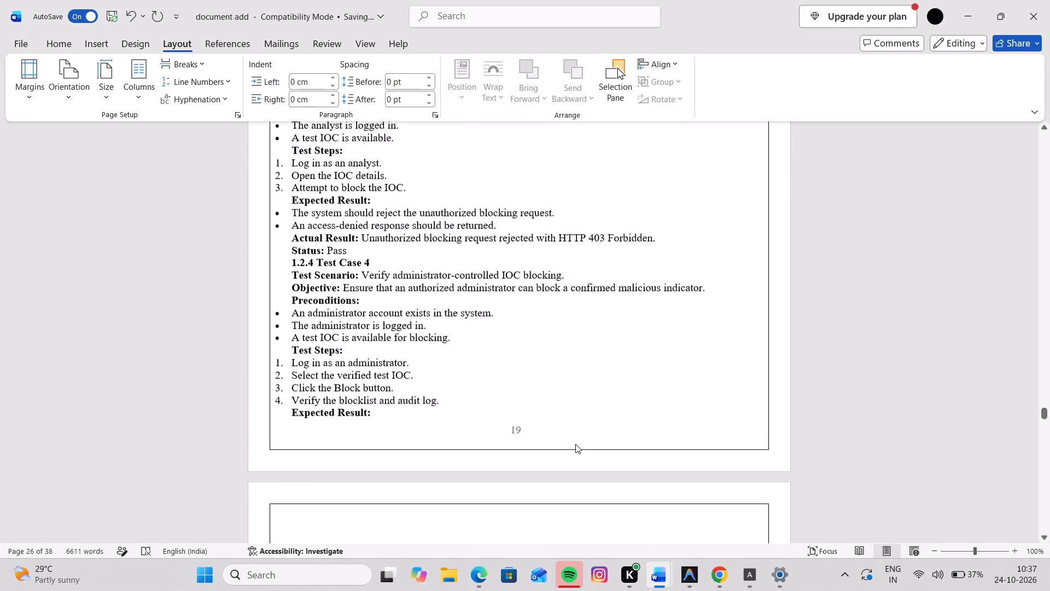
{"action": "scroll", "coordinate": [575, 444], "scroll_direction": "up", "scroll_amount": 7}
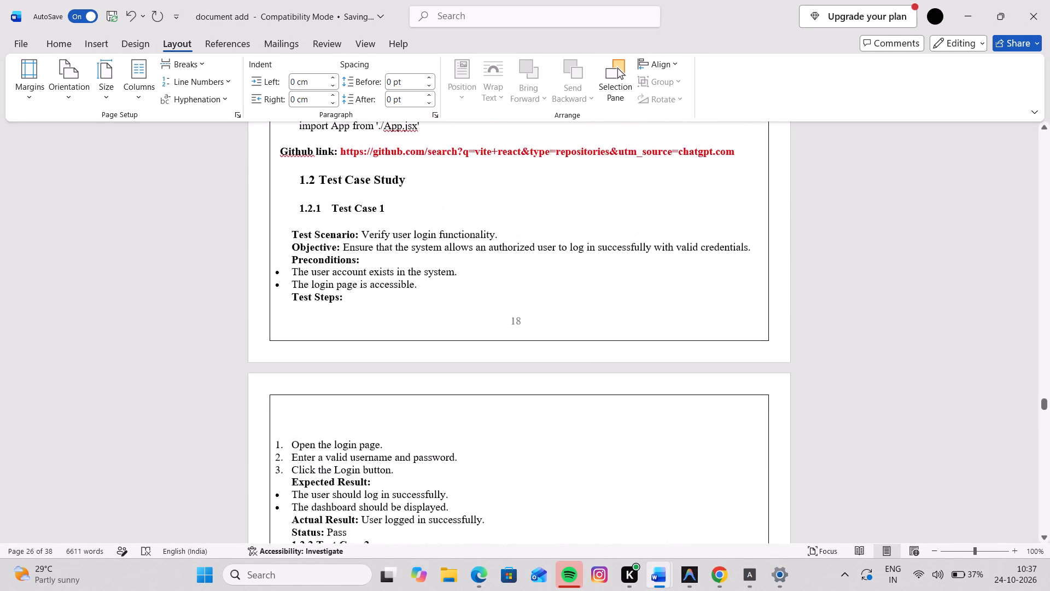
{"action": "scroll", "coordinate": [575, 444], "scroll_direction": "down", "scroll_amount": 1}
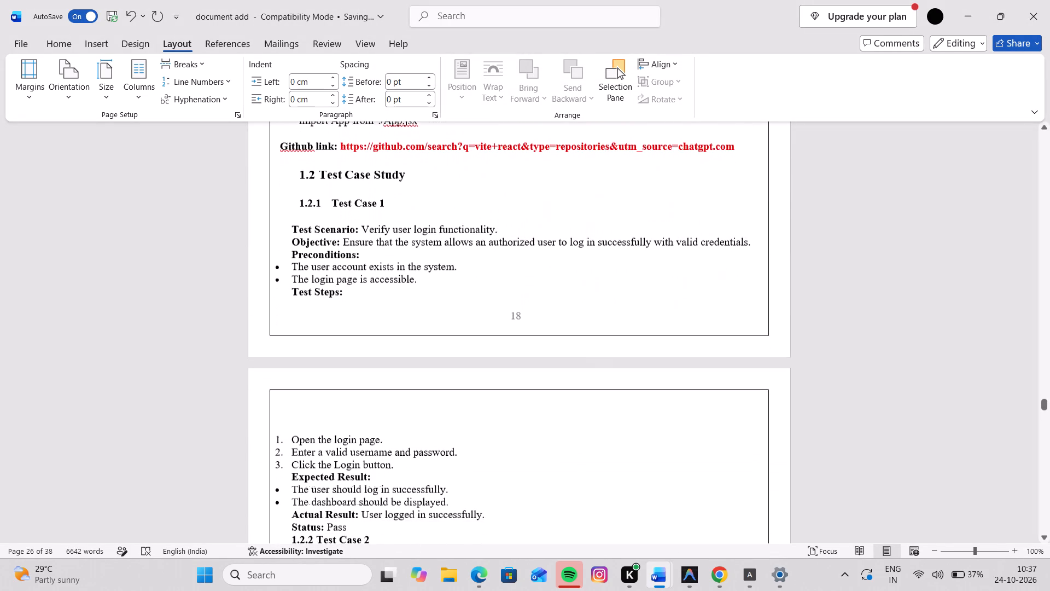
{"action": "scroll", "coordinate": [575, 444], "scroll_direction": "down", "scroll_amount": 1}
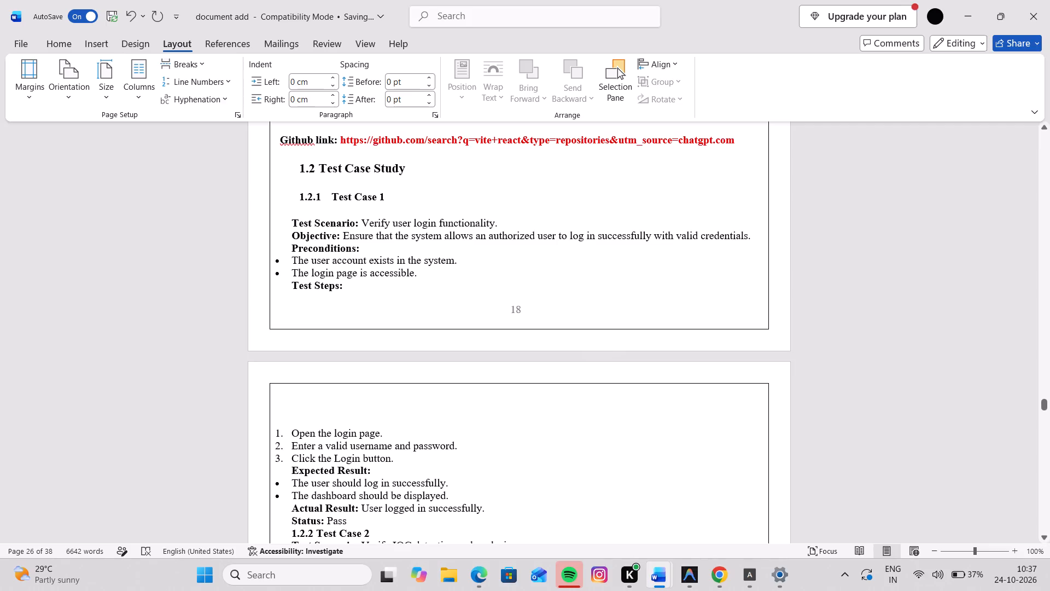
{"action": "scroll", "coordinate": [302, 421], "scroll_direction": "down", "scroll_amount": 3}
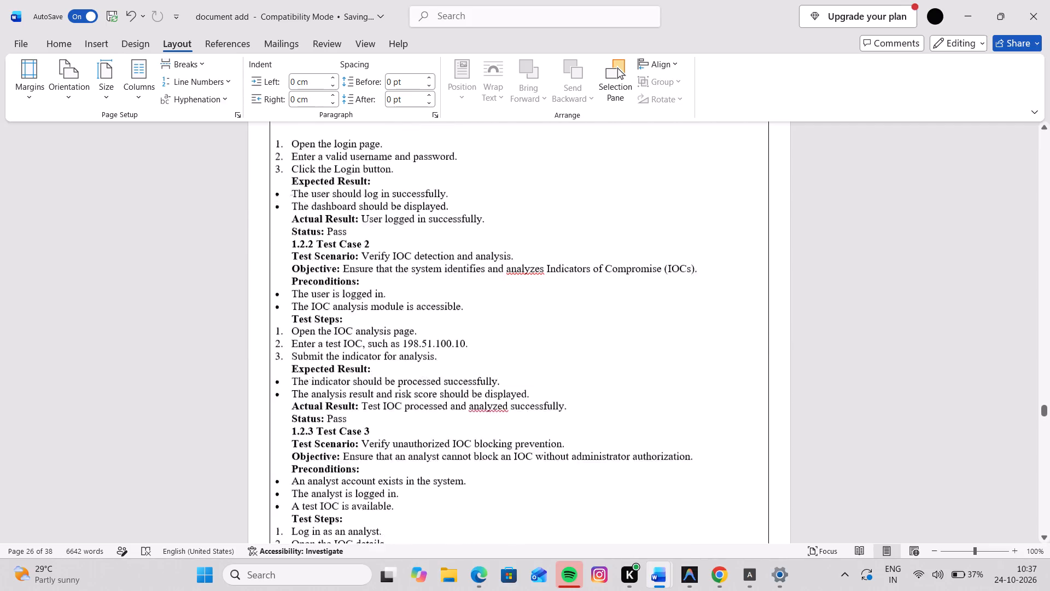
Set both the left and right indents of the Executive Dashboard description paragraph below Figure 8 to 0.7 cm.
{"action": "scroll", "coordinate": [302, 421], "scroll_direction": "down", "scroll_amount": 7}
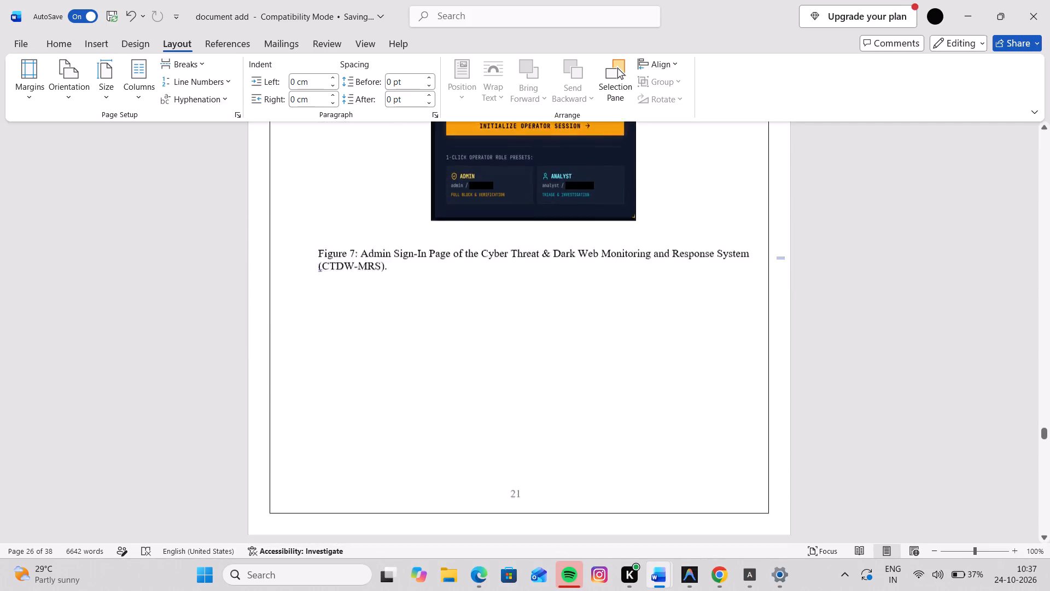
{"action": "scroll", "coordinate": [302, 421], "scroll_direction": "down", "scroll_amount": 4}
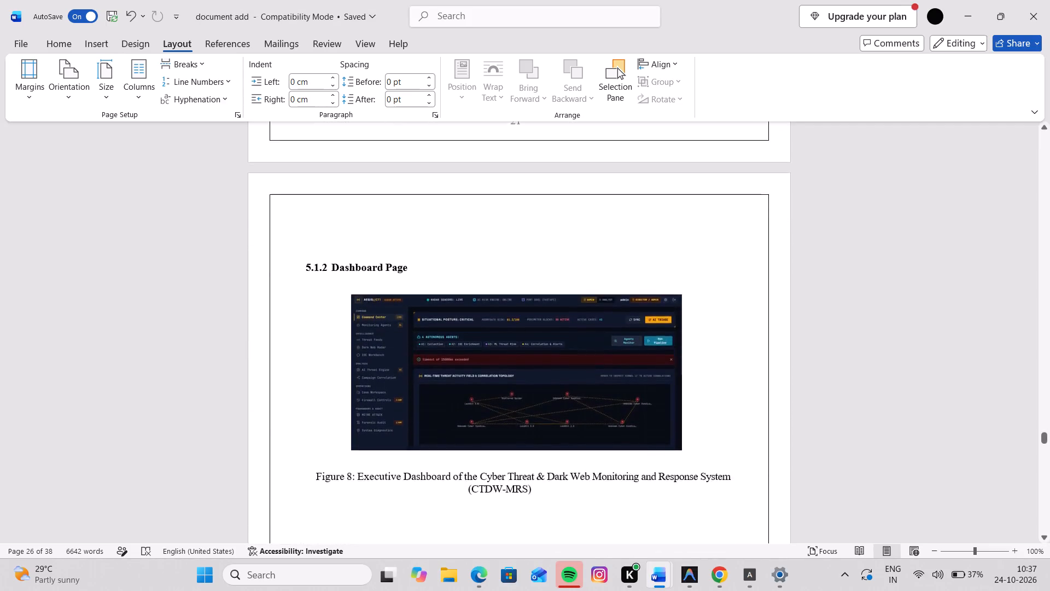
{"action": "scroll", "coordinate": [302, 421], "scroll_direction": "down", "scroll_amount": 3}
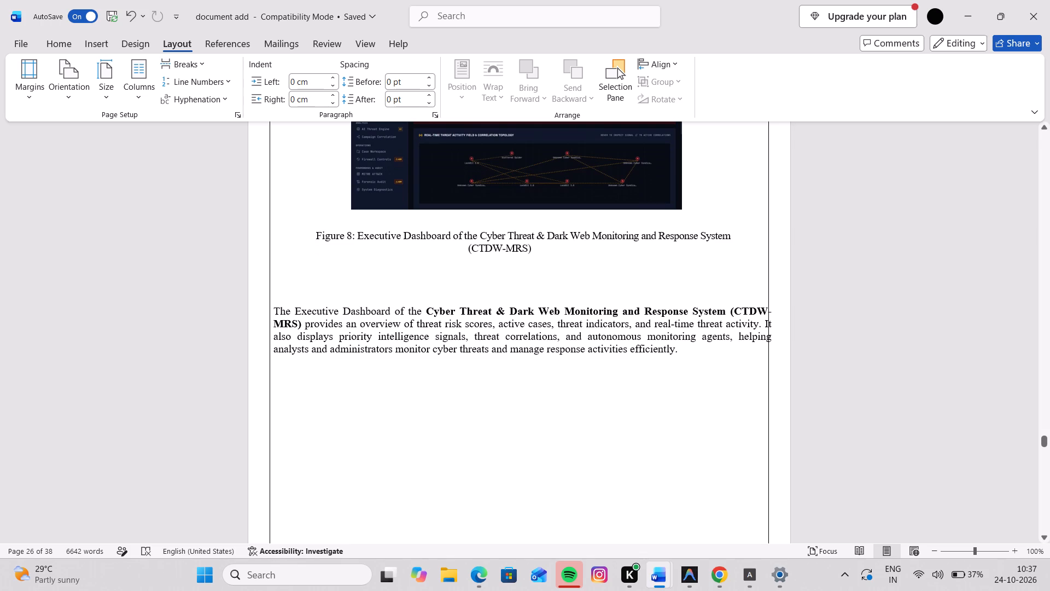
{"action": "left_click_drag", "start_coordinate": [275, 308], "coordinate": [625, 335]}
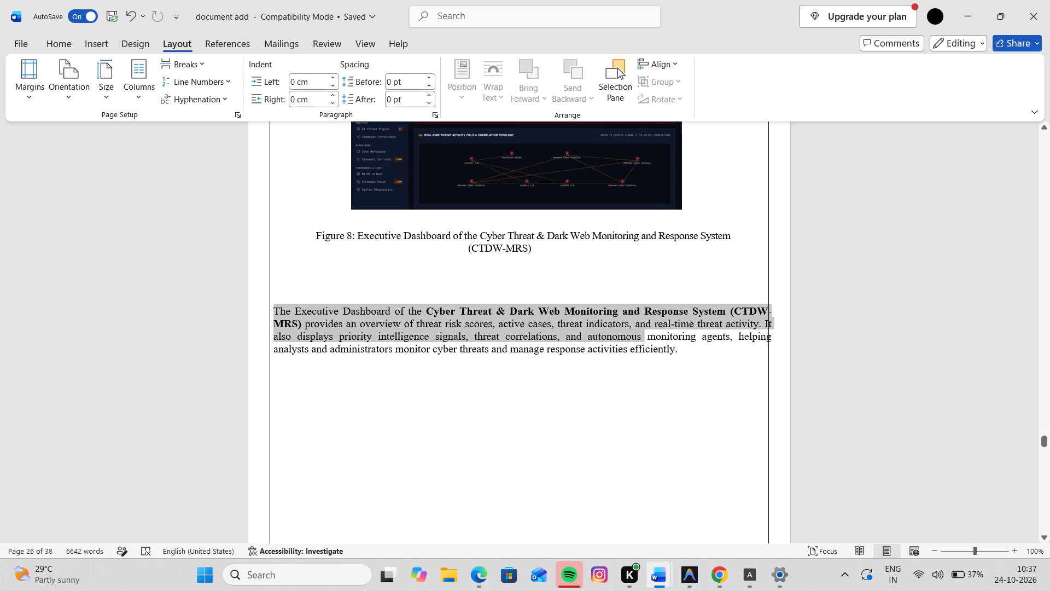
{"action": "left_click_drag", "start_coordinate": [625, 335], "coordinate": [711, 366]}
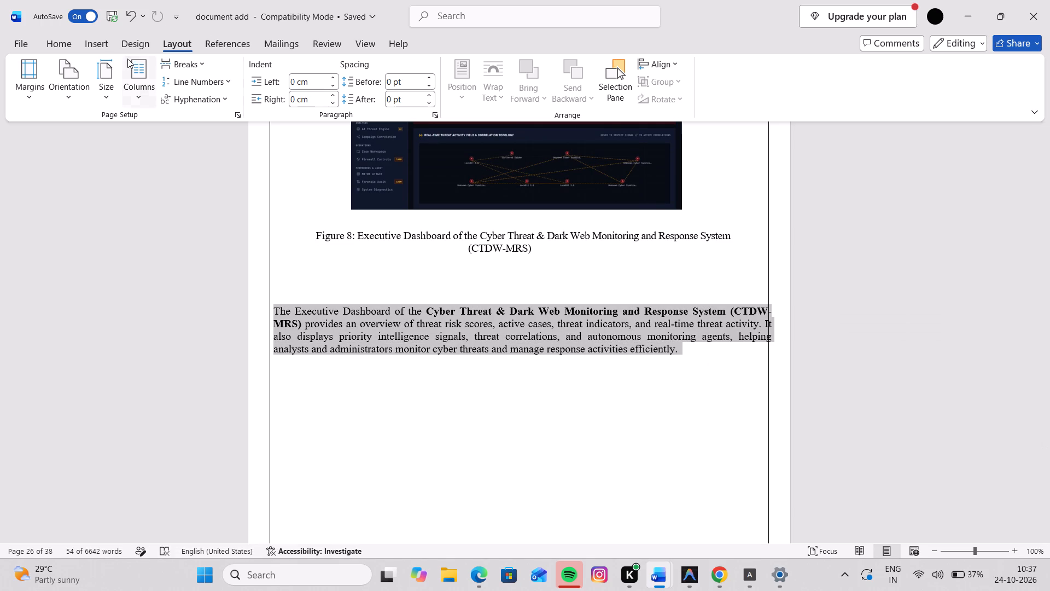
{"action": "left_click", "coordinate": [312, 77]}
{"action": "key", "text": "ctrl+v"}
{"action": "left_click", "coordinate": [310, 98]}
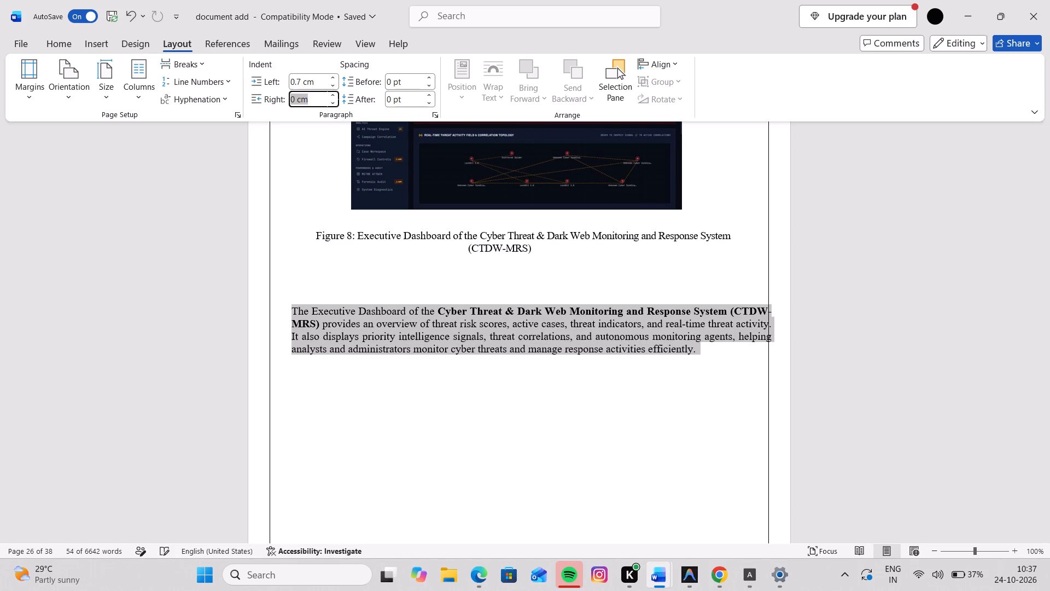
{"action": "key", "text": "ctrl+v"}
{"action": "key", "text": "Return"}
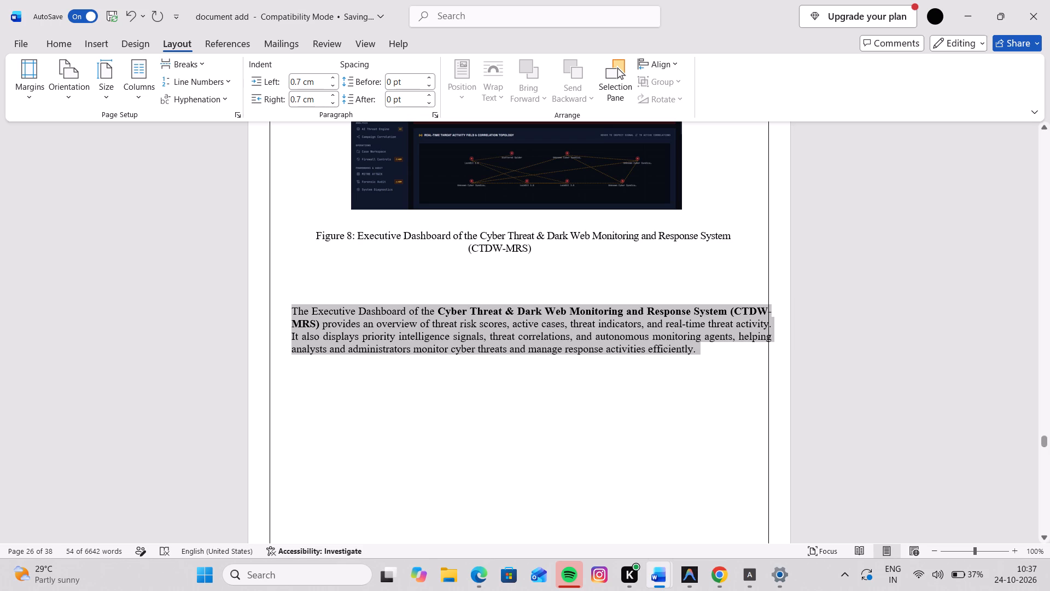
{"action": "left_click", "coordinate": [49, 47]}
{"action": "left_click", "coordinate": [452, 389]}
Set both the left and right indents of the IOC Workbench description paragraph below Figure 9 to 0.7 cm.
{"action": "scroll", "coordinate": [452, 389], "scroll_direction": "down", "scroll_amount": 7}
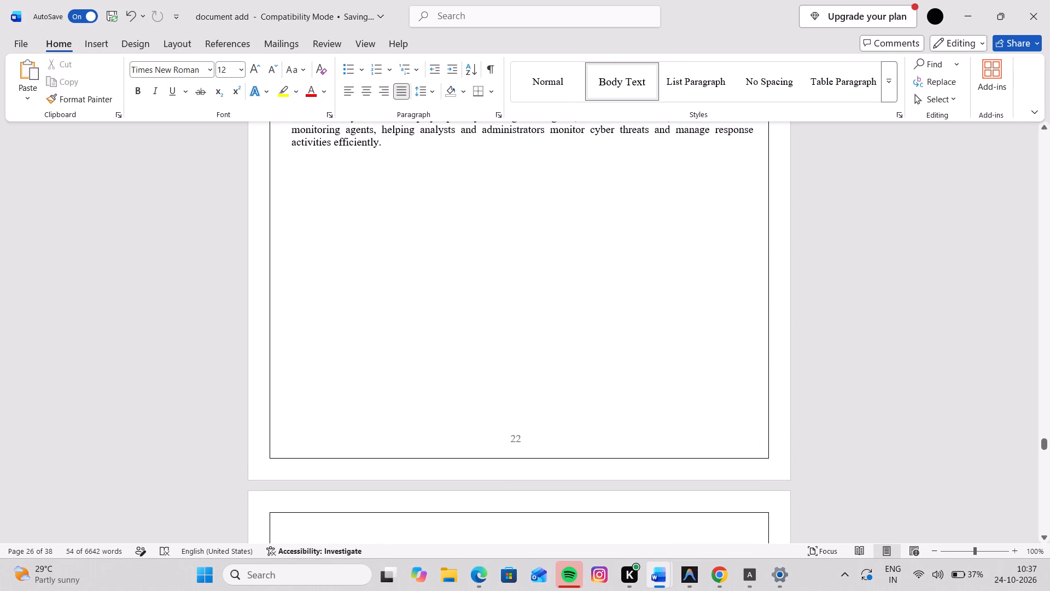
{"action": "scroll", "coordinate": [304, 320], "scroll_direction": "down", "scroll_amount": 3}
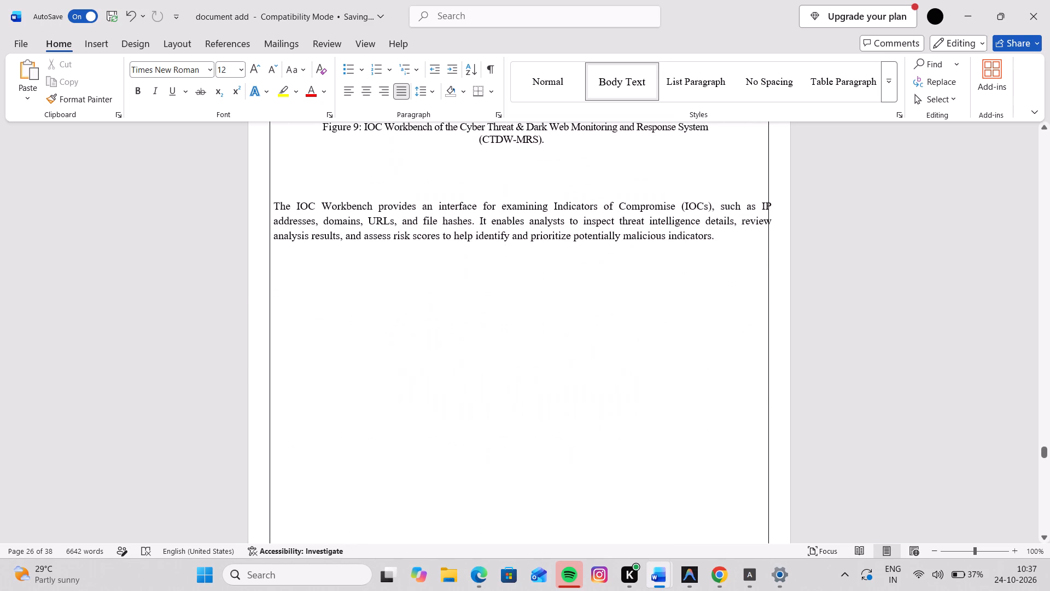
{"action": "left_click_drag", "start_coordinate": [273, 201], "coordinate": [754, 258]}
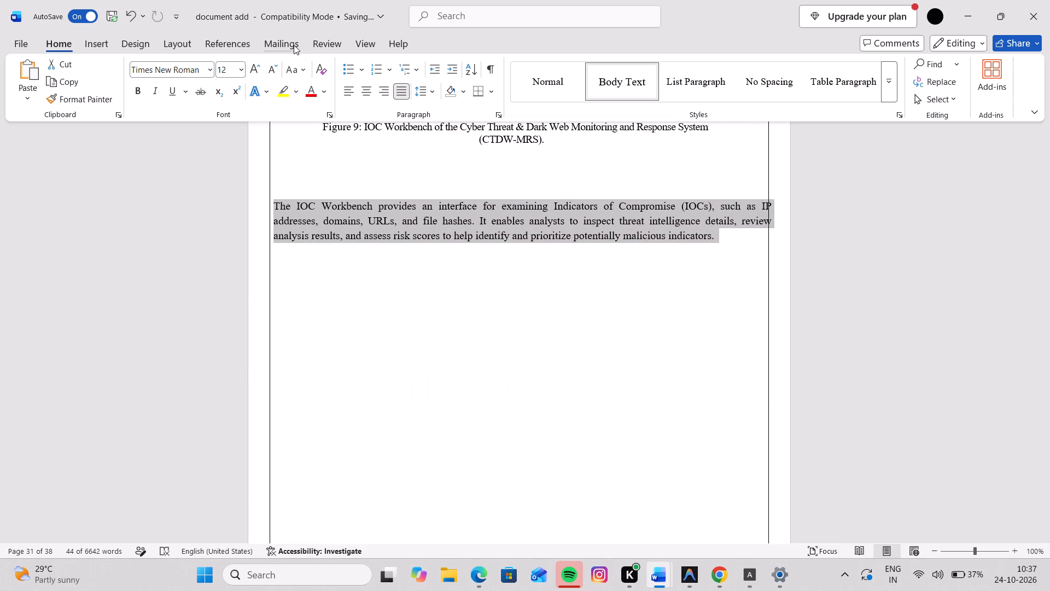
{"action": "left_click", "coordinate": [178, 41]}
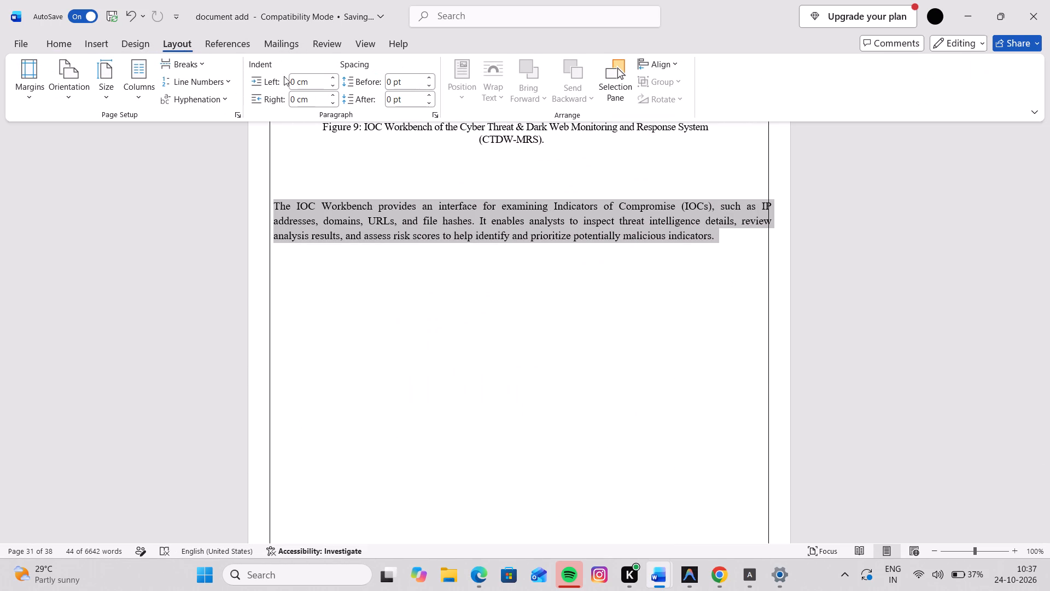
{"action": "left_click", "coordinate": [308, 78]}
{"action": "key", "text": "ctrl+v"}
{"action": "left_click", "coordinate": [308, 94]}
{"action": "key", "text": "ctrl+v"}
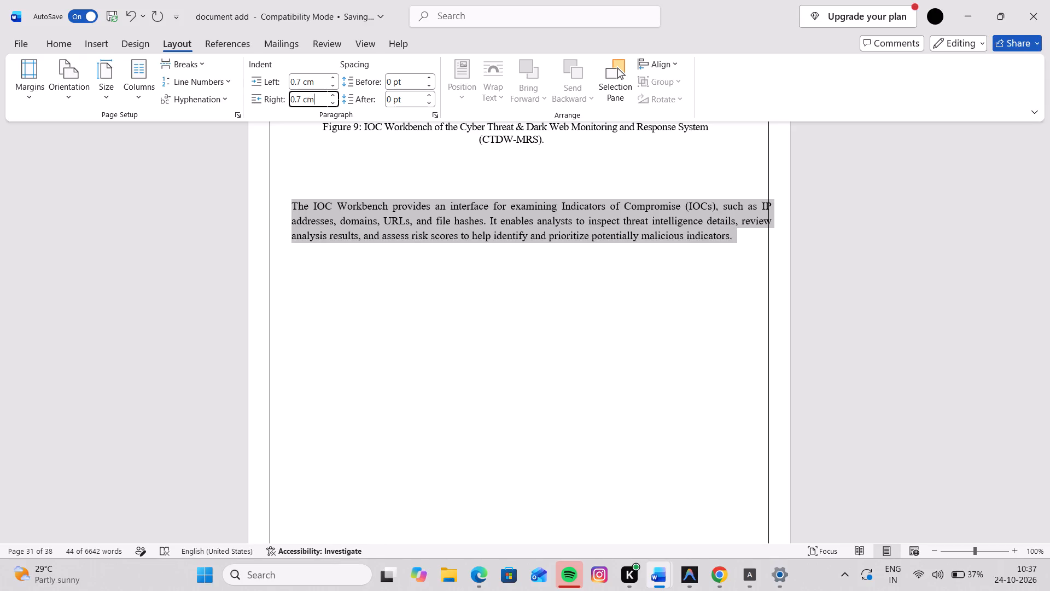
{"action": "key", "text": "Return"}
{"action": "left_click", "coordinate": [371, 328]}
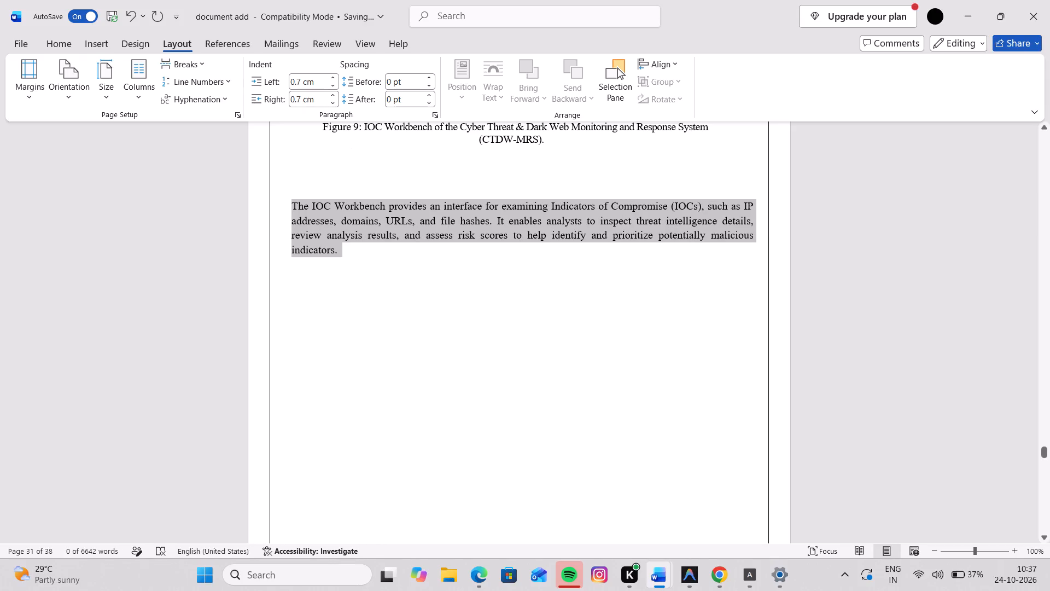
Insert ten spaces before "(CTDW-MRS)." in the Figure 11 Firewall Controls caption.
{"action": "scroll", "coordinate": [371, 328], "scroll_direction": "down", "scroll_amount": 9}
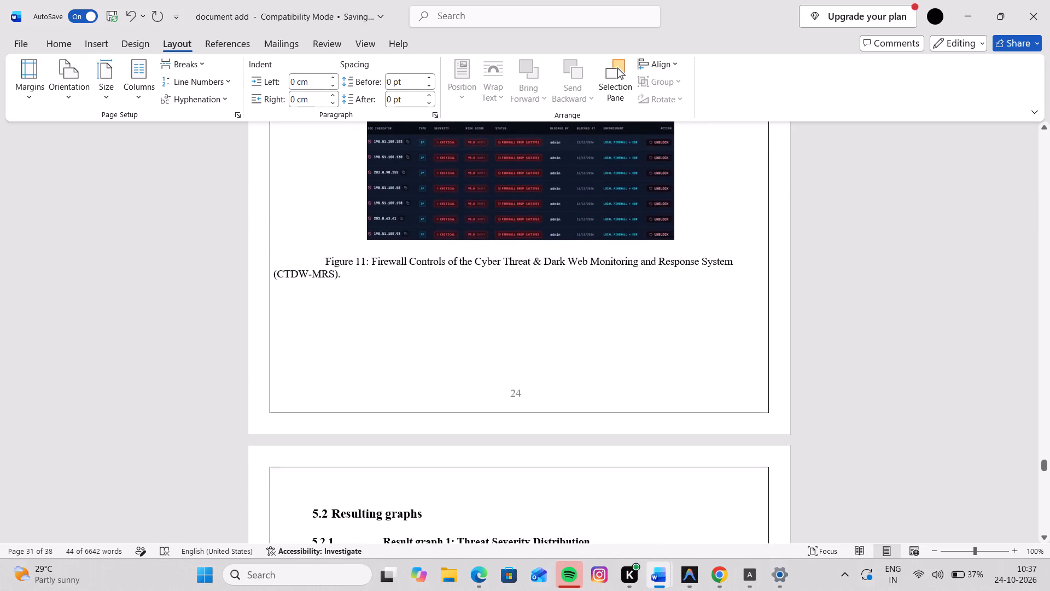
{"action": "scroll", "coordinate": [371, 328], "scroll_direction": "down", "scroll_amount": 2}
{"action": "scroll", "coordinate": [371, 328], "scroll_direction": "up", "scroll_amount": 1}
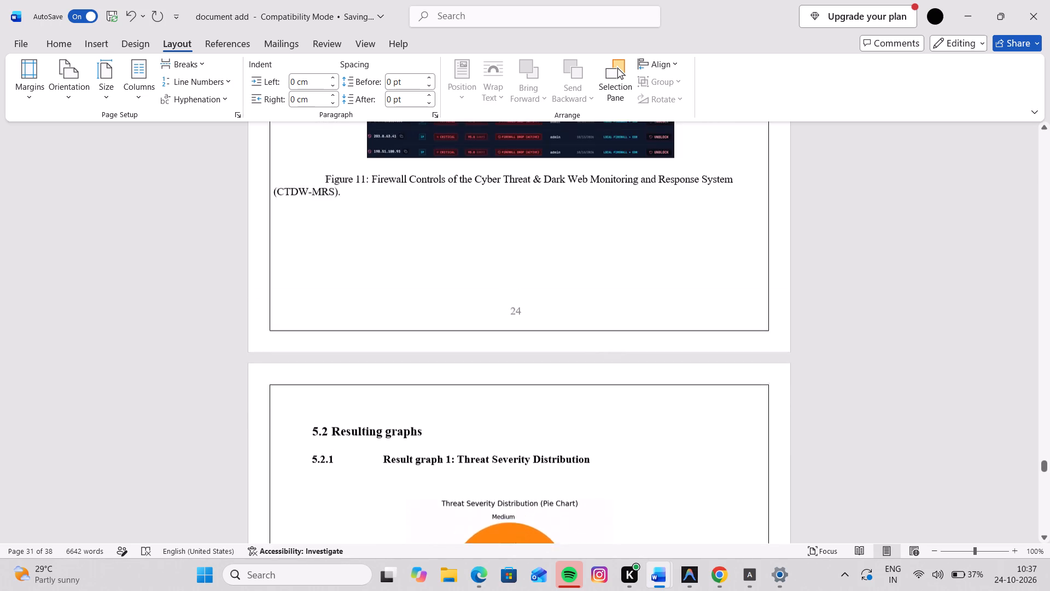
{"action": "scroll", "coordinate": [371, 328], "scroll_direction": "up", "scroll_amount": 1}
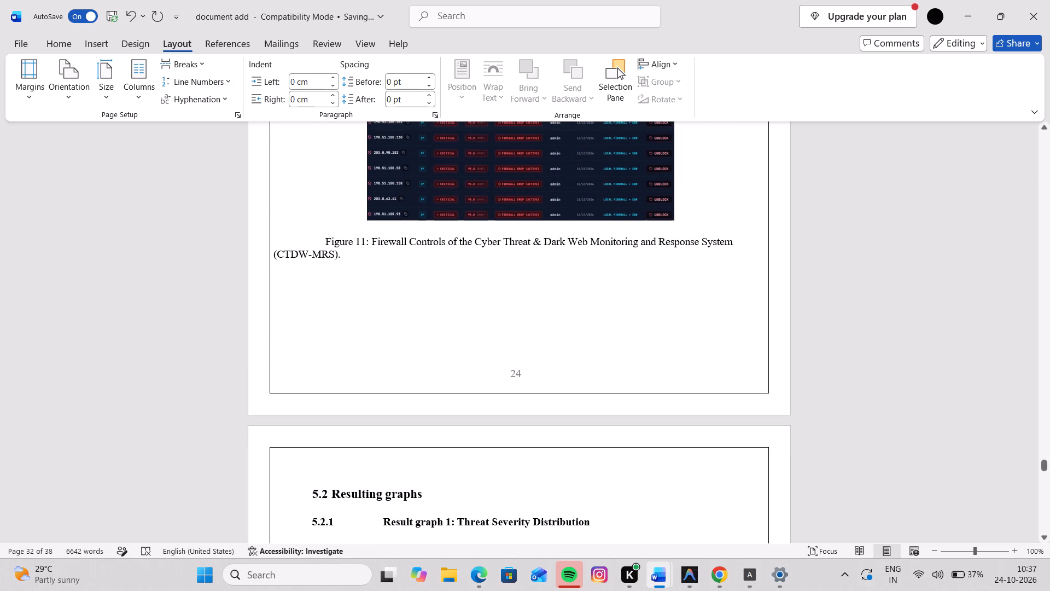
{"action": "left_click", "coordinate": [273, 254]}
{"action": "key", "text": "space"}
{"action": "key", "text": "space"}
{"action": "key", "text": "space"}
{"action": "key", "text": "space"}
{"action": "key", "text": "space"}
{"action": "key", "text": "space"}
{"action": "key", "text": "space"}
{"action": "key", "text": "space"}
{"action": "key", "text": "space"}
{"action": "key", "text": "space"}
Set both the left and right indents of the bar graph description paragraph below Graph 3 to 0.7 cm.
{"action": "scroll", "coordinate": [282, 296], "scroll_direction": "down", "scroll_amount": 3}
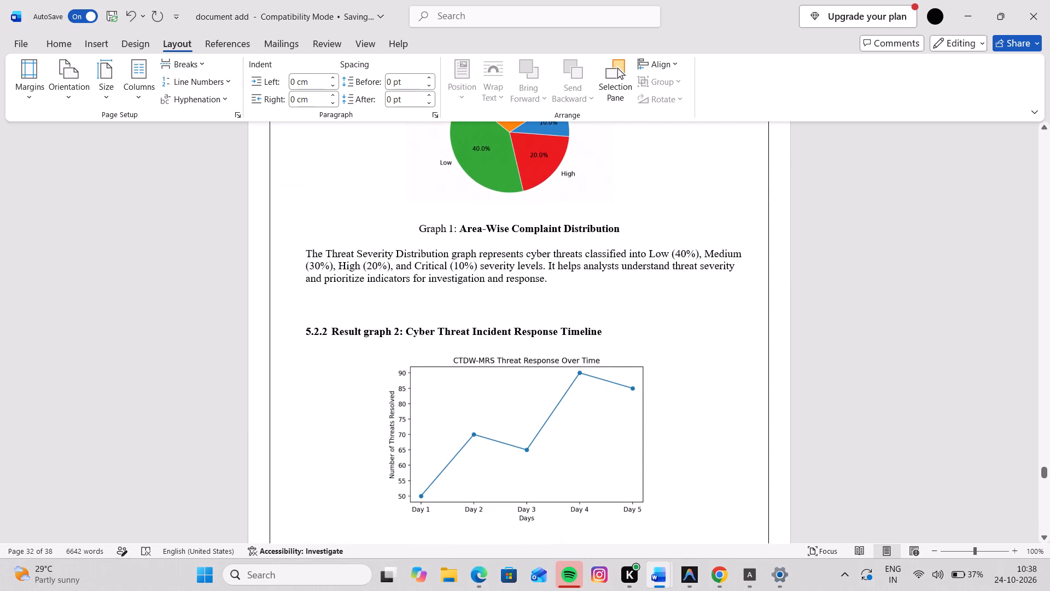
{"action": "scroll", "coordinate": [282, 296], "scroll_direction": "down", "scroll_amount": 3}
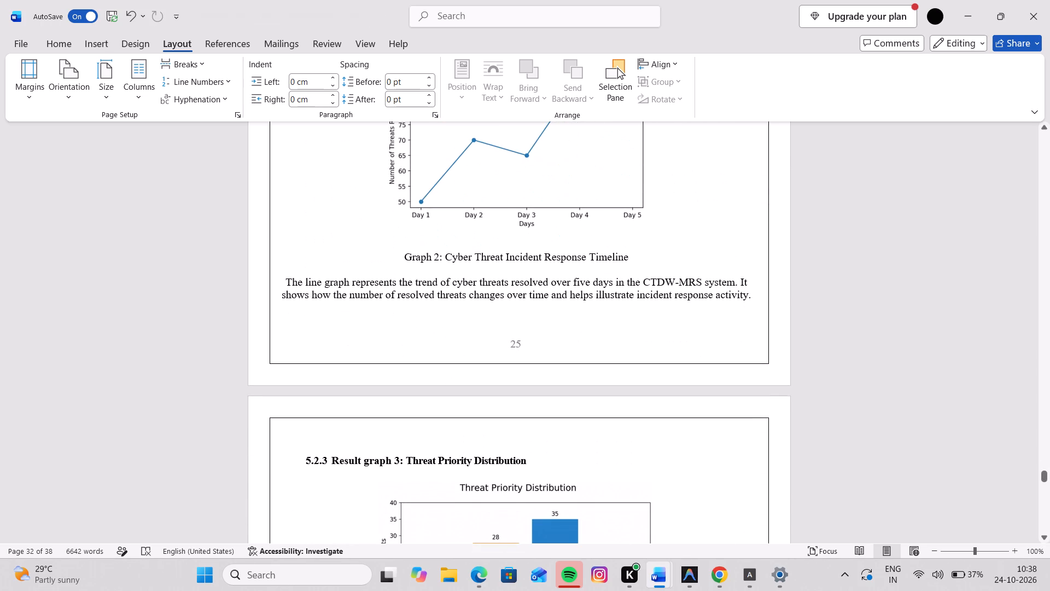
{"action": "scroll", "coordinate": [282, 296], "scroll_direction": "down", "scroll_amount": 4}
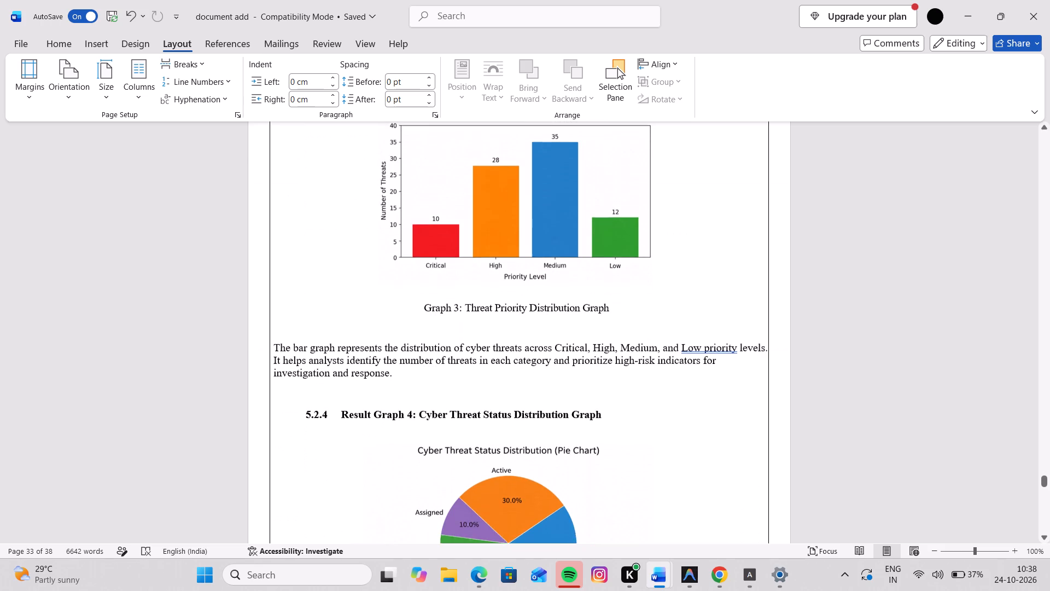
{"action": "scroll", "coordinate": [282, 296], "scroll_direction": "down", "scroll_amount": 1}
{"action": "left_click_drag", "start_coordinate": [273, 287], "coordinate": [398, 309]}
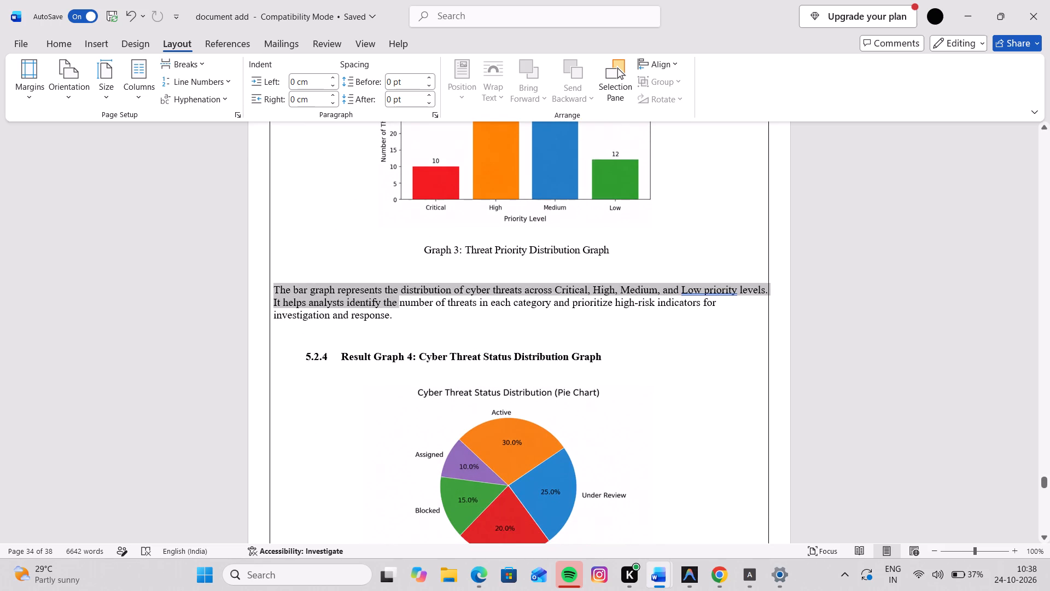
{"action": "left_click_drag", "start_coordinate": [398, 309], "coordinate": [405, 326]}
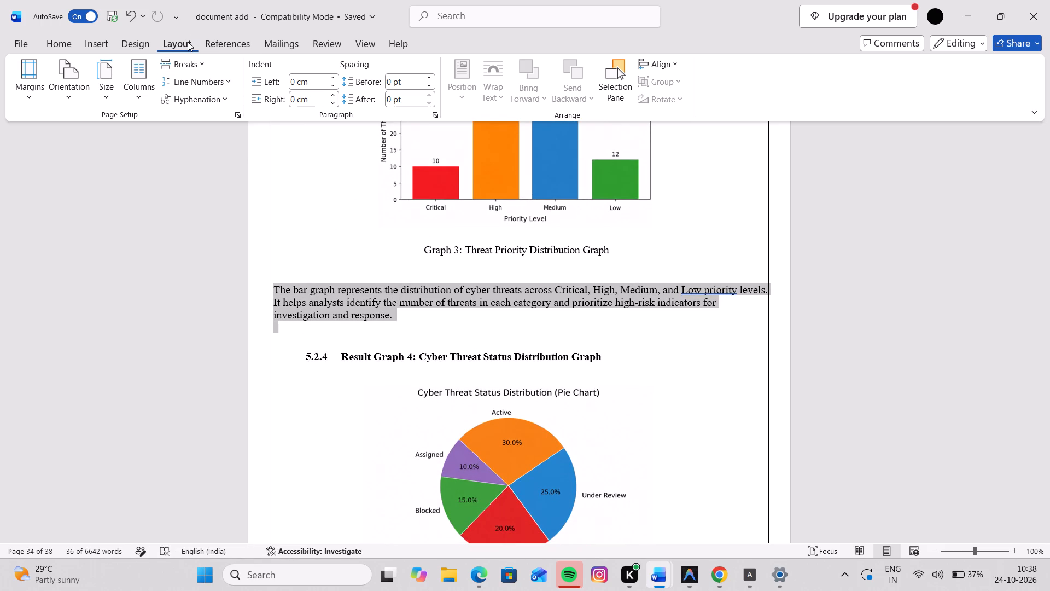
{"action": "left_click", "coordinate": [319, 71]}
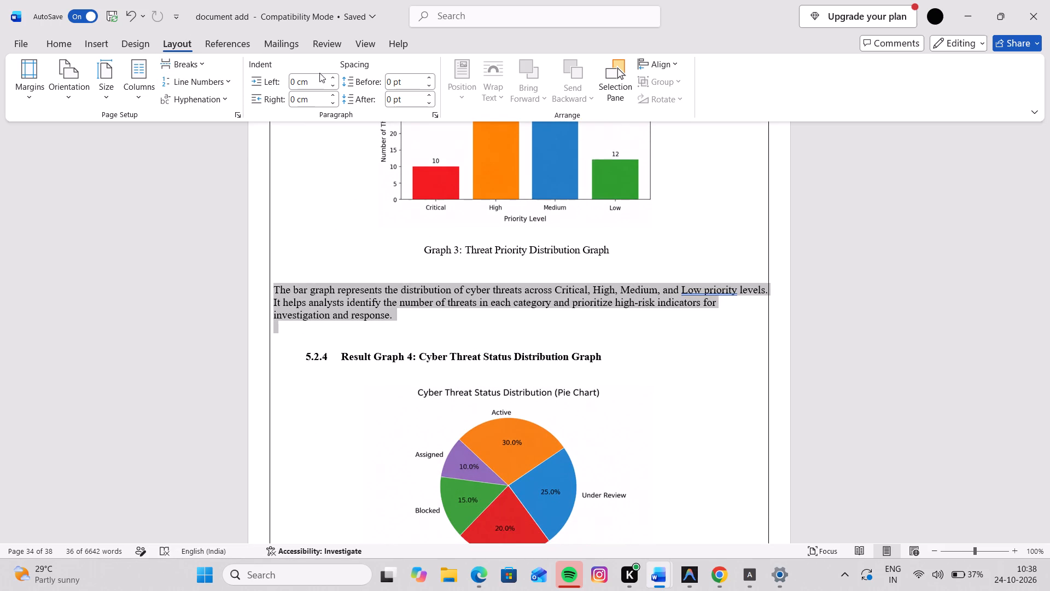
{"action": "left_click", "coordinate": [313, 82]}
{"action": "key", "text": "ctrl+v"}
{"action": "left_click", "coordinate": [319, 99]}
{"action": "key", "text": "ctrl+v"}
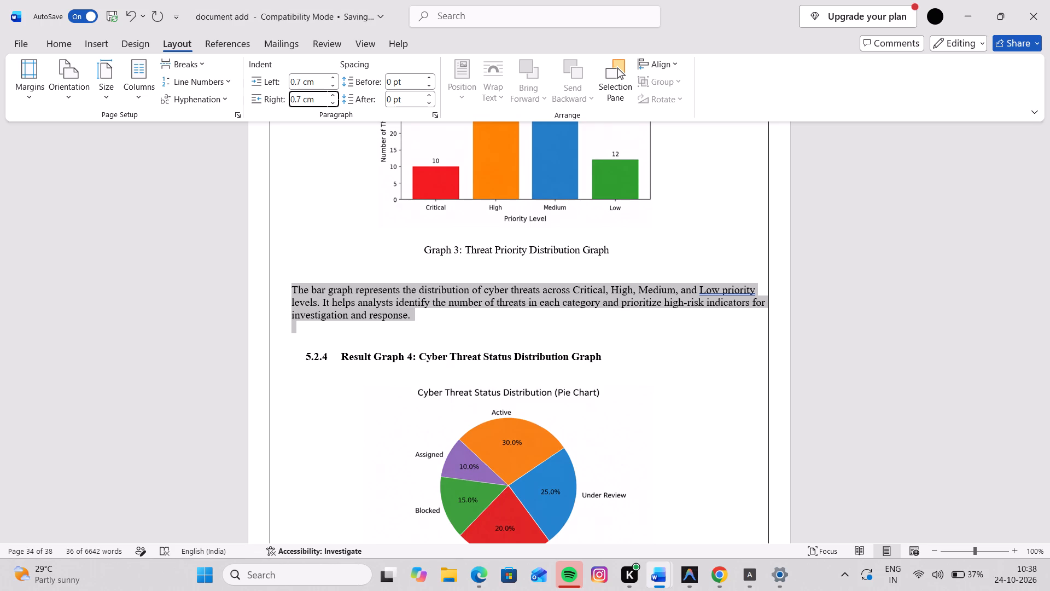
{"action": "key", "text": "Return"}
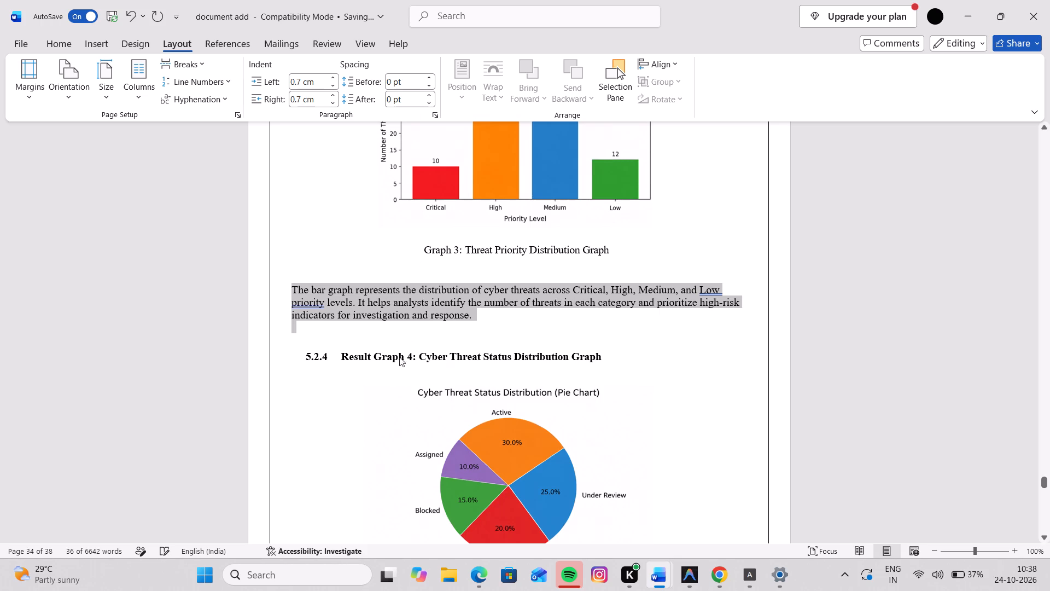
{"action": "left_click", "coordinate": [346, 436]}
Set both the left and right indents of the text from 5.3.1 Time Complexity through the end of 5.3.2 Space Complexity to 0.7 cm.
{"action": "scroll", "coordinate": [346, 436], "scroll_direction": "down", "scroll_amount": 4}
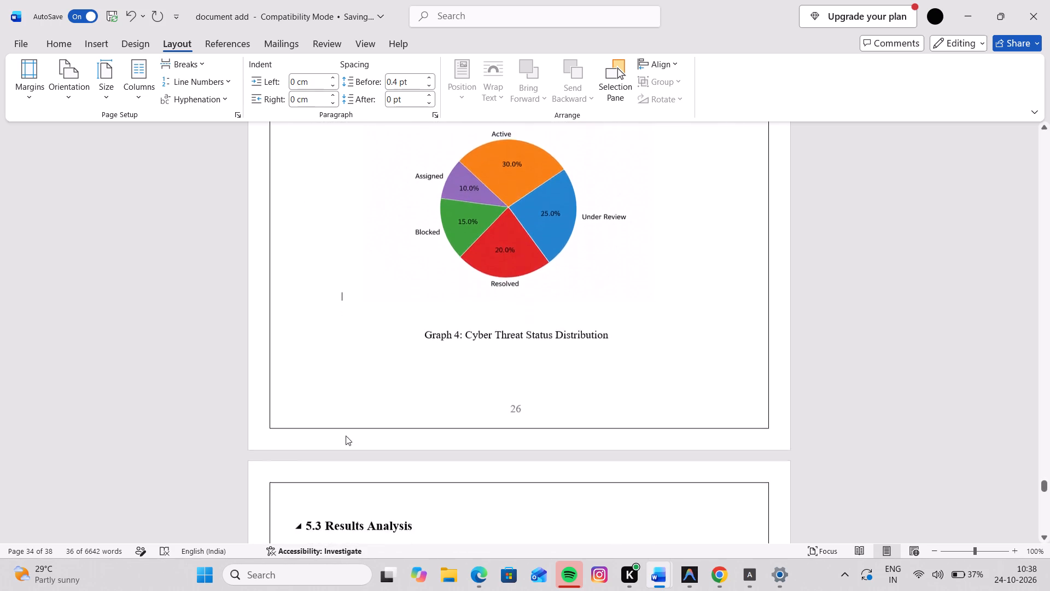
{"action": "scroll", "coordinate": [346, 436], "scroll_direction": "down", "scroll_amount": 1}
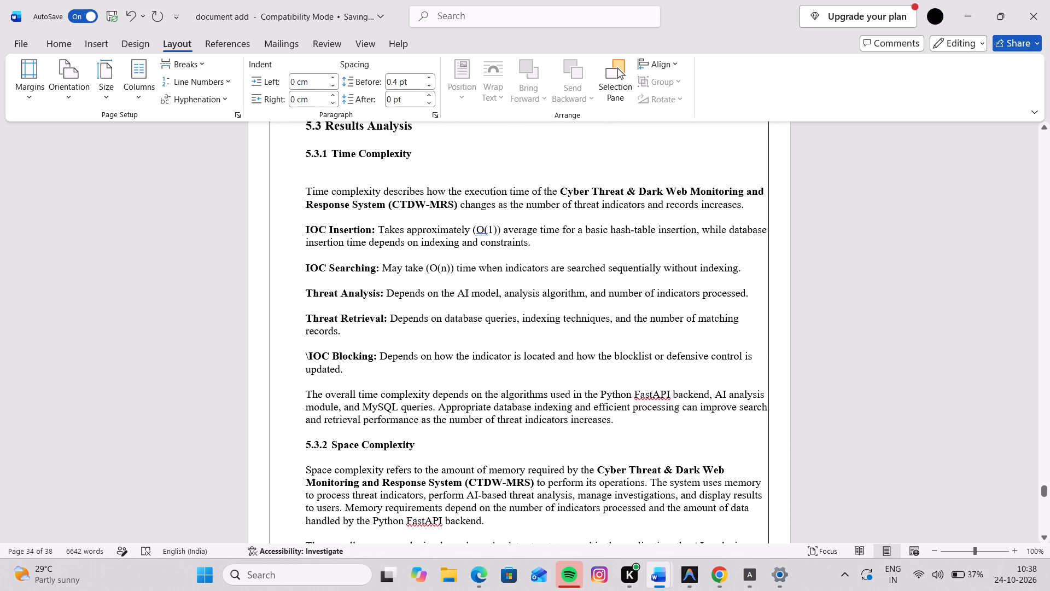
{"action": "left_click_drag", "start_coordinate": [305, 189], "coordinate": [525, 590]}
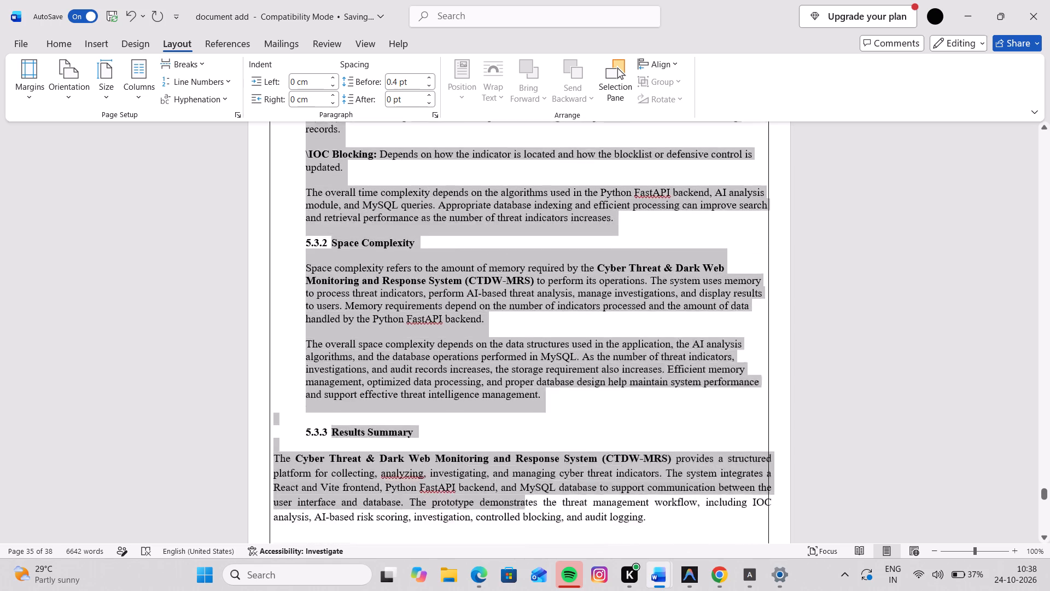
{"action": "left_click_drag", "start_coordinate": [525, 590], "coordinate": [546, 243]}
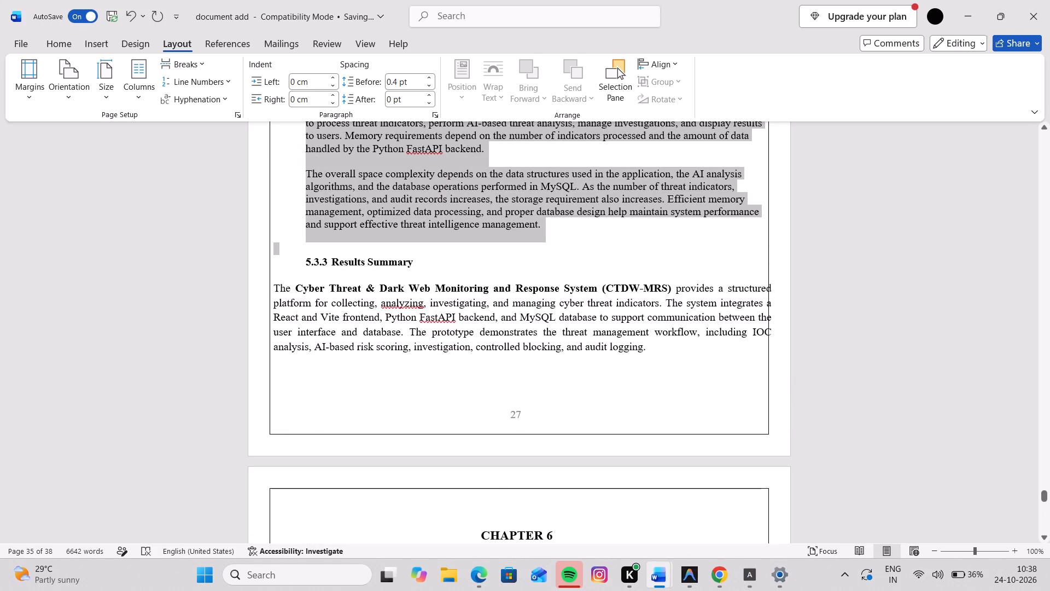
{"action": "left_click_drag", "start_coordinate": [546, 243], "coordinate": [539, 232]}
{"action": "left_click_drag", "start_coordinate": [539, 232], "coordinate": [540, 229]}
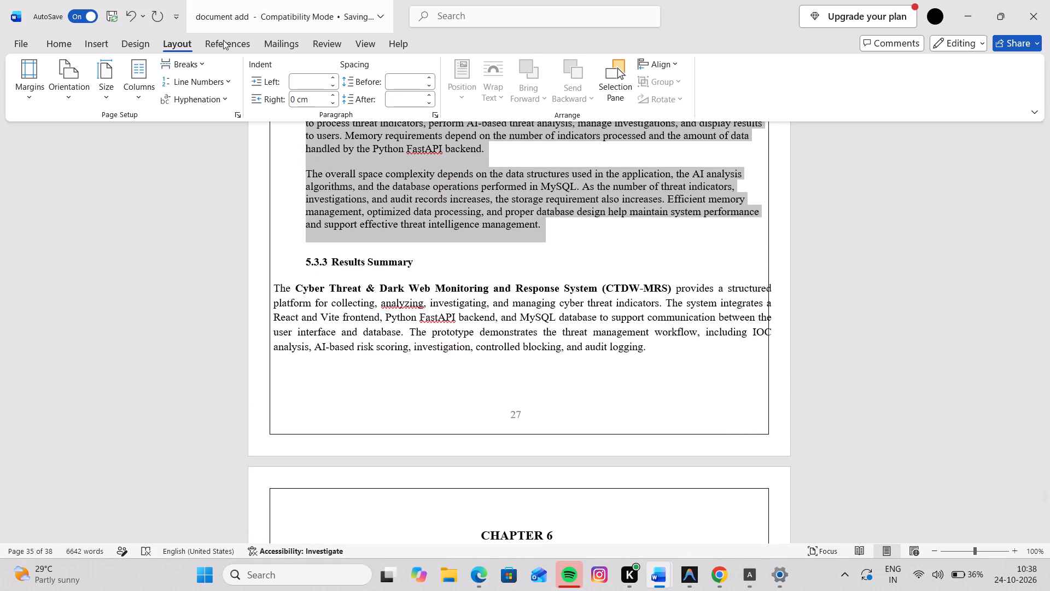
{"action": "left_click", "coordinate": [301, 78]}
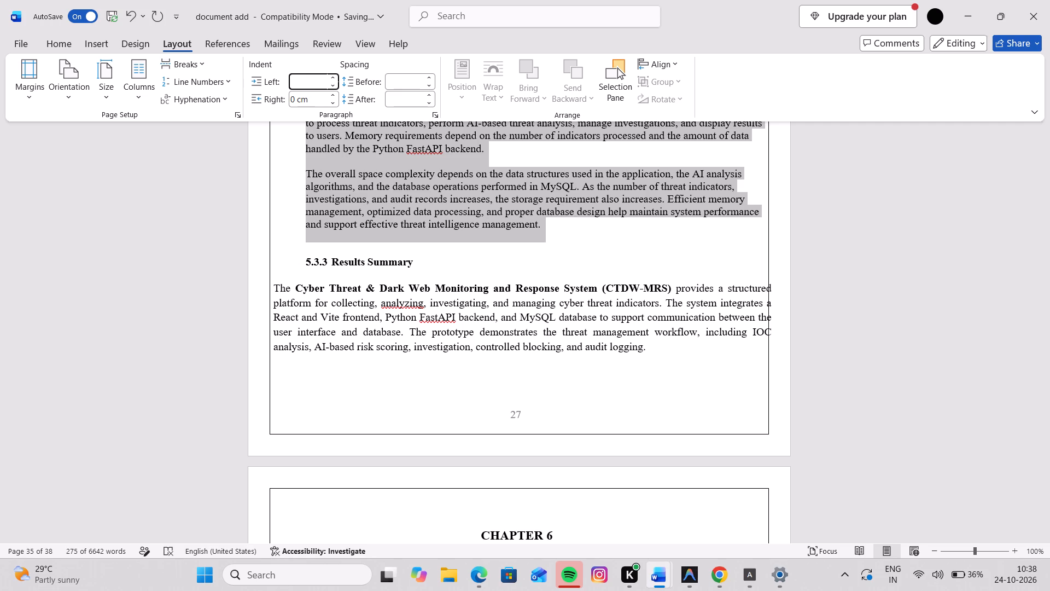
{"action": "key", "text": "ctrl+v"}
{"action": "left_click", "coordinate": [307, 96]}
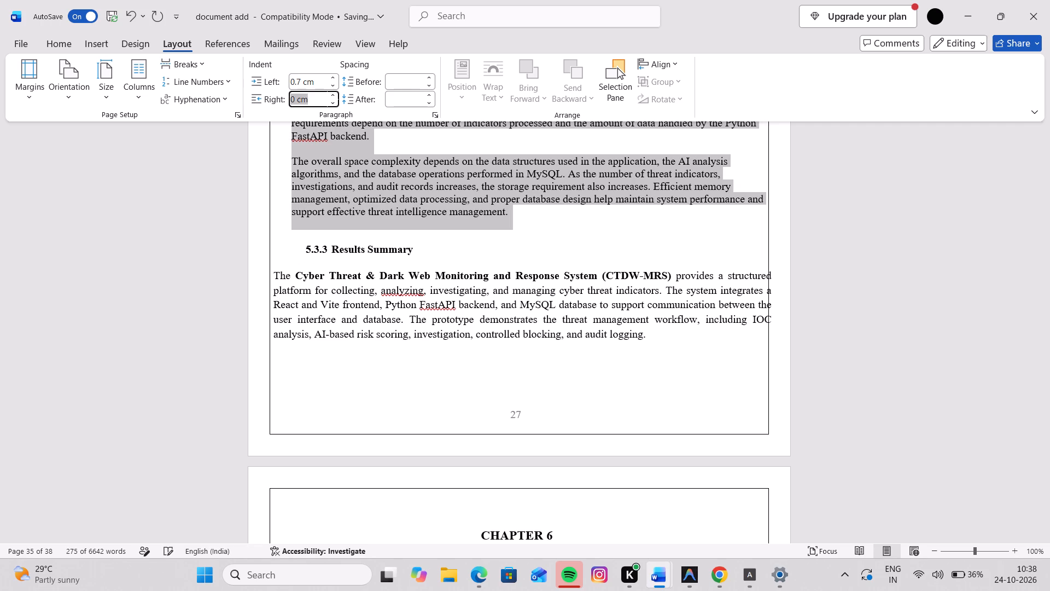
{"action": "key", "text": "ctrl+v"}
{"action": "key", "text": "Return"}
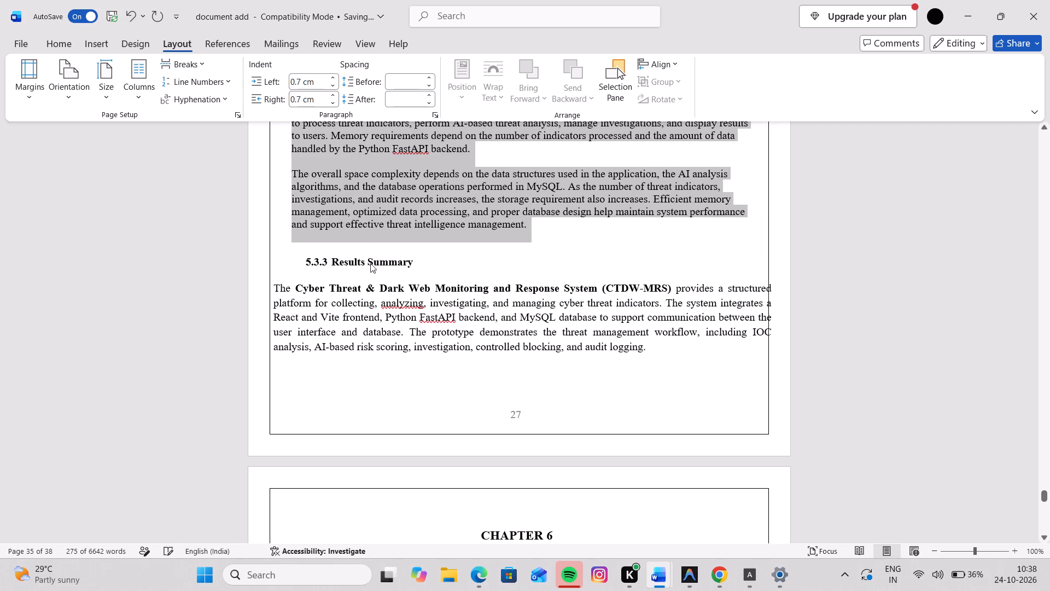
Set both the left and right indents of the 5.3.3 Results Summary paragraph to 0.7 cm.
{"action": "scroll", "coordinate": [372, 270], "scroll_direction": "up", "scroll_amount": 1}
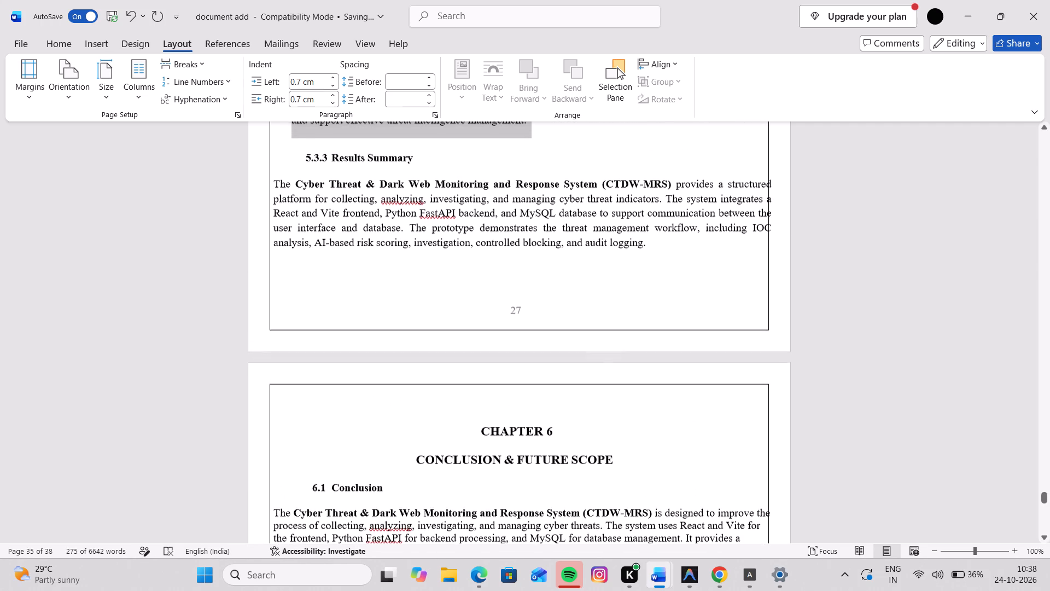
{"action": "left_click_drag", "start_coordinate": [273, 185], "coordinate": [580, 250]}
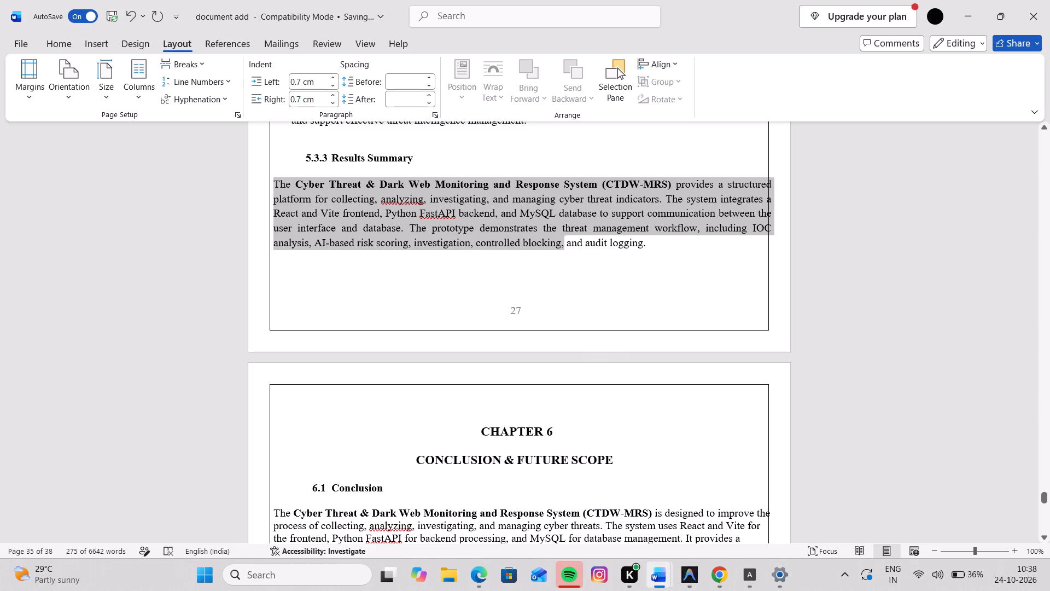
{"action": "left_click_drag", "start_coordinate": [580, 250], "coordinate": [651, 250]}
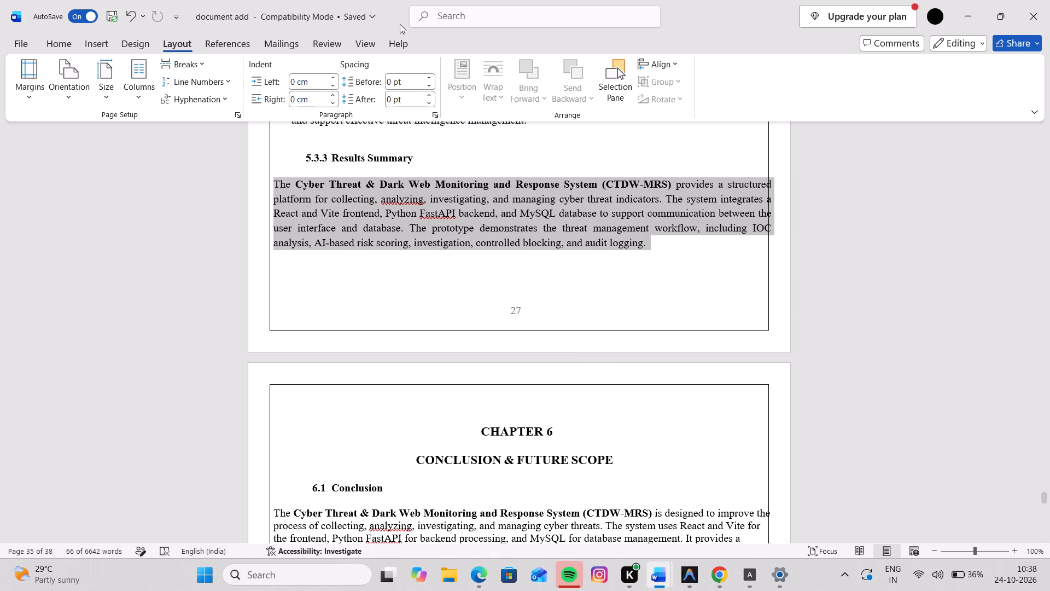
{"action": "left_click", "coordinate": [313, 78]}
{"action": "key", "text": "ctrl+v"}
{"action": "left_click", "coordinate": [313, 97]}
{"action": "key", "text": "ctrl+v"}
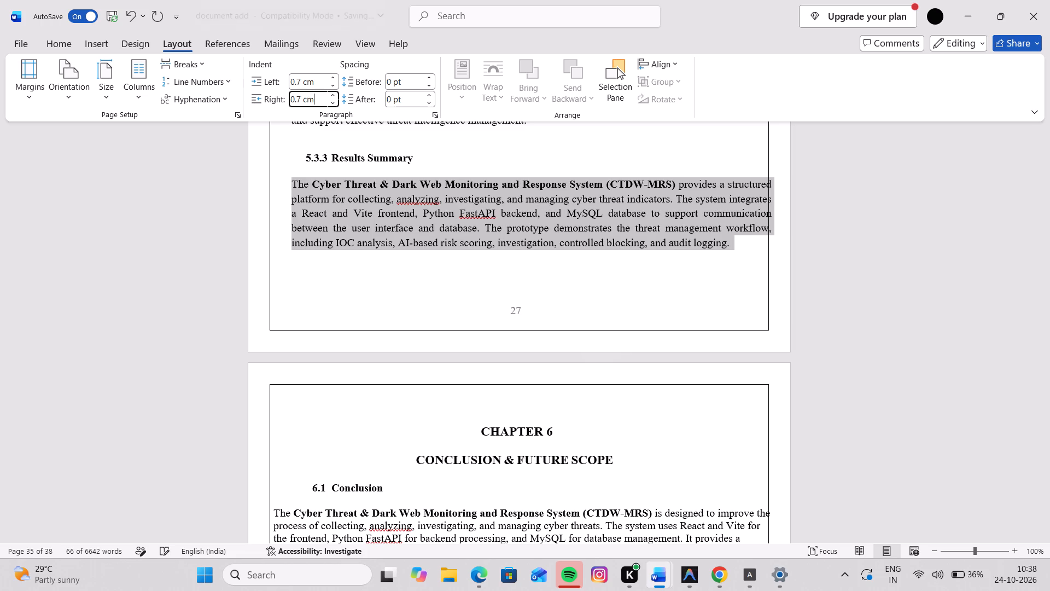
{"action": "key", "text": "Return"}
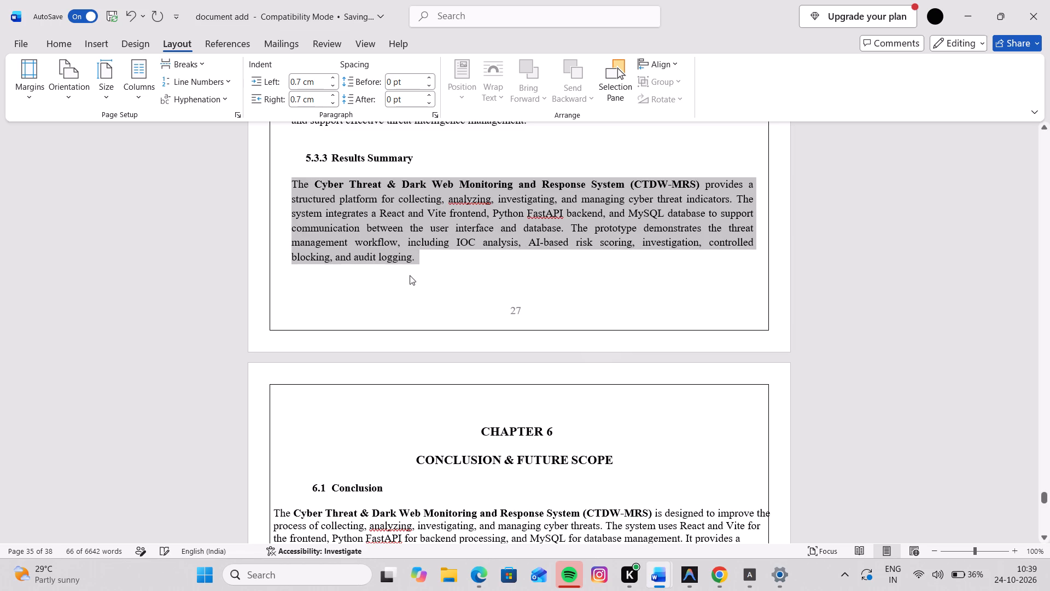
{"action": "left_click", "coordinate": [418, 292]}
Set both the left and right indents of the two paragraphs under 6.1 Conclusion to 0.7 cm.
{"action": "scroll", "coordinate": [418, 292], "scroll_direction": "down", "scroll_amount": 2}
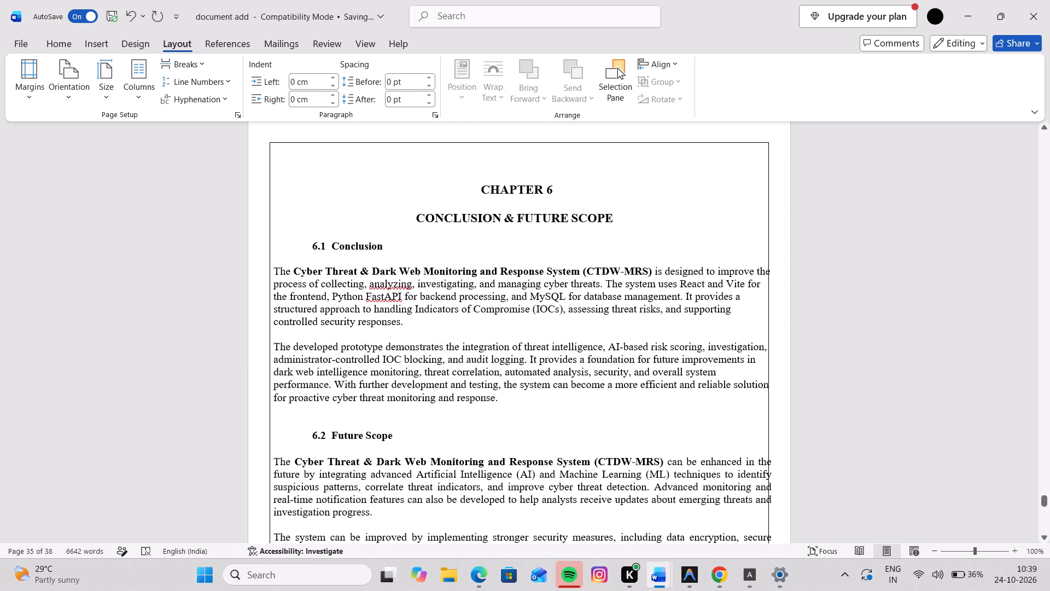
{"action": "scroll", "coordinate": [418, 292], "scroll_direction": "down", "scroll_amount": 2}
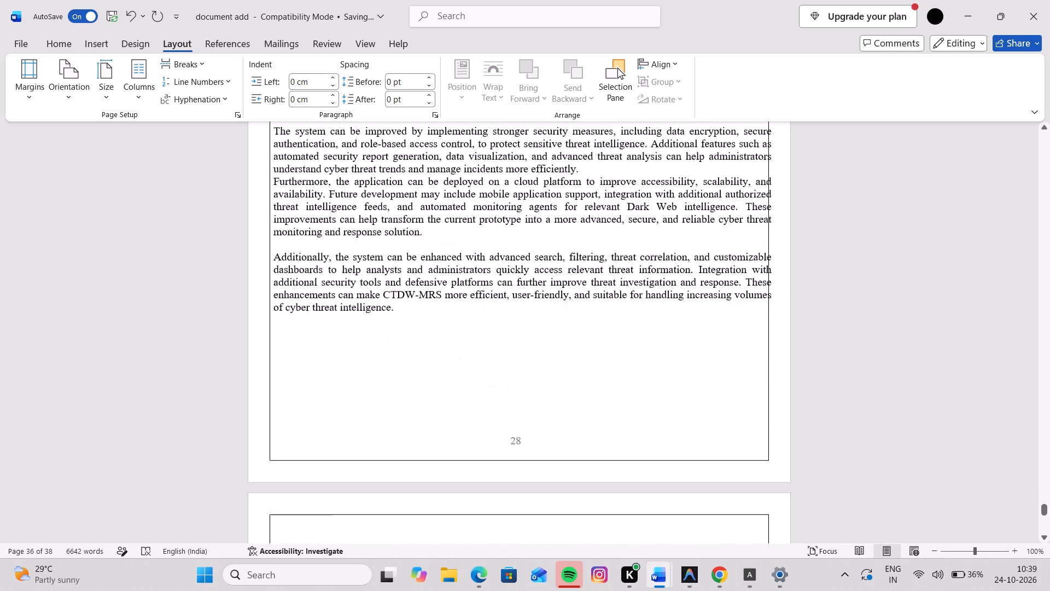
{"action": "scroll", "coordinate": [418, 292], "scroll_direction": "down", "scroll_amount": 2}
{"action": "scroll", "coordinate": [418, 292], "scroll_direction": "up", "scroll_amount": 4}
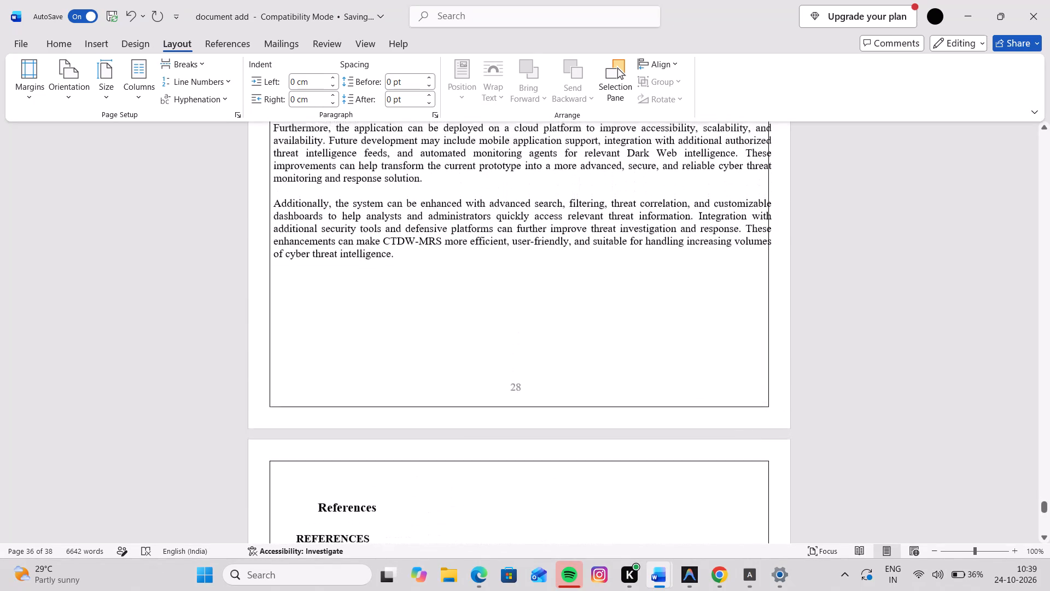
{"action": "scroll", "coordinate": [418, 292], "scroll_direction": "up", "scroll_amount": 5}
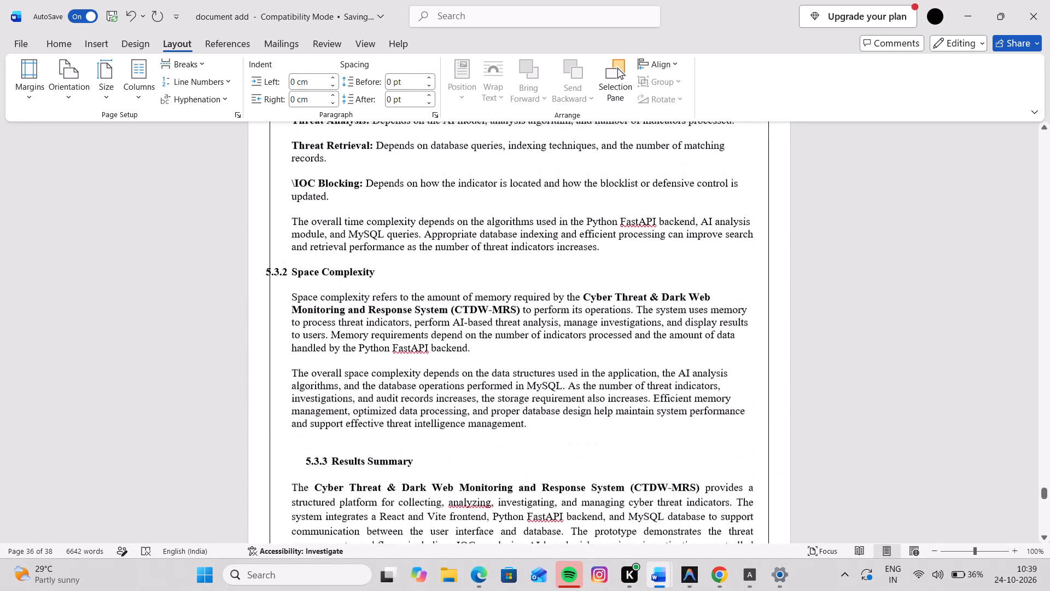
{"action": "scroll", "coordinate": [418, 292], "scroll_direction": "down", "scroll_amount": 5}
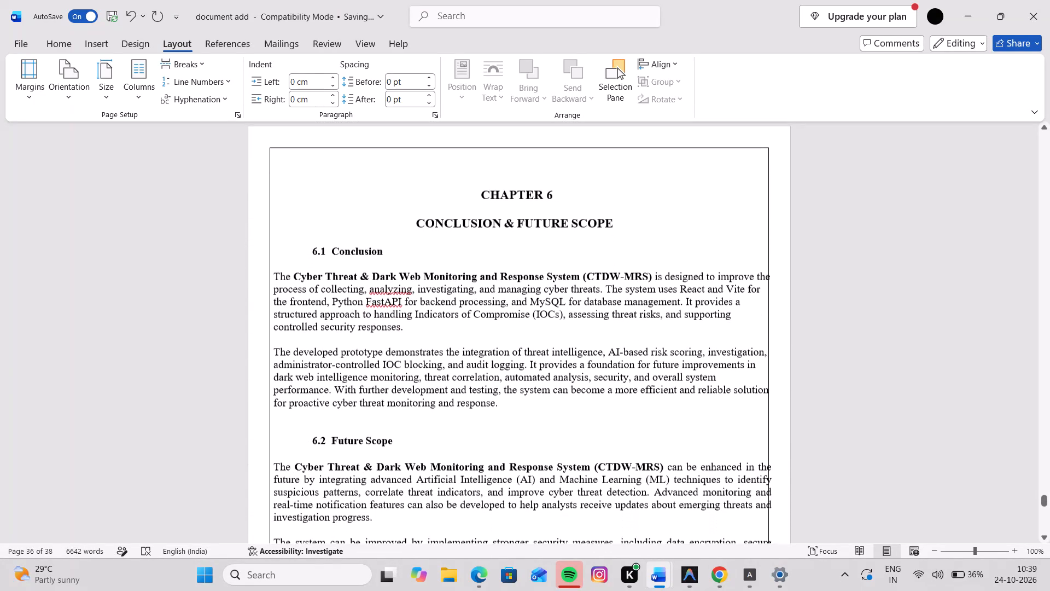
{"action": "scroll", "coordinate": [418, 292], "scroll_direction": "down", "scroll_amount": 1}
{"action": "left_click_drag", "start_coordinate": [275, 271], "coordinate": [426, 393]}
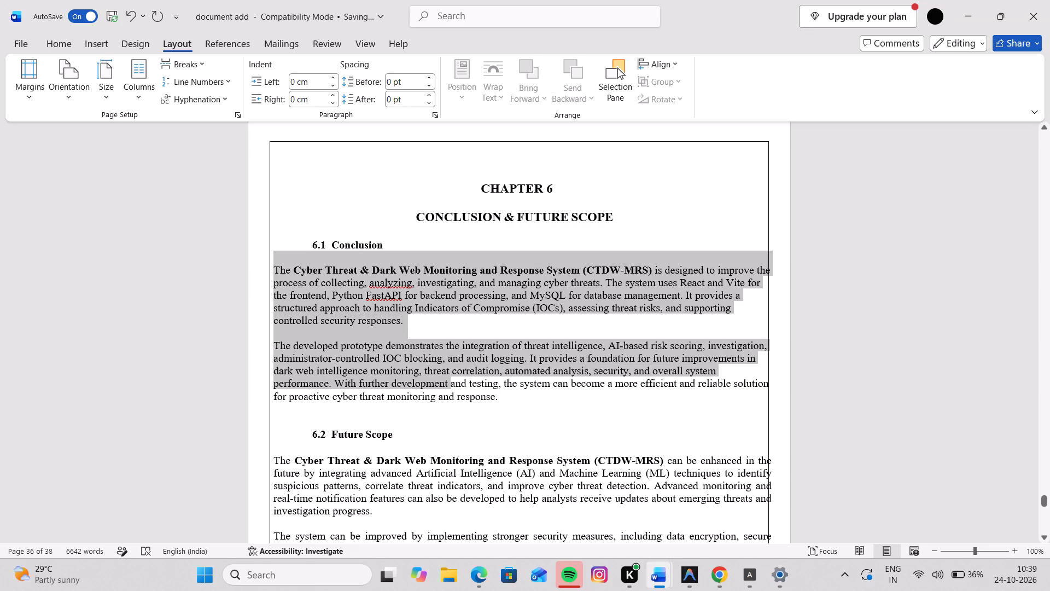
{"action": "left_click_drag", "start_coordinate": [426, 393], "coordinate": [503, 399]}
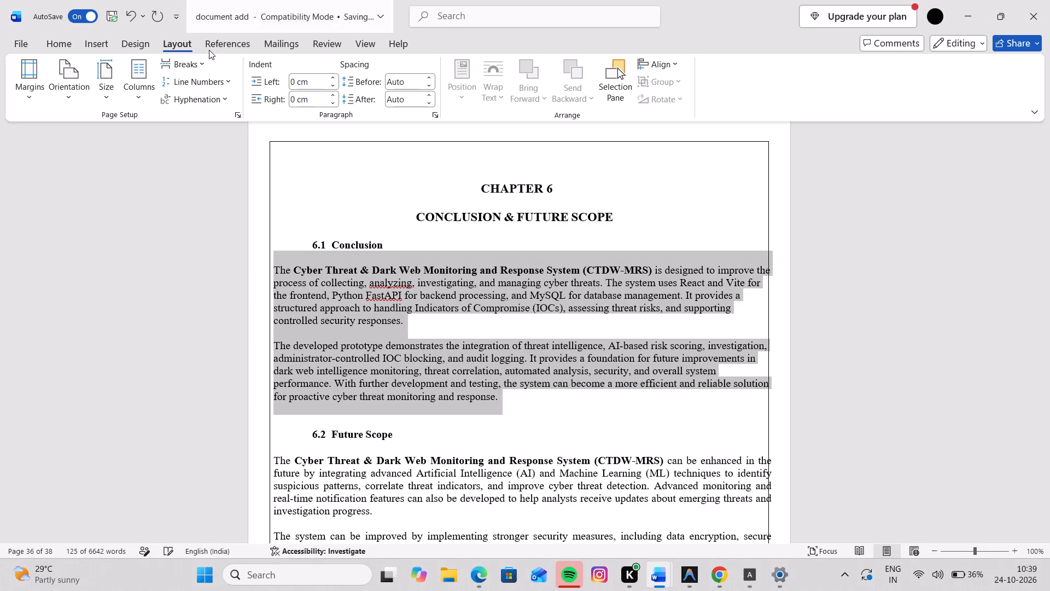
{"action": "left_click", "coordinate": [314, 81]}
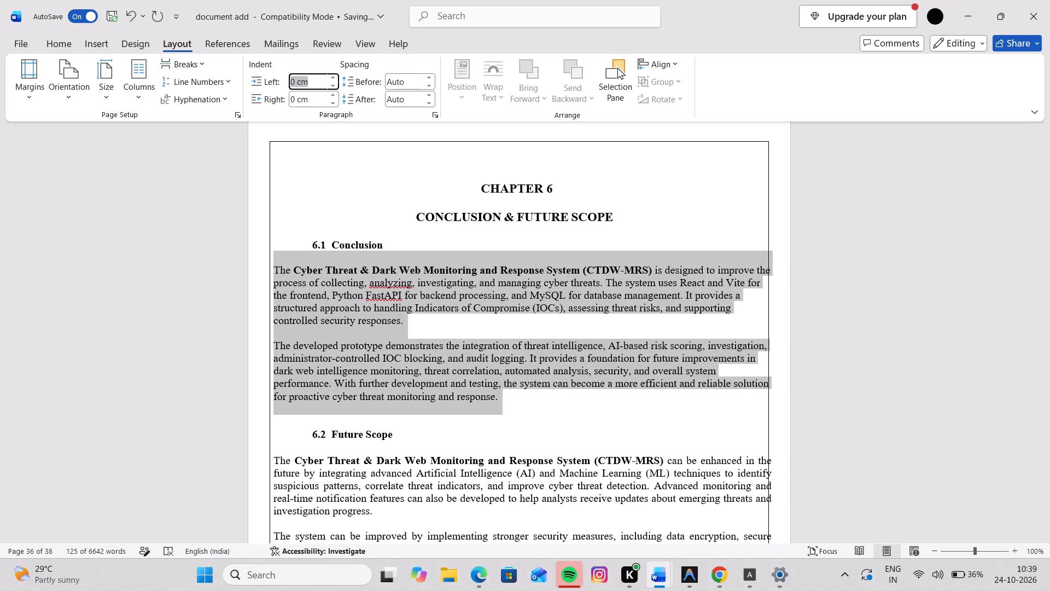
{"action": "key", "text": "ctrl+v"}
{"action": "left_click", "coordinate": [313, 94]}
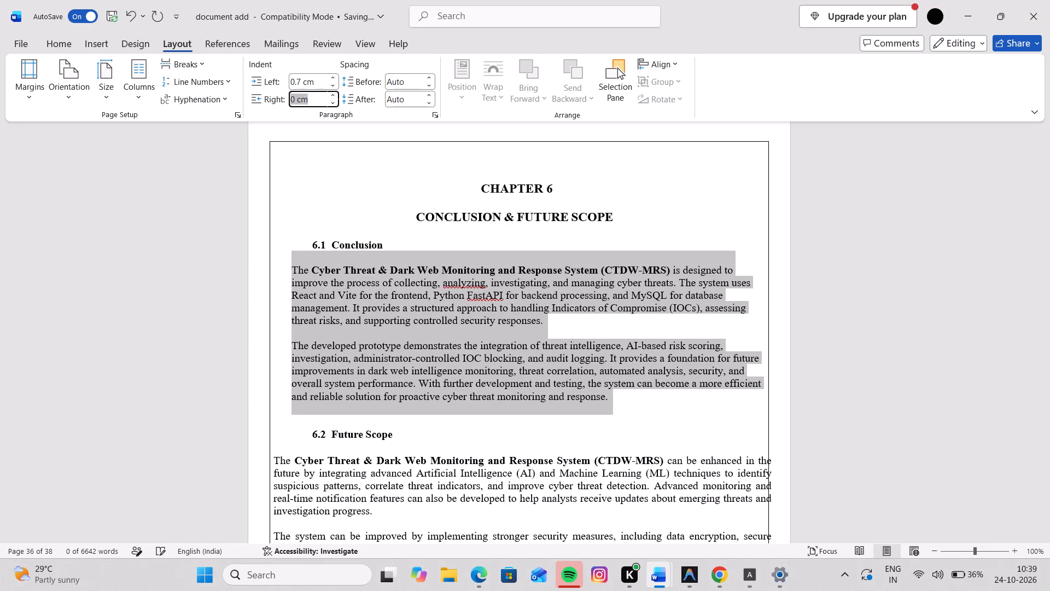
{"action": "key", "text": "ctrl+v"}
{"action": "key", "text": "Return"}
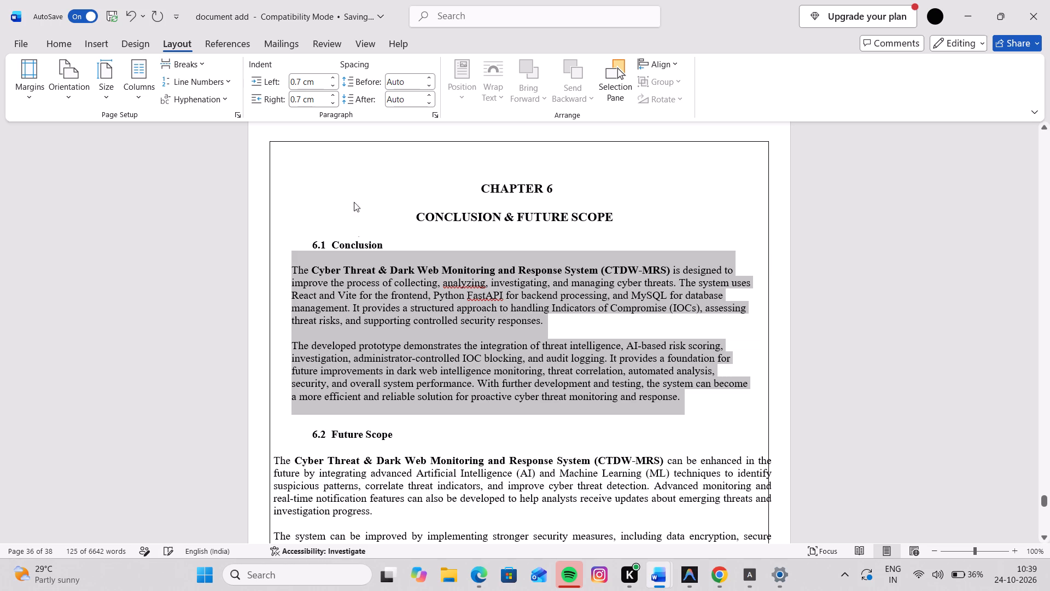
Set both the left and right indents of all the paragraphs under 6.2 Future Scope to 0.7 cm.
{"action": "scroll", "coordinate": [426, 512], "scroll_direction": "down", "scroll_amount": 1}
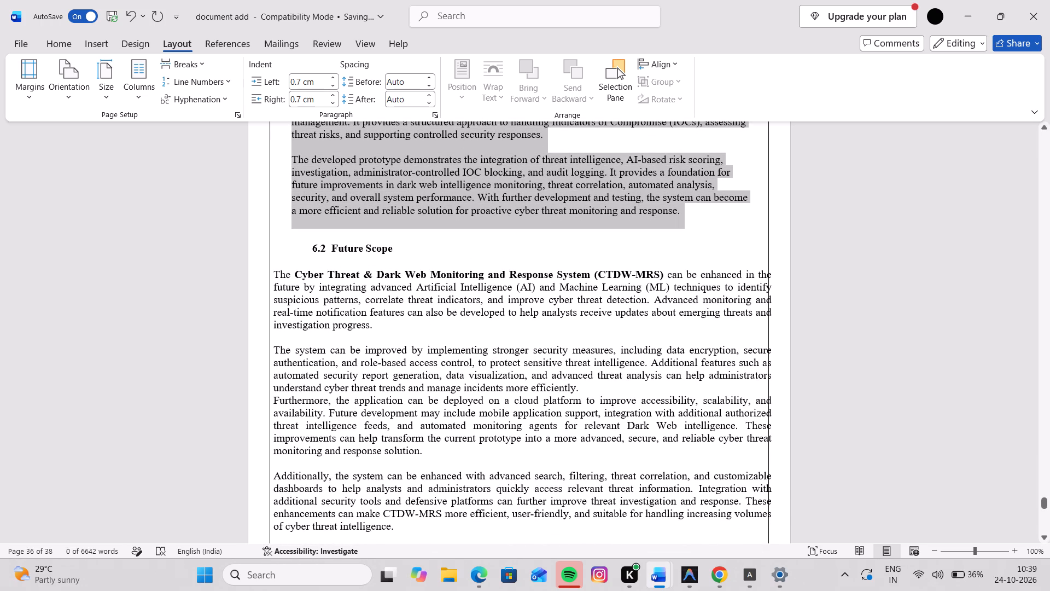
{"action": "left_click_drag", "start_coordinate": [276, 273], "coordinate": [529, 522]}
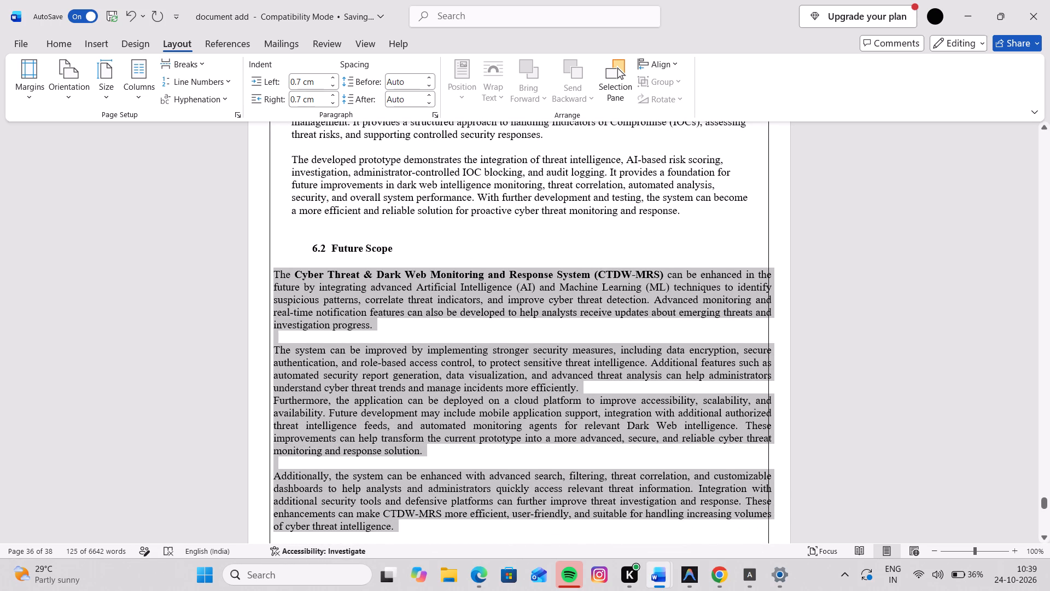
{"action": "left_click_drag", "start_coordinate": [529, 522], "coordinate": [413, 314]}
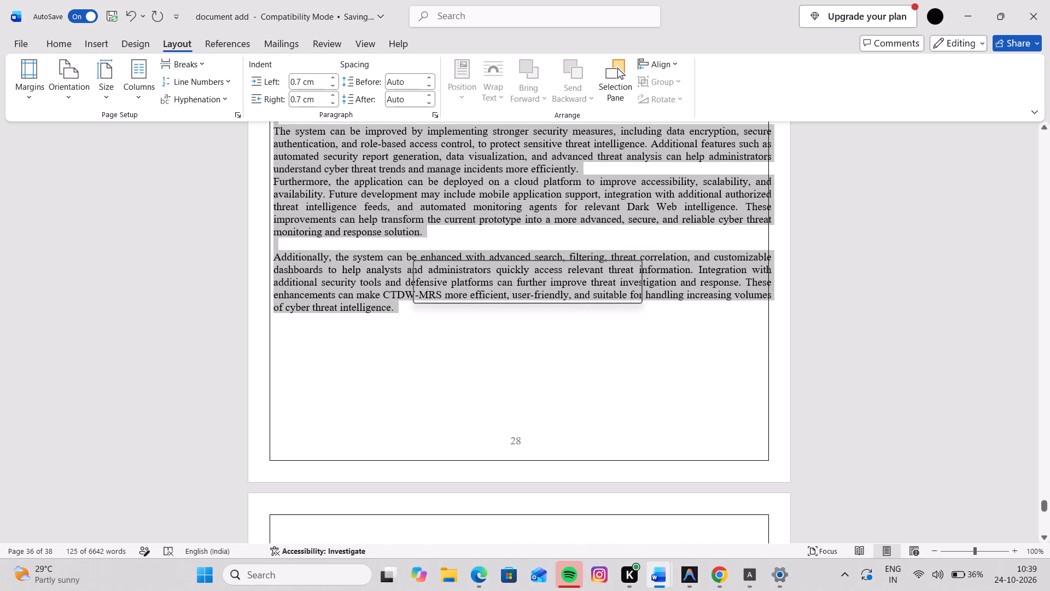
{"action": "left_click", "coordinate": [317, 81]}
{"action": "key", "text": "ctrl+v"}
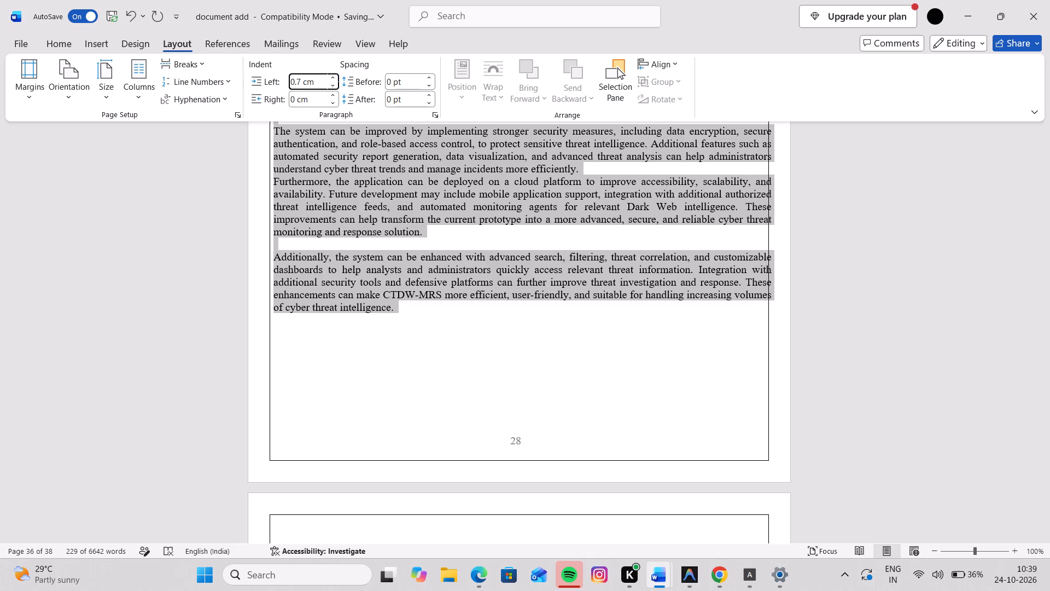
{"action": "left_click", "coordinate": [312, 97]}
{"action": "key", "text": "ctrl+v"}
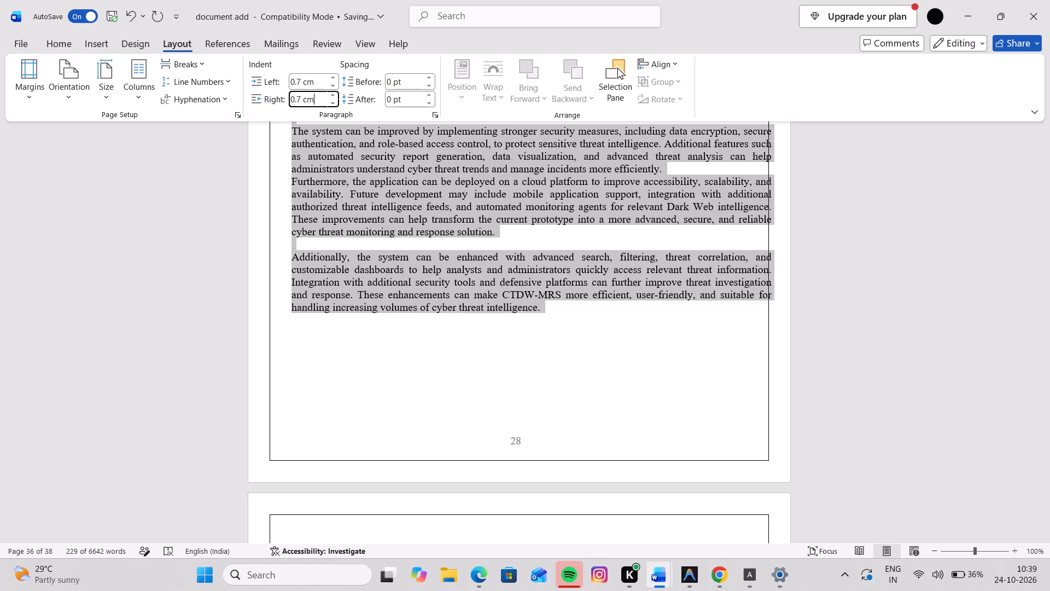
{"action": "key", "text": "Return"}
Set both the left and right indents of all References entries, from React through MITRE ATT&CK, to 0.7 cm.
{"action": "scroll", "coordinate": [481, 389], "scroll_direction": "down", "scroll_amount": 3}
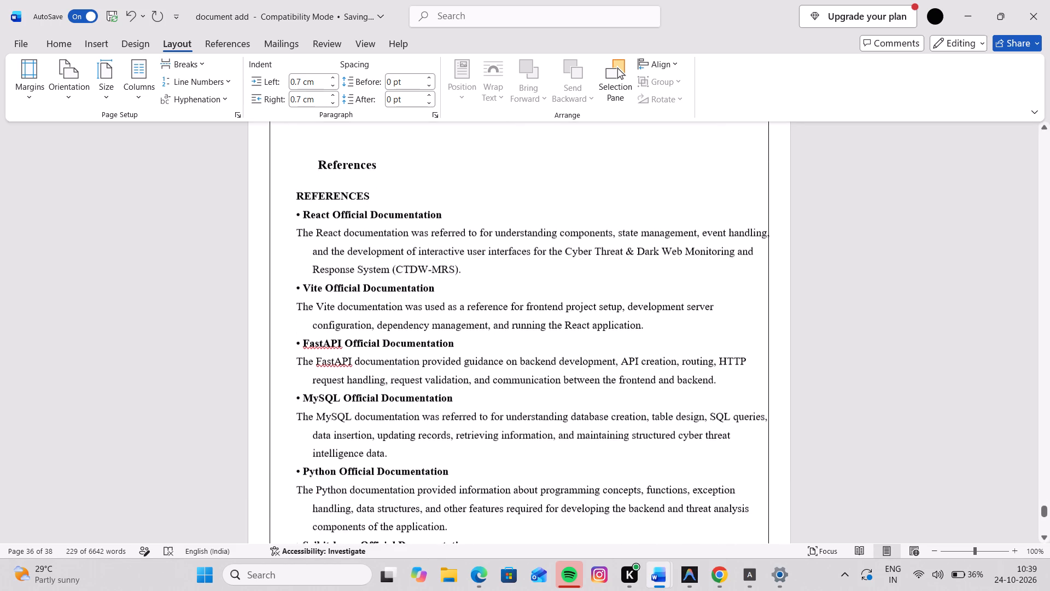
{"action": "scroll", "coordinate": [481, 389], "scroll_direction": "down", "scroll_amount": 6}
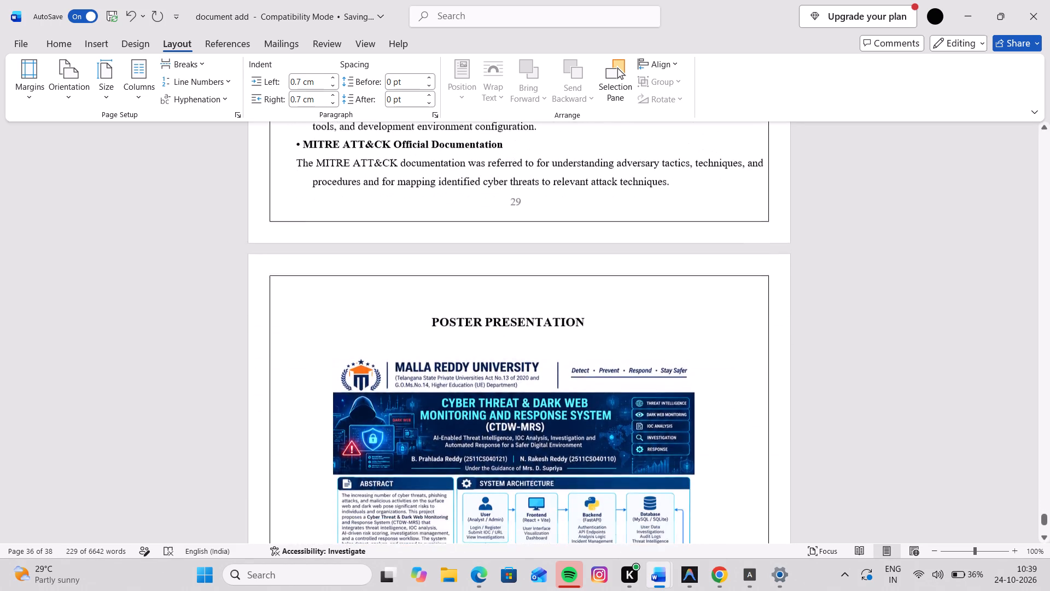
{"action": "scroll", "coordinate": [481, 389], "scroll_direction": "up", "scroll_amount": 5}
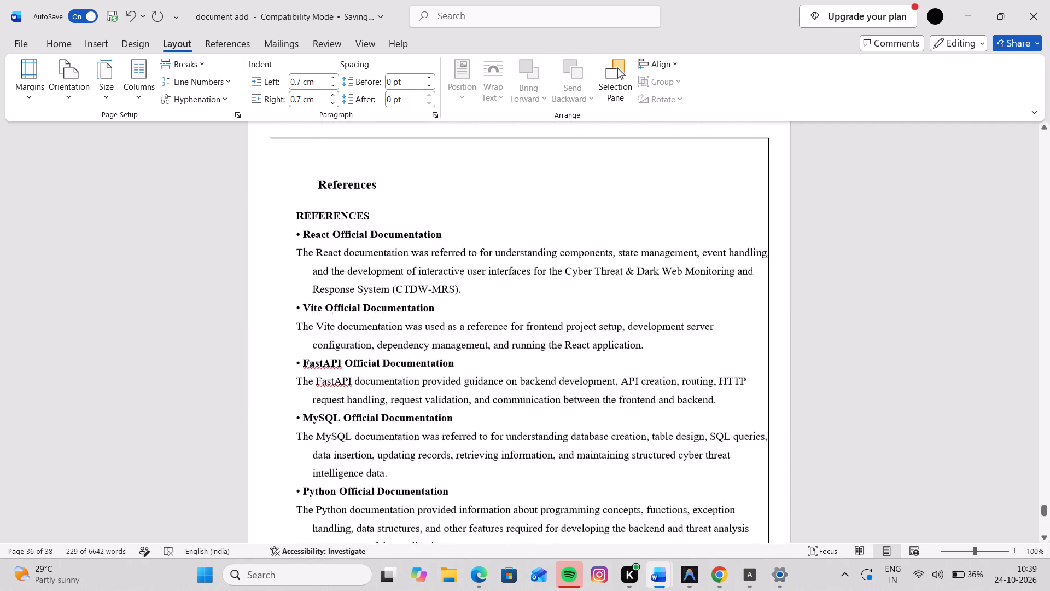
{"action": "scroll", "coordinate": [481, 389], "scroll_direction": "up", "scroll_amount": 2}
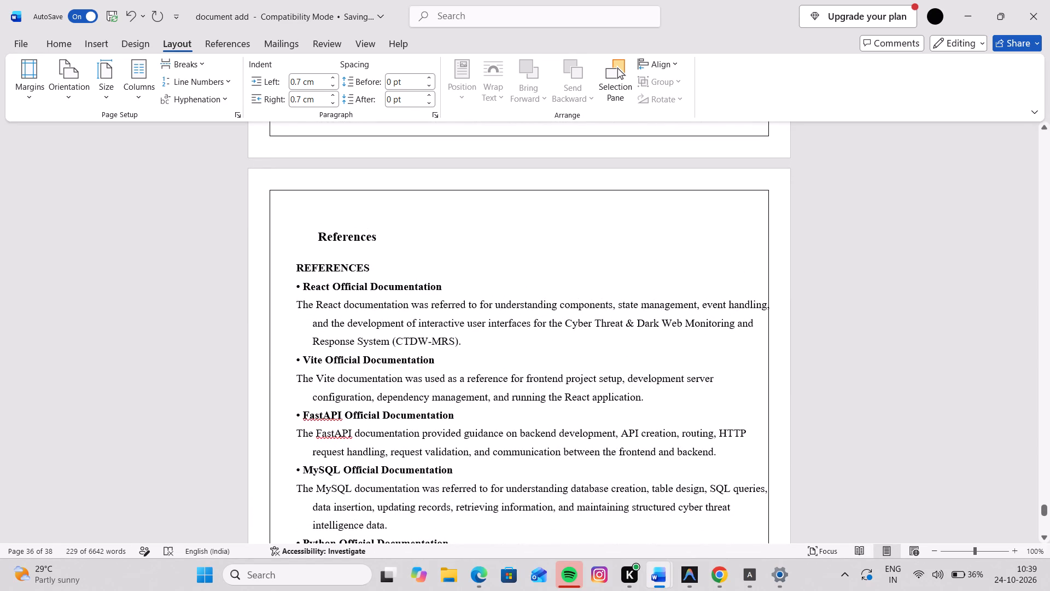
{"action": "left_click_drag", "start_coordinate": [292, 286], "coordinate": [656, 347]}
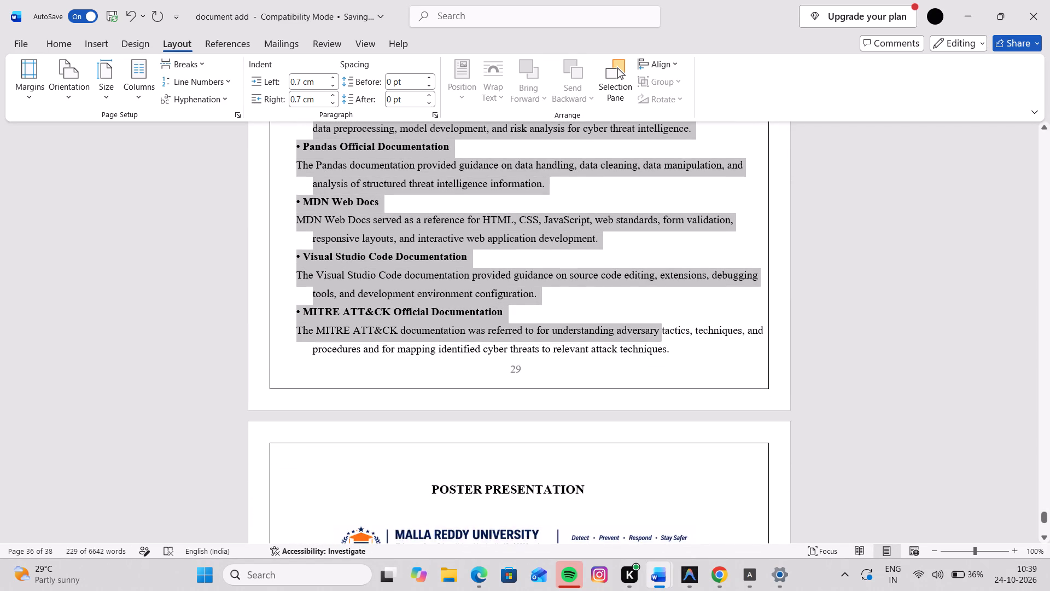
{"action": "left_click_drag", "start_coordinate": [656, 347], "coordinate": [669, 351]}
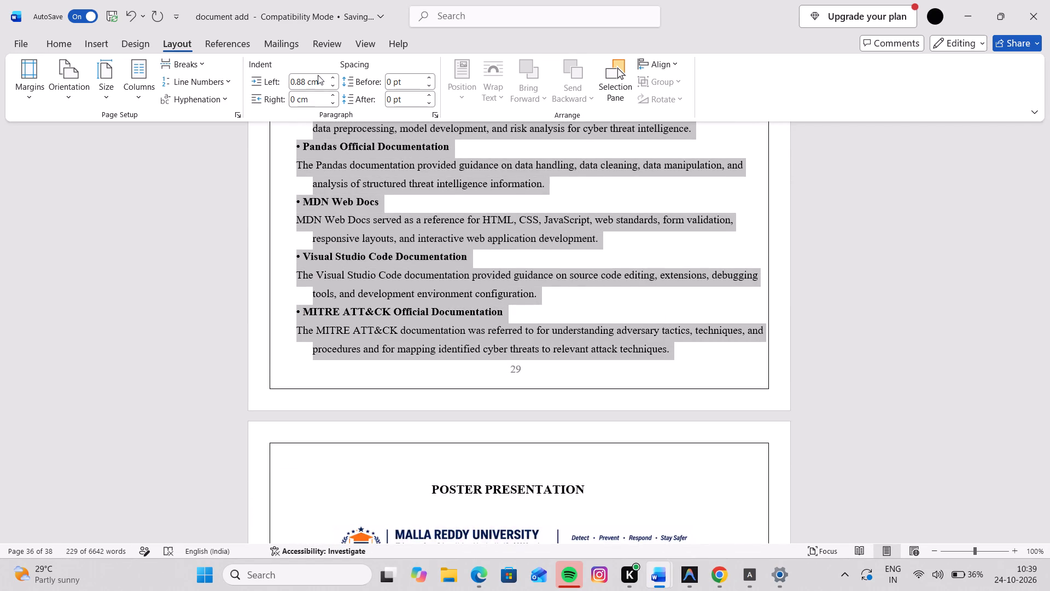
{"action": "left_click", "coordinate": [311, 94]}
{"action": "key", "text": "ctrl+v"}
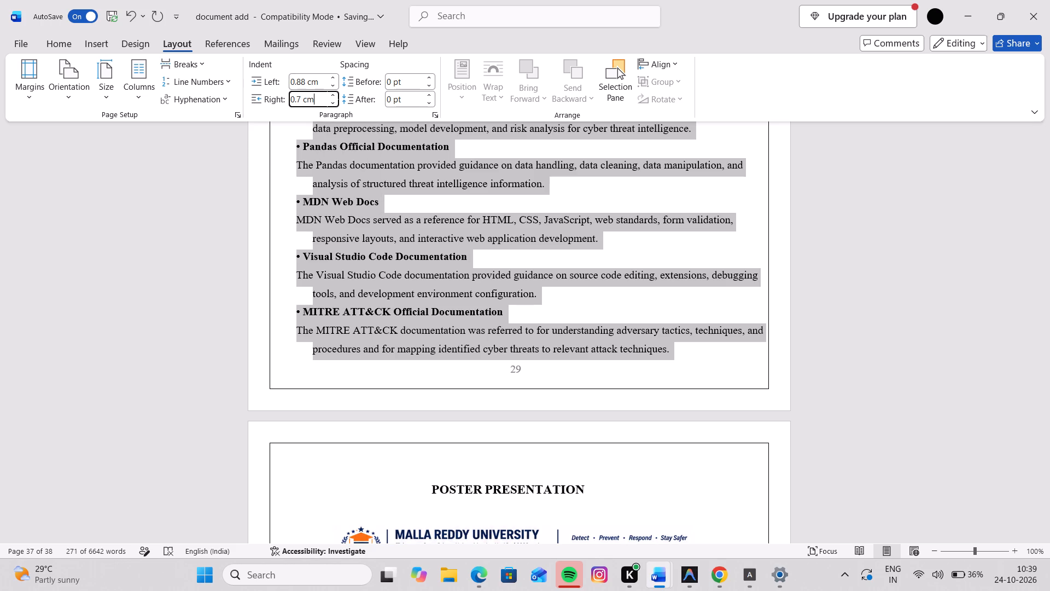
{"action": "left_click", "coordinate": [303, 80]}
{"action": "key", "text": "ctrl+v"}
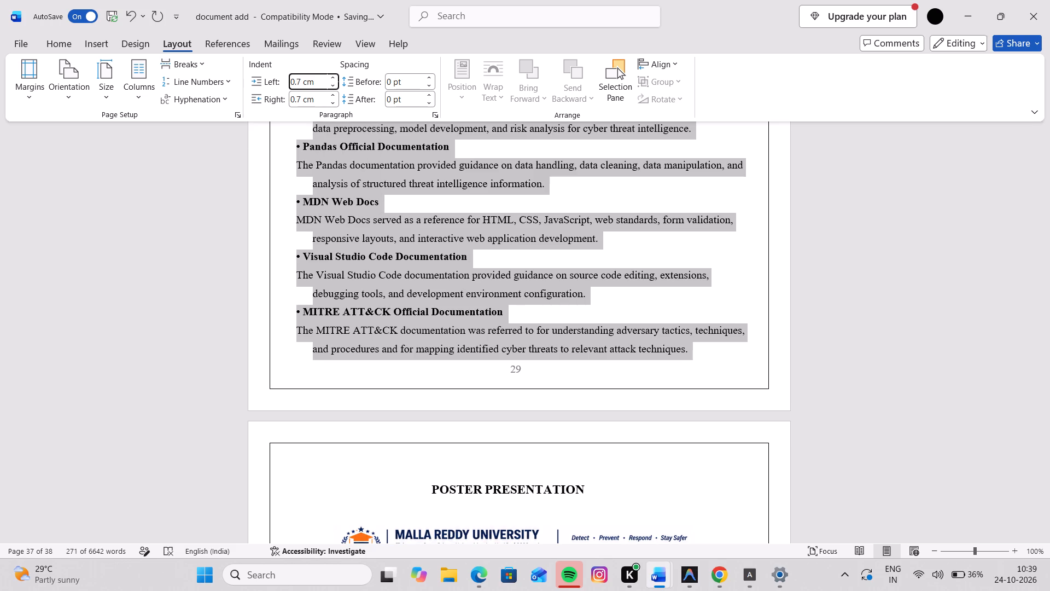
{"action": "key", "text": "Return"}
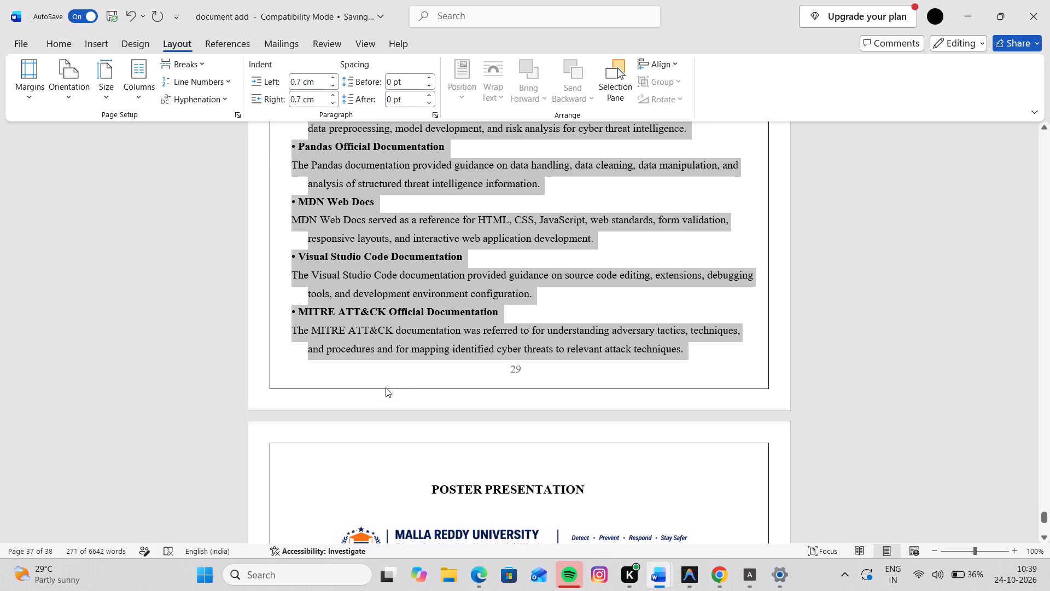
{"action": "left_click", "coordinate": [377, 376]}
Remove the automatic 5.3.2 number from the Space Complexity heading and reduce the heading's left indent to 0 cm.
{"action": "scroll", "coordinate": [377, 376], "scroll_direction": "up", "scroll_amount": 1}
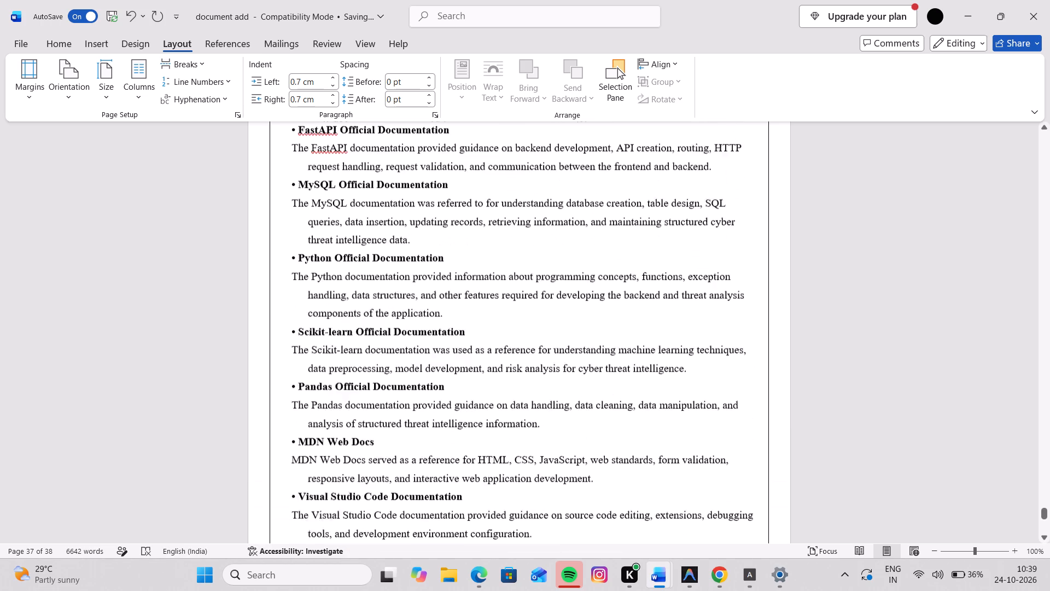
{"action": "scroll", "coordinate": [377, 376], "scroll_direction": "up", "scroll_amount": 1}
{"action": "scroll", "coordinate": [377, 376], "scroll_direction": "down", "scroll_amount": 6}
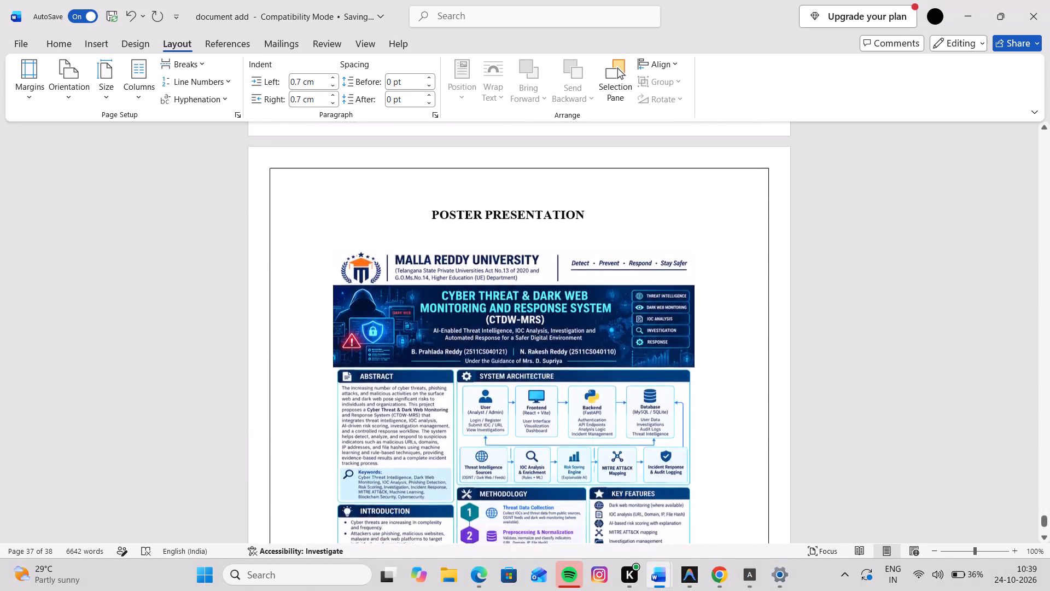
{"action": "scroll", "coordinate": [377, 376], "scroll_direction": "down", "scroll_amount": 9}
{"action": "scroll", "coordinate": [377, 376], "scroll_direction": "up", "scroll_amount": 10}
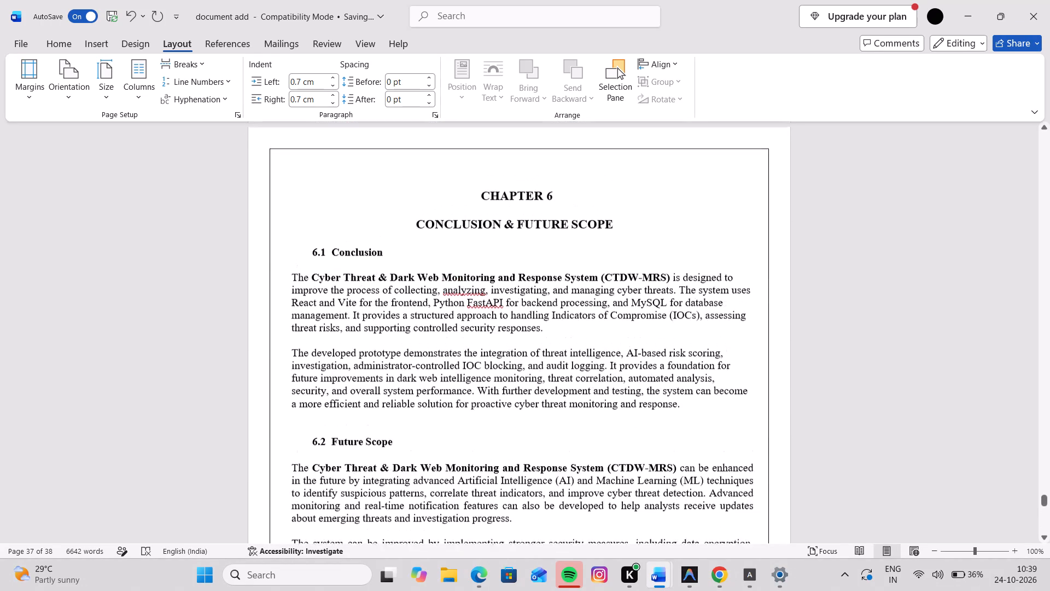
{"action": "scroll", "coordinate": [377, 376], "scroll_direction": "up", "scroll_amount": 7}
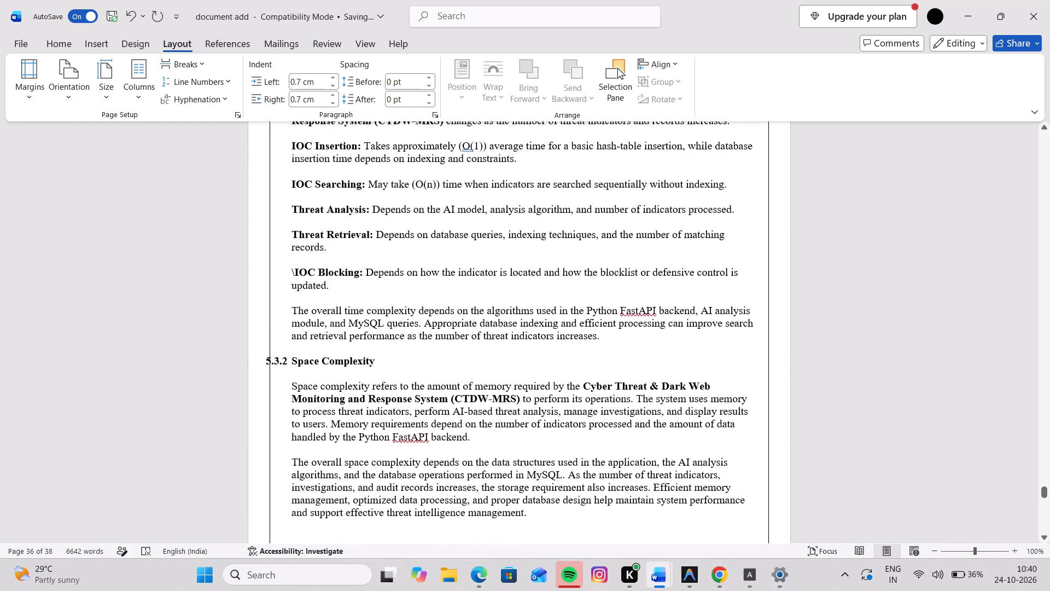
{"action": "left_click", "coordinate": [283, 362]}
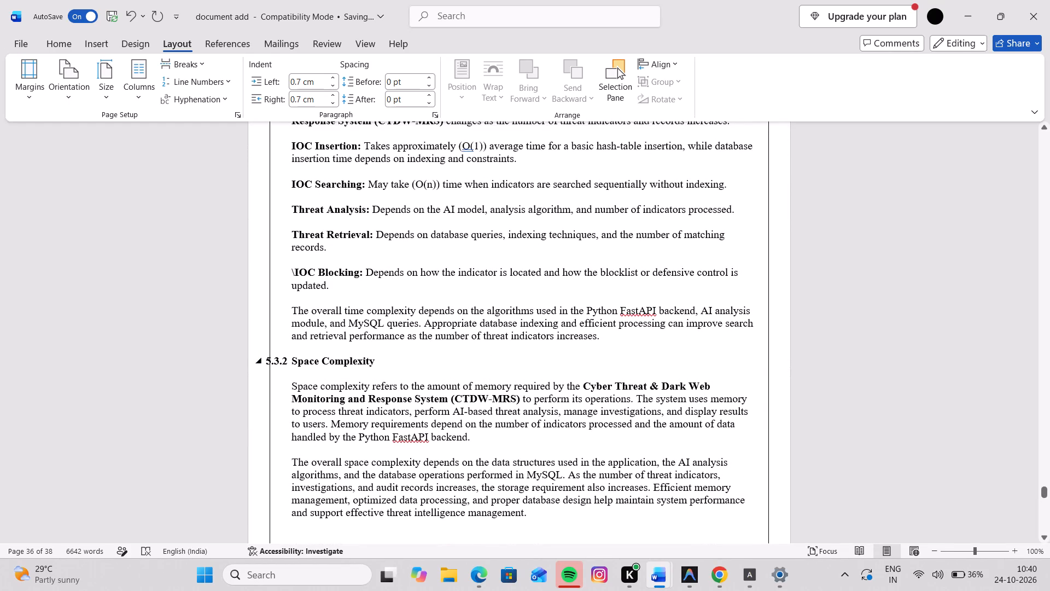
{"action": "left_click", "coordinate": [288, 370]}
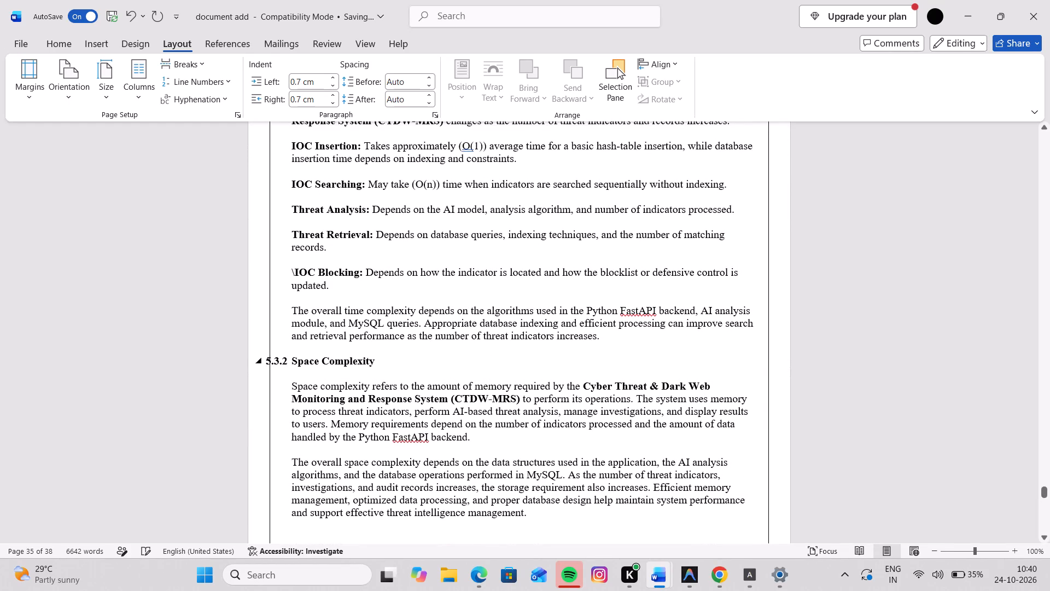
{"action": "left_click", "coordinate": [287, 360]}
{"action": "key", "text": "Left"}
{"action": "key", "text": "Left"}
{"action": "key", "text": "Left"}
{"action": "key", "text": "Right"}
{"action": "key", "text": "Right"}
{"action": "key", "text": "Right"}
{"action": "key", "text": "space"}
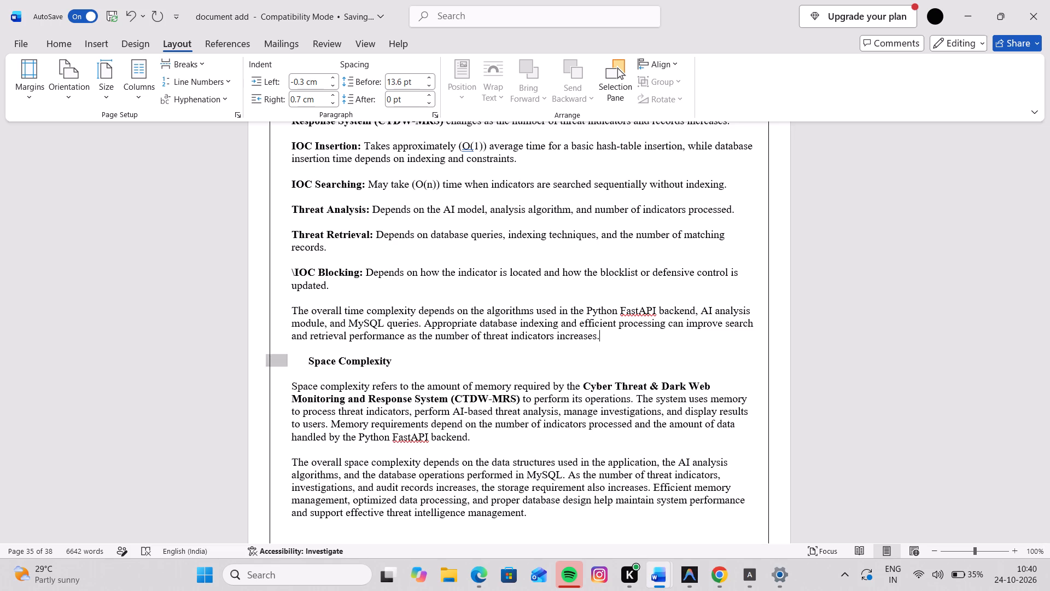
{"action": "key", "text": "Left"}
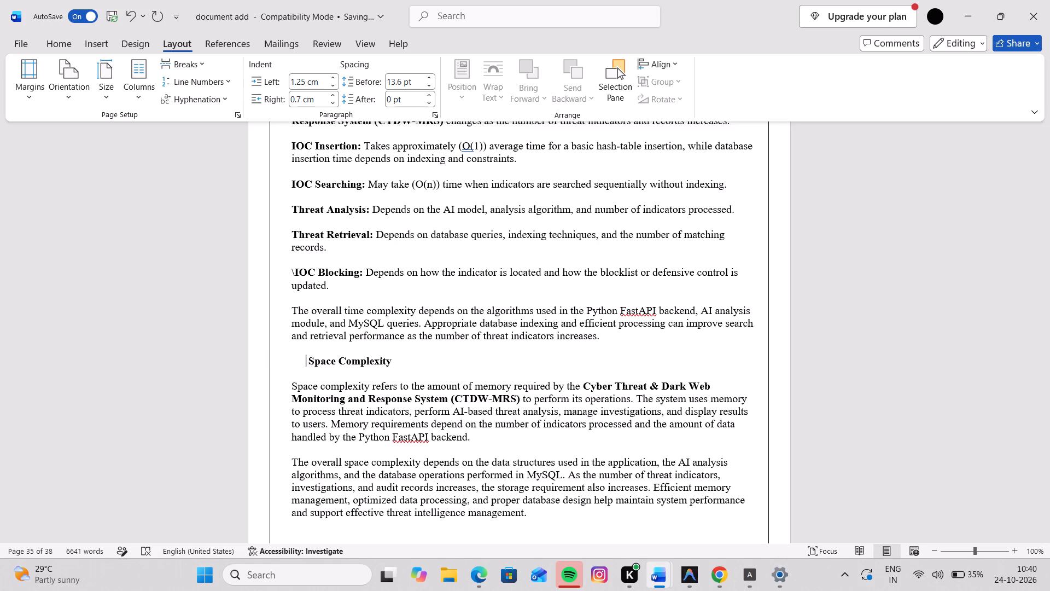
{"action": "key", "text": "BackSpace"}
Shift the Space Complexity heading with leading spaces to roughly align with the body text, and number it manually as 5.3.2.
{"action": "key", "text": "space"}
{"action": "key", "text": "space"}
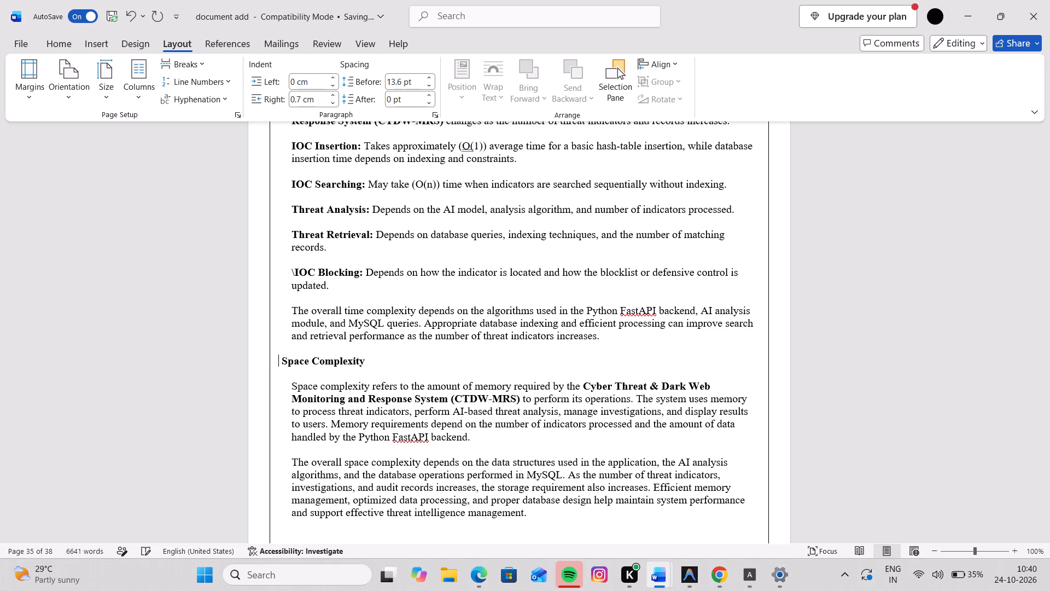
{"action": "key", "text": "space"}
{"action": "scroll", "coordinate": [287, 360], "scroll_direction": "up", "scroll_amount": 1}
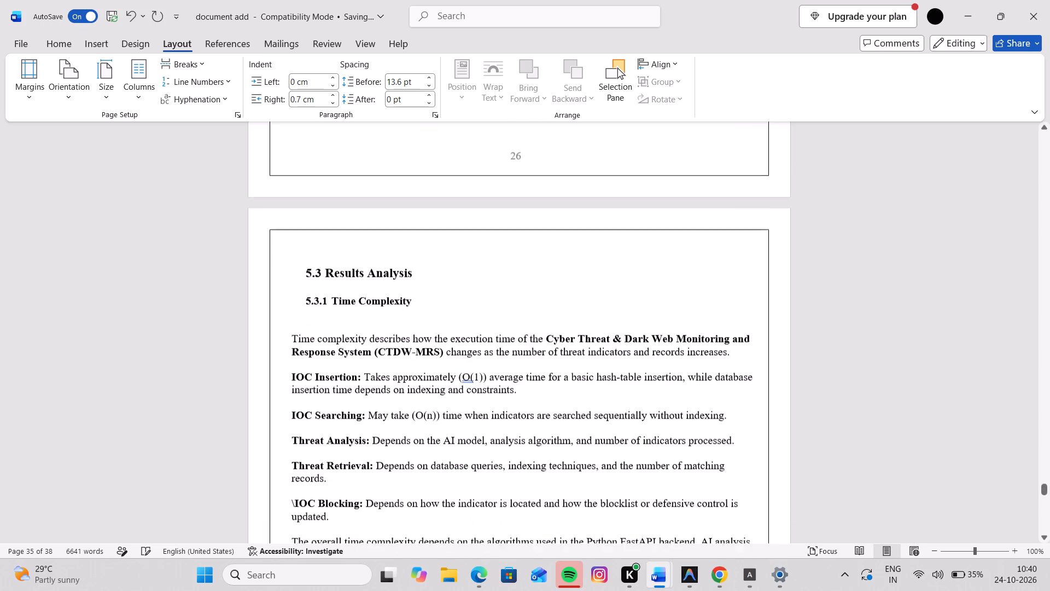
{"action": "scroll", "coordinate": [287, 360], "scroll_direction": "up", "scroll_amount": 1}
{"action": "scroll", "coordinate": [287, 360], "scroll_direction": "down", "scroll_amount": 1}
{"action": "key", "text": "space"}
{"action": "key", "text": "space"}
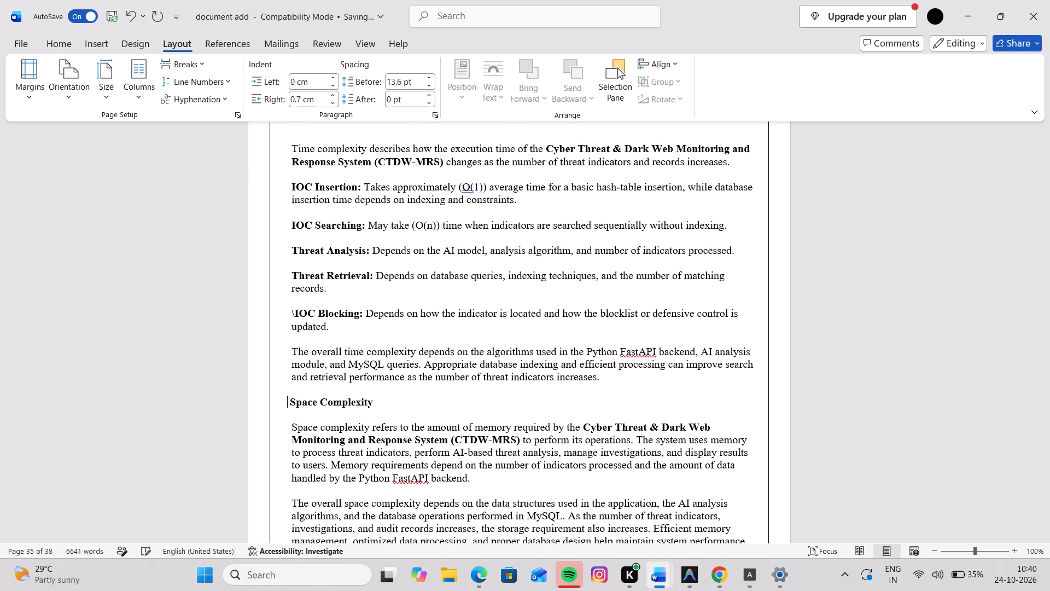
{"action": "key", "text": "space"}
{"action": "scroll", "coordinate": [287, 360], "scroll_direction": "down", "scroll_amount": 1}
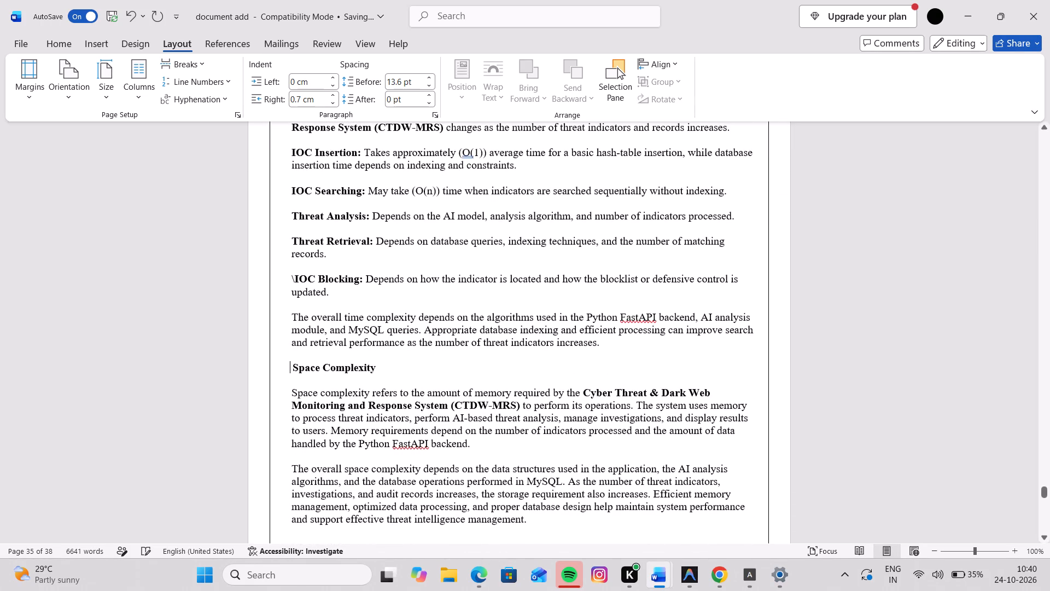
{"action": "scroll", "coordinate": [287, 360], "scroll_direction": "down", "scroll_amount": 1}
{"action": "key", "text": "space"}
{"action": "key", "text": "space"}
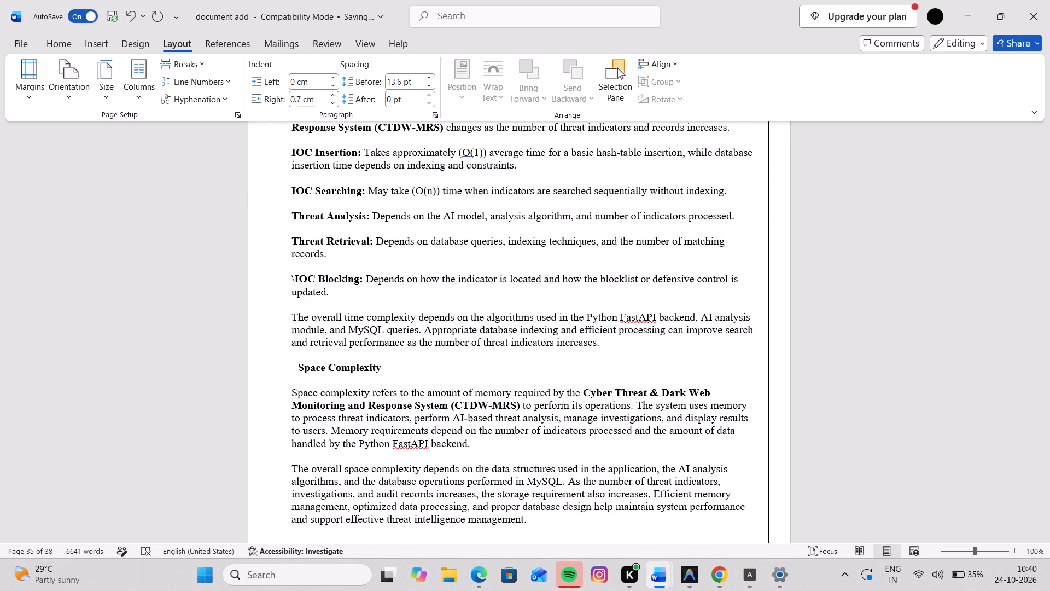
{"action": "type", "text": "5."}
{"action": "type", "text": "3."}
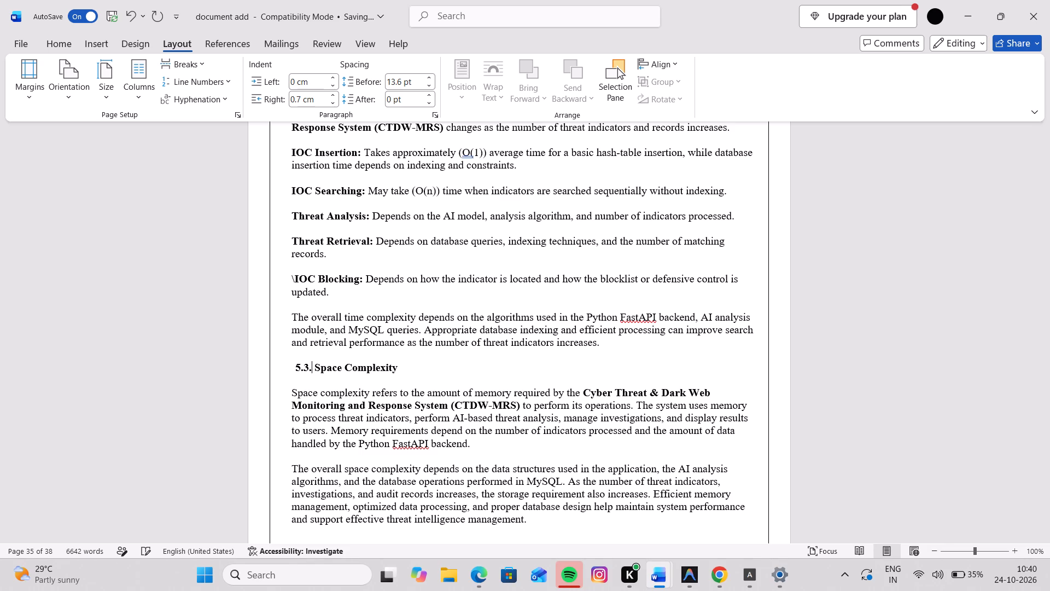
{"action": "key", "text": "2"}
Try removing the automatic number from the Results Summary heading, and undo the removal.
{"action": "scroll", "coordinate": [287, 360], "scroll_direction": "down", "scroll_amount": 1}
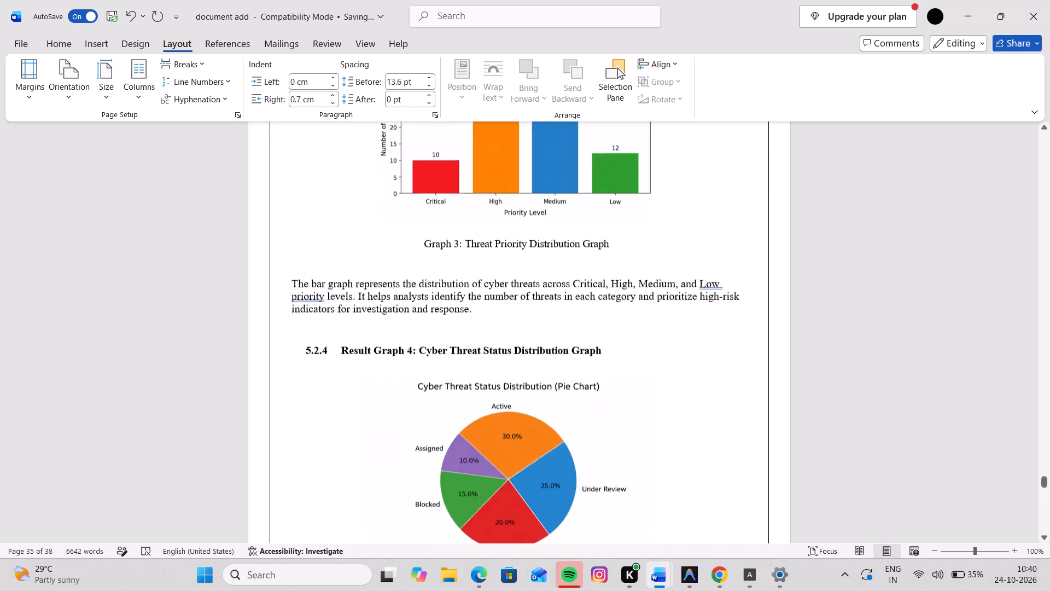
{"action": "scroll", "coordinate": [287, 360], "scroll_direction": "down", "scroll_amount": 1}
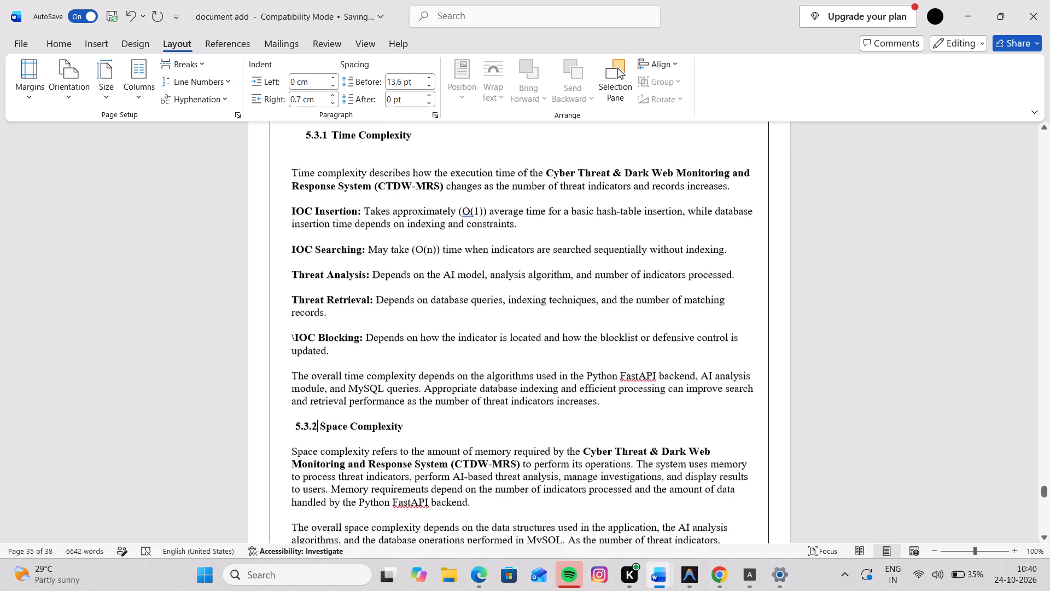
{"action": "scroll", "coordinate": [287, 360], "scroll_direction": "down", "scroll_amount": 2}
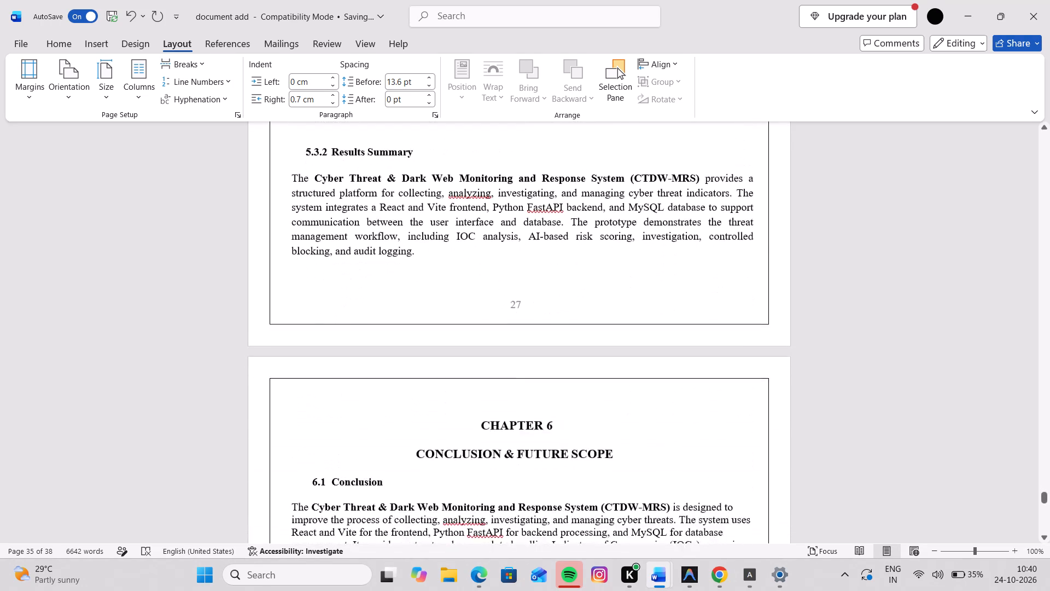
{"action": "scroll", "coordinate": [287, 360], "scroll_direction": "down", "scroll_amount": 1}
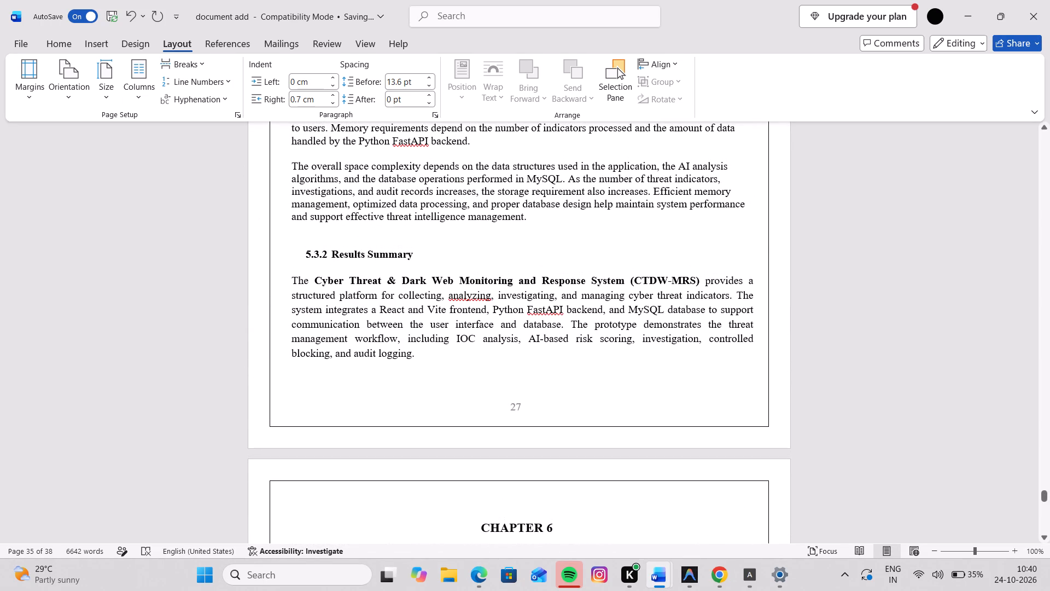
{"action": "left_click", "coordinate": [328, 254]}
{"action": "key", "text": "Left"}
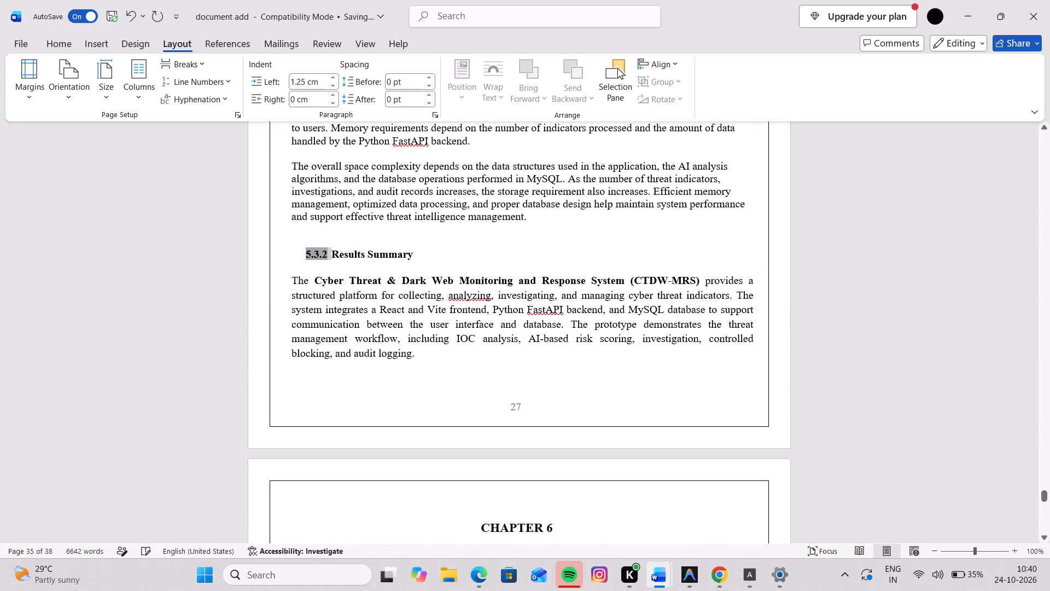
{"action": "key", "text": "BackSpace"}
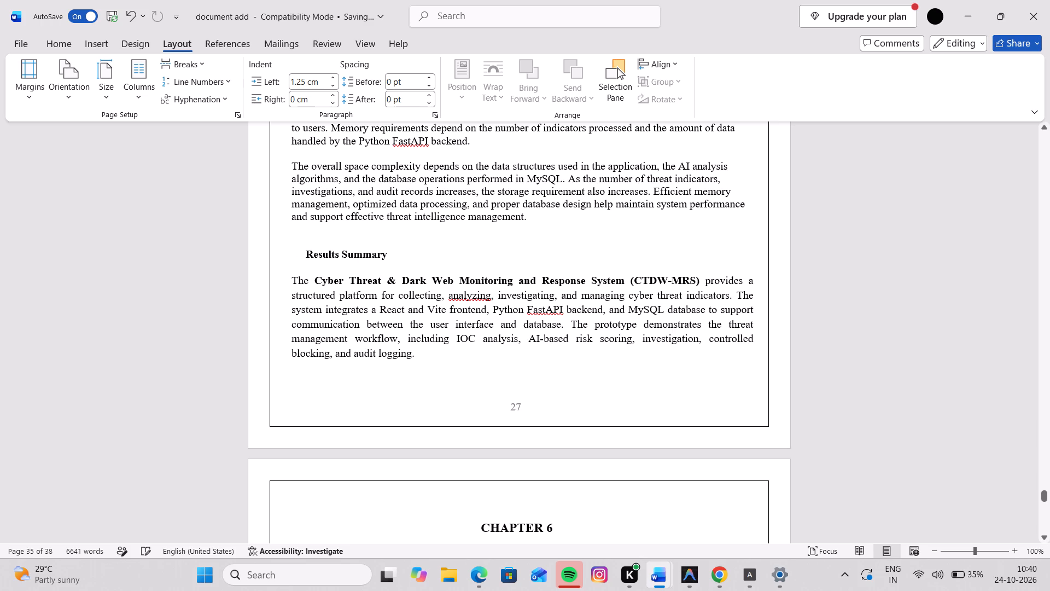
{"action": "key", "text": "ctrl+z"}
Replace the automatic 5.3.2 number of the Results Summary heading with a manually entered 5.3.3 and a space.
{"action": "left_click", "coordinate": [342, 342]}
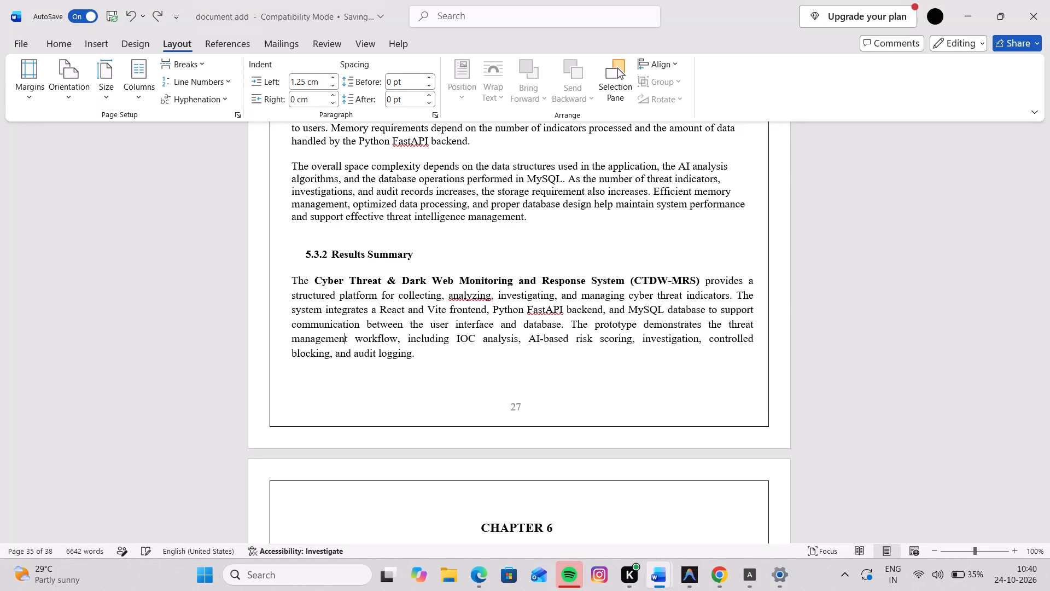
{"action": "key", "text": "Left"}
{"action": "key", "text": "Up"}
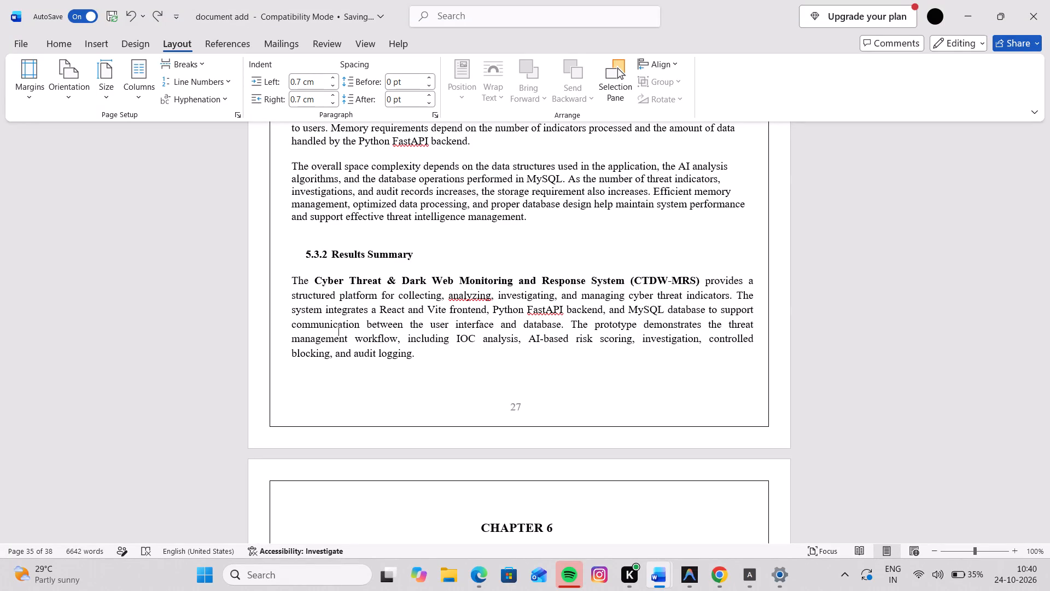
{"action": "key", "text": "Up"}
{"action": "key", "text": "Up"}
{"action": "key", "text": "Up"}
{"action": "key", "text": "Up"}
{"action": "key", "text": "Up"}
{"action": "key", "text": "Left"}
{"action": "key", "text": "Left"}
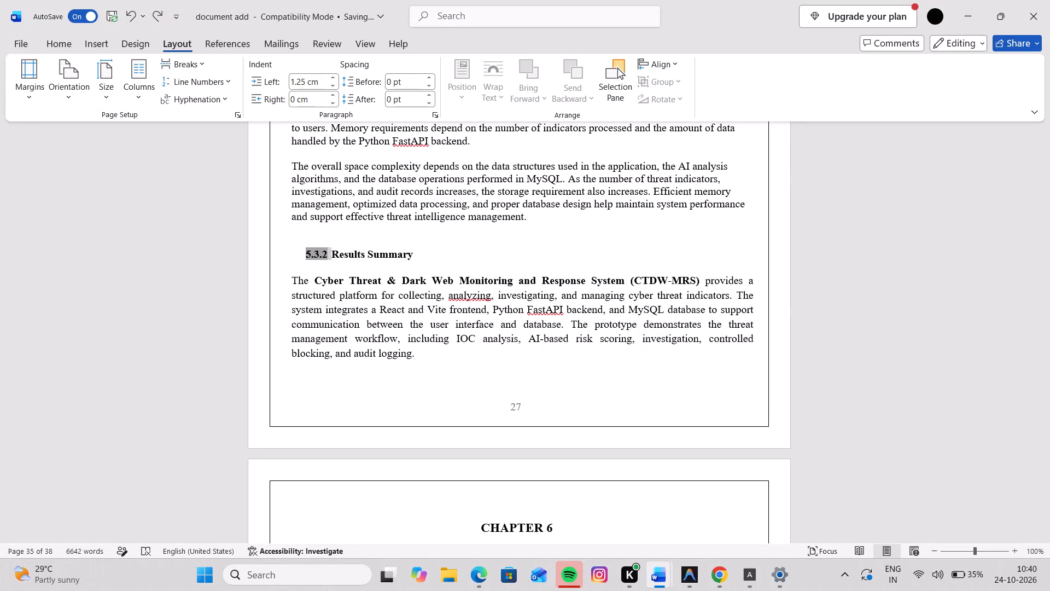
{"action": "key", "text": "Left"}
{"action": "key", "text": "Right"}
{"action": "key", "text": "BackSpace"}
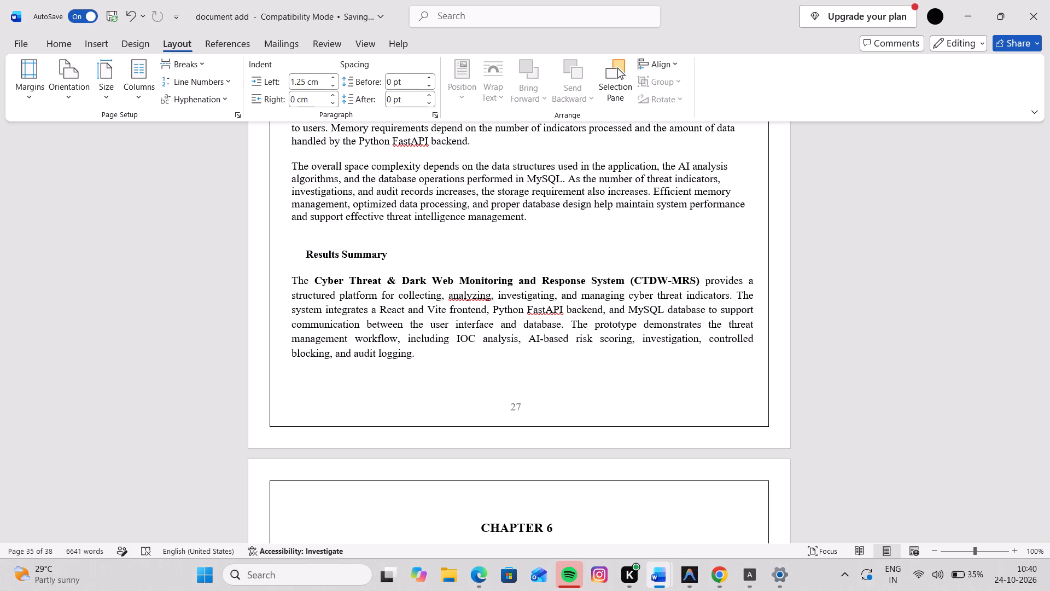
{"action": "type", "text": "5."}
{"action": "type", "text": "3."}
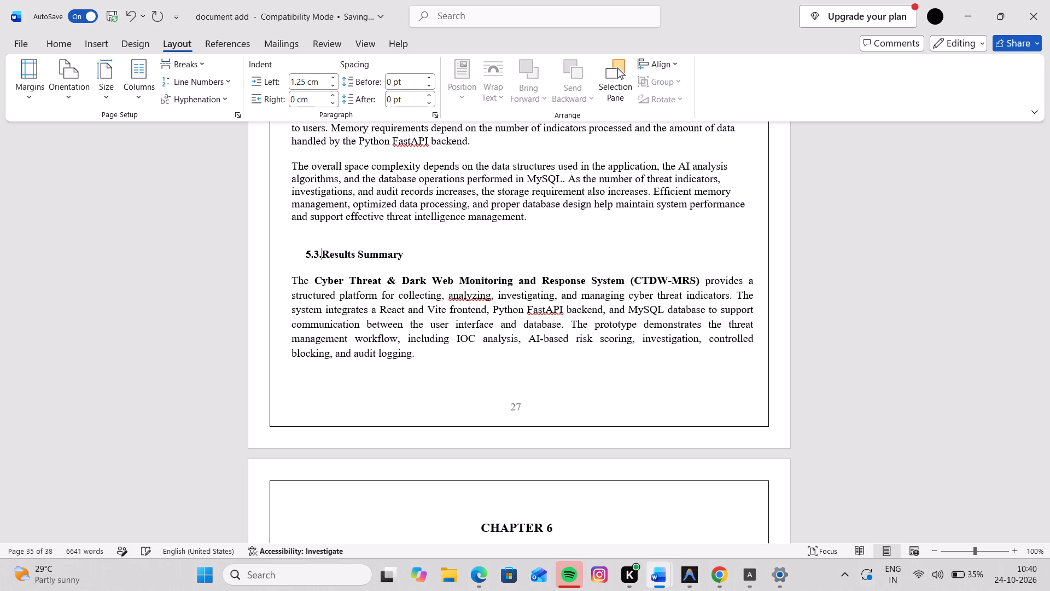
{"action": "type", "text": "3"}
{"action": "key", "text": "space"}
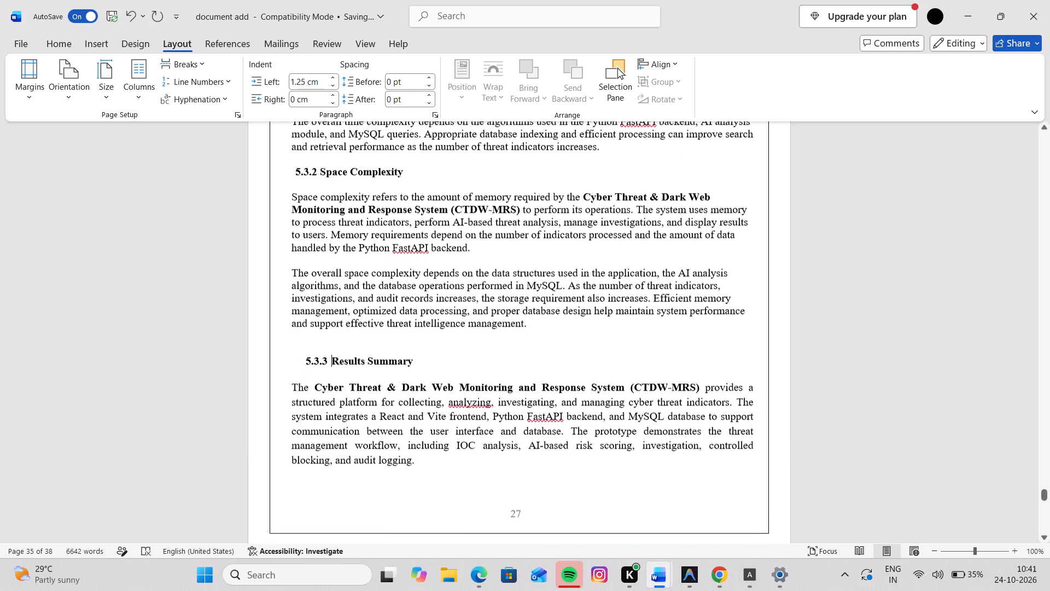
Review the report's layout from Chapter 6 and the References back through the earlier chapters to the Certificate and Acknowledgements pages.
{"action": "scroll", "coordinate": [342, 342], "scroll_direction": "down", "scroll_amount": 2}
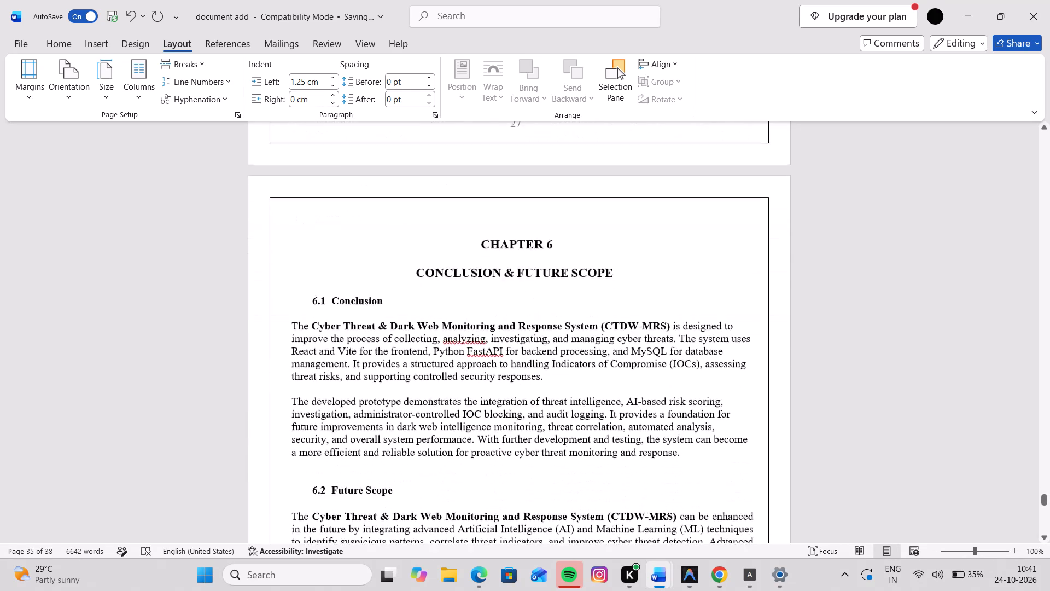
{"action": "scroll", "coordinate": [342, 342], "scroll_direction": "down", "scroll_amount": 5}
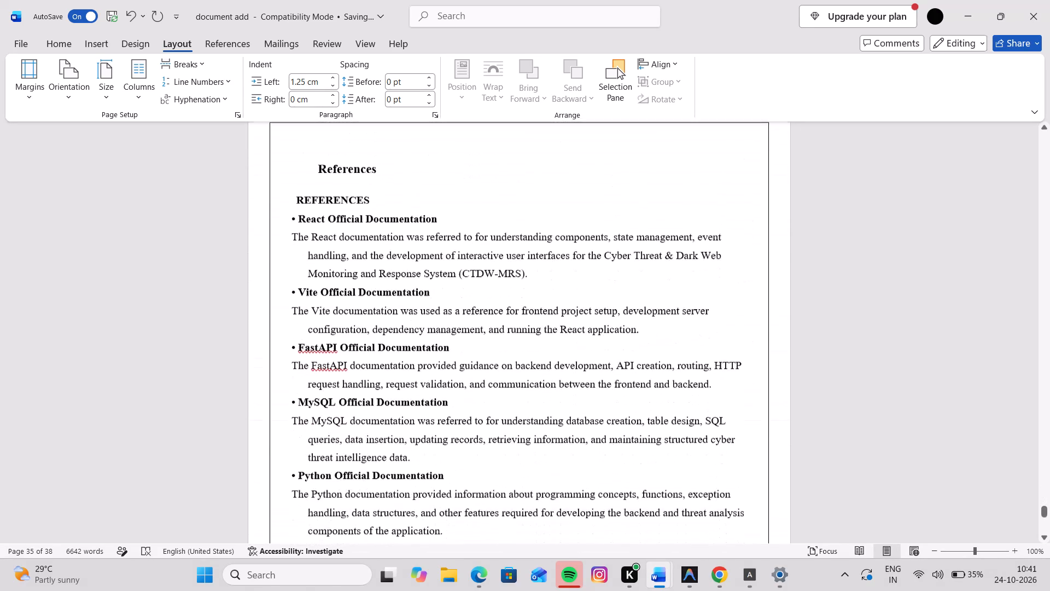
{"action": "scroll", "coordinate": [342, 342], "scroll_direction": "down", "scroll_amount": 4}
{"action": "scroll", "coordinate": [342, 342], "scroll_direction": "up", "scroll_amount": 4}
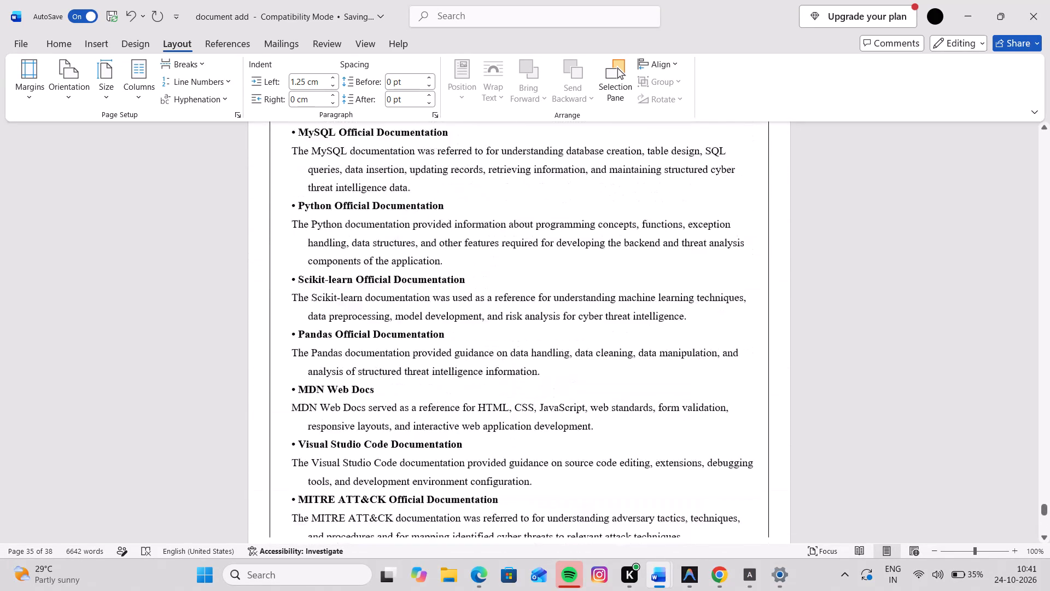
{"action": "scroll", "coordinate": [342, 342], "scroll_direction": "up", "scroll_amount": 8}
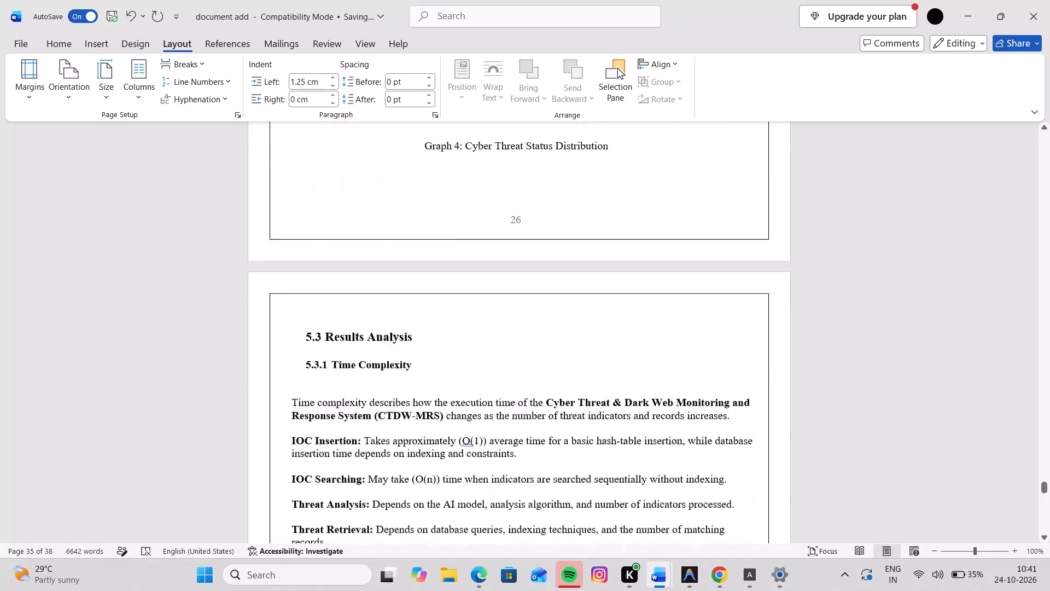
{"action": "scroll", "coordinate": [342, 342], "scroll_direction": "up", "scroll_amount": 7}
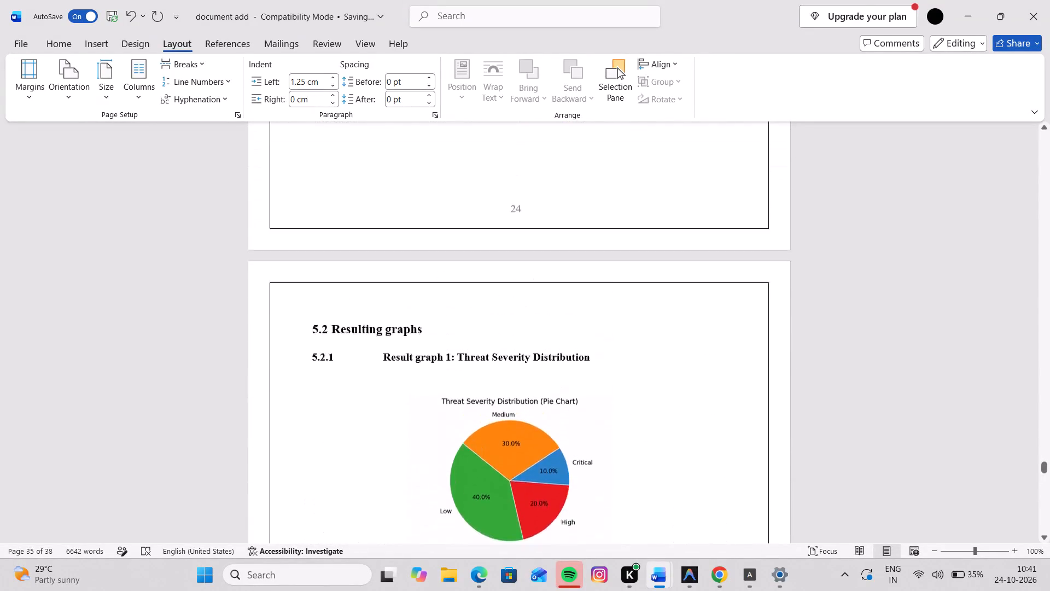
{"action": "scroll", "coordinate": [342, 342], "scroll_direction": "up", "scroll_amount": 7}
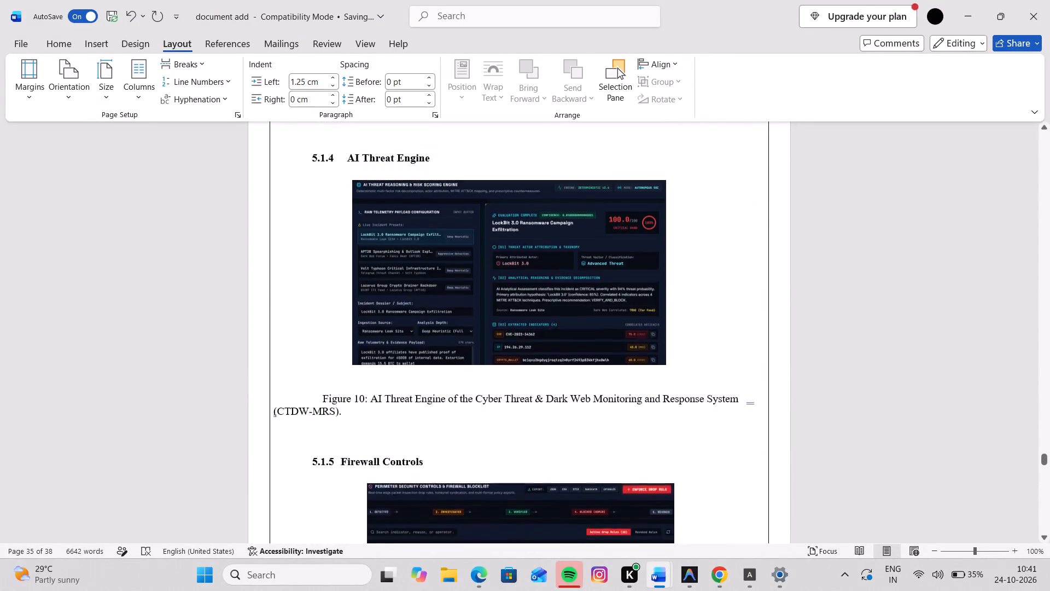
{"action": "scroll", "coordinate": [342, 342], "scroll_direction": "up", "scroll_amount": 7}
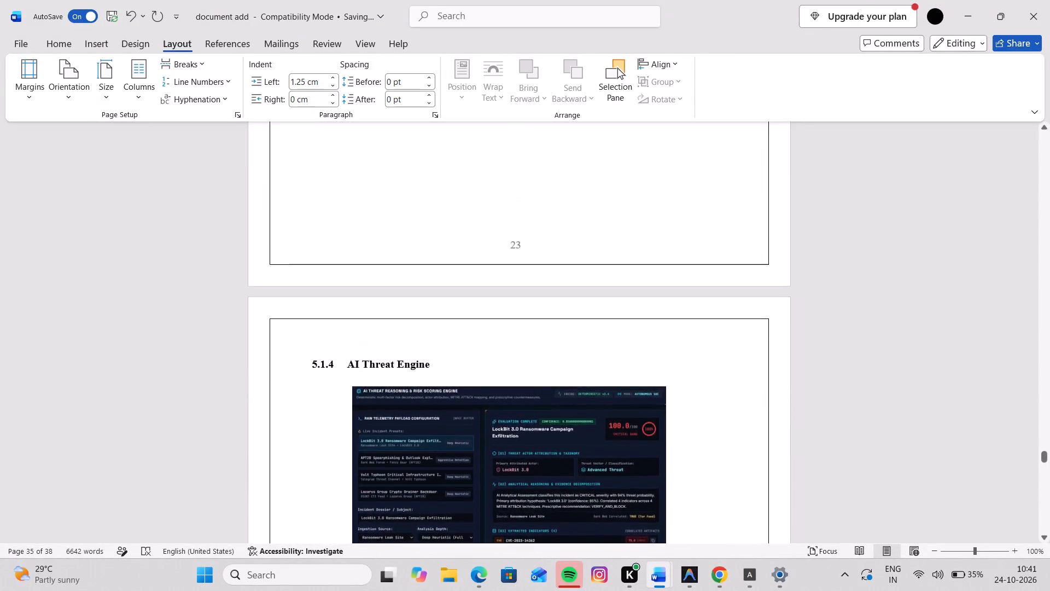
{"action": "scroll", "coordinate": [342, 342], "scroll_direction": "up", "scroll_amount": 7}
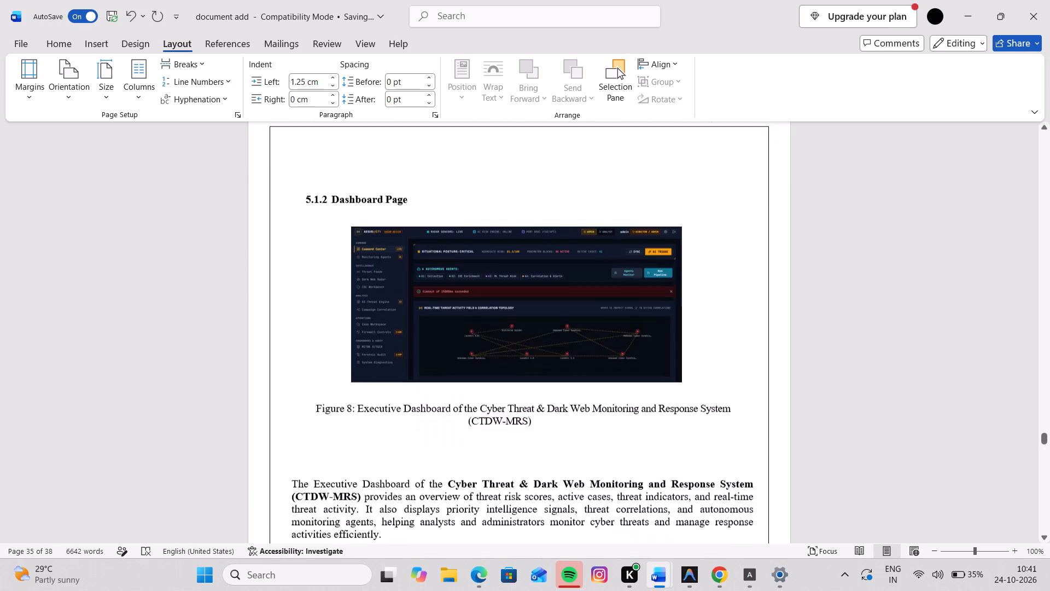
{"action": "scroll", "coordinate": [342, 342], "scroll_direction": "up", "scroll_amount": 3}
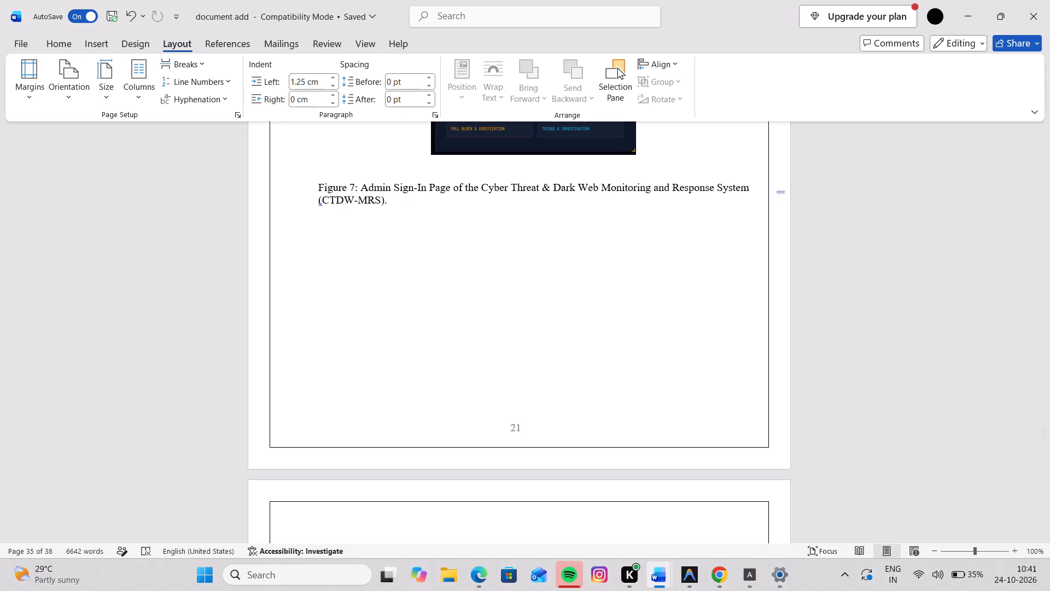
{"action": "scroll", "coordinate": [342, 342], "scroll_direction": "up", "scroll_amount": 5}
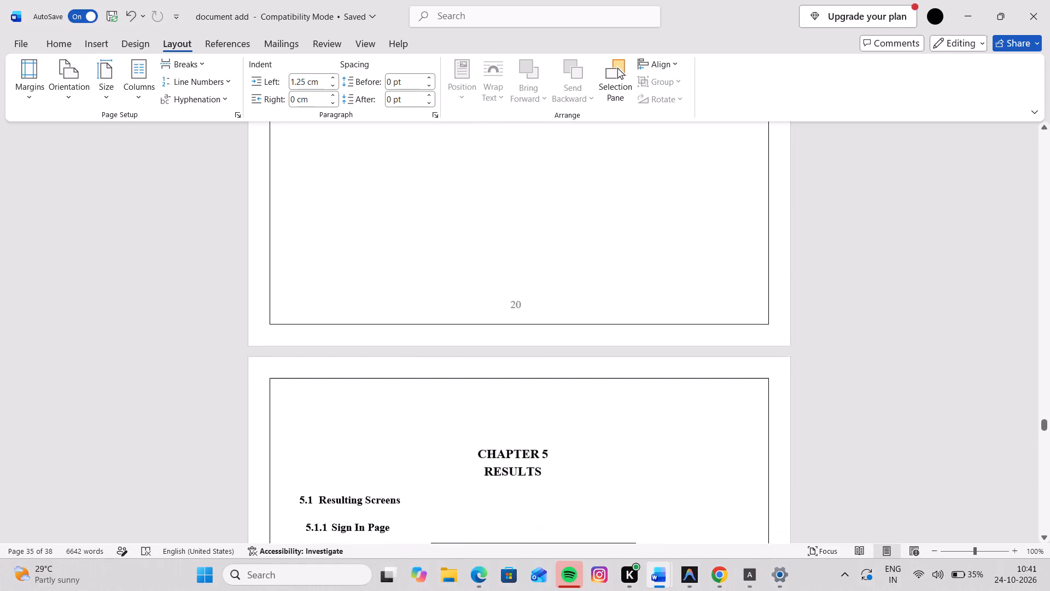
{"action": "scroll", "coordinate": [342, 342], "scroll_direction": "up", "scroll_amount": 10}
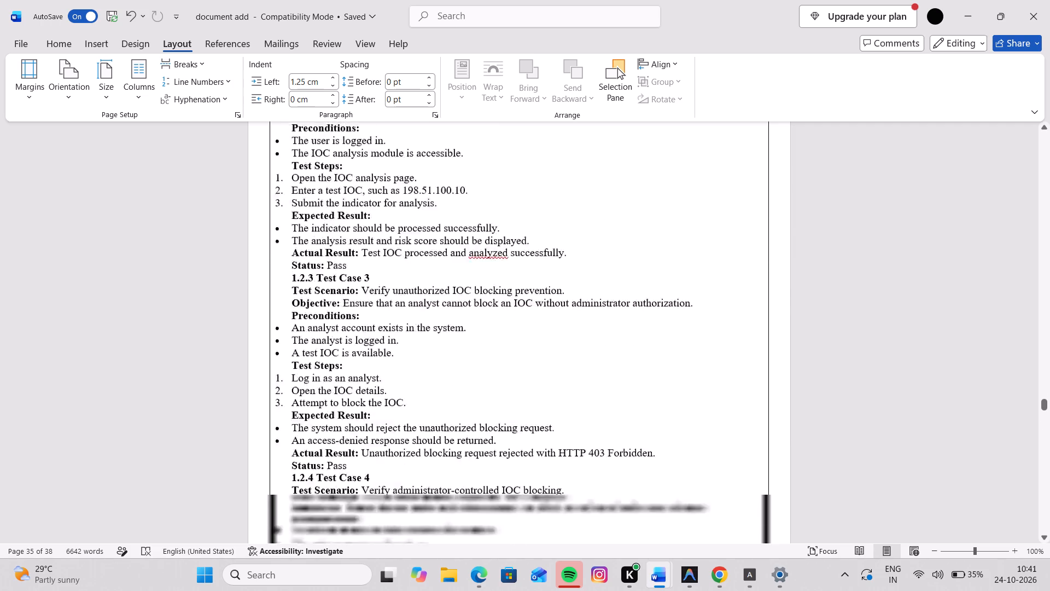
{"action": "scroll", "coordinate": [342, 342], "scroll_direction": "up", "scroll_amount": 12}
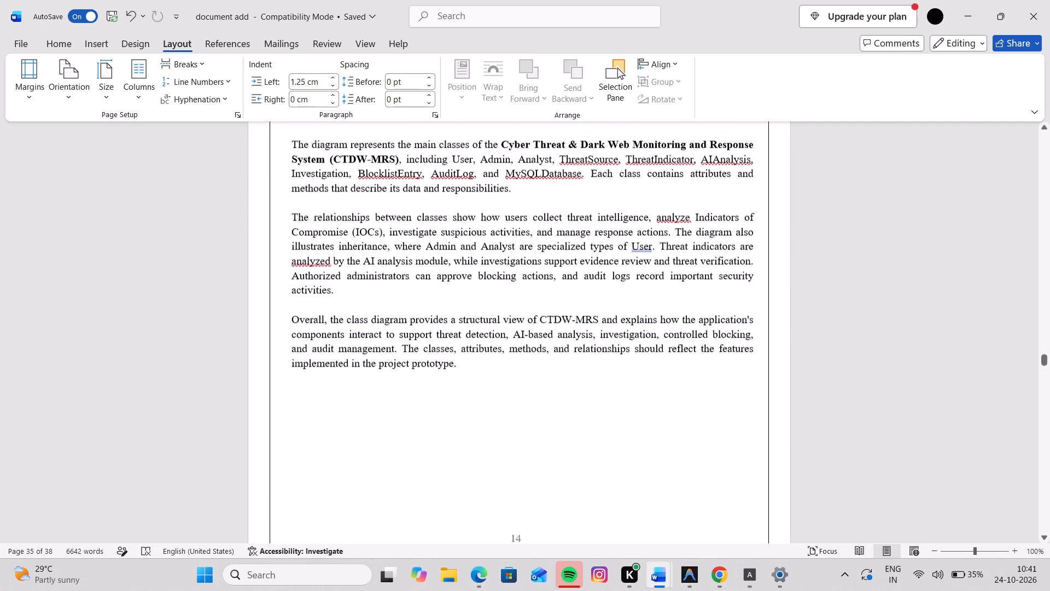
{"action": "scroll", "coordinate": [342, 342], "scroll_direction": "up", "scroll_amount": 20}
{"action": "scroll", "coordinate": [342, 342], "scroll_direction": "up", "scroll_amount": 5}
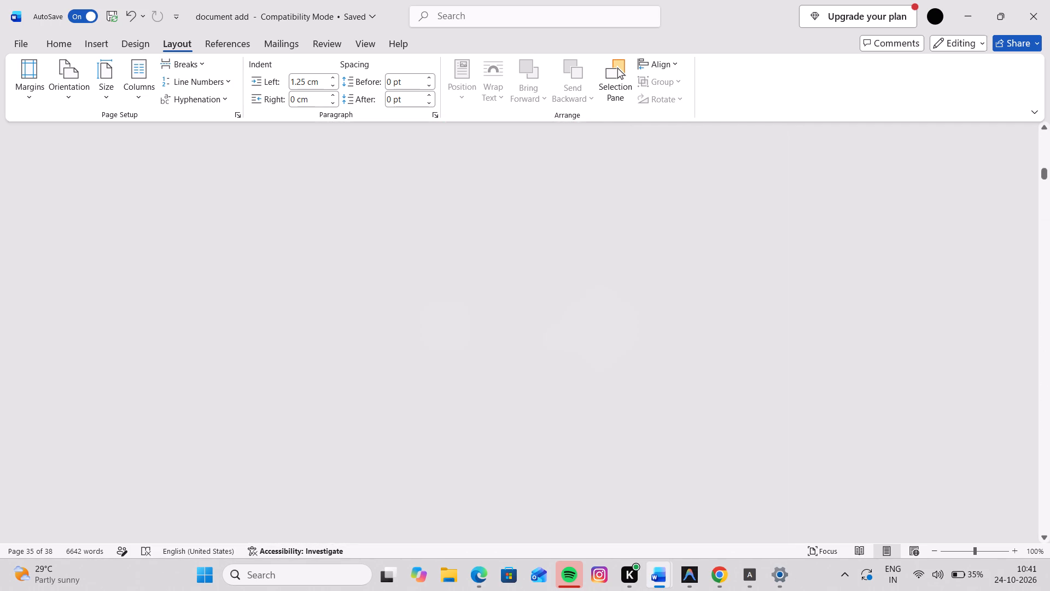
{"action": "scroll", "coordinate": [342, 342], "scroll_direction": "up", "scroll_amount": 2}
{"action": "scroll", "coordinate": [342, 342], "scroll_direction": "down", "scroll_amount": 6}
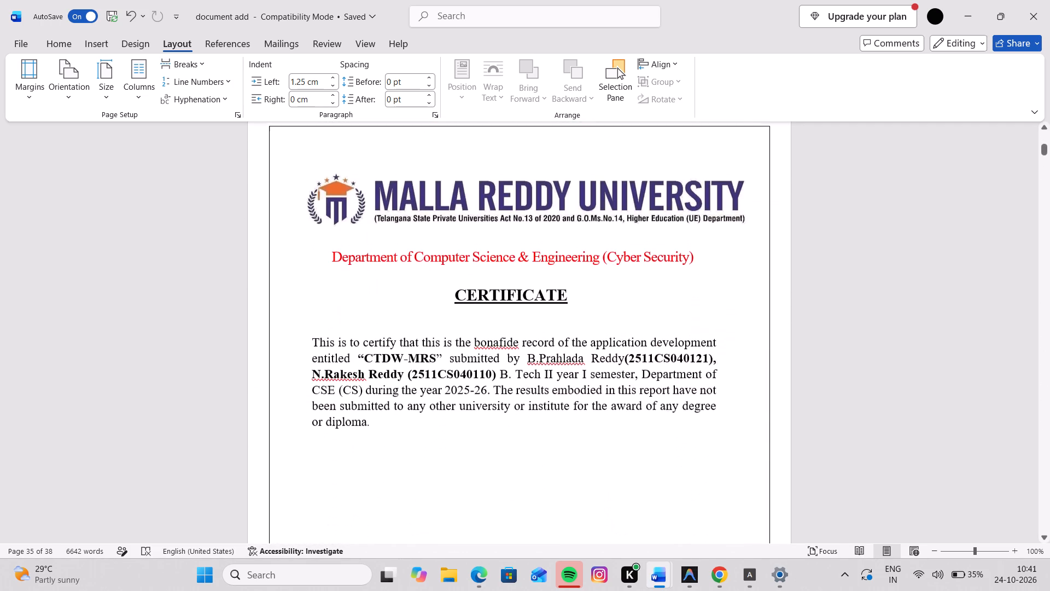
{"action": "scroll", "coordinate": [342, 342], "scroll_direction": "down", "scroll_amount": 9}
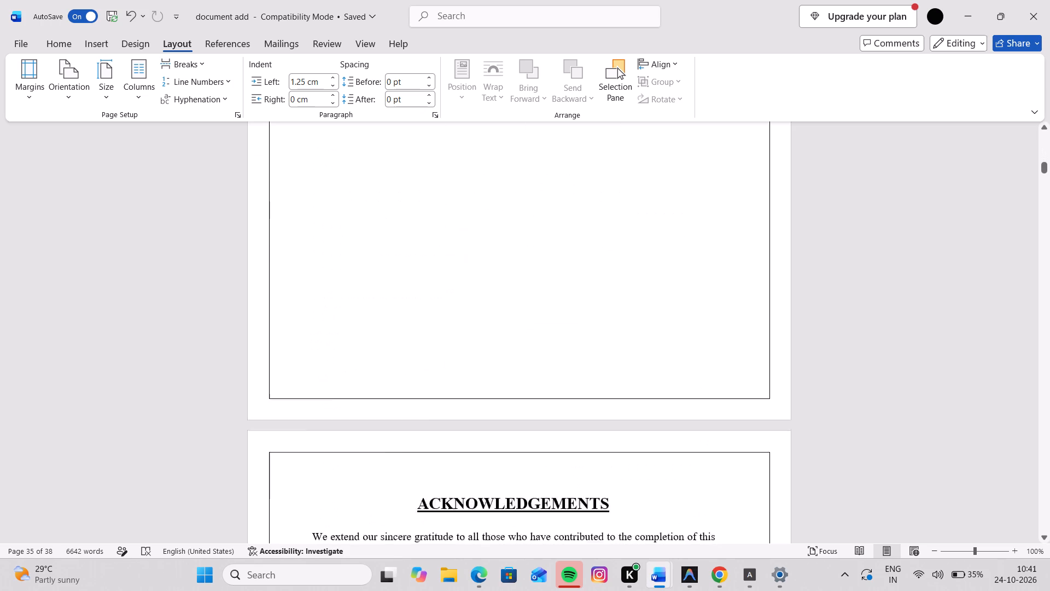
{"action": "scroll", "coordinate": [342, 342], "scroll_direction": "down", "scroll_amount": 2}
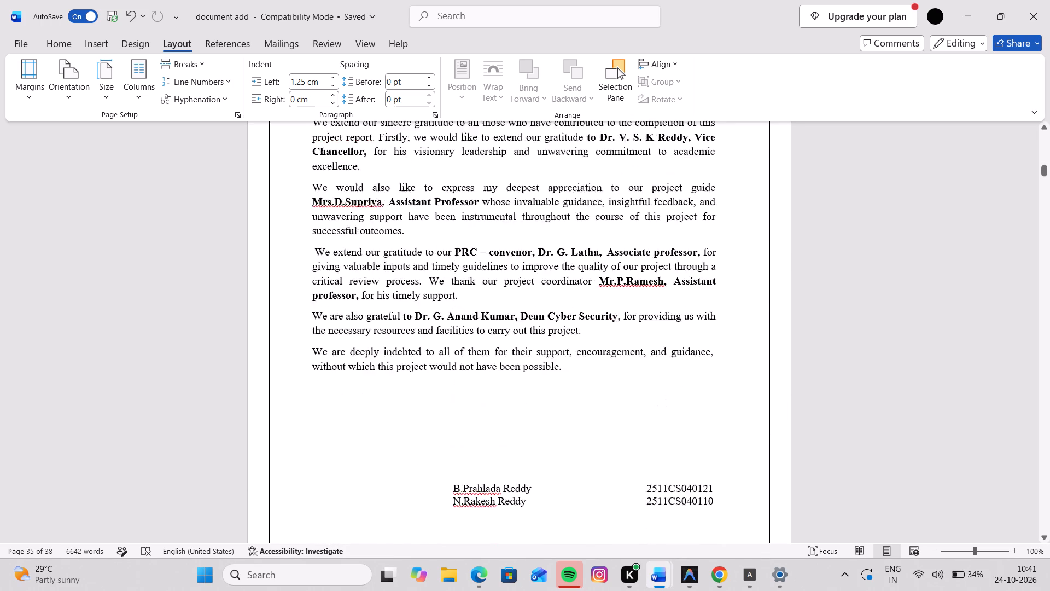
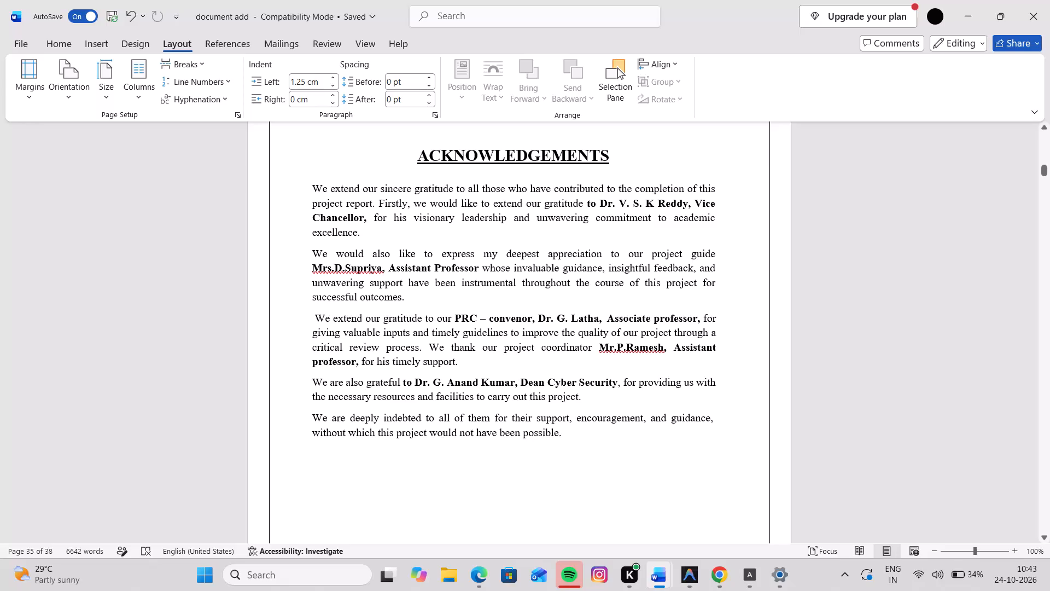
Replace the project guide paragraph in the Acknowledgements with a copy of the Dean Cyber Security gratitude paragraph.
{"action": "left_click_drag", "start_coordinate": [311, 378], "coordinate": [606, 393]}
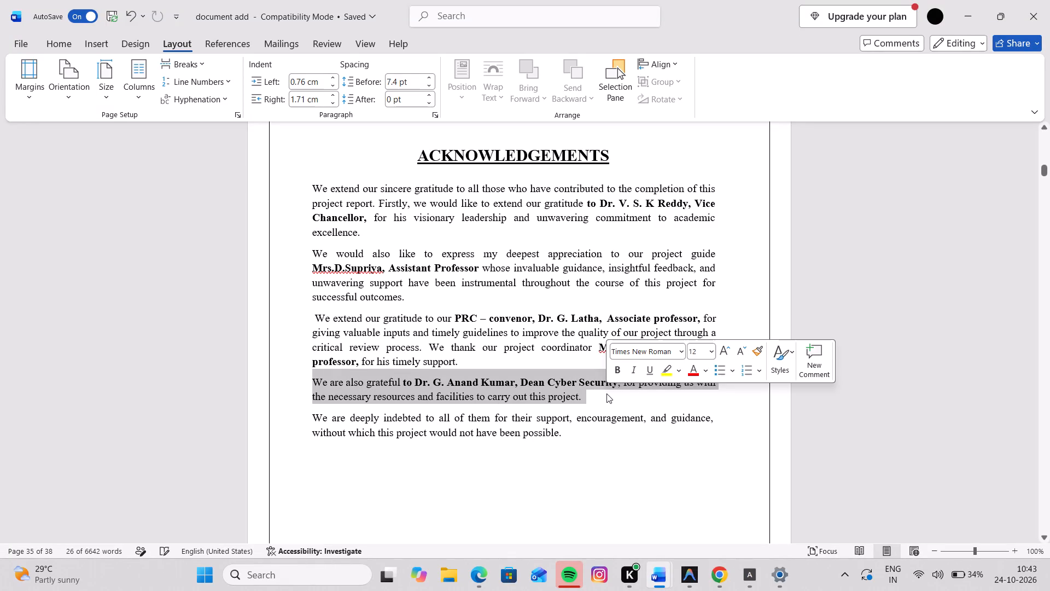
{"action": "key", "text": "ctrl+c"}
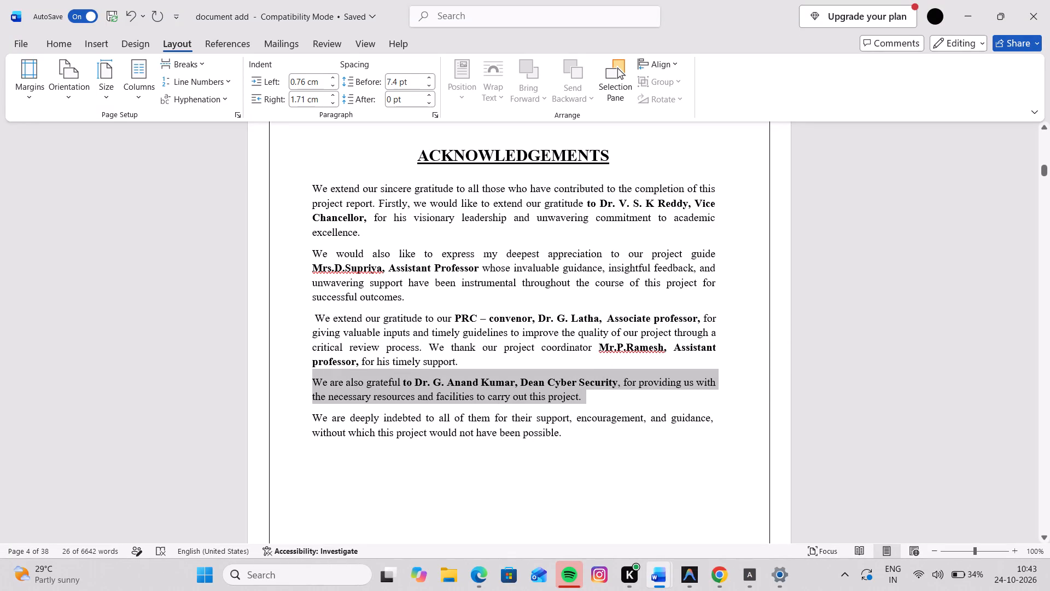
{"action": "left_click_drag", "start_coordinate": [311, 254], "coordinate": [413, 303]}
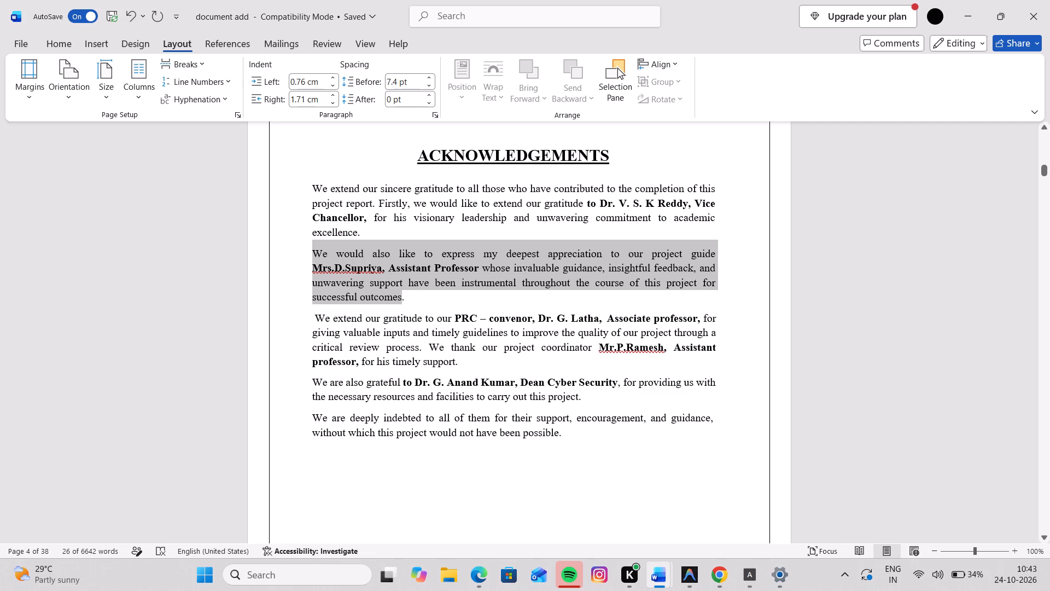
{"action": "left_click_drag", "start_coordinate": [413, 303], "coordinate": [405, 297]}
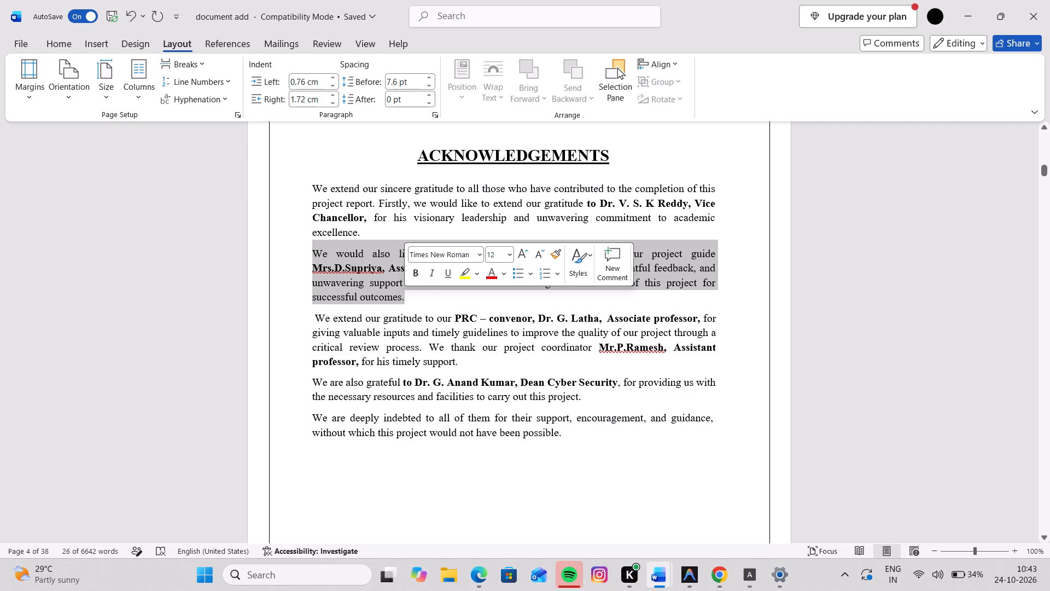
{"action": "key", "text": "BackSpace"}
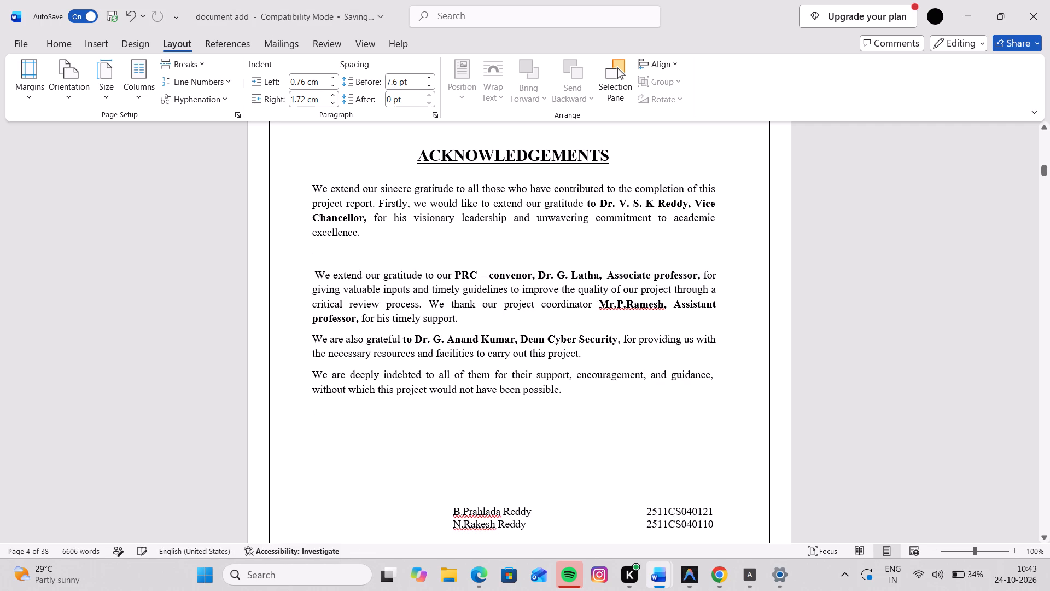
{"action": "key", "text": "ctrl+v"}
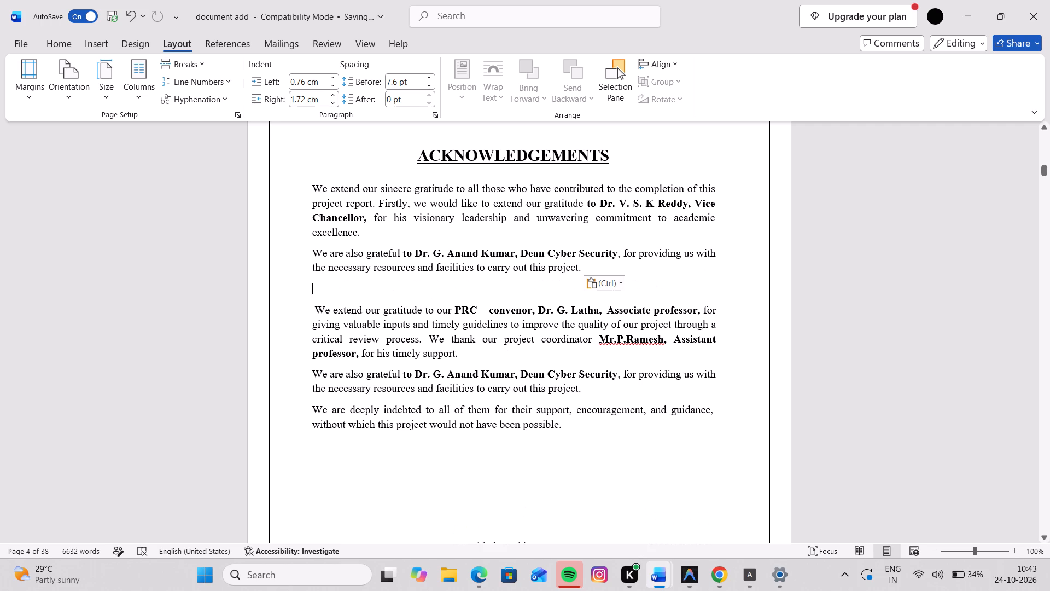
Delete the original Dean Cyber Security paragraph located below the PRC convenor paragraph.
{"action": "left_click_drag", "start_coordinate": [587, 390], "coordinate": [461, 392]}
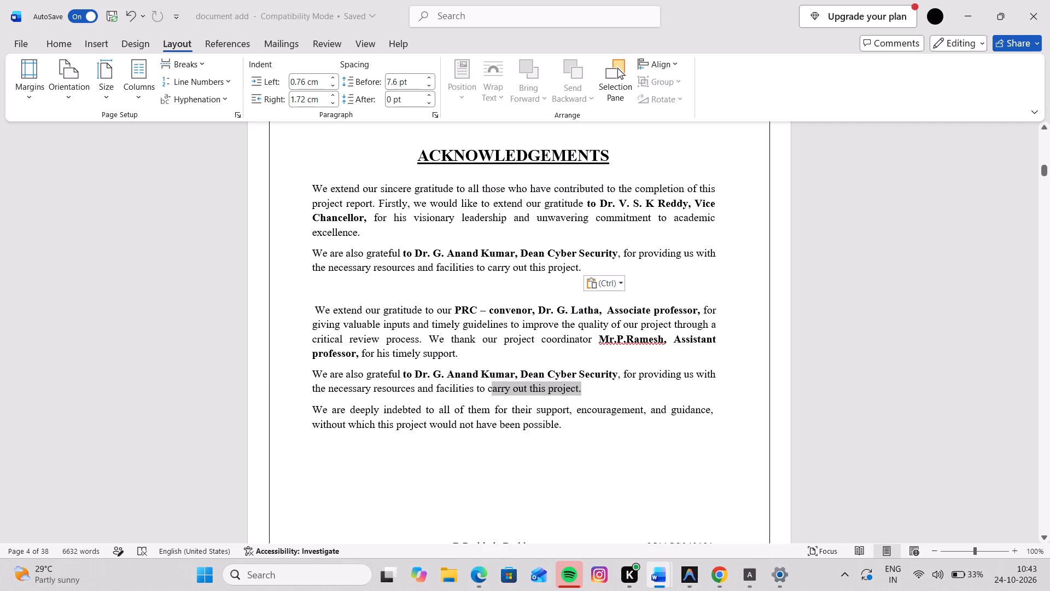
{"action": "left_click_drag", "start_coordinate": [461, 392], "coordinate": [311, 376]}
{"action": "key", "text": "BackSpace"}
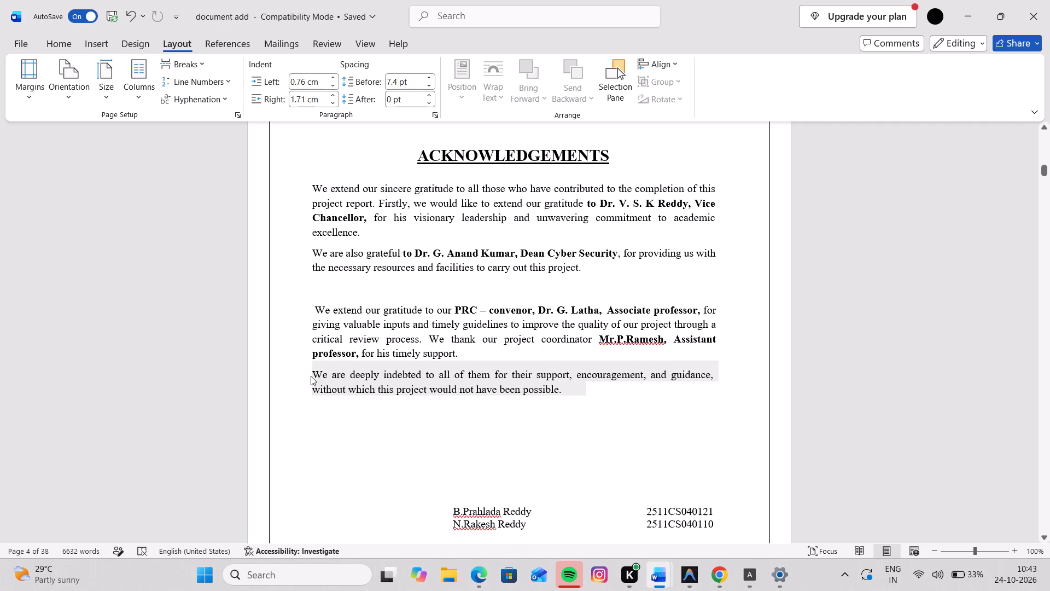
Remove the blank line between the Dean Cyber Security paragraph and the PRC convenor paragraph.
{"action": "left_click", "coordinate": [312, 296]}
{"action": "key", "text": "BackSpace"}
{"action": "key", "text": "BackSpace"}
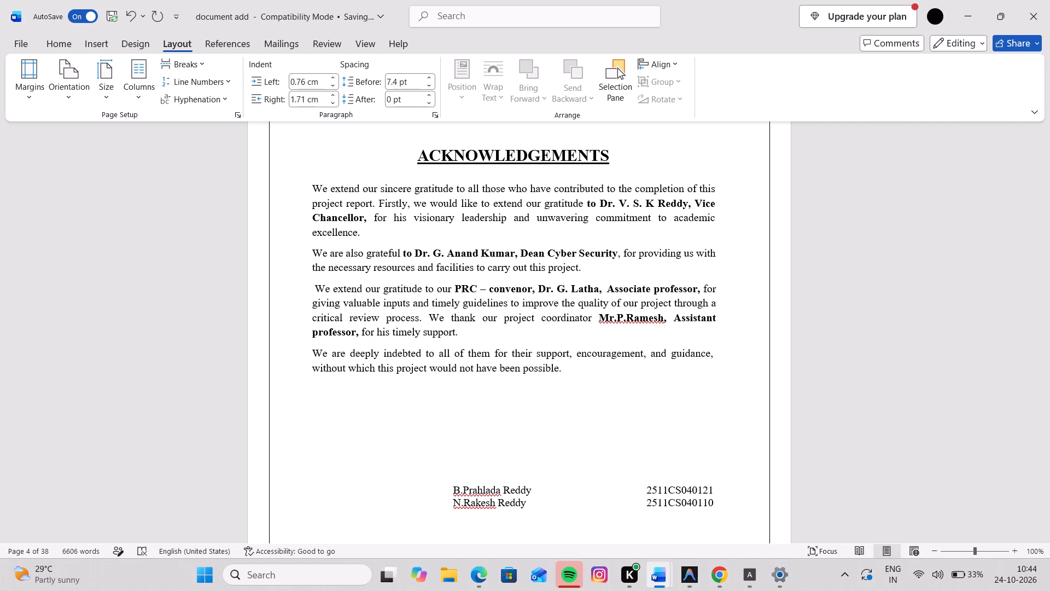
{"action": "key", "text": "Return"}
{"action": "key", "text": "BackSpace"}
{"action": "key", "text": "BackSpace"}
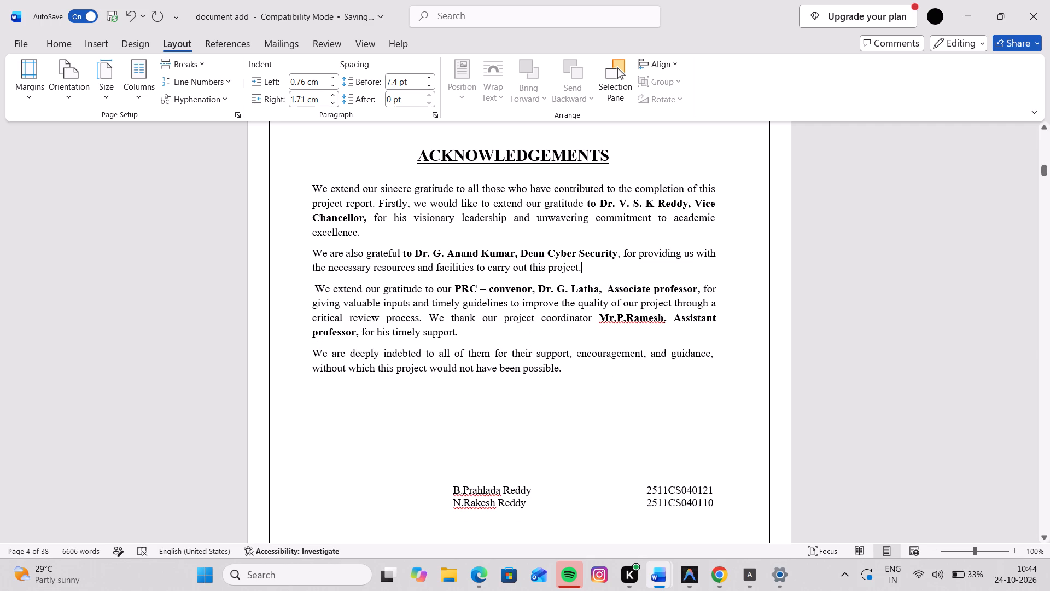
Insert a new empty paragraph after the PRC convenor paragraph, which ends with "for his timely support.".
{"action": "left_click", "coordinate": [470, 340]}
{"action": "left_click", "coordinate": [466, 331]}
{"action": "key", "text": "Return"}
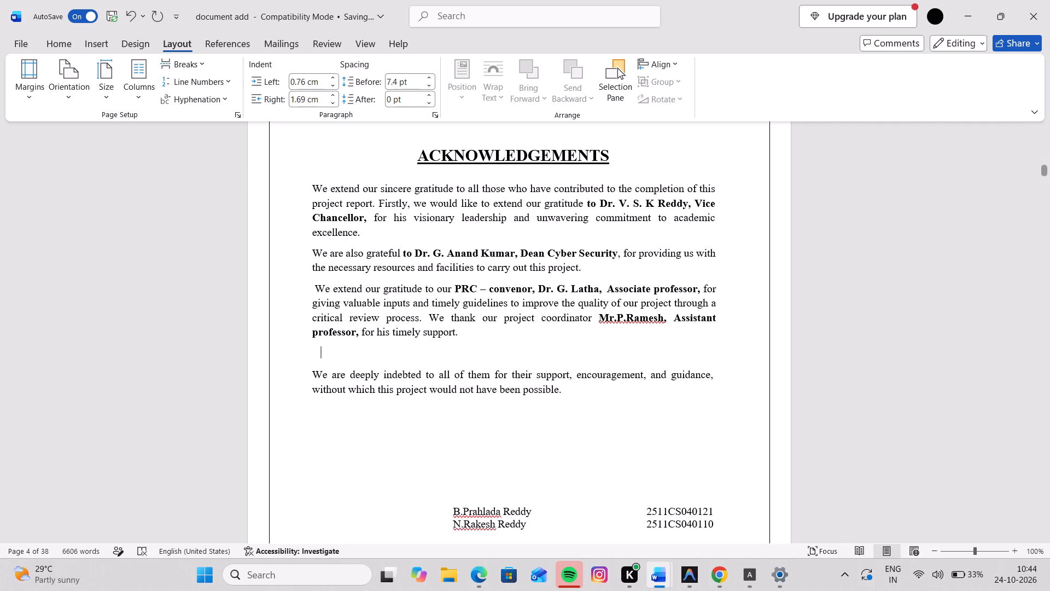
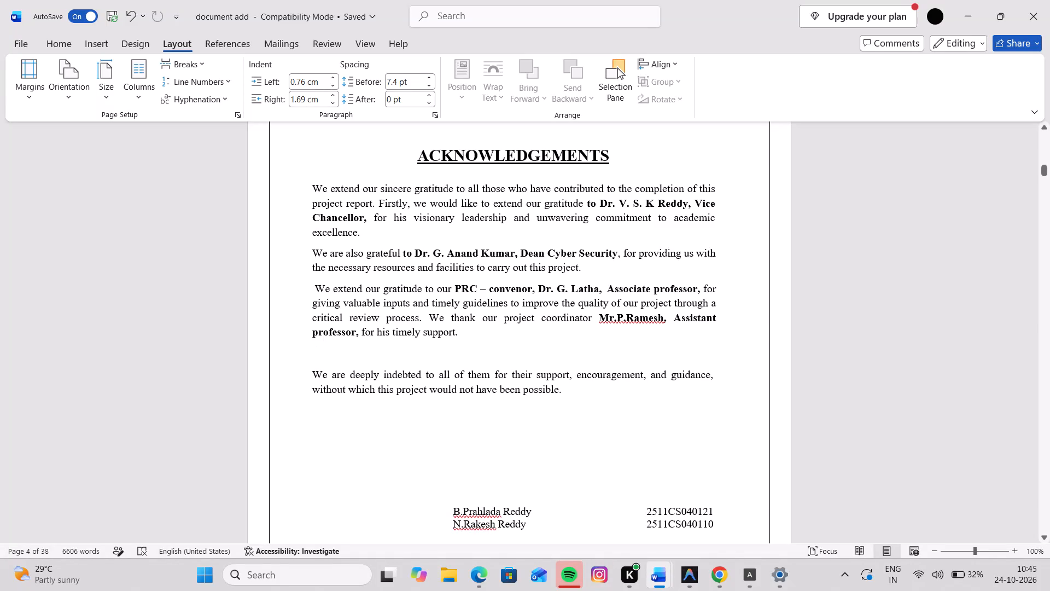
Paste the project guide appreciation paragraph into the empty paragraph below the PRC convenor paragraph.
{"action": "key", "text": "ctrl+v"}
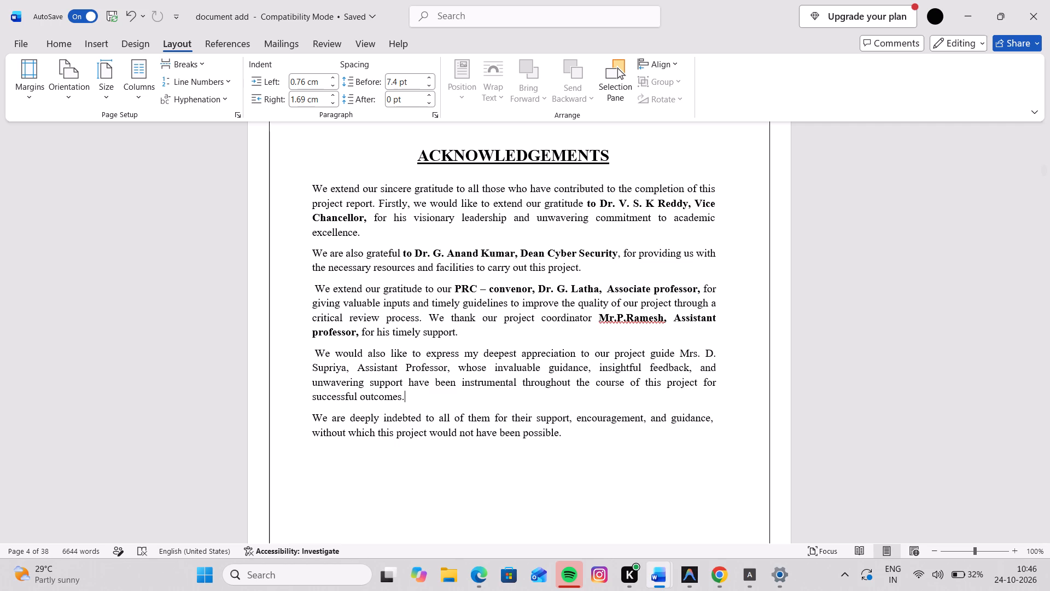
Insert the missing spaces after "Mr." and after the initial in the project coordinator's name in the Acknowledgements.
{"action": "left_click", "coordinate": [617, 320]}
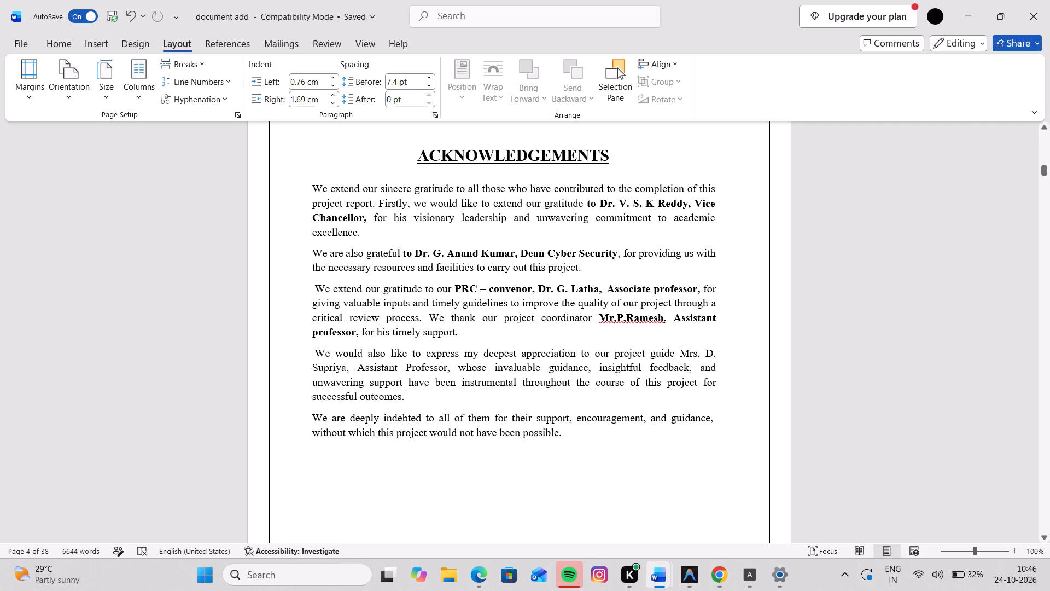
{"action": "key", "text": "space"}
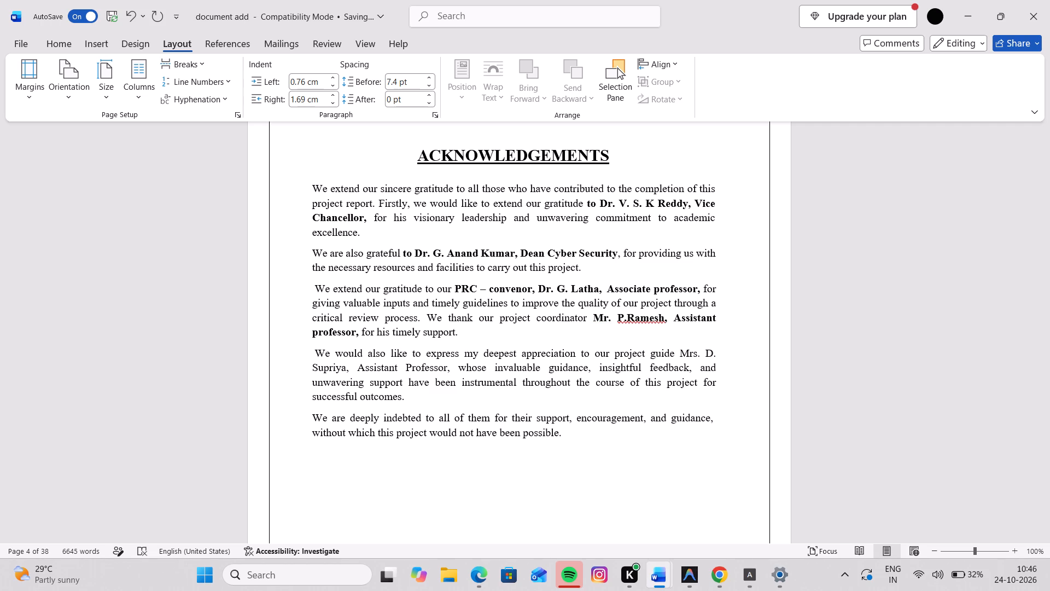
{"action": "key", "text": "Right"}
{"action": "key", "text": "Right"}
{"action": "key", "text": "space"}
{"action": "key", "text": "Right"}
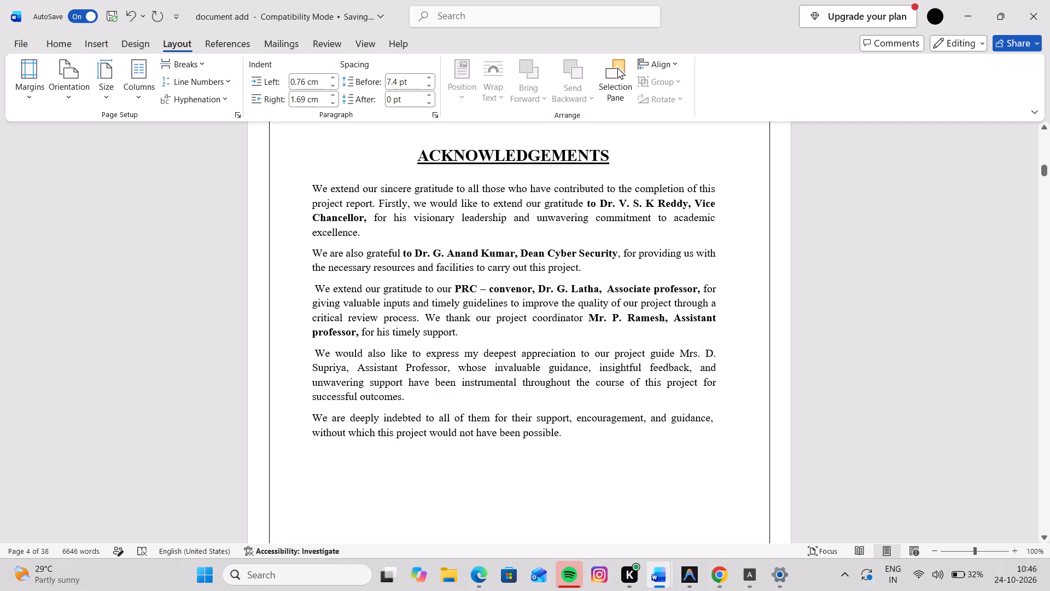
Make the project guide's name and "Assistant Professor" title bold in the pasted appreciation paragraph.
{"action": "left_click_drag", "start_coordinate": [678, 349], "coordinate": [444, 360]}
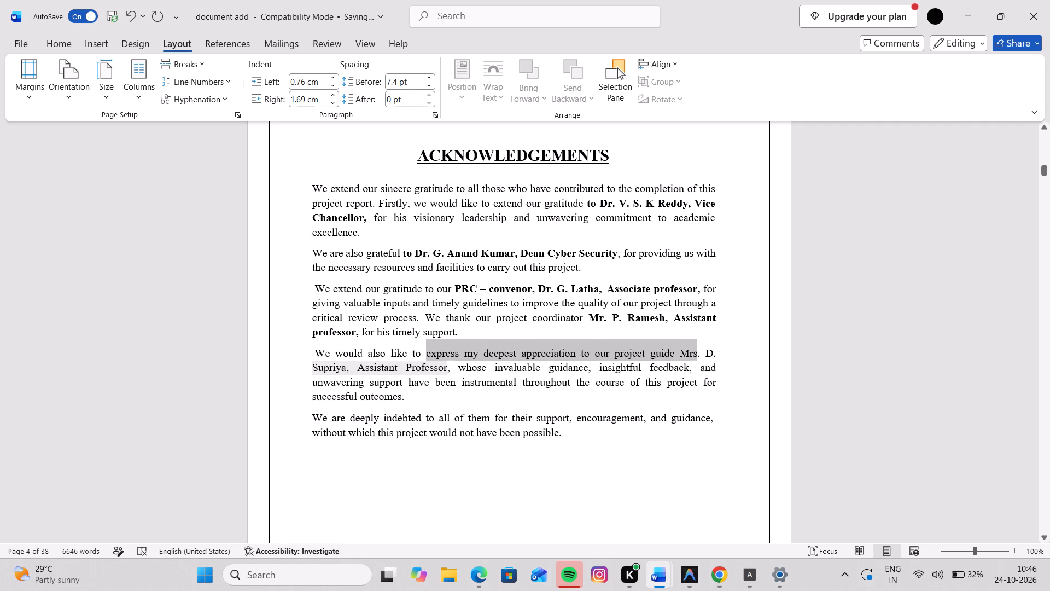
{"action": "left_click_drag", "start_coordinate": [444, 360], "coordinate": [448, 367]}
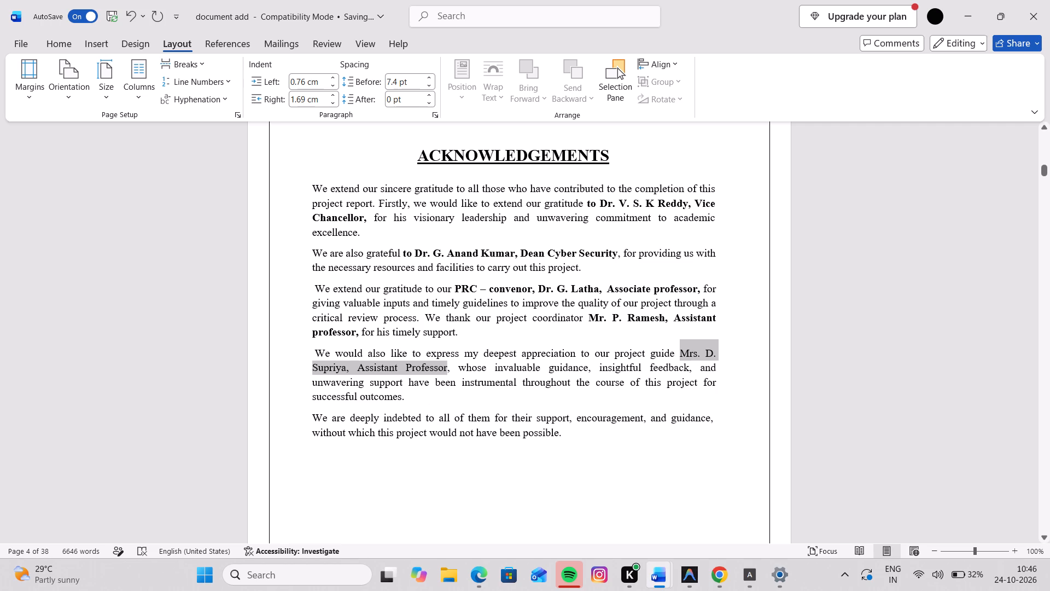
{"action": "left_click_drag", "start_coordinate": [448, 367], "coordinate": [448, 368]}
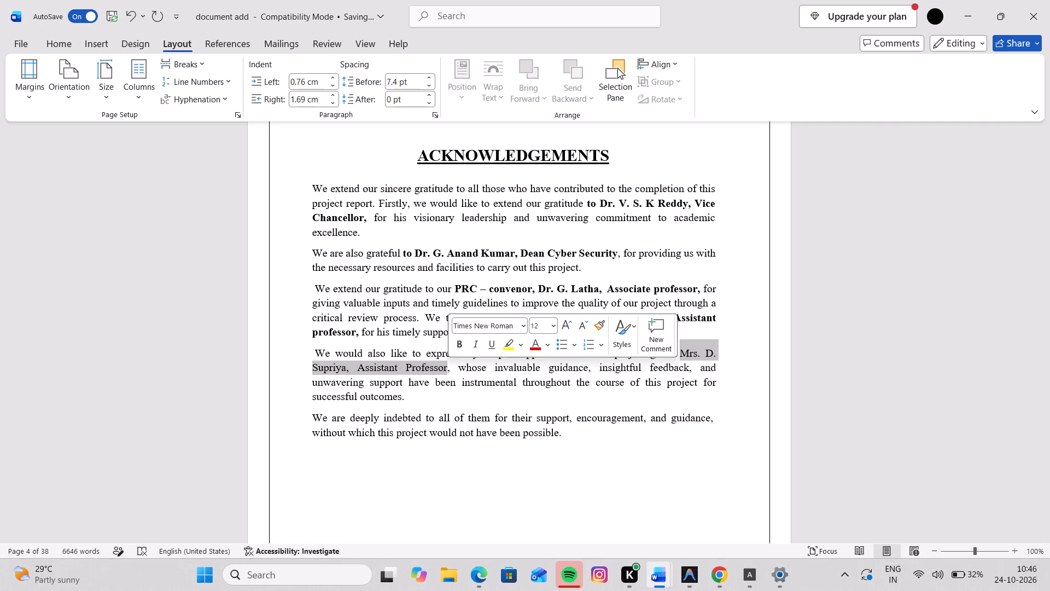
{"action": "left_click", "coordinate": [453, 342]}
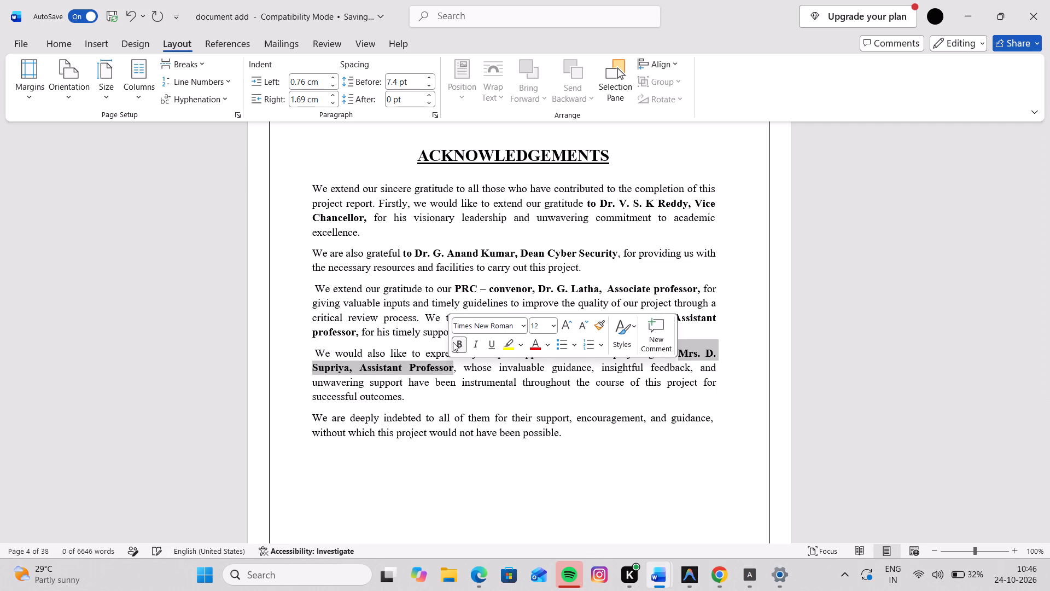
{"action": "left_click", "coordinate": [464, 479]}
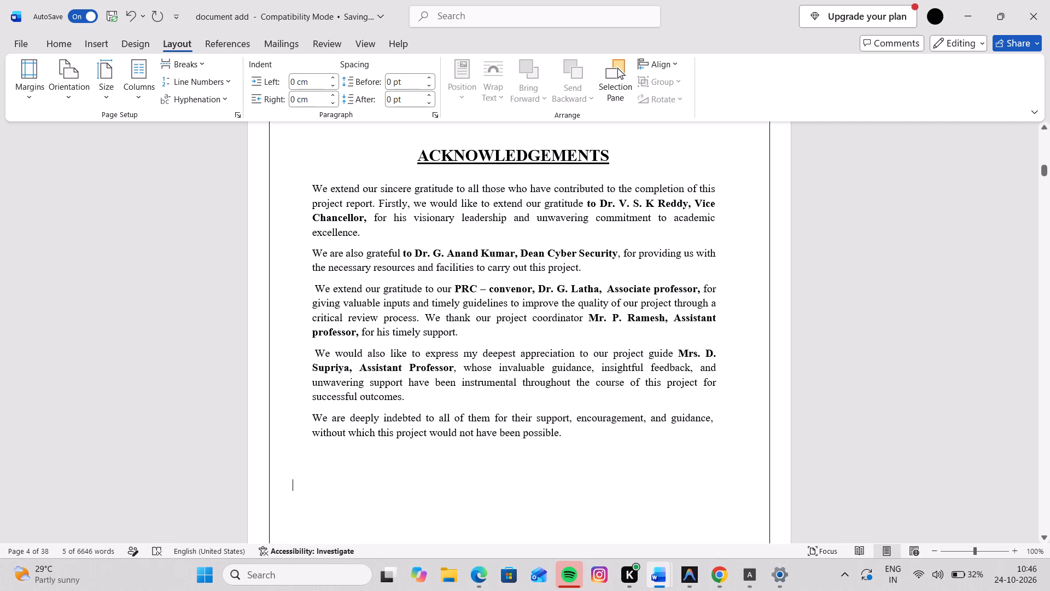
Review the edited Acknowledgements page and the Abstract page that follows it.
{"action": "scroll", "coordinate": [464, 479], "scroll_direction": "down", "scroll_amount": 1}
{"action": "scroll", "coordinate": [464, 479], "scroll_direction": "up", "scroll_amount": 1}
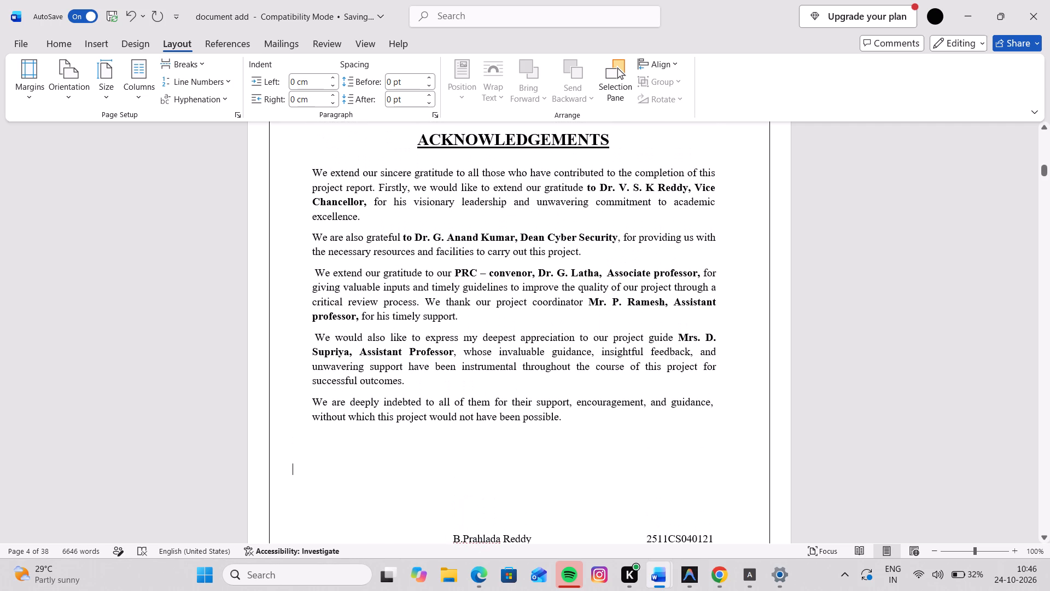
{"action": "scroll", "coordinate": [464, 479], "scroll_direction": "up", "scroll_amount": 1}
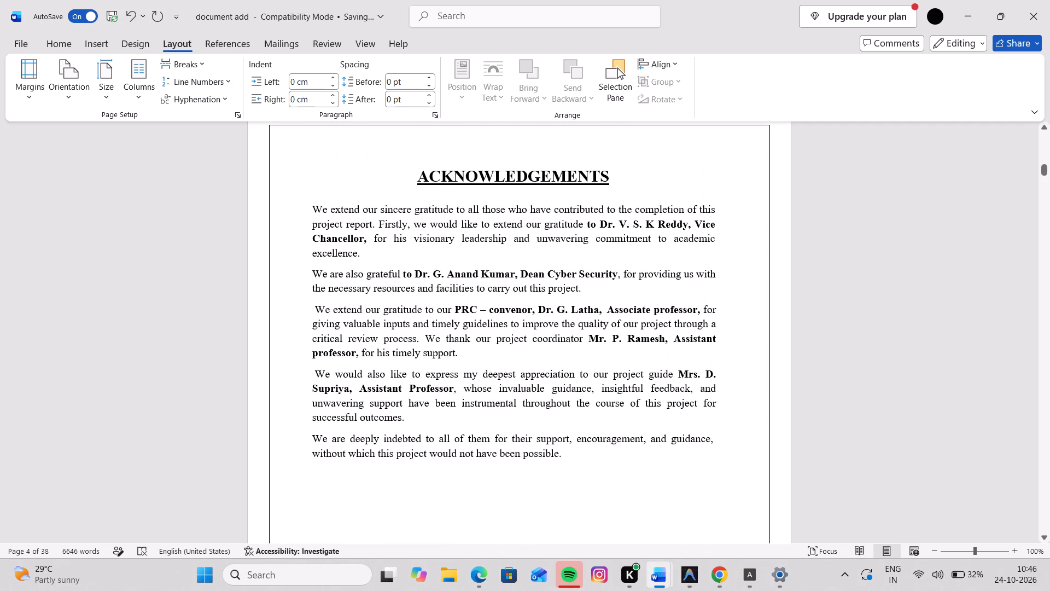
{"action": "scroll", "coordinate": [464, 479], "scroll_direction": "down", "scroll_amount": 1}
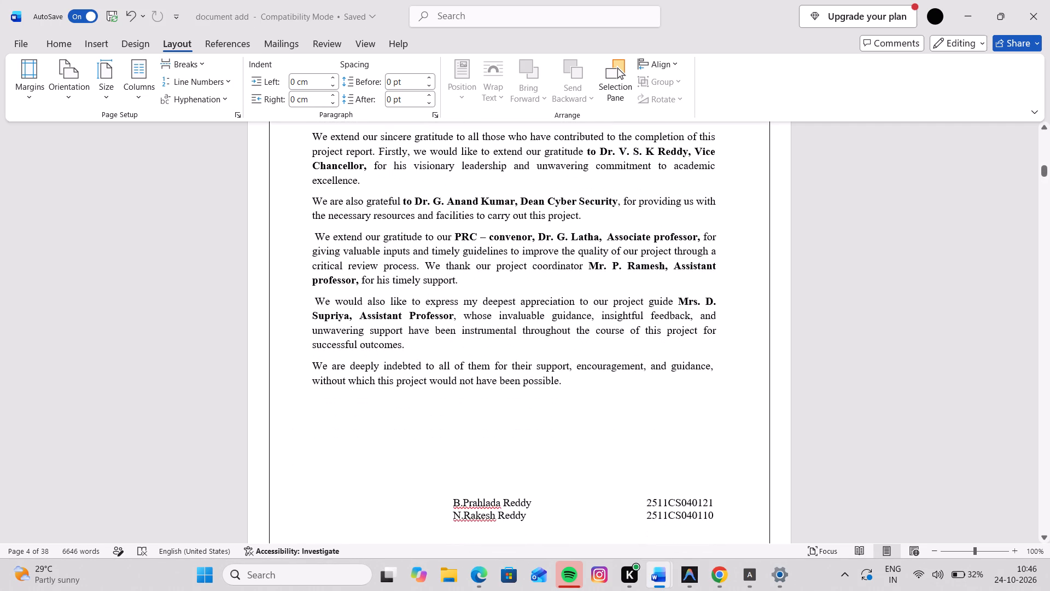
{"action": "scroll", "coordinate": [464, 479], "scroll_direction": "down", "scroll_amount": 2}
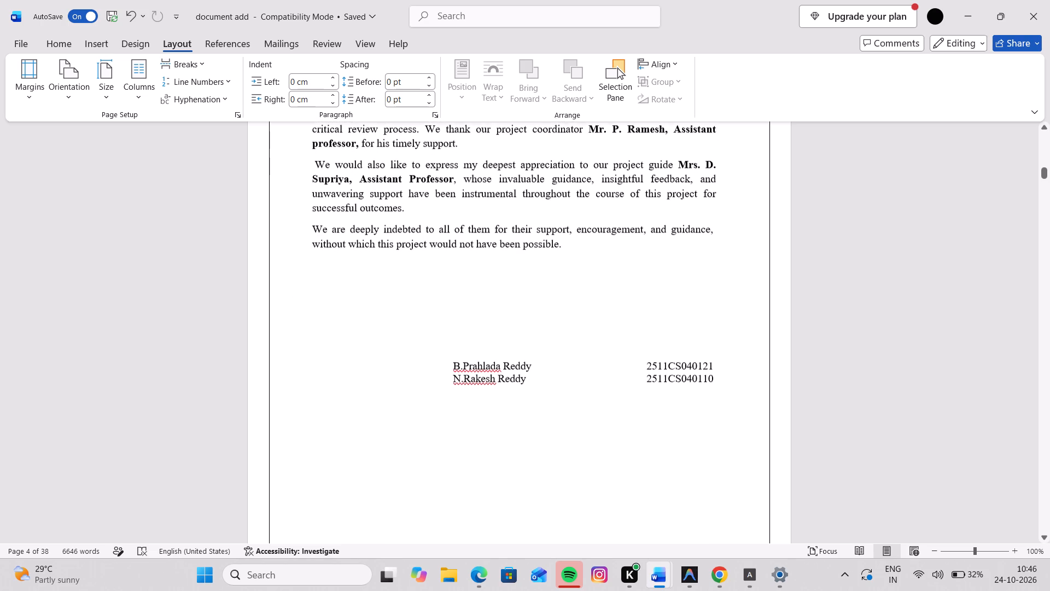
{"action": "scroll", "coordinate": [464, 479], "scroll_direction": "down", "scroll_amount": 5}
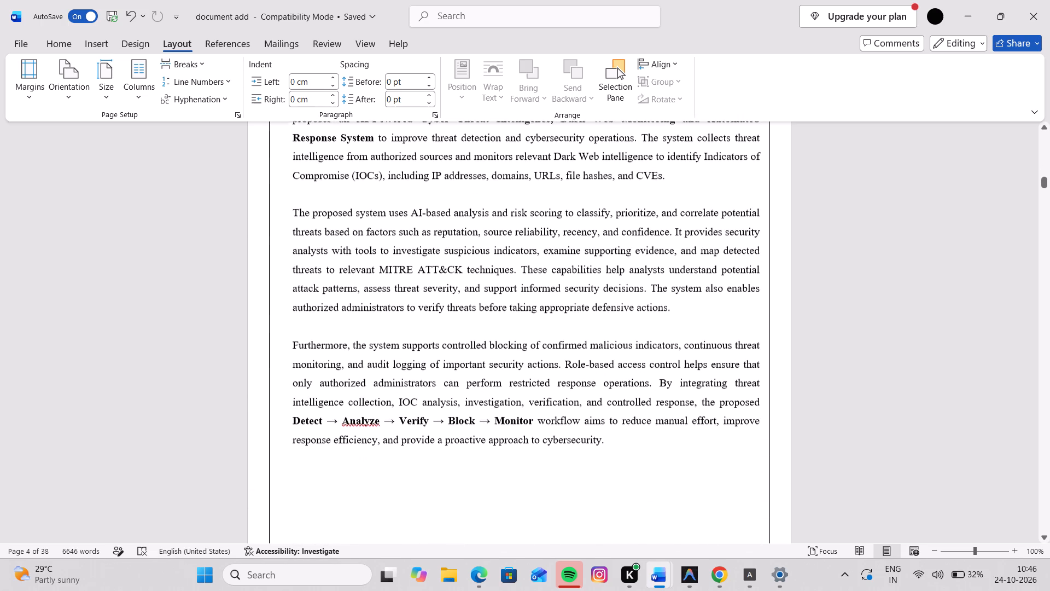
{"action": "scroll", "coordinate": [464, 479], "scroll_direction": "up", "scroll_amount": 1}
{"action": "scroll", "coordinate": [464, 479], "scroll_direction": "down", "scroll_amount": 1, "text": "ctrl"}
{"action": "scroll", "coordinate": [464, 479], "scroll_direction": "up", "scroll_amount": 1, "text": "ctrl"}
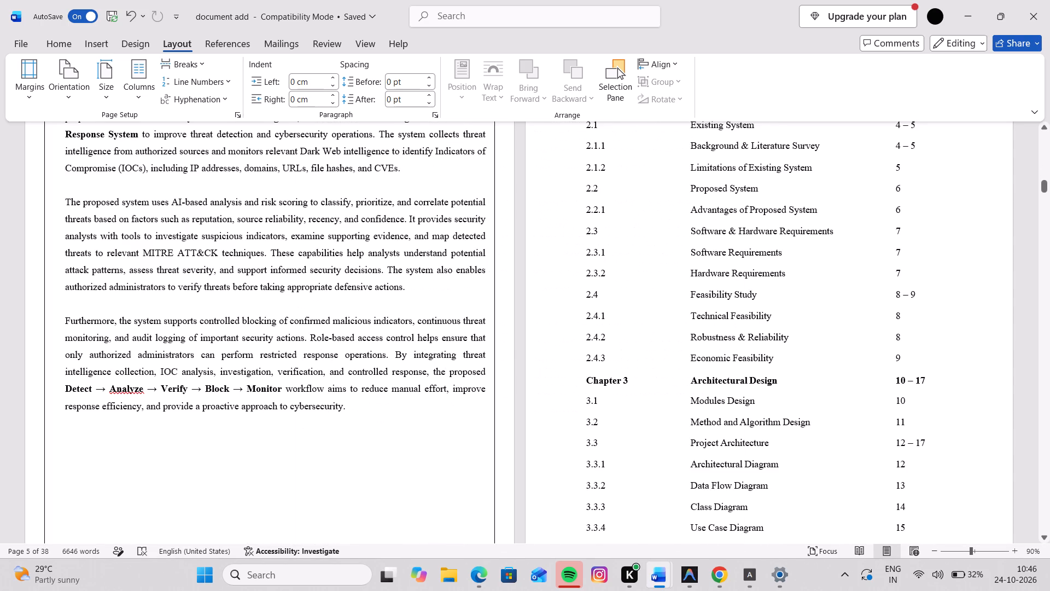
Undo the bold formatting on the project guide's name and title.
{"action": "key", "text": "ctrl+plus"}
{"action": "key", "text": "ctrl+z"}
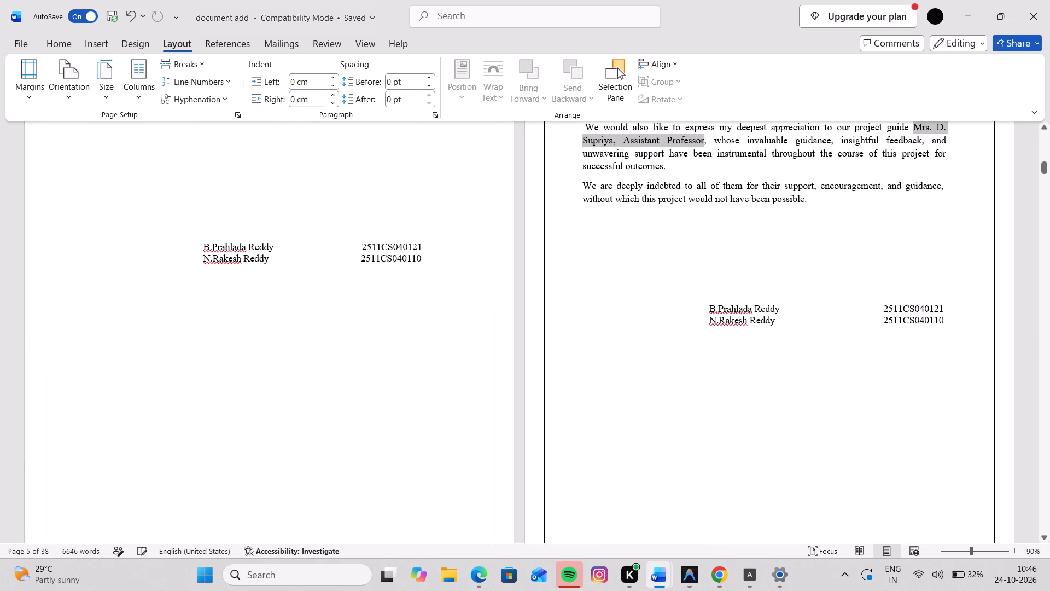
Reapply bold to the project guide's name and "Assistant Professor" title in the Acknowledgements at 100% zoom.
{"action": "scroll", "coordinate": [656, 411], "scroll_direction": "up", "scroll_amount": 2}
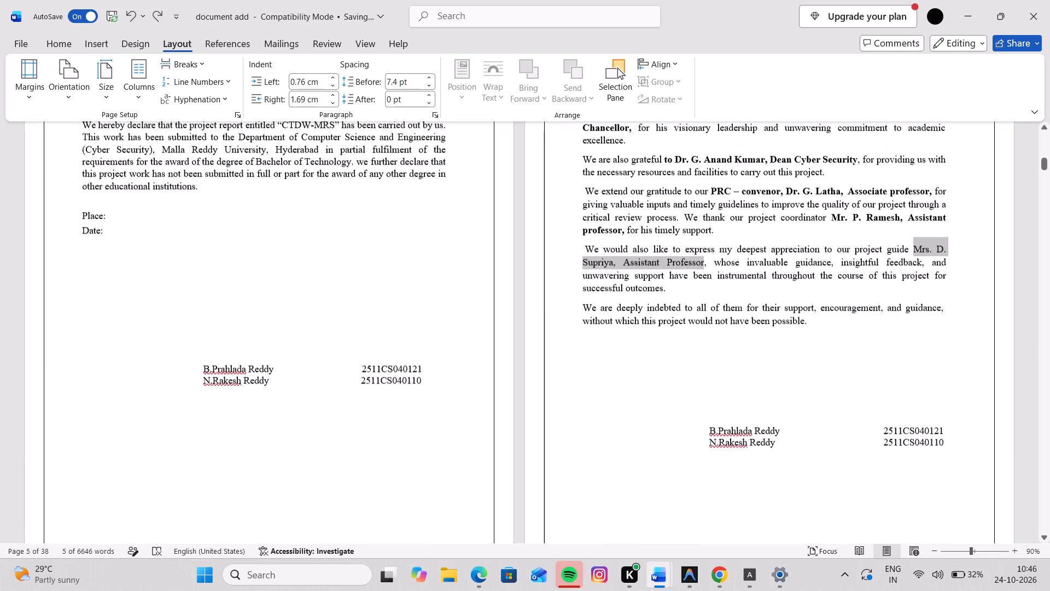
{"action": "left_click", "coordinate": [1016, 552]}
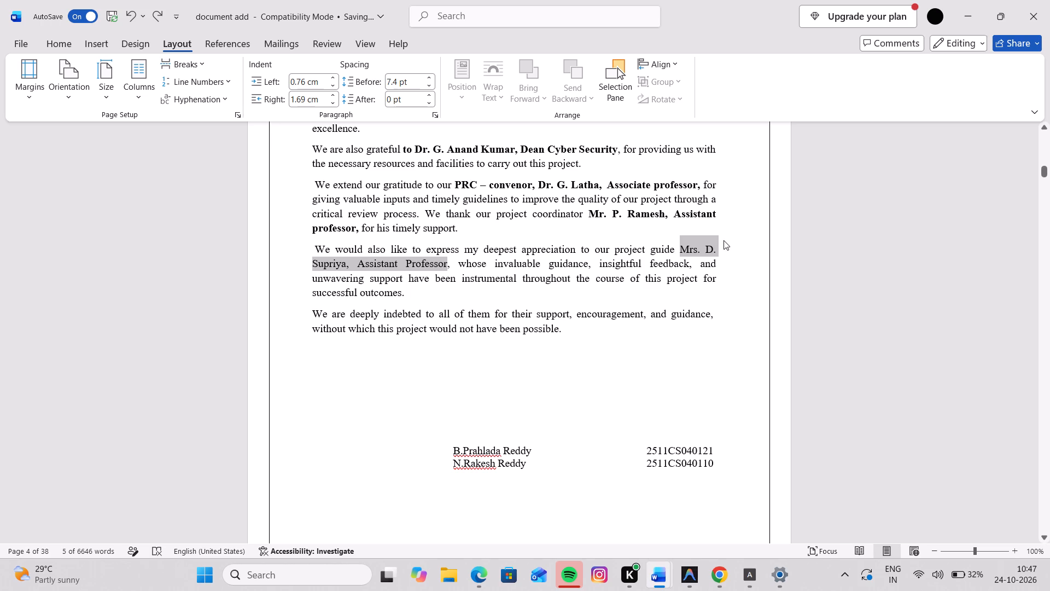
{"action": "left_click", "coordinate": [72, 42]}
{"action": "left_click", "coordinate": [138, 89]}
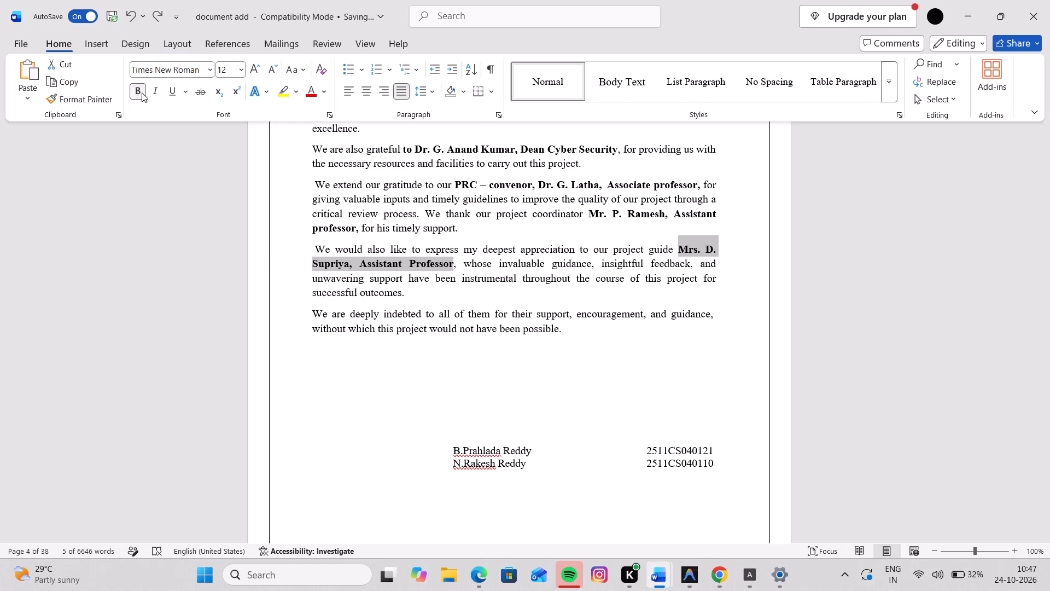
{"action": "left_click", "coordinate": [361, 443]}
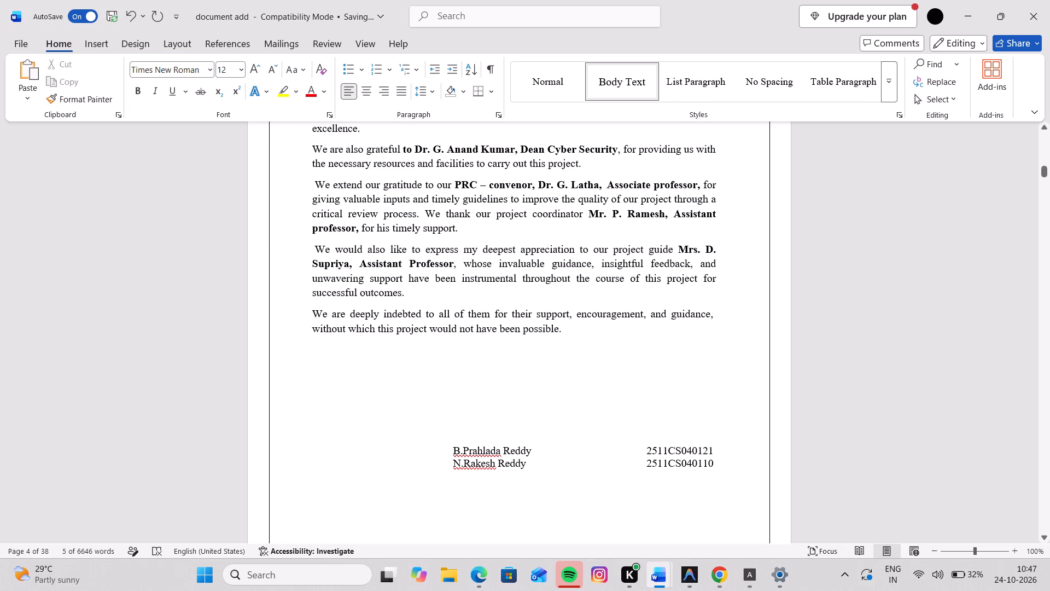
Look through the report's front pages, from the title page and Certificate to the chapter contents table, checking their layout.
{"action": "scroll", "coordinate": [361, 443], "scroll_direction": "up", "scroll_amount": 9}
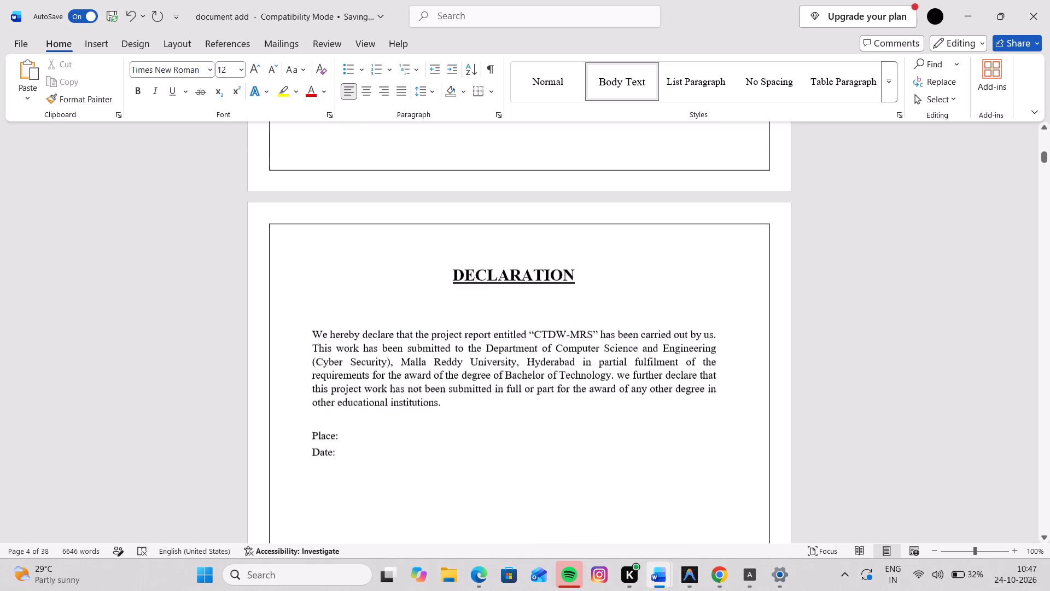
{"action": "scroll", "coordinate": [361, 443], "scroll_direction": "up", "scroll_amount": 7}
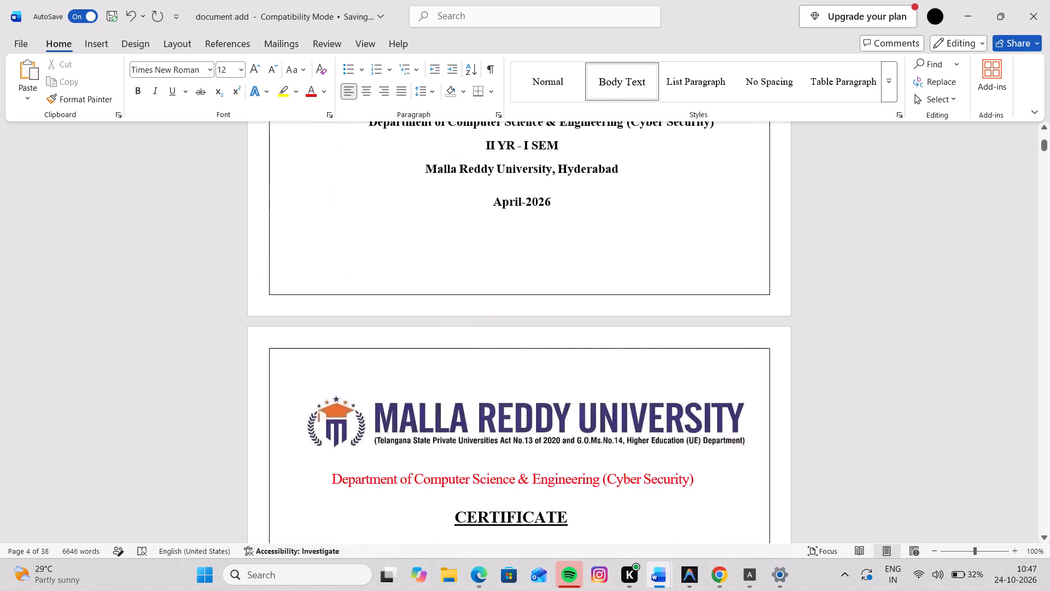
{"action": "scroll", "coordinate": [361, 443], "scroll_direction": "up", "scroll_amount": 2}
{"action": "scroll", "coordinate": [361, 443], "scroll_direction": "down", "scroll_amount": 3}
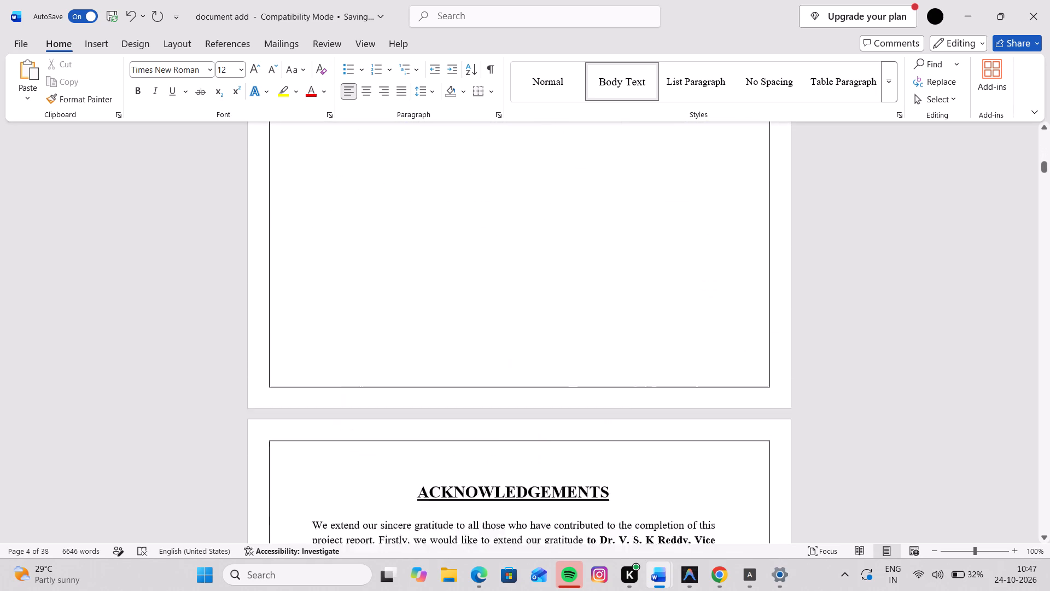
{"action": "scroll", "coordinate": [361, 443], "scroll_direction": "down", "scroll_amount": 3}
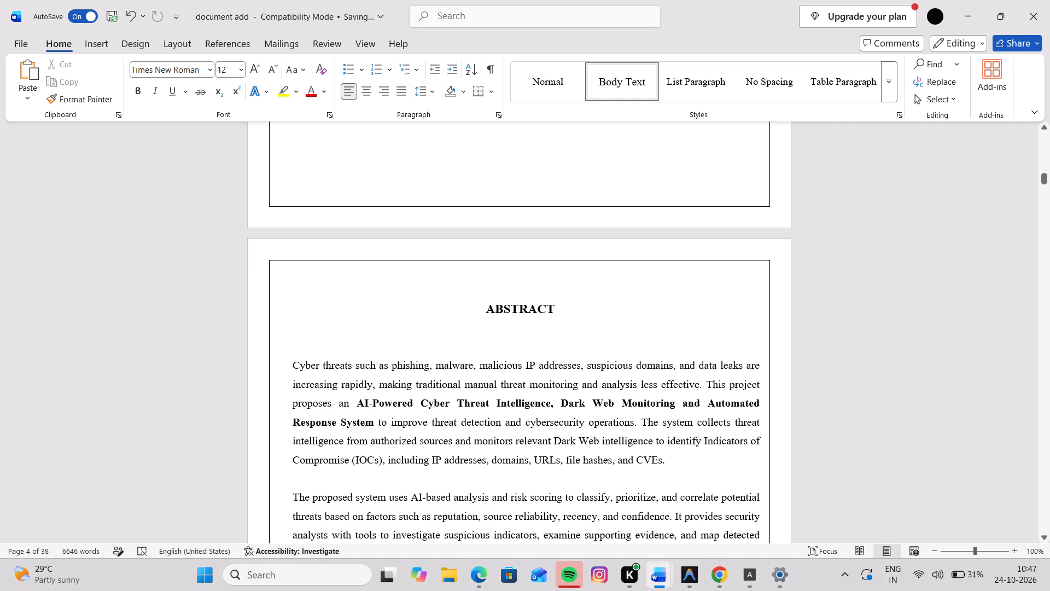
{"action": "scroll", "coordinate": [361, 443], "scroll_direction": "down", "scroll_amount": 9}
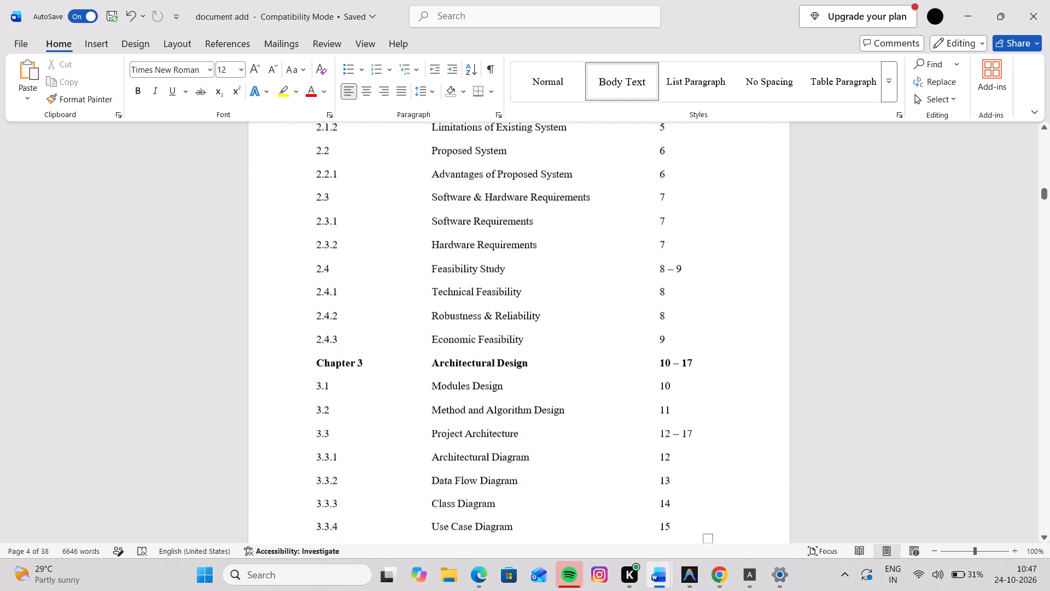
{"action": "scroll", "coordinate": [361, 443], "scroll_direction": "down", "scroll_amount": 3}
{"action": "scroll", "coordinate": [361, 442], "scroll_direction": "up", "scroll_amount": 5}
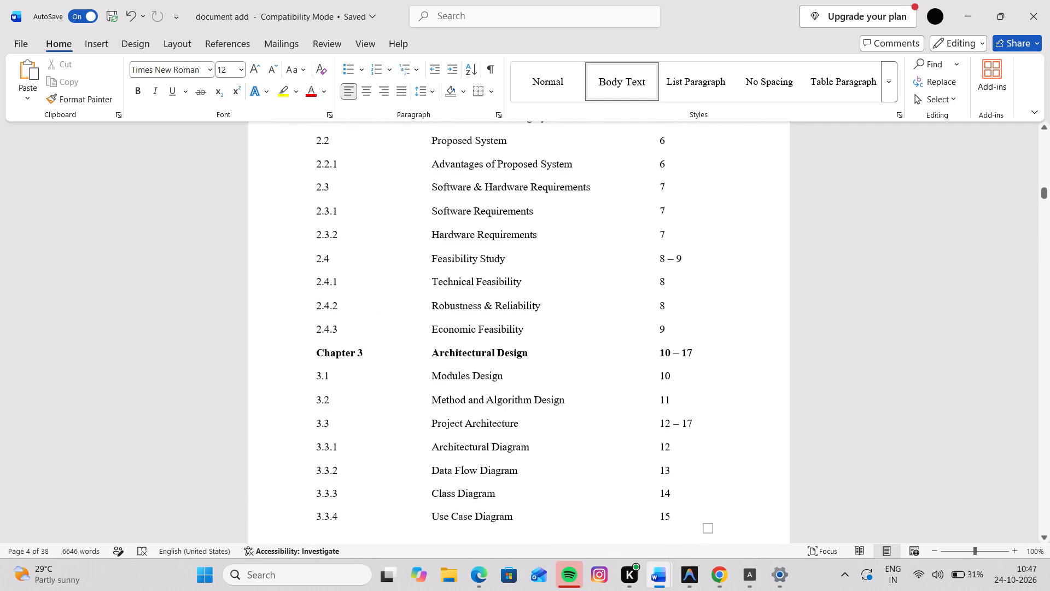
{"action": "scroll", "coordinate": [361, 442], "scroll_direction": "up", "scroll_amount": 4}
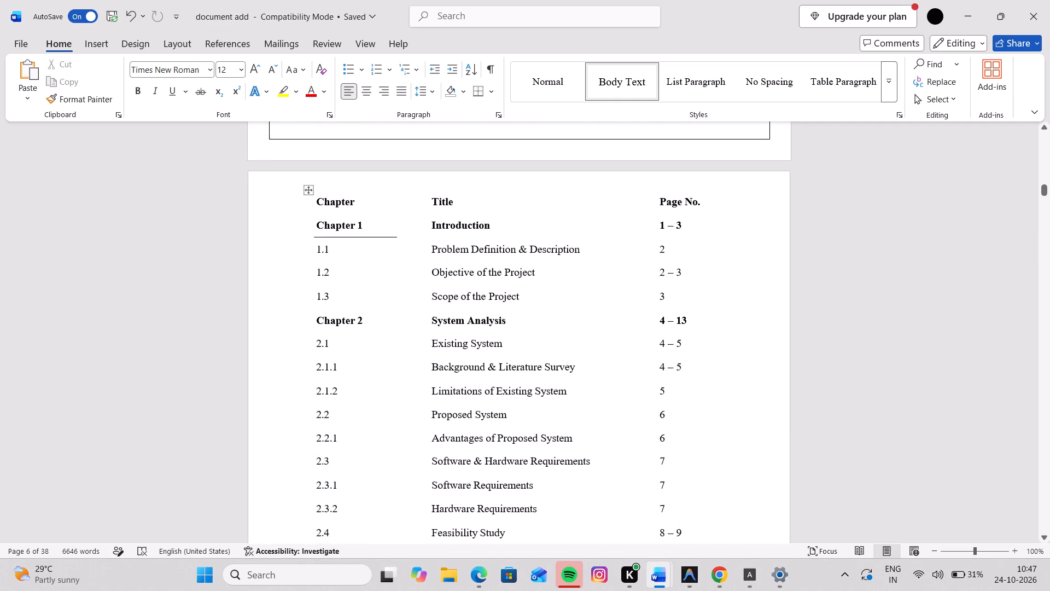
{"action": "scroll", "coordinate": [361, 442], "scroll_direction": "up", "scroll_amount": 1}
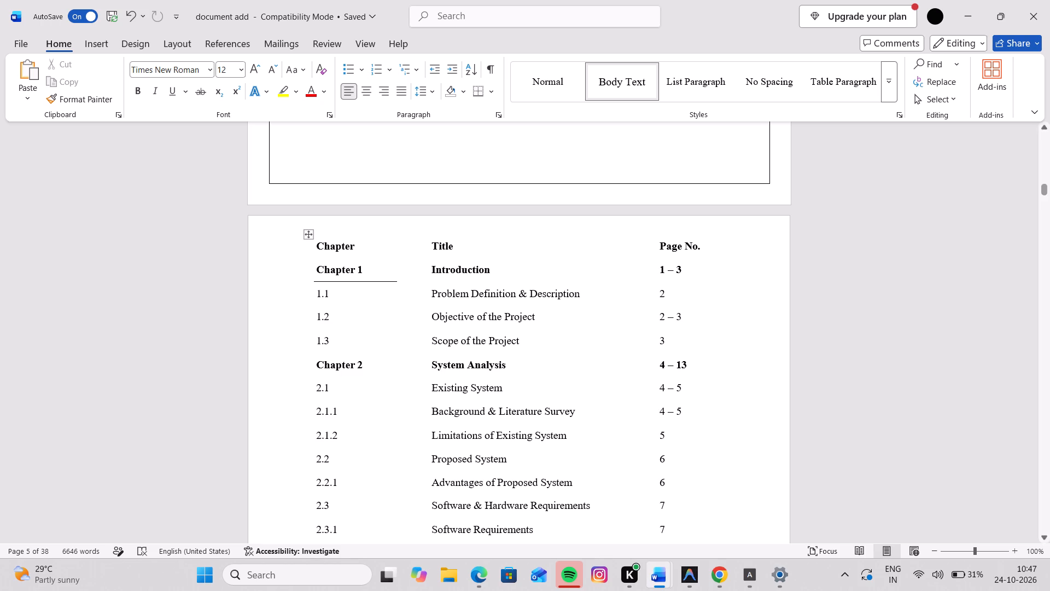
Apply a Box page border to the whole document so that it includes the chapter contents pages.
{"action": "left_click", "coordinate": [127, 38]}
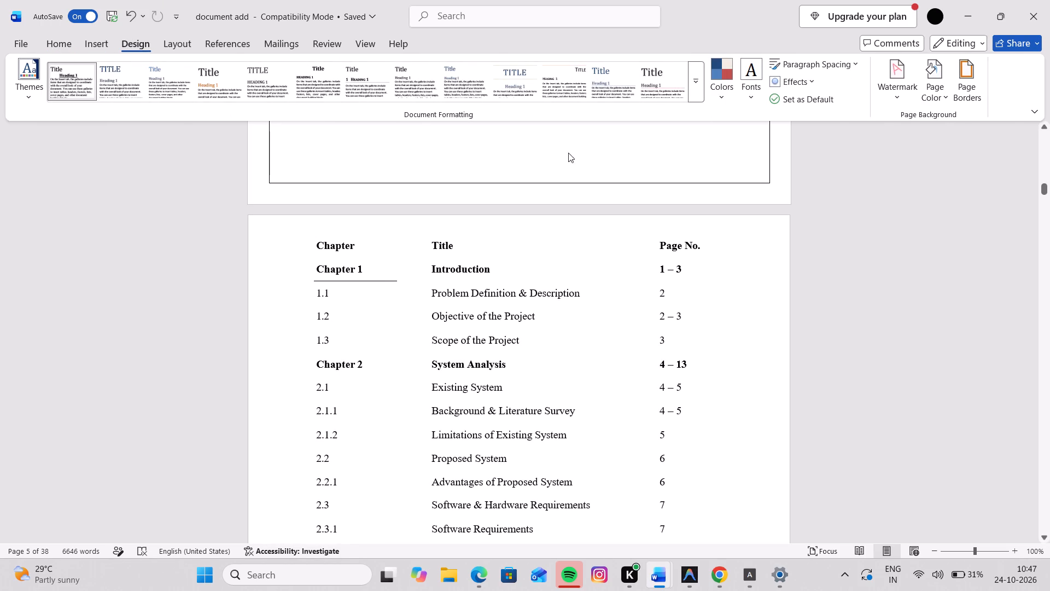
{"action": "left_click", "coordinate": [965, 80]}
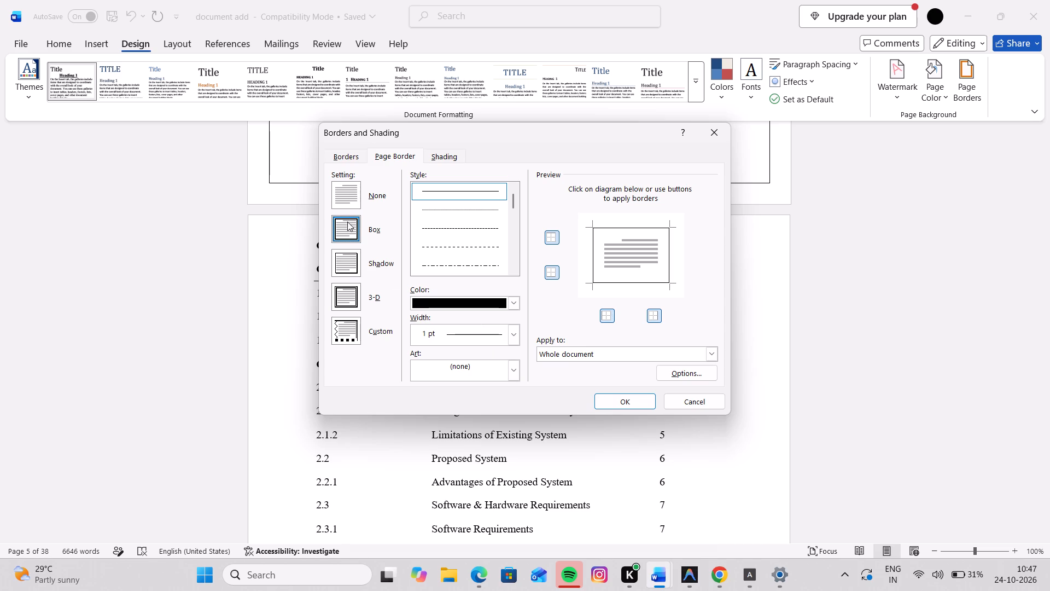
{"action": "left_click", "coordinate": [347, 227]}
{"action": "left_click", "coordinate": [632, 403]}
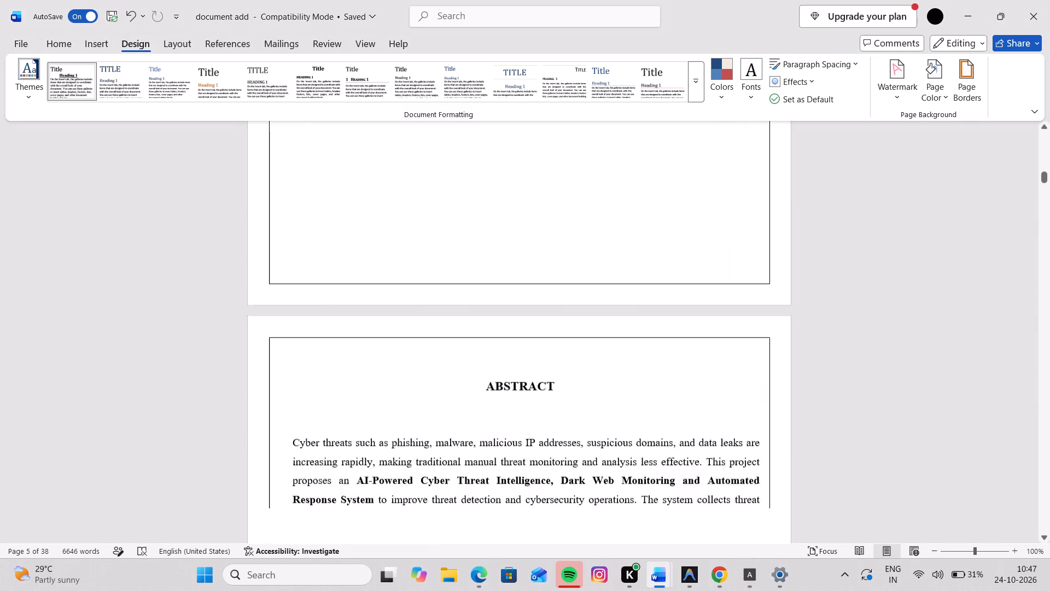
{"action": "scroll", "coordinate": [632, 403], "scroll_direction": "down", "scroll_amount": 4}
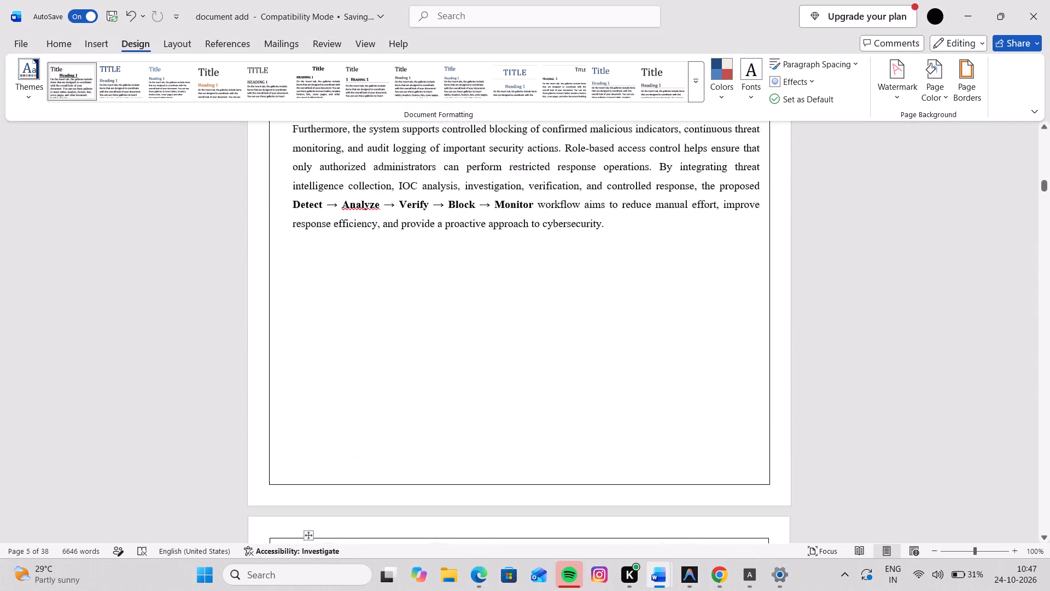
Look through the contents tables and the lists of diagrams and screenshots to check their layout inside the page border.
{"action": "scroll", "coordinate": [632, 403], "scroll_direction": "down", "scroll_amount": 7}
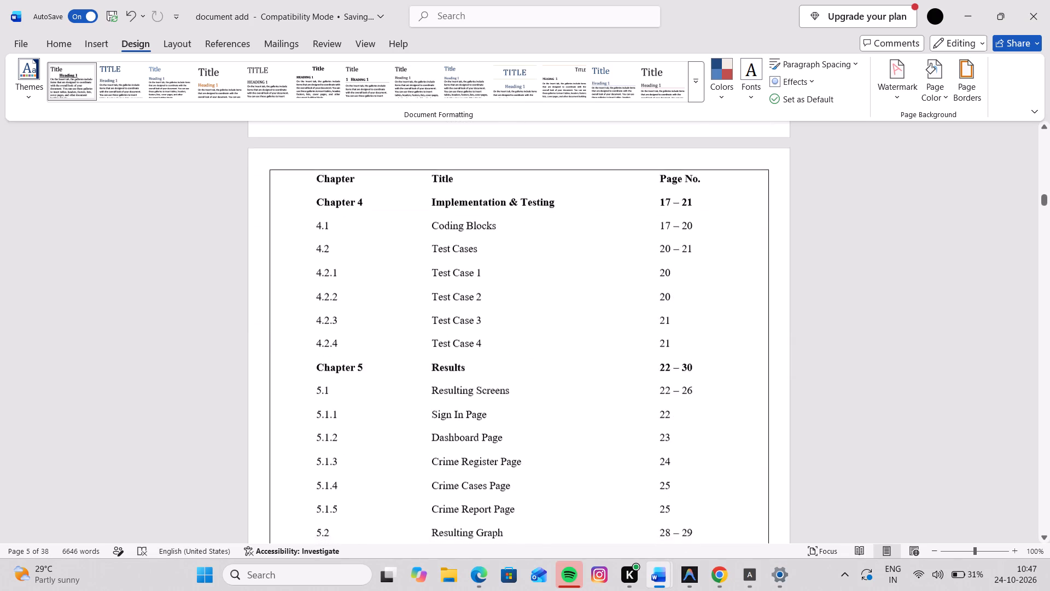
{"action": "scroll", "coordinate": [632, 403], "scroll_direction": "down", "scroll_amount": 4}
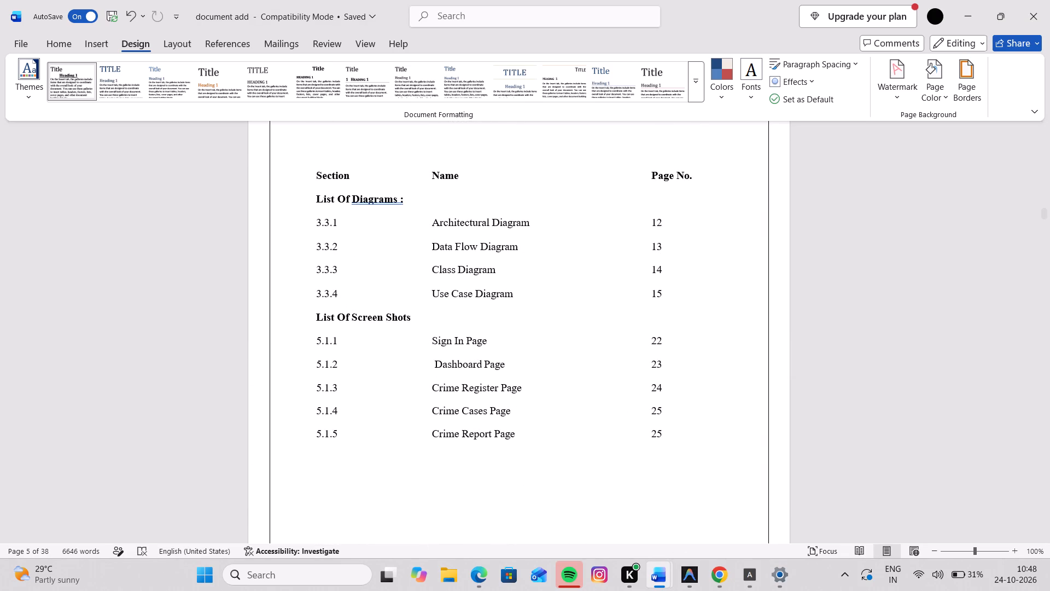
{"action": "scroll", "coordinate": [632, 403], "scroll_direction": "up", "scroll_amount": 2}
{"action": "scroll", "coordinate": [767, 205], "scroll_direction": "up", "scroll_amount": 12}
{"action": "scroll", "coordinate": [767, 205], "scroll_direction": "down", "scroll_amount": 3}
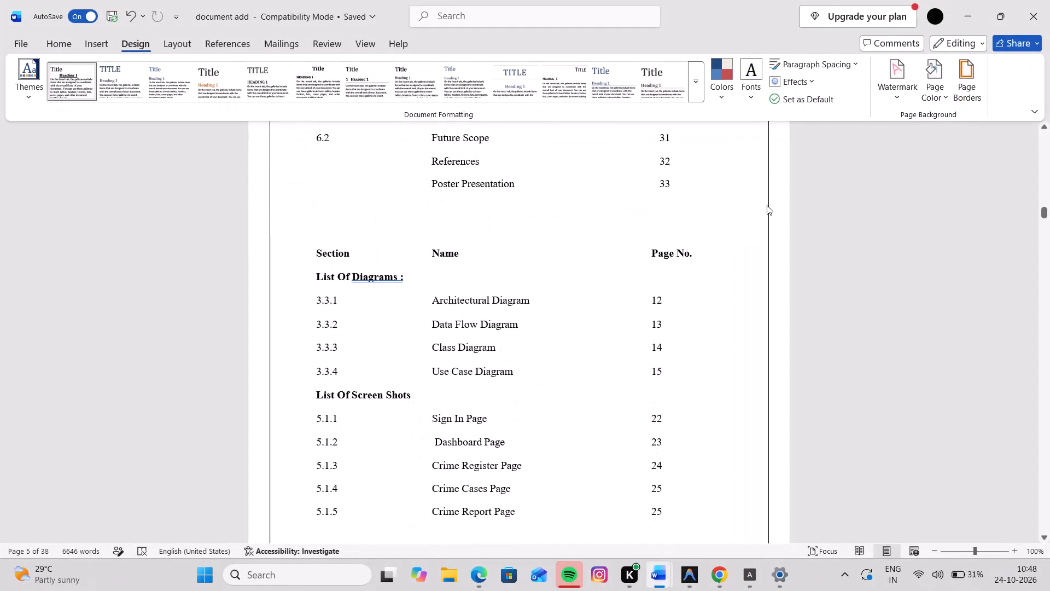
{"action": "scroll", "coordinate": [597, 233], "scroll_direction": "up", "scroll_amount": 4}
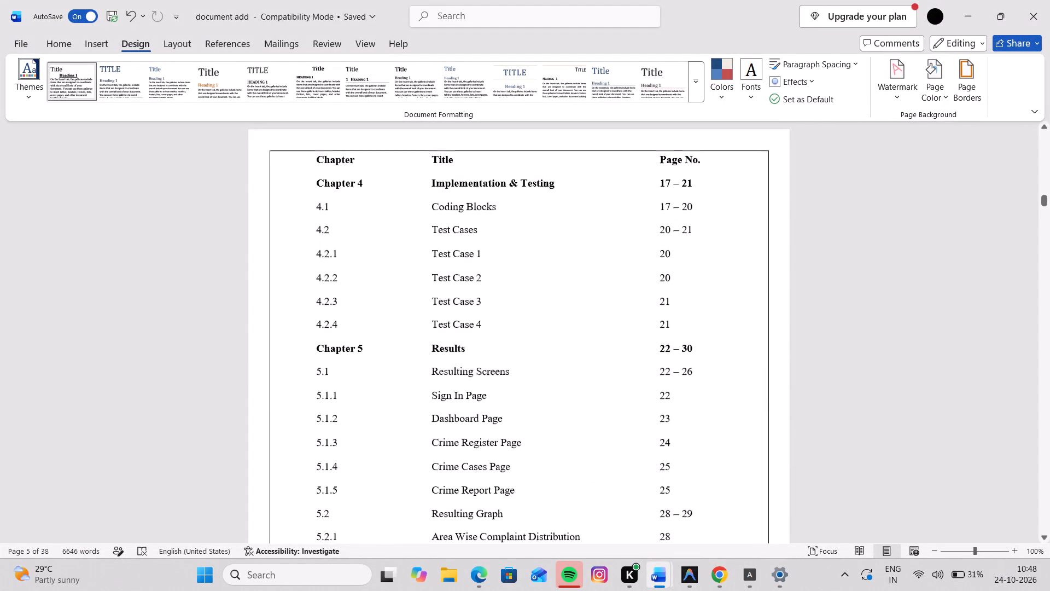
{"action": "scroll", "coordinate": [597, 233], "scroll_direction": "up", "scroll_amount": 2}
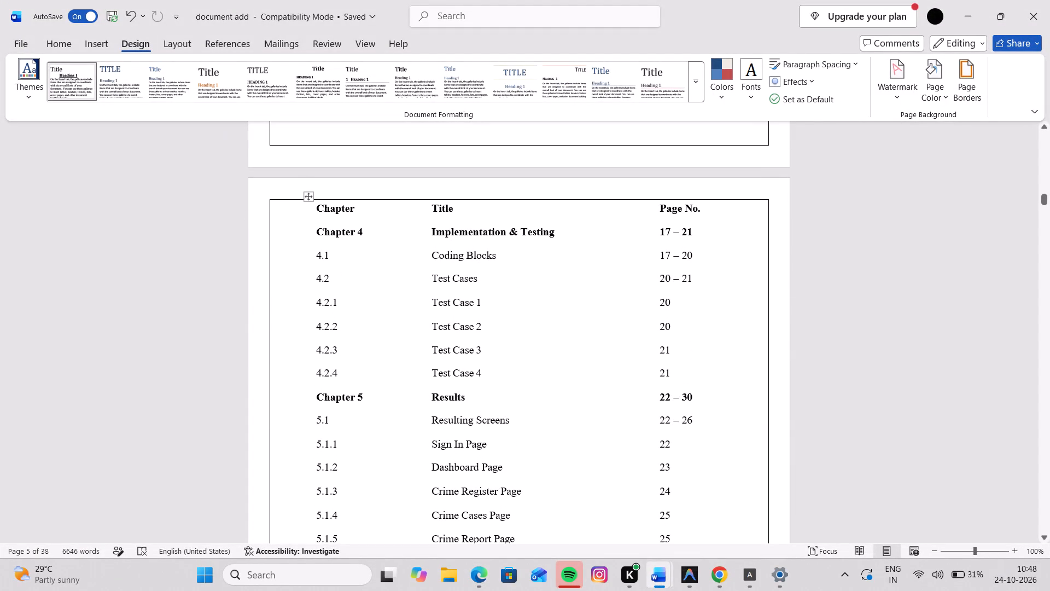
Apply the plain grid table style with all cell borders to the contents table starting at Chapter 4, Implementation & Testing.
{"action": "double_click", "coordinate": [305, 186]}
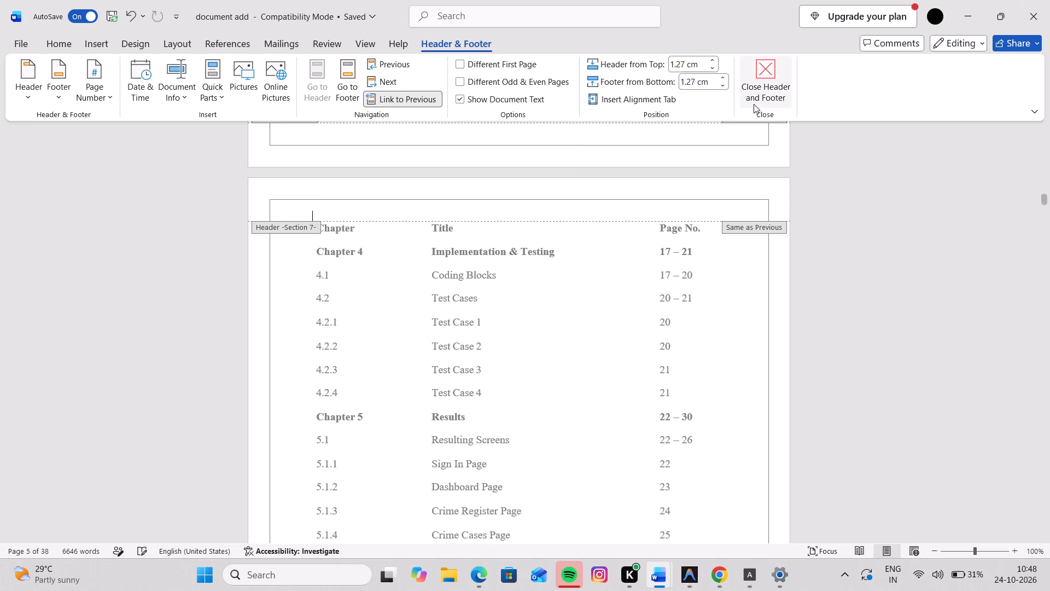
{"action": "left_click", "coordinate": [754, 103]}
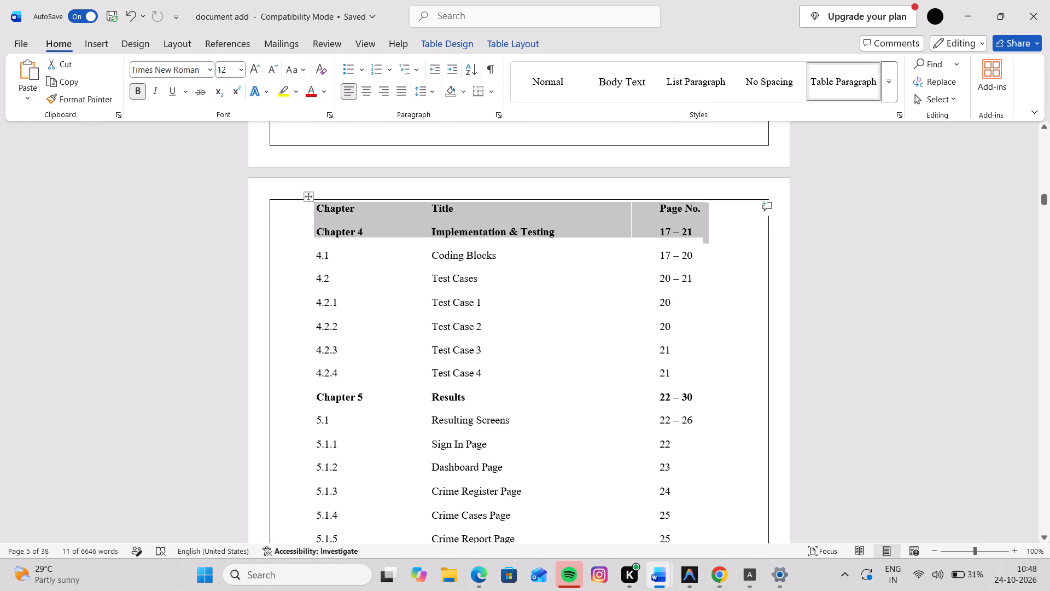
{"action": "left_click", "coordinate": [306, 200]}
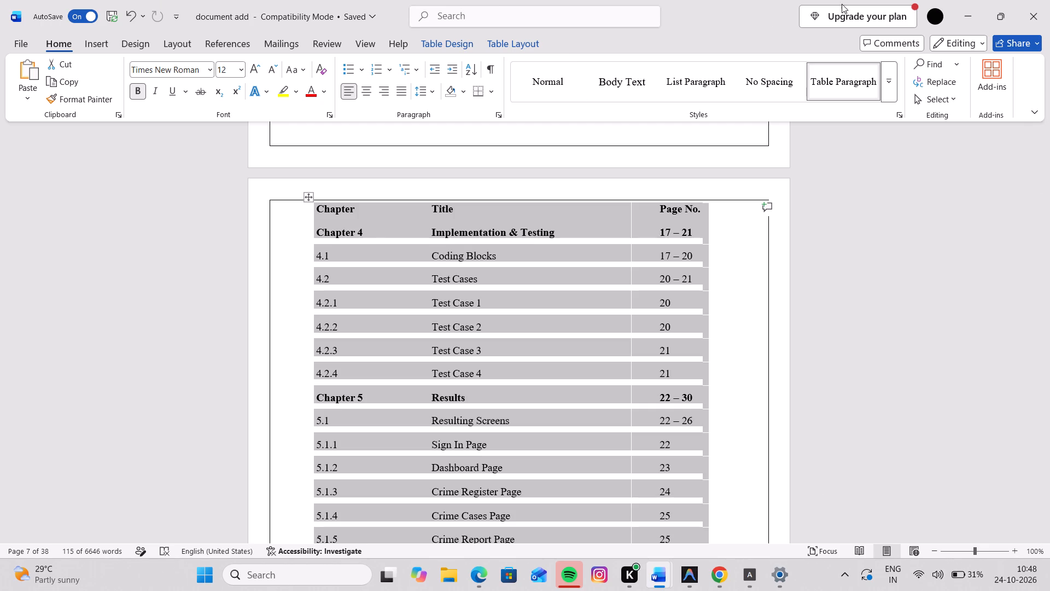
{"action": "left_click", "coordinate": [451, 54]}
{"action": "left_click", "coordinate": [451, 41]}
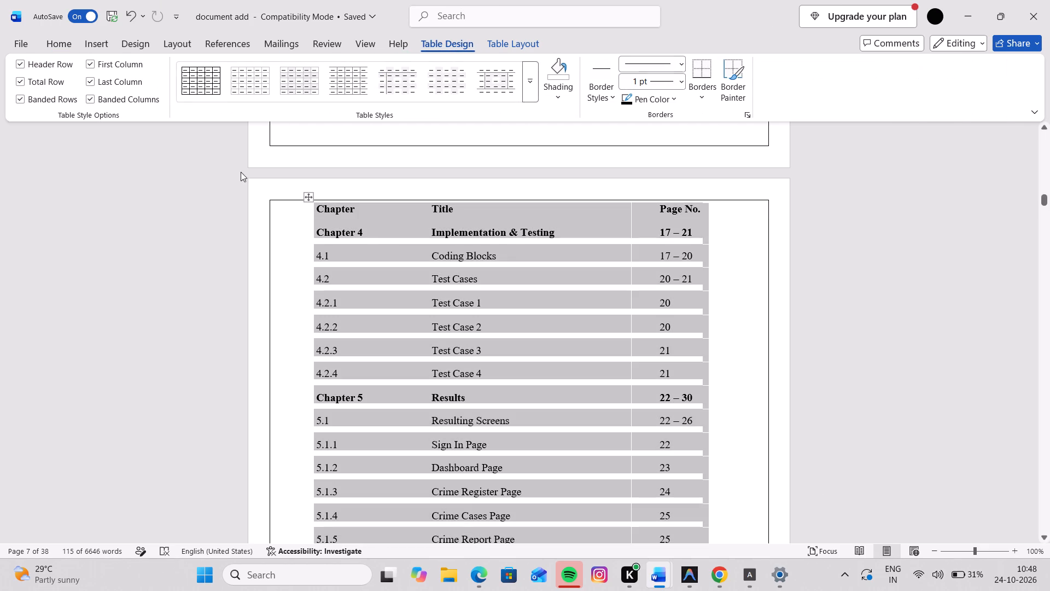
{"action": "left_click", "coordinate": [191, 76]}
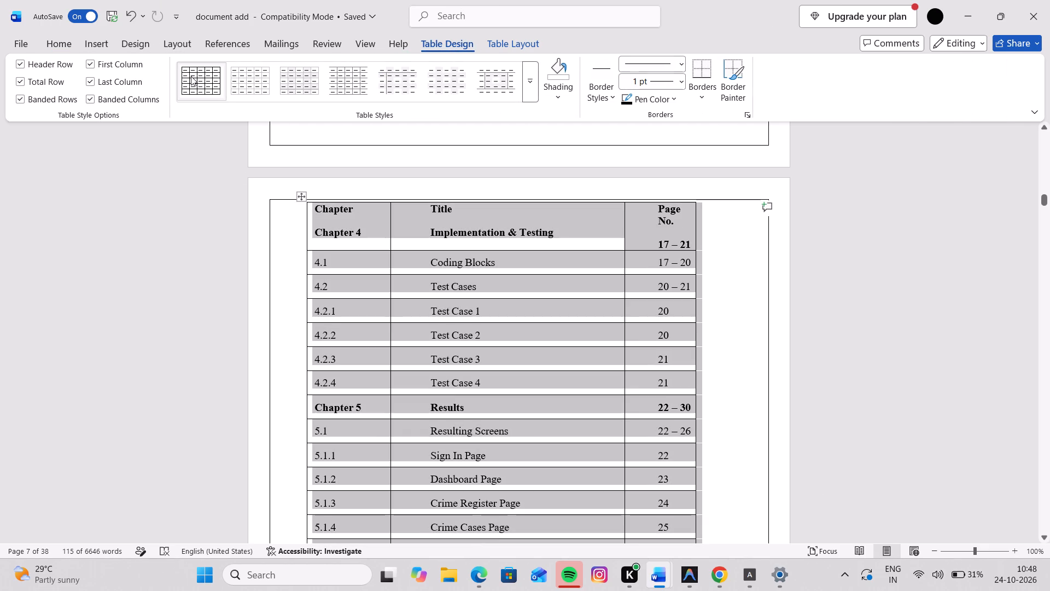
{"action": "left_click", "coordinate": [894, 297]}
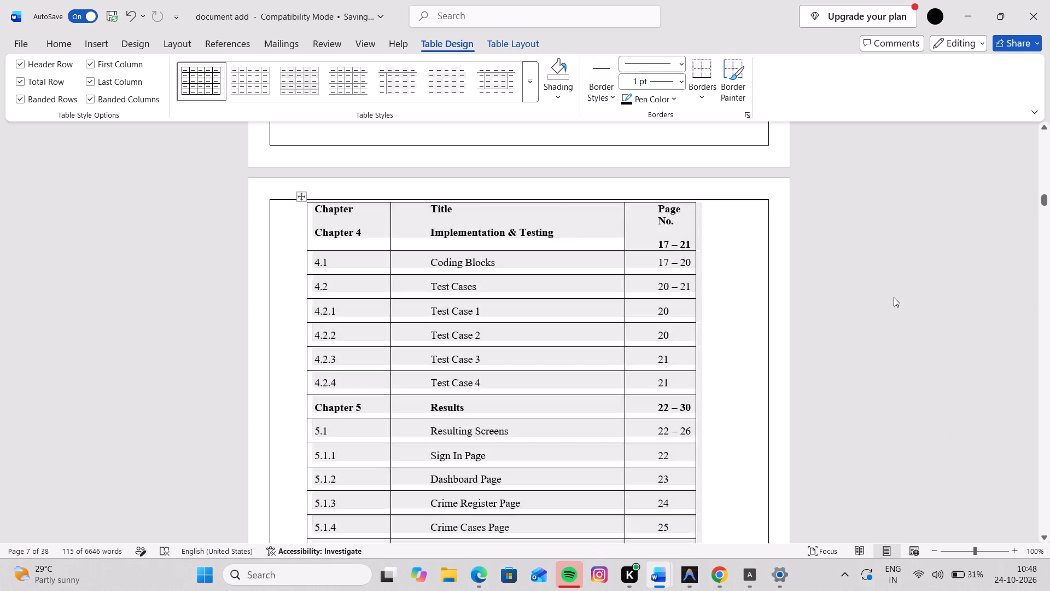
Apply the same plain grid table style to the contents table covering Chapters 1 to 3.
{"action": "scroll", "coordinate": [894, 297], "scroll_direction": "up", "scroll_amount": 4}
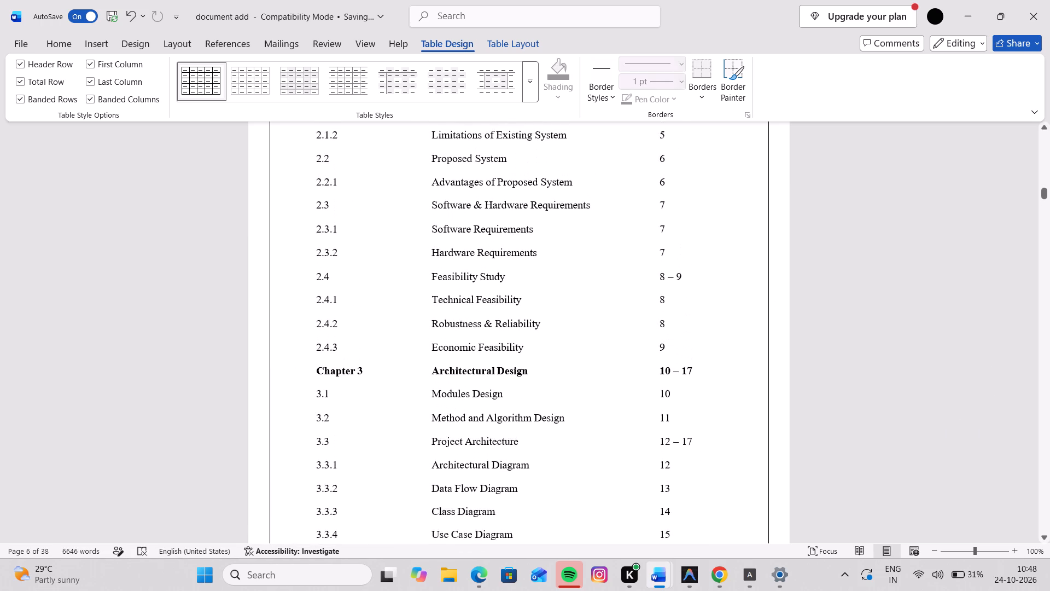
{"action": "scroll", "coordinate": [592, 333], "scroll_direction": "up", "scroll_amount": 2}
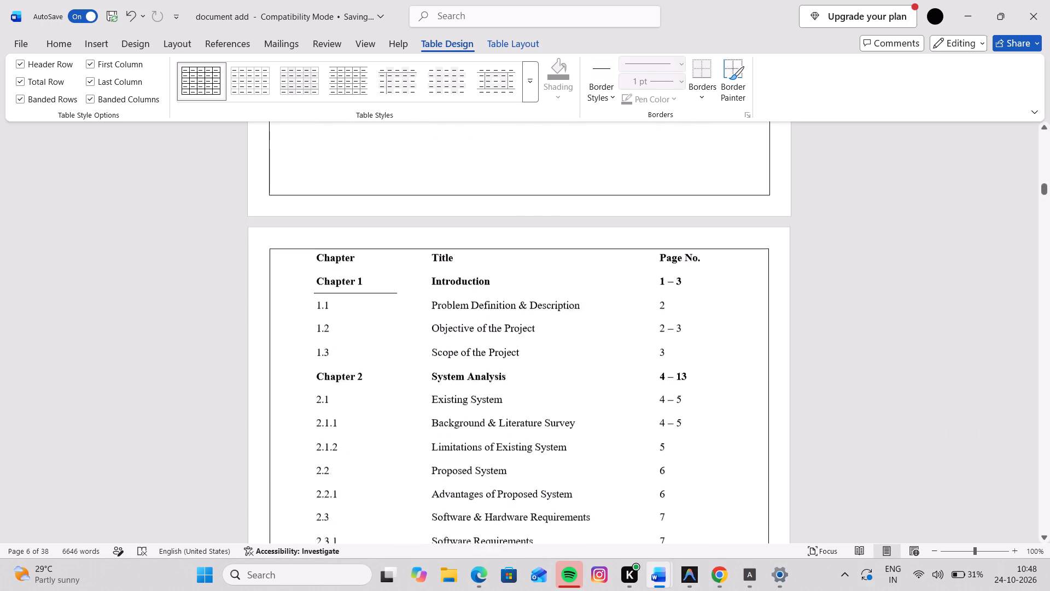
{"action": "scroll", "coordinate": [592, 333], "scroll_direction": "up", "scroll_amount": 1}
{"action": "left_click", "coordinate": [338, 400]}
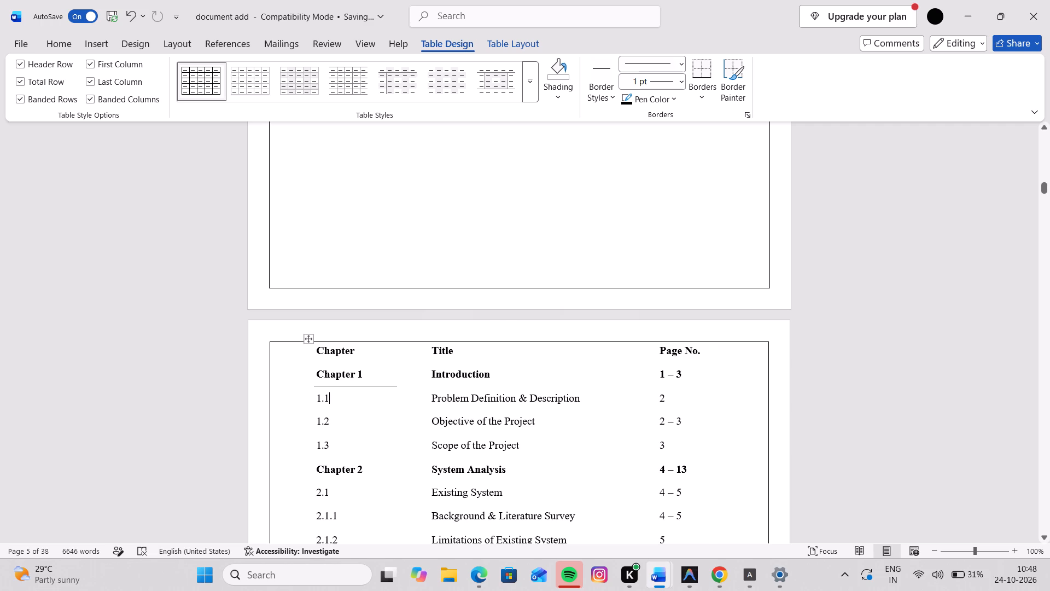
{"action": "left_click", "coordinate": [304, 340]}
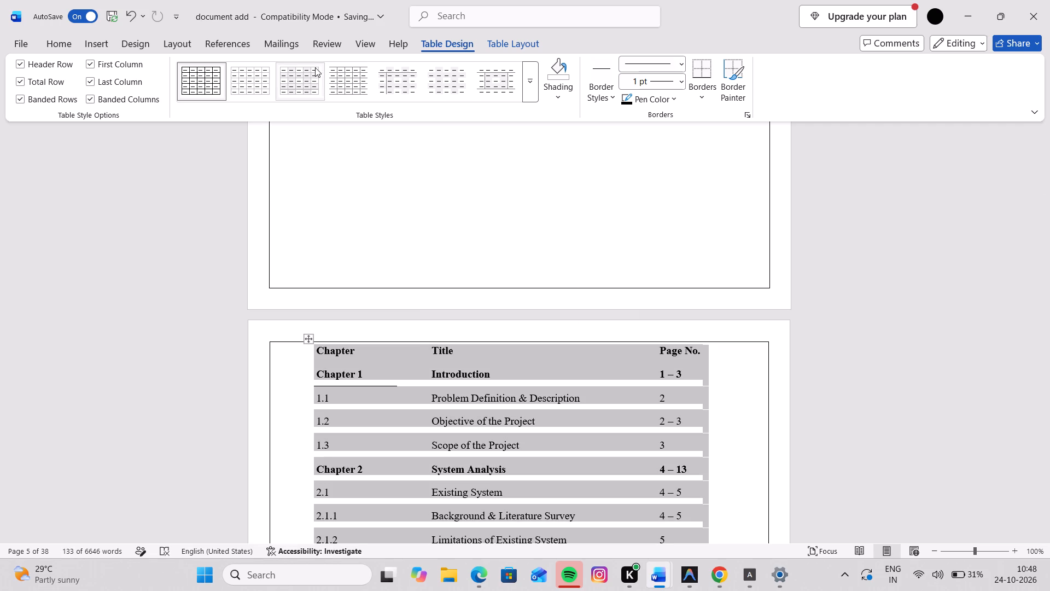
{"action": "left_click", "coordinate": [206, 94]}
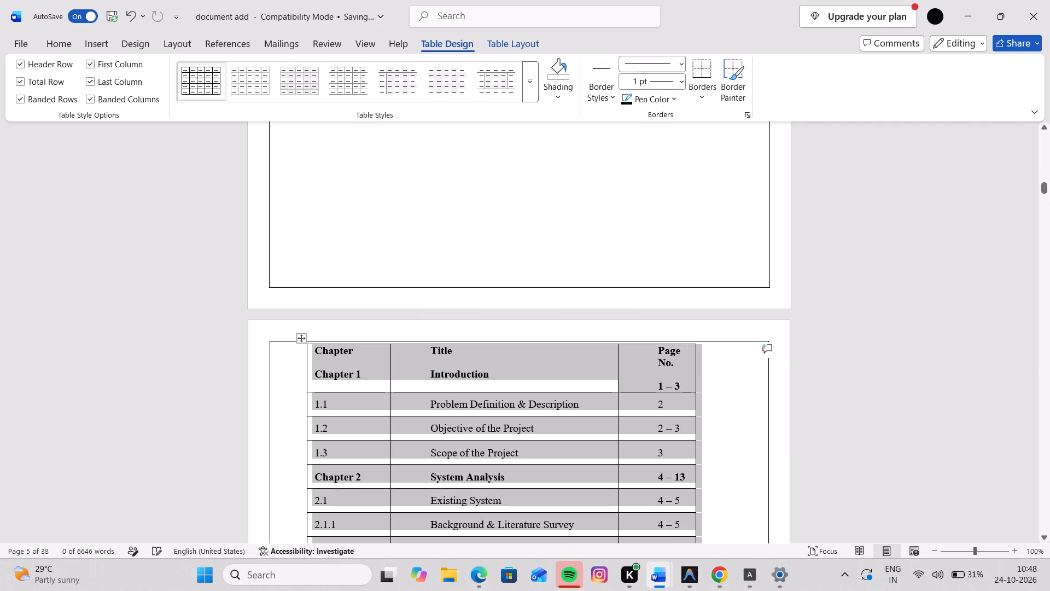
{"action": "left_click", "coordinate": [838, 423]}
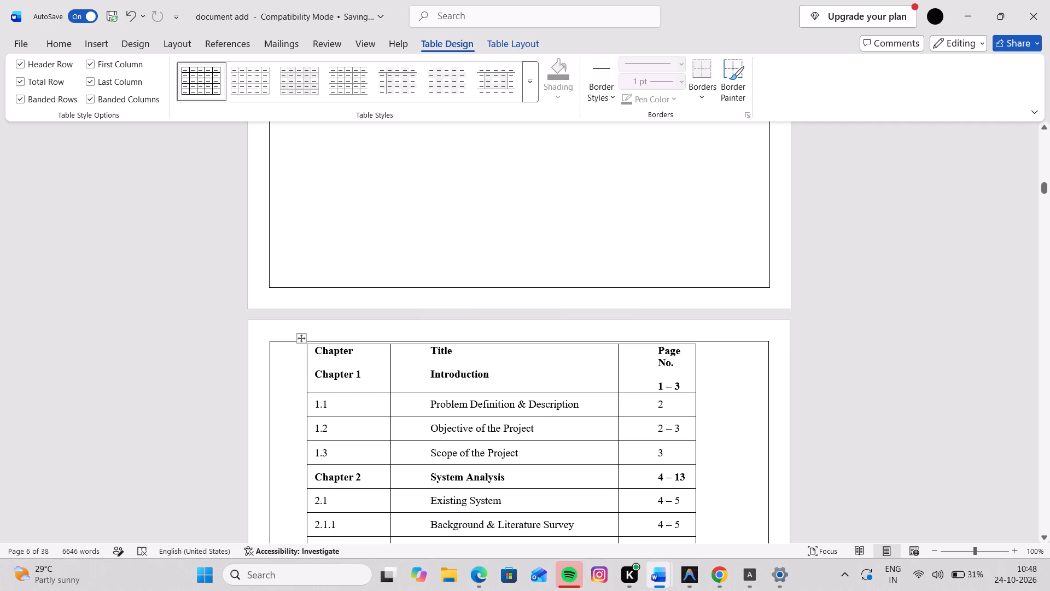
Apply the plain grid table style to the contents table running from 5.3.3 Results Summary through Chapter 6 to Poster Presentation.
{"action": "scroll", "coordinate": [719, 421], "scroll_direction": "down", "scroll_amount": 1}
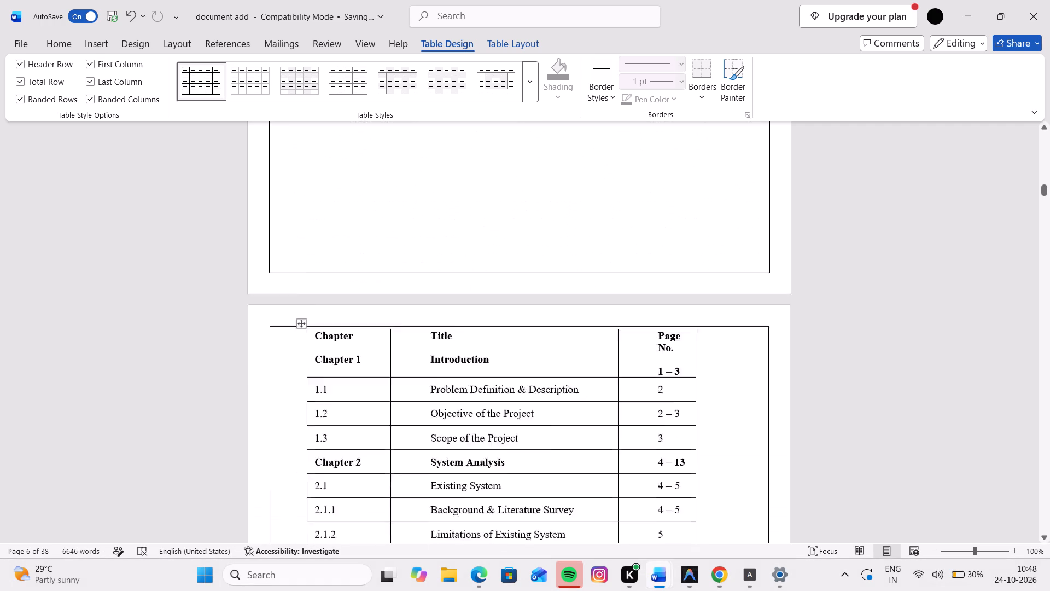
{"action": "scroll", "coordinate": [719, 421], "scroll_direction": "down", "scroll_amount": 1}
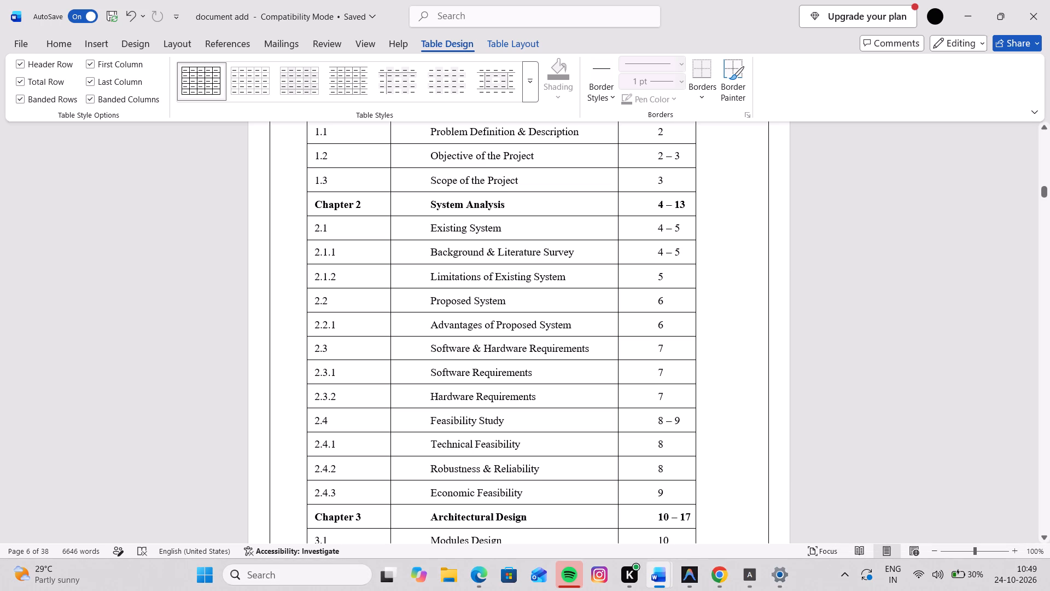
{"action": "scroll", "coordinate": [653, 424], "scroll_direction": "down", "scroll_amount": 3}
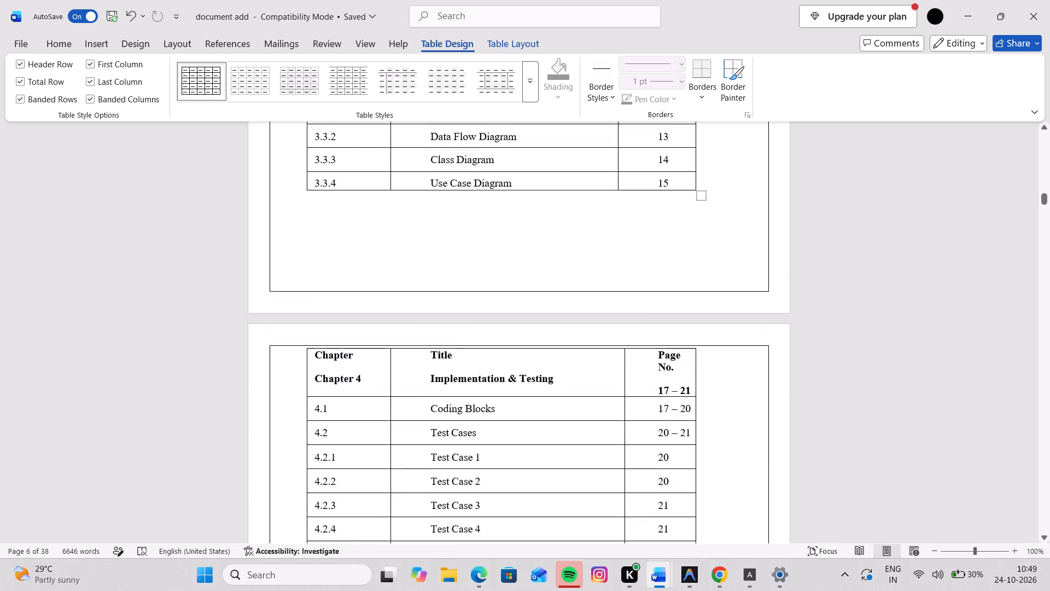
{"action": "scroll", "coordinate": [653, 424], "scroll_direction": "down", "scroll_amount": 7}
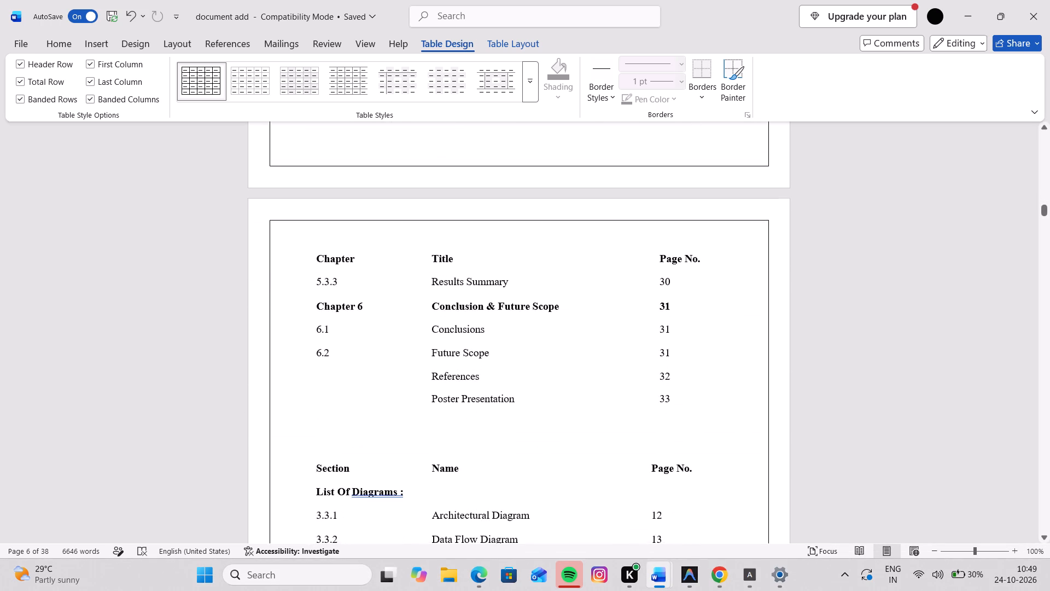
{"action": "scroll", "coordinate": [653, 424], "scroll_direction": "down", "scroll_amount": 1}
{"action": "left_click", "coordinate": [305, 147]}
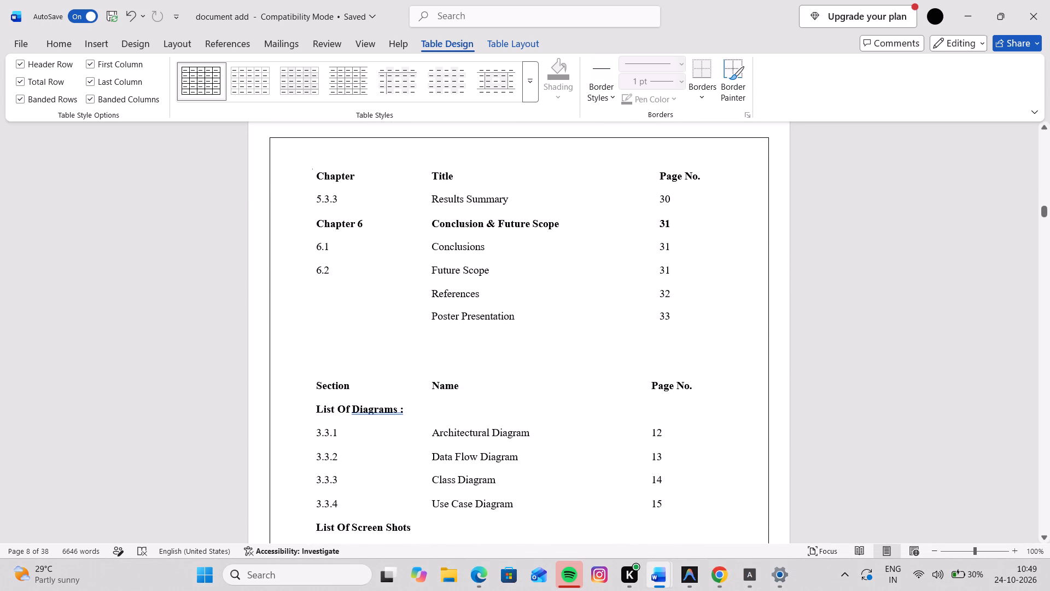
{"action": "left_click", "coordinate": [305, 135]}
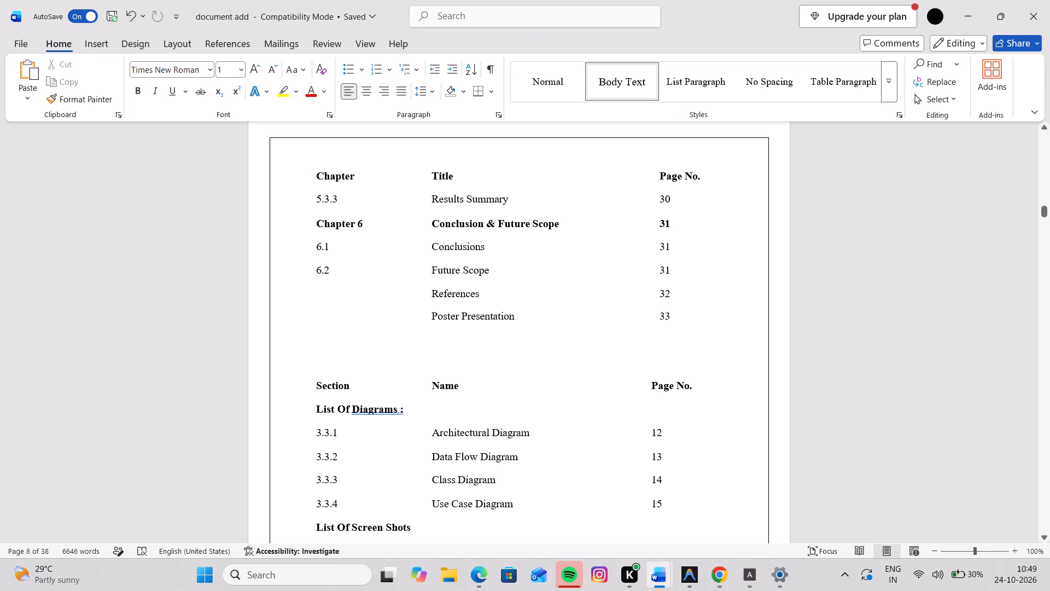
{"action": "left_click", "coordinate": [361, 231]}
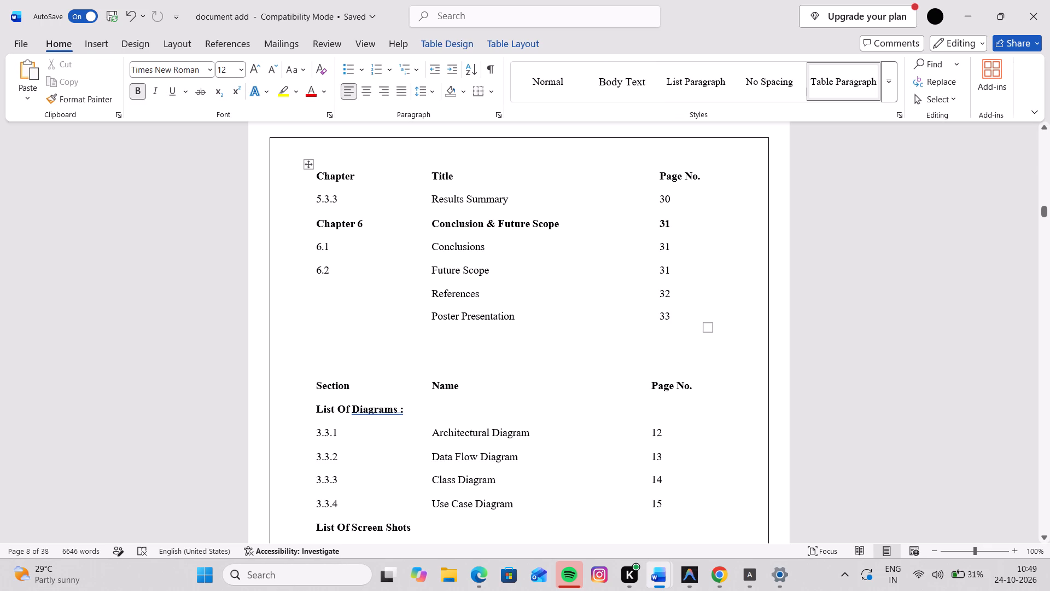
{"action": "left_click", "coordinate": [307, 166]}
{"action": "left_click", "coordinate": [307, 166]}
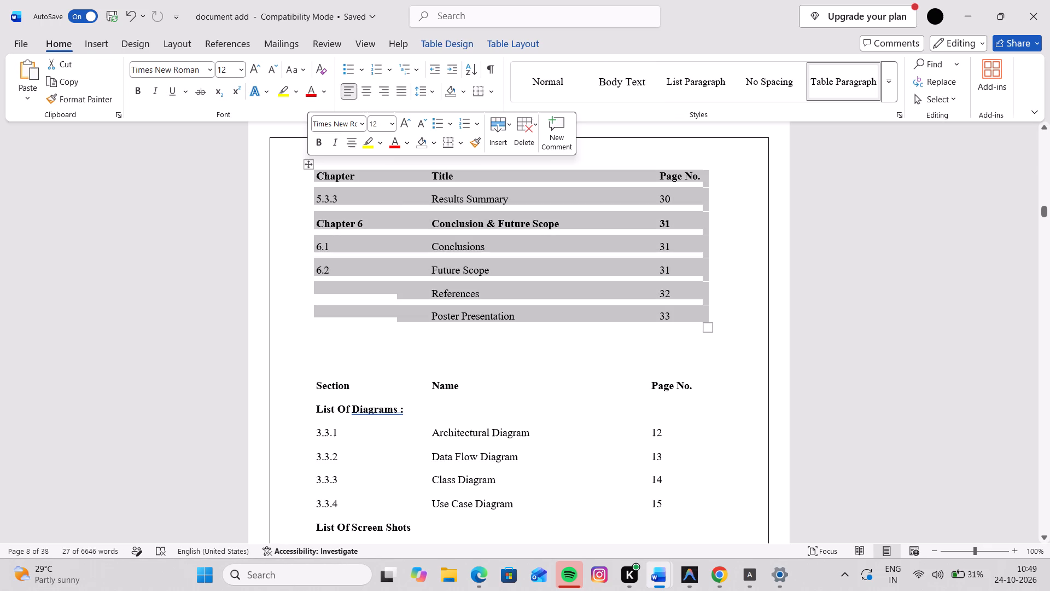
{"action": "left_click", "coordinate": [294, 274]}
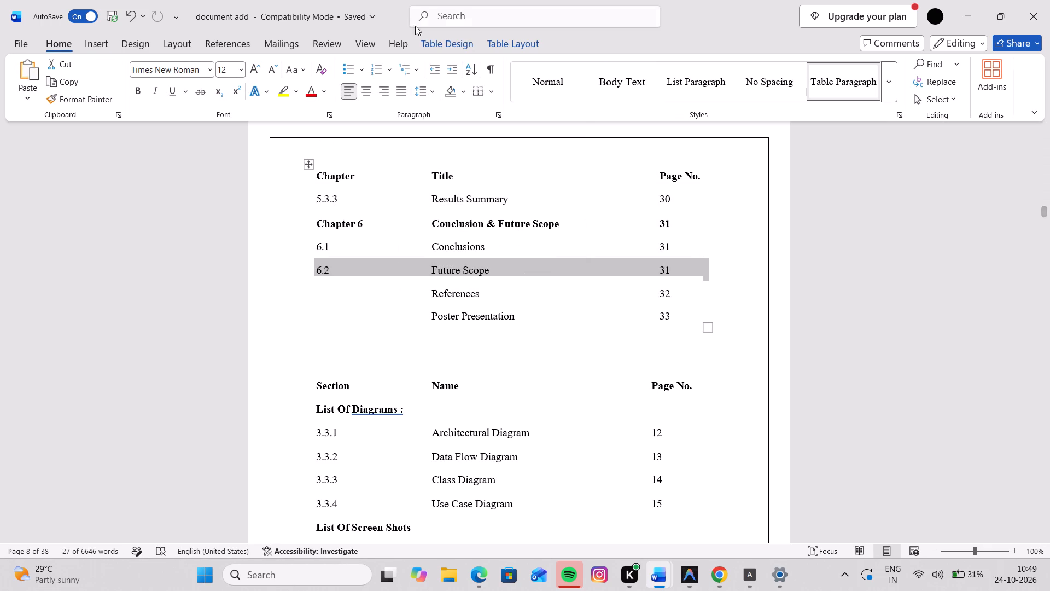
{"action": "left_click", "coordinate": [442, 42]}
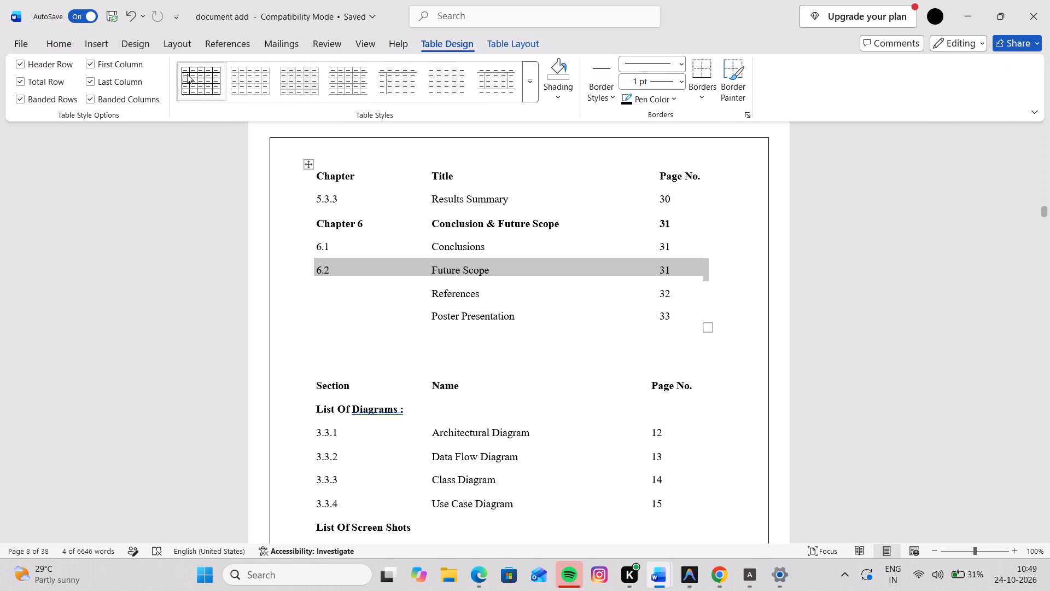
{"action": "left_click", "coordinate": [191, 72]}
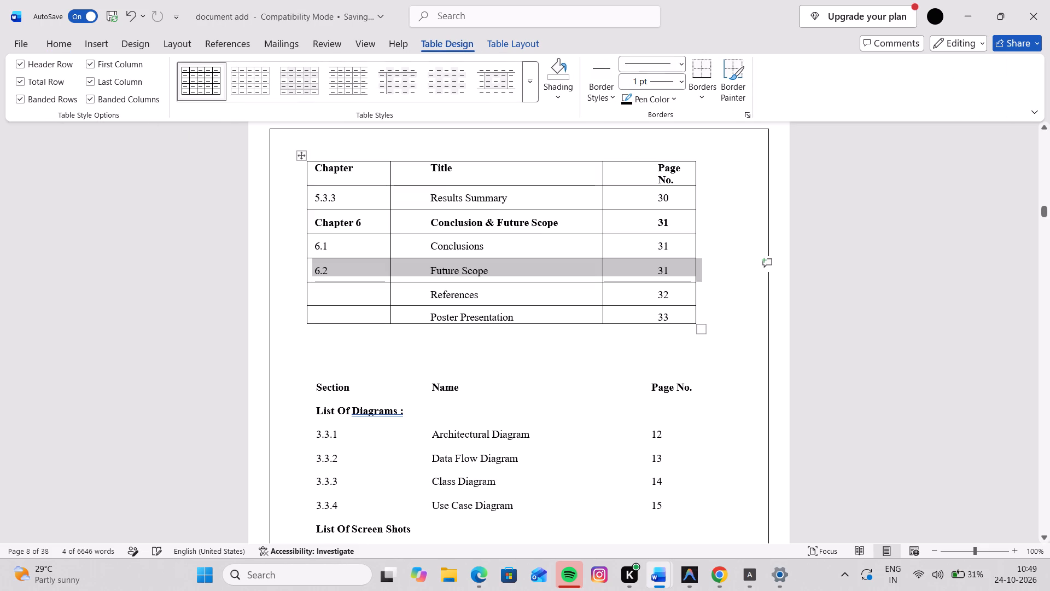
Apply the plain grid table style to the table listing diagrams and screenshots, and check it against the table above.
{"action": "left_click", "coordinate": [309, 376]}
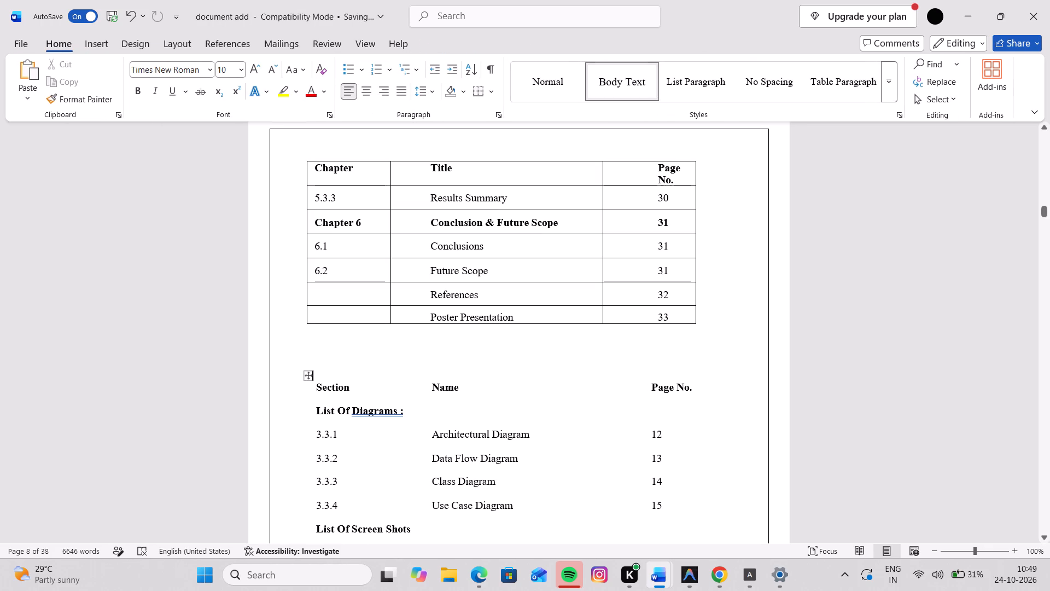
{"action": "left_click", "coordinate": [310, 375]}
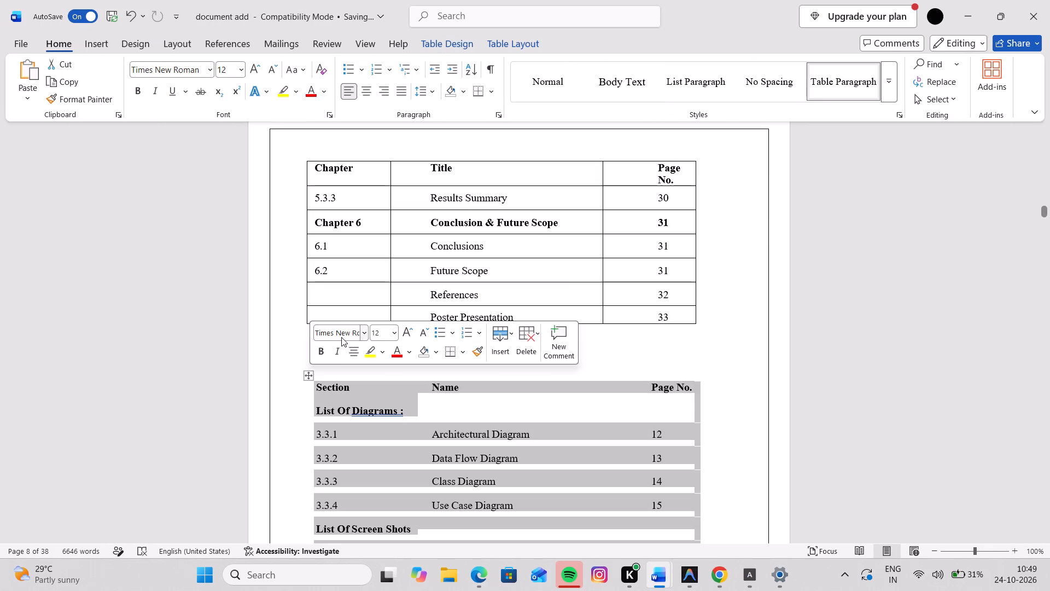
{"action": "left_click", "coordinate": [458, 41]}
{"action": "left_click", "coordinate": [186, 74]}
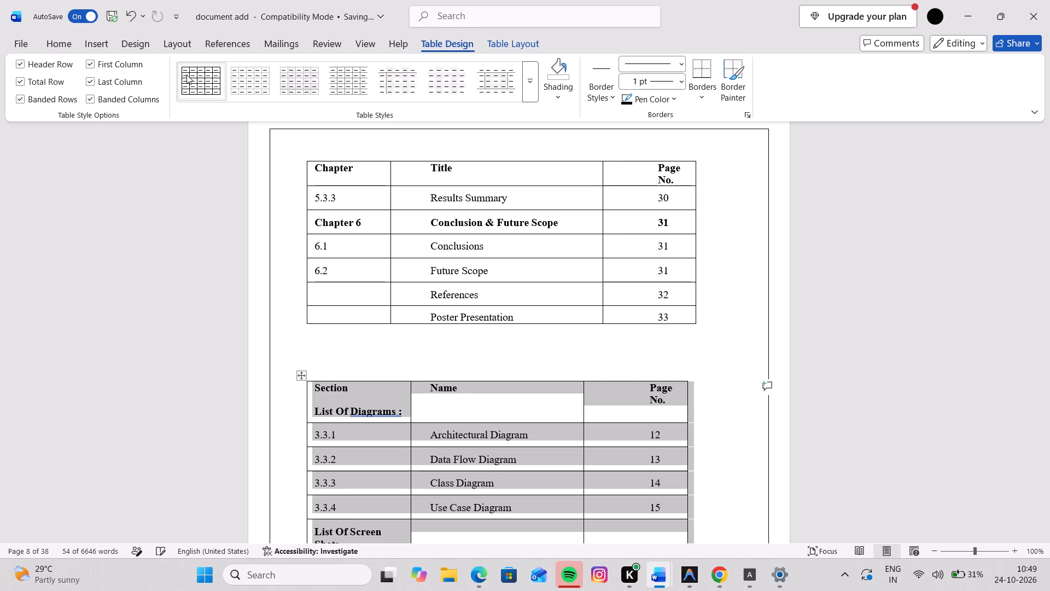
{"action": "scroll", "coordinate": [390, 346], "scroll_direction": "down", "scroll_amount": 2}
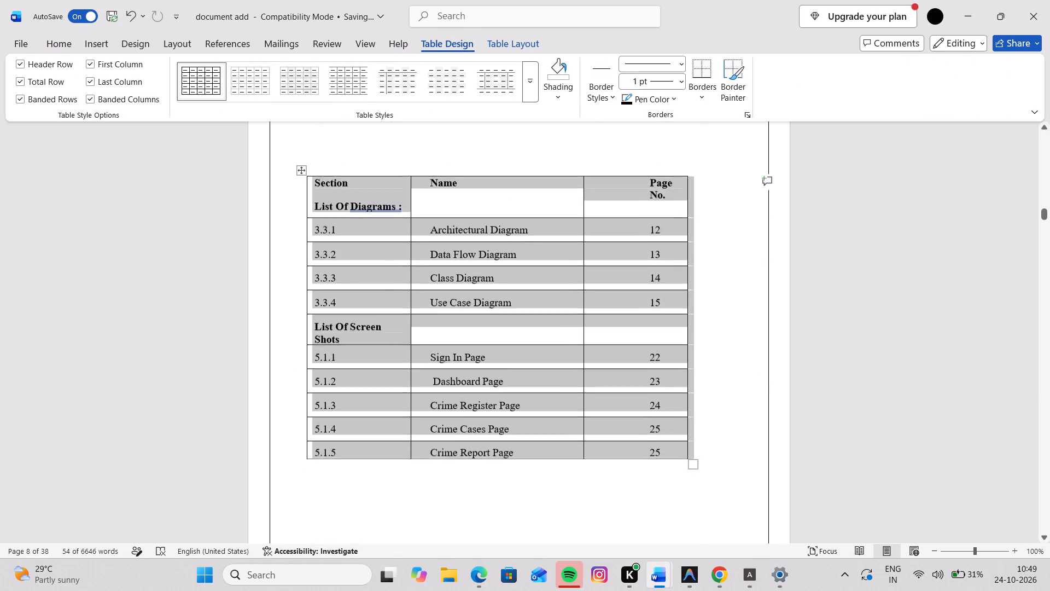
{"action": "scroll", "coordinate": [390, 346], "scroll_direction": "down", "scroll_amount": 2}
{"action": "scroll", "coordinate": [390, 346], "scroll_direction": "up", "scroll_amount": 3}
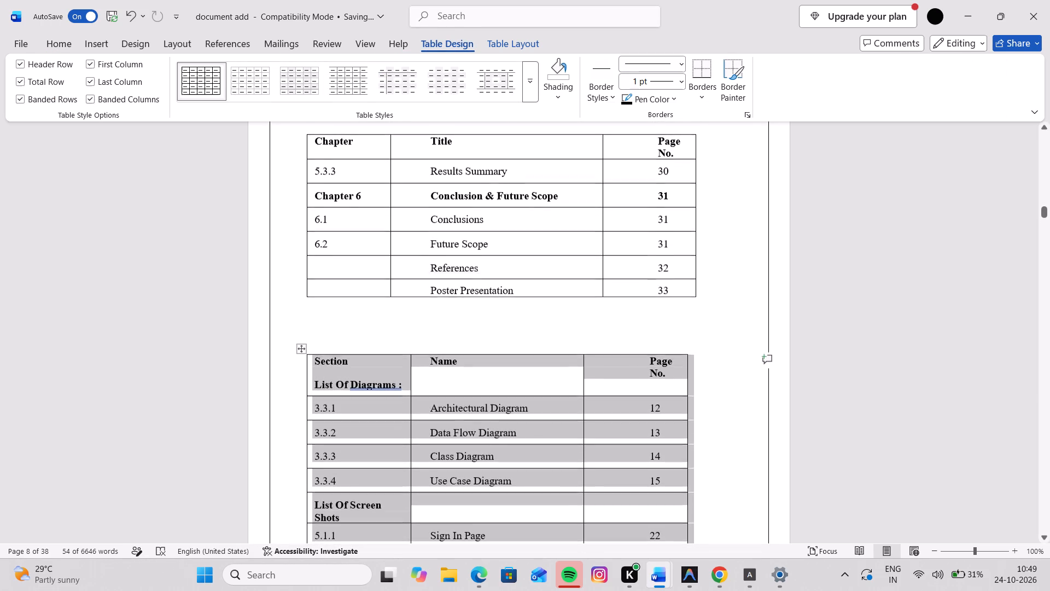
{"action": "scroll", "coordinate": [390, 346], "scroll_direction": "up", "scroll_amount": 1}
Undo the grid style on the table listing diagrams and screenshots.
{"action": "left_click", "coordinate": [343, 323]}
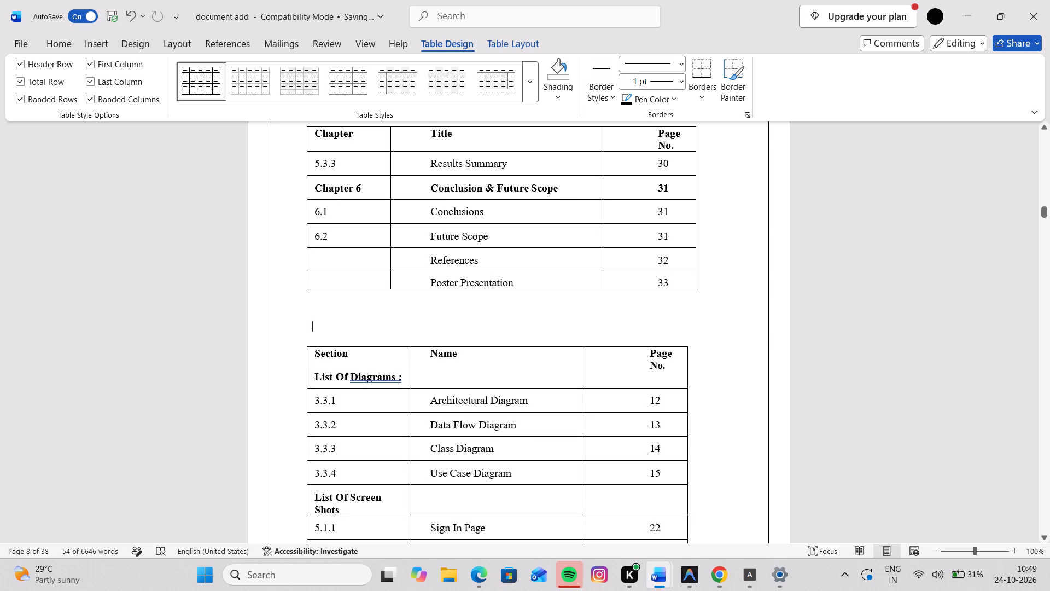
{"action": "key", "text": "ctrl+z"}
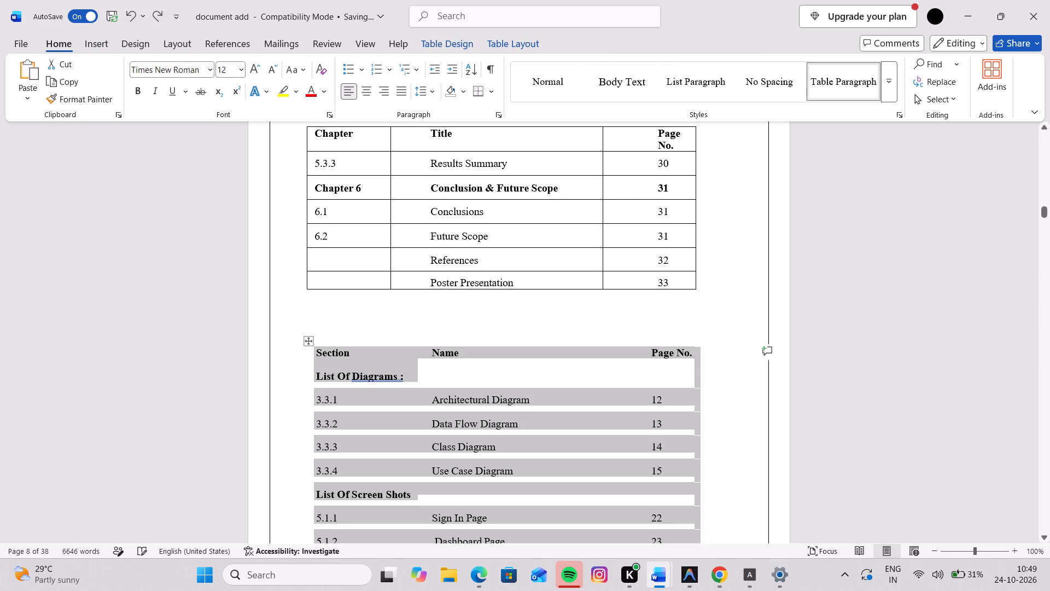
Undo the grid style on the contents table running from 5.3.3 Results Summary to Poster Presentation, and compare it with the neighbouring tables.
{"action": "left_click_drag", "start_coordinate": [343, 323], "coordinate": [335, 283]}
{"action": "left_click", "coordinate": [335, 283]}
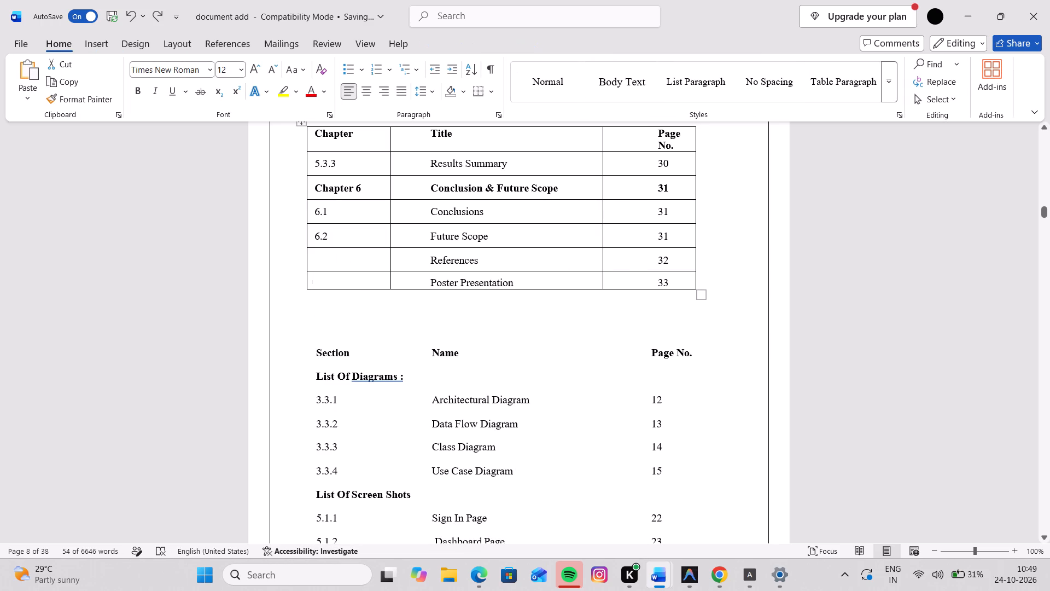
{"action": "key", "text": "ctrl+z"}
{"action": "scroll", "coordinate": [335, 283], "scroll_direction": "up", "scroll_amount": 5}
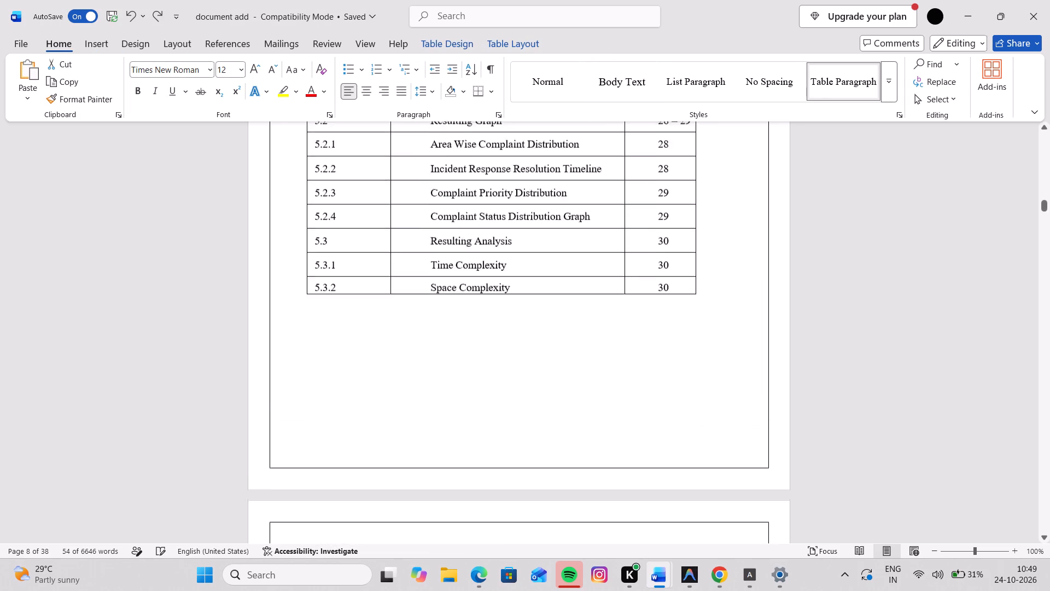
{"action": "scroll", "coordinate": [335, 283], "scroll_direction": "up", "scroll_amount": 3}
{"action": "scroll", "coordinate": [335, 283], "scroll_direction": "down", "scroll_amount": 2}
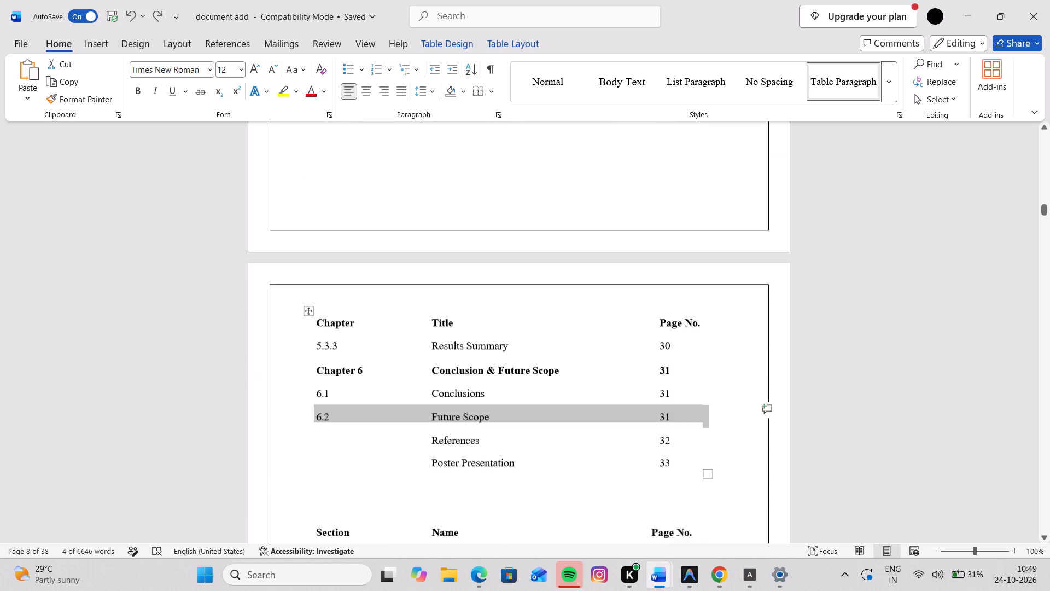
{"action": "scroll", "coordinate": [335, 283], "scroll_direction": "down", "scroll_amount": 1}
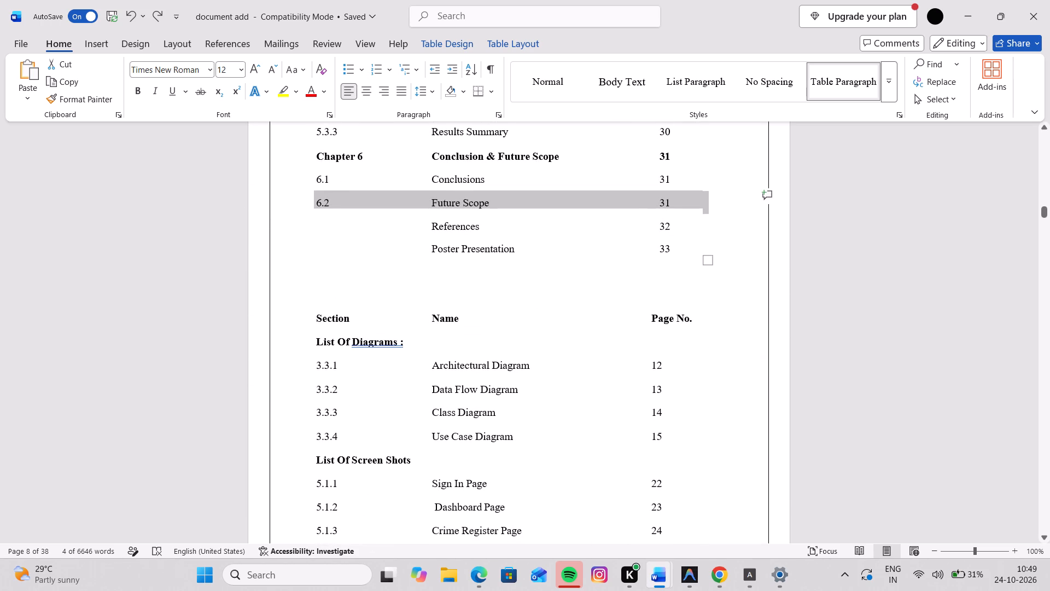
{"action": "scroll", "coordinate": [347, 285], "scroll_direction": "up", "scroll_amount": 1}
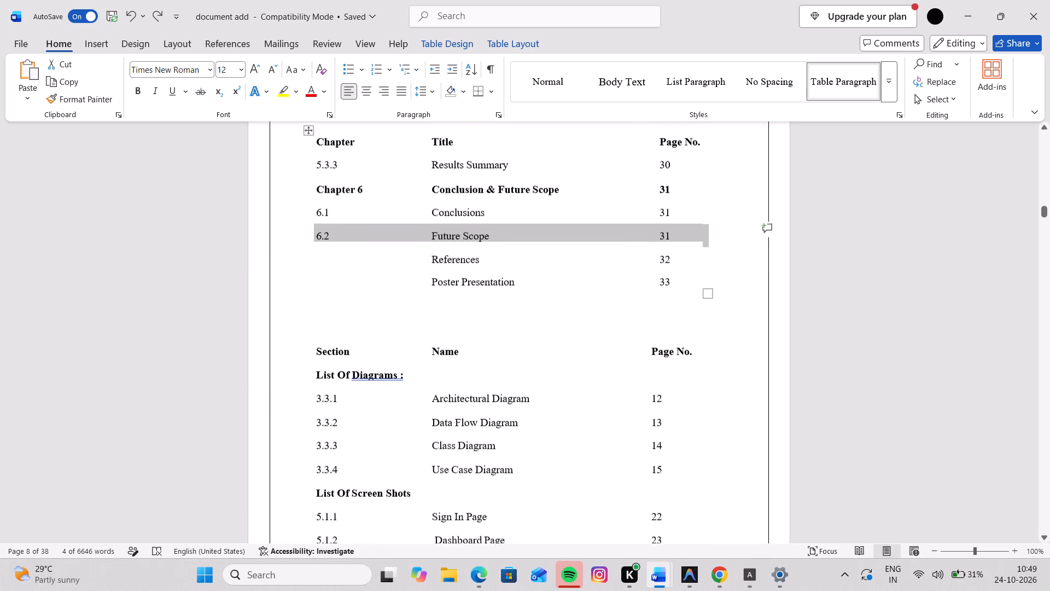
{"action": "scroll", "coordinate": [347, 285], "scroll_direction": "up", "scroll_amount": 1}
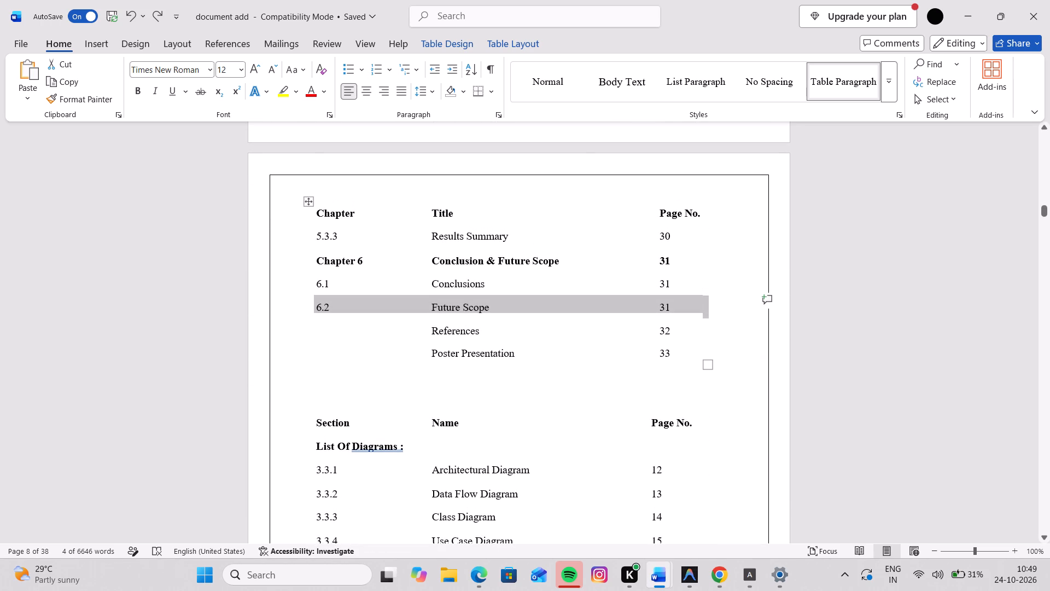
Apply the plain grid table style to the contents table running from 5.3.3 Results Summary to Poster Presentation.
{"action": "left_click", "coordinate": [306, 199]}
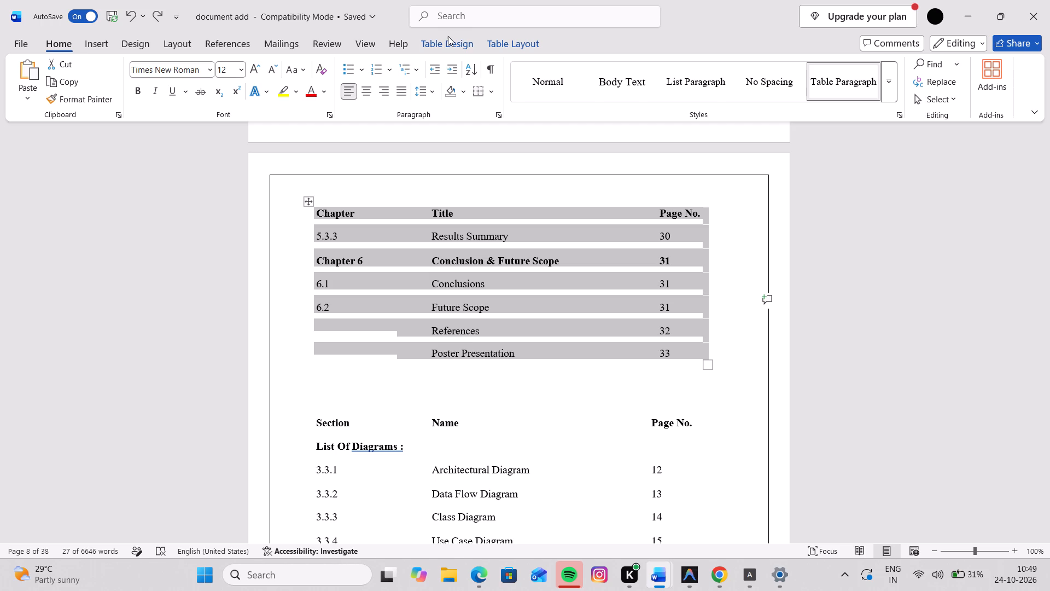
{"action": "left_click", "coordinate": [448, 36]}
{"action": "left_click", "coordinate": [211, 71]}
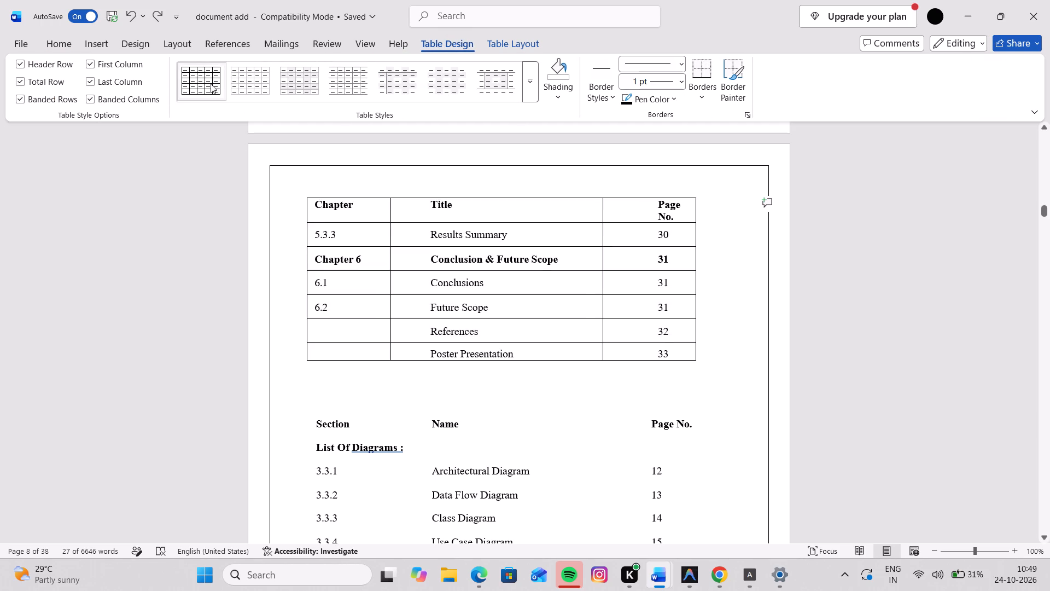
Apply the plain grid table style to the table listing diagrams and screenshots, and check its rows down to Crime Report Page.
{"action": "left_click", "coordinate": [359, 420]}
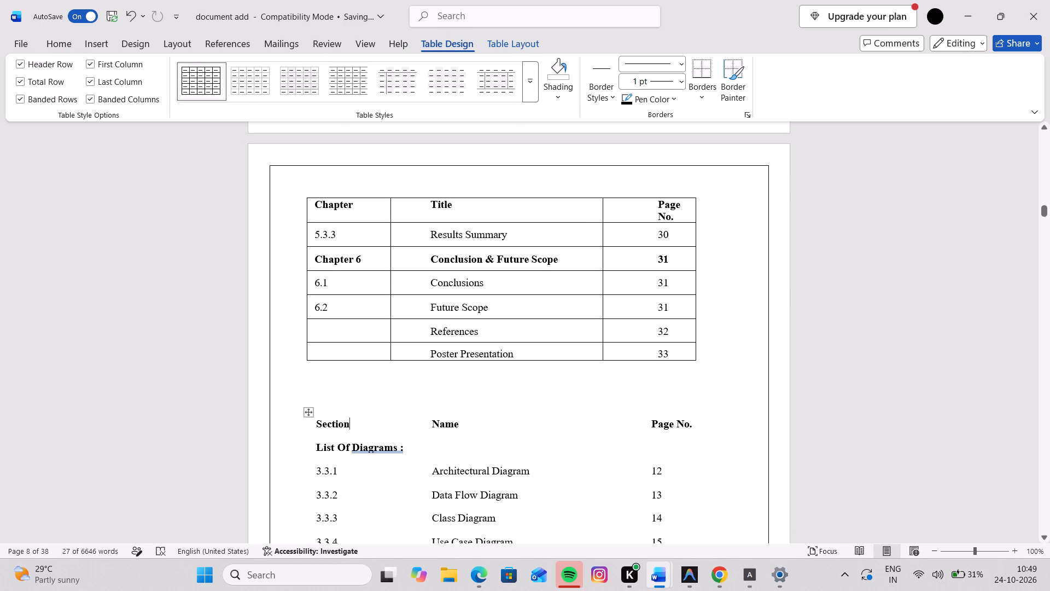
{"action": "left_click", "coordinate": [304, 415]}
{"action": "right_click", "coordinate": [304, 415]}
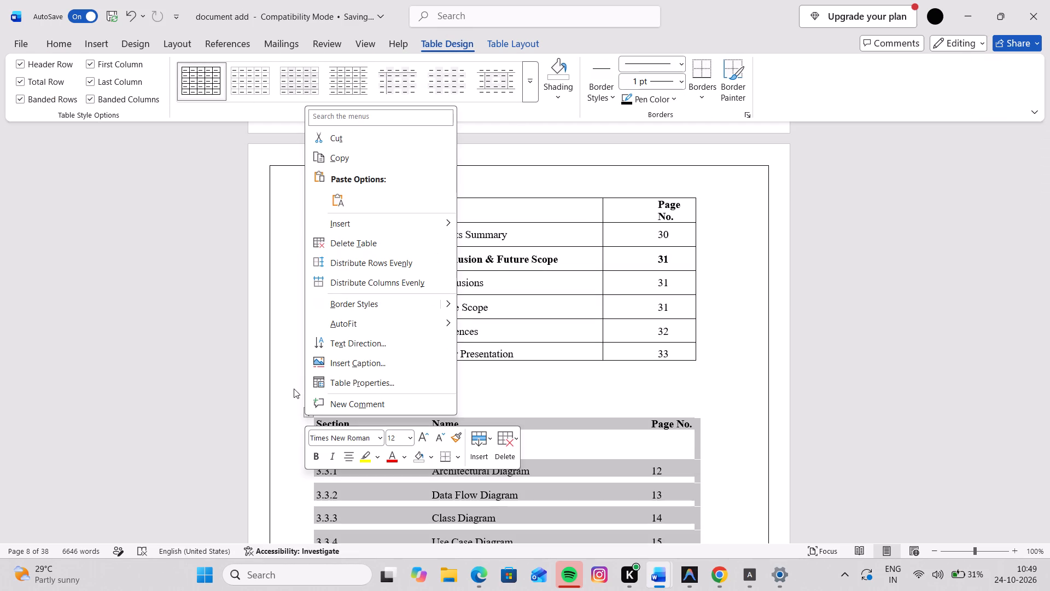
{"action": "left_click", "coordinate": [295, 380]}
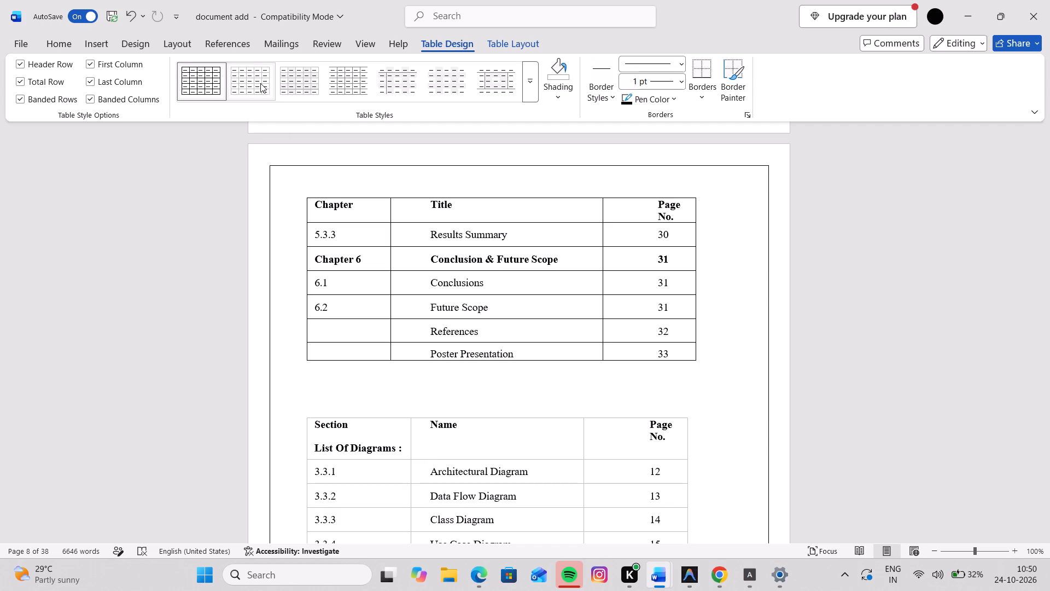
{"action": "left_click", "coordinate": [212, 83]}
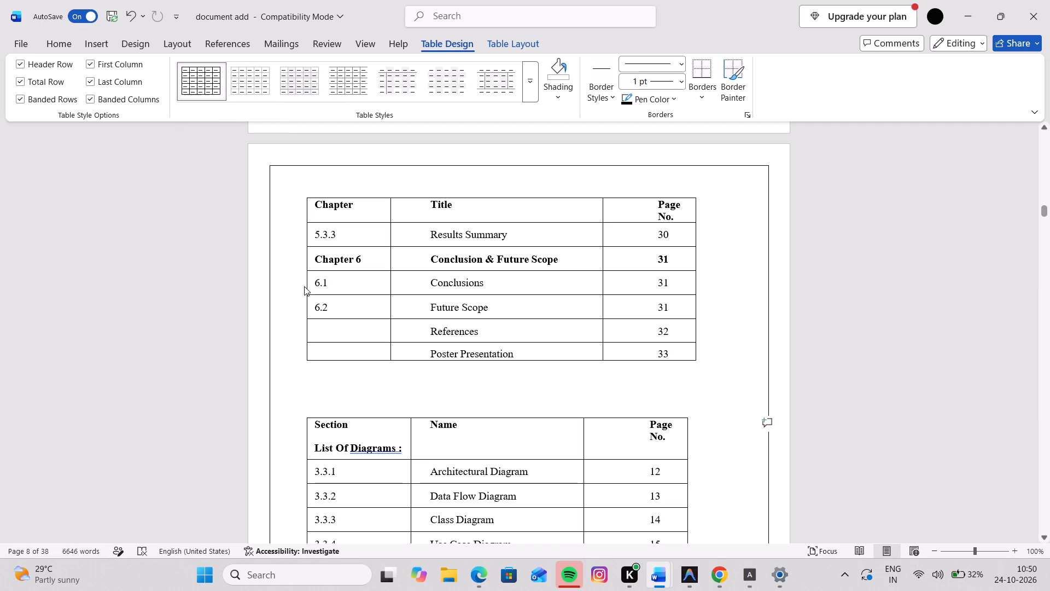
{"action": "scroll", "coordinate": [433, 397], "scroll_direction": "down", "scroll_amount": 2}
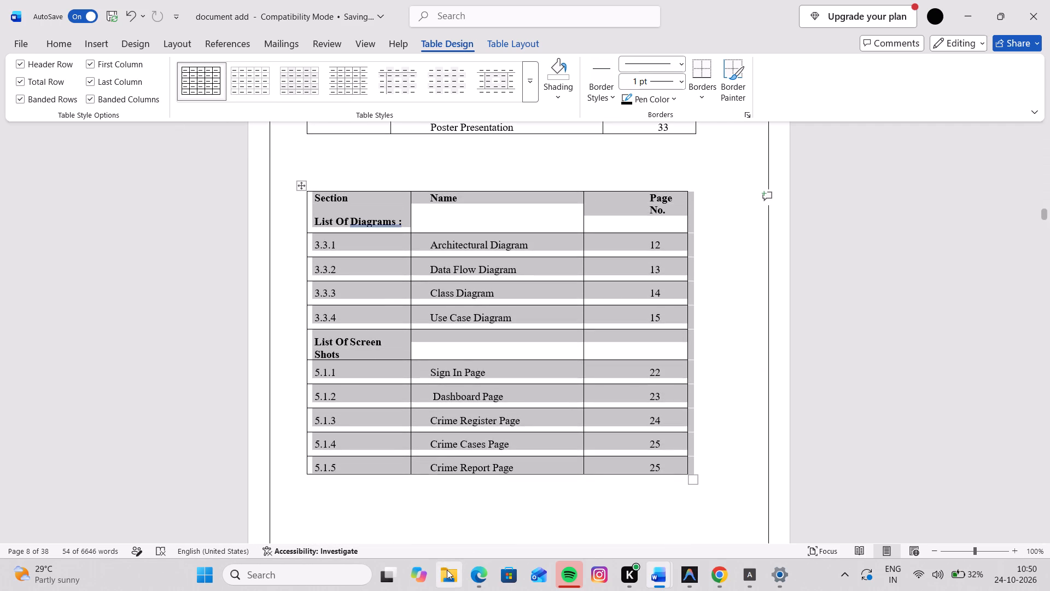
{"action": "left_click", "coordinate": [418, 494]}
Review the pages from the Chapter 1 introduction back to the Certificate page, checking the layout, tables and page borders.
{"action": "scroll", "coordinate": [418, 494], "scroll_direction": "down", "scroll_amount": 4}
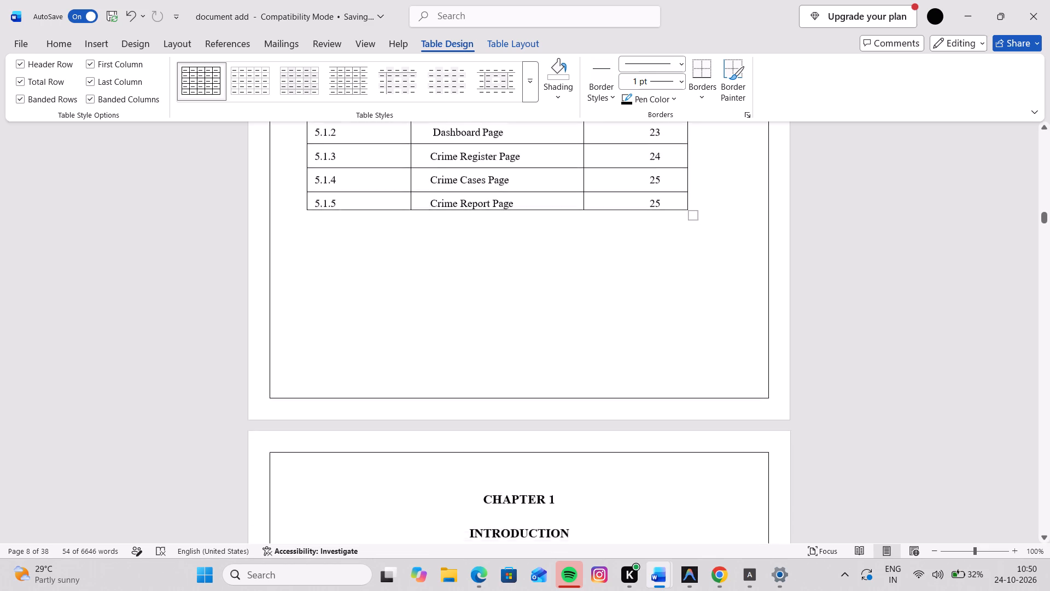
{"action": "scroll", "coordinate": [418, 494], "scroll_direction": "down", "scroll_amount": 2}
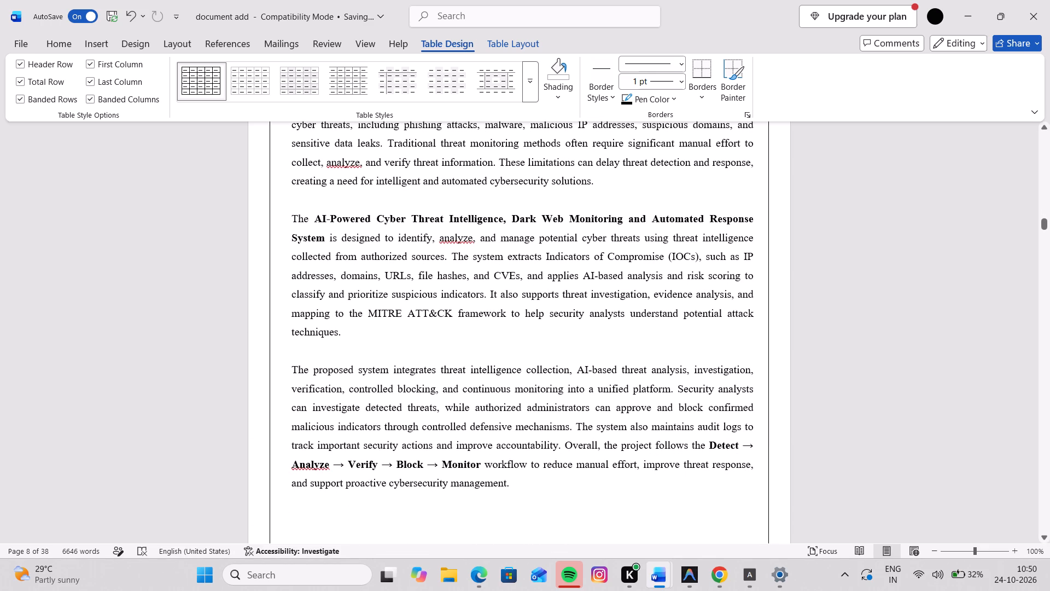
{"action": "scroll", "coordinate": [418, 494], "scroll_direction": "up", "scroll_amount": 13}
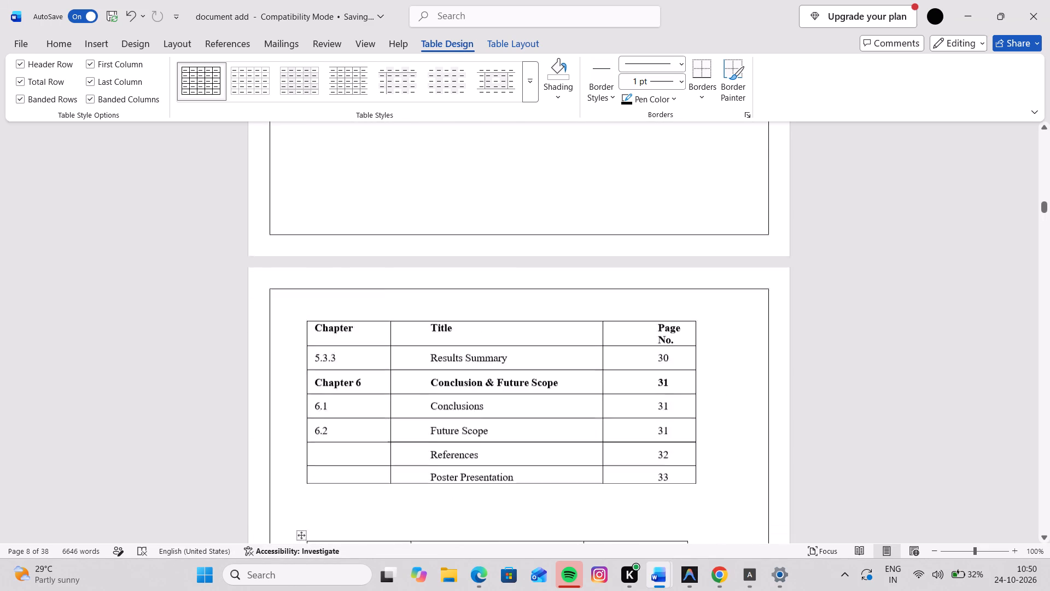
{"action": "scroll", "coordinate": [418, 494], "scroll_direction": "up", "scroll_amount": 9}
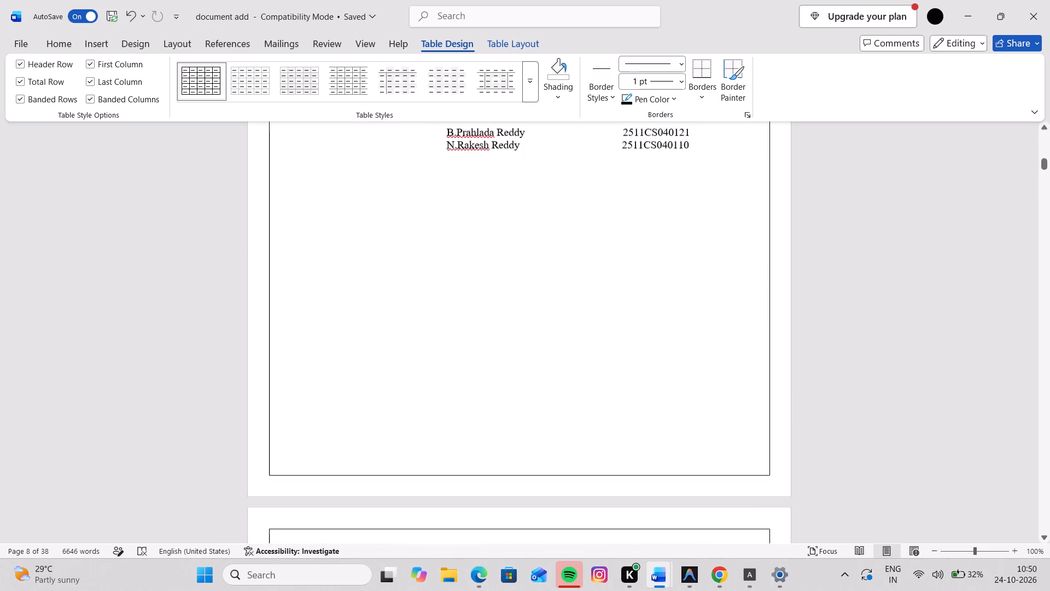
{"action": "scroll", "coordinate": [418, 494], "scroll_direction": "up", "scroll_amount": 3}
{"action": "scroll", "coordinate": [418, 494], "scroll_direction": "down", "scroll_amount": 1, "text": "ctrl"}
{"action": "scroll", "coordinate": [418, 494], "scroll_direction": "up", "scroll_amount": 2, "text": "ctrl"}
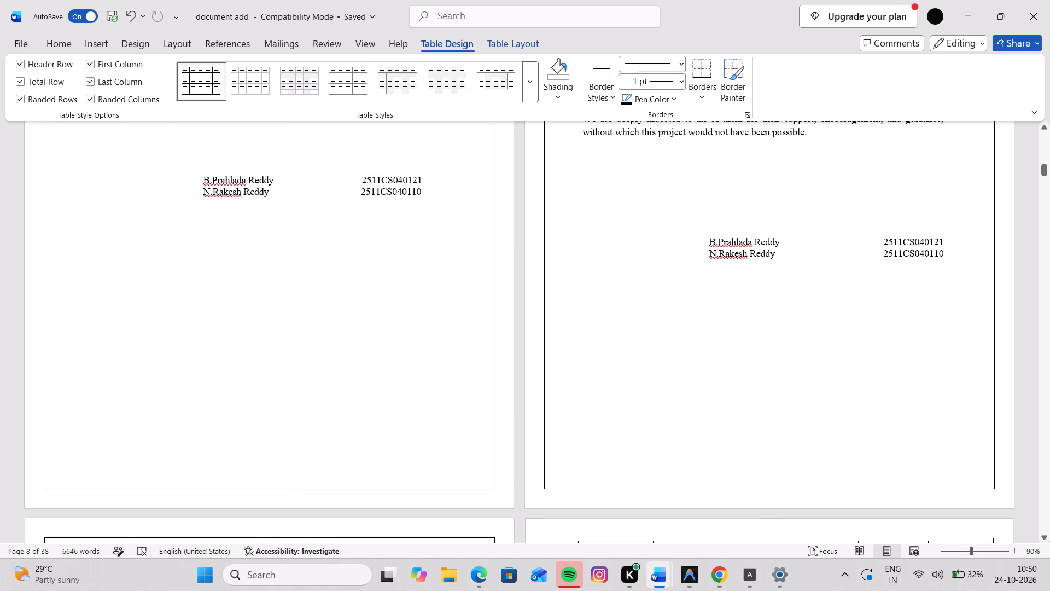
{"action": "left_click", "coordinate": [1019, 550]}
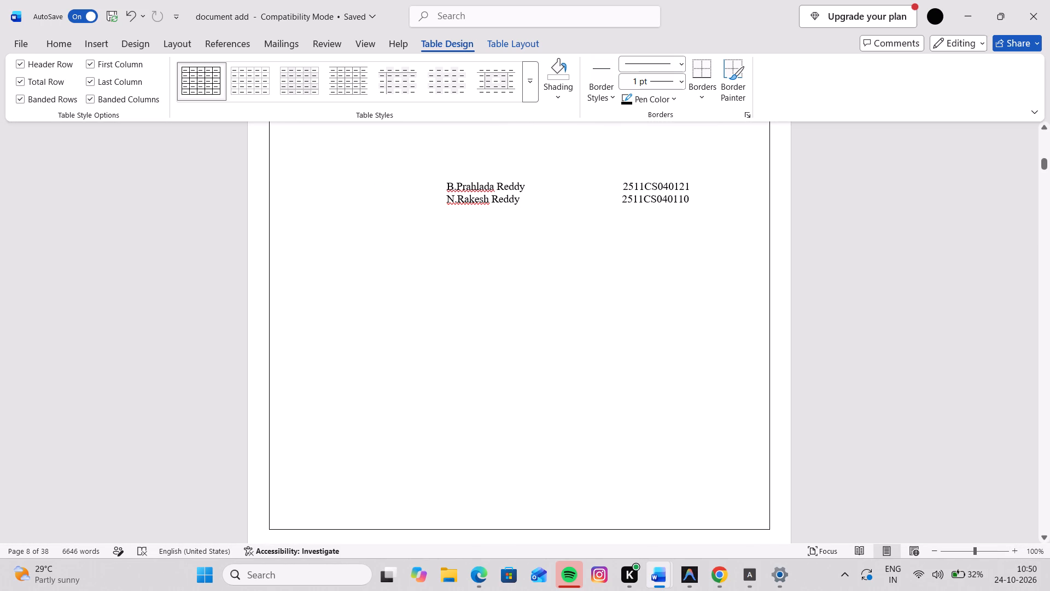
{"action": "scroll", "coordinate": [817, 391], "scroll_direction": "up", "scroll_amount": 11}
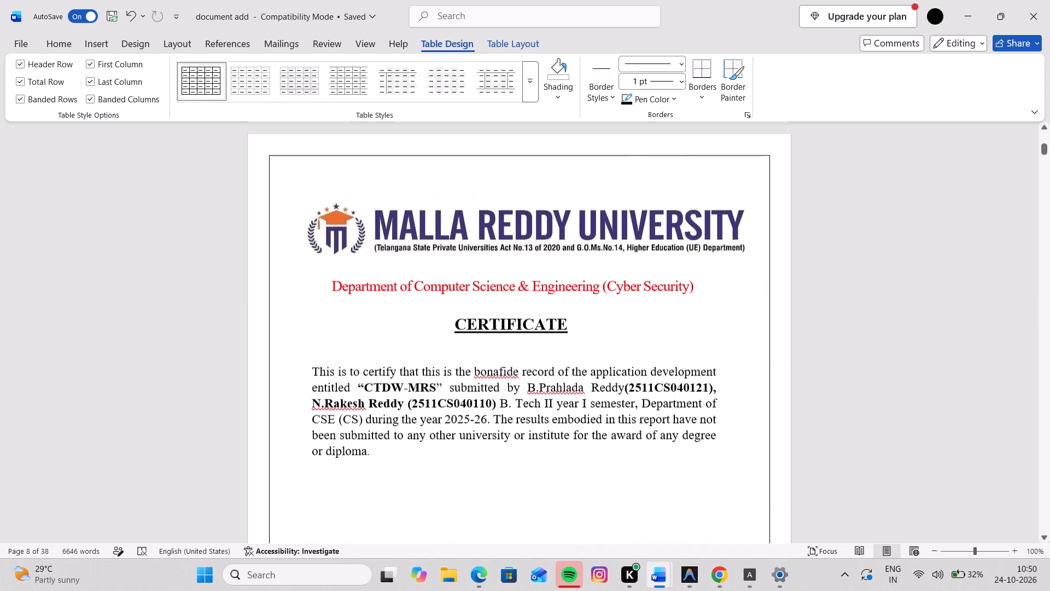